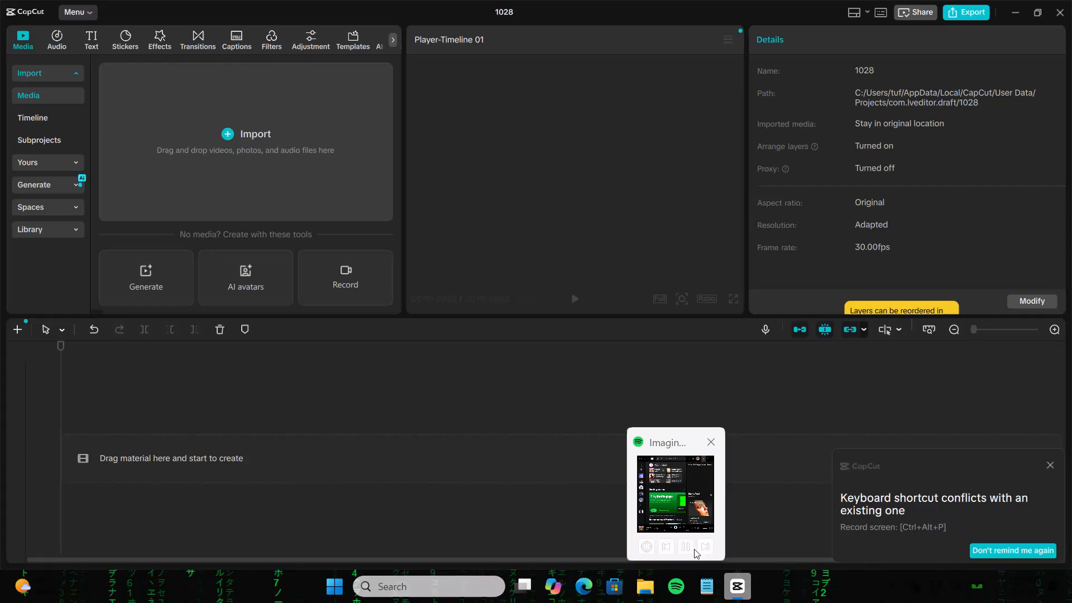
Switch to Spotify, raise its playback volume, and minimize its window.
click(685, 519)
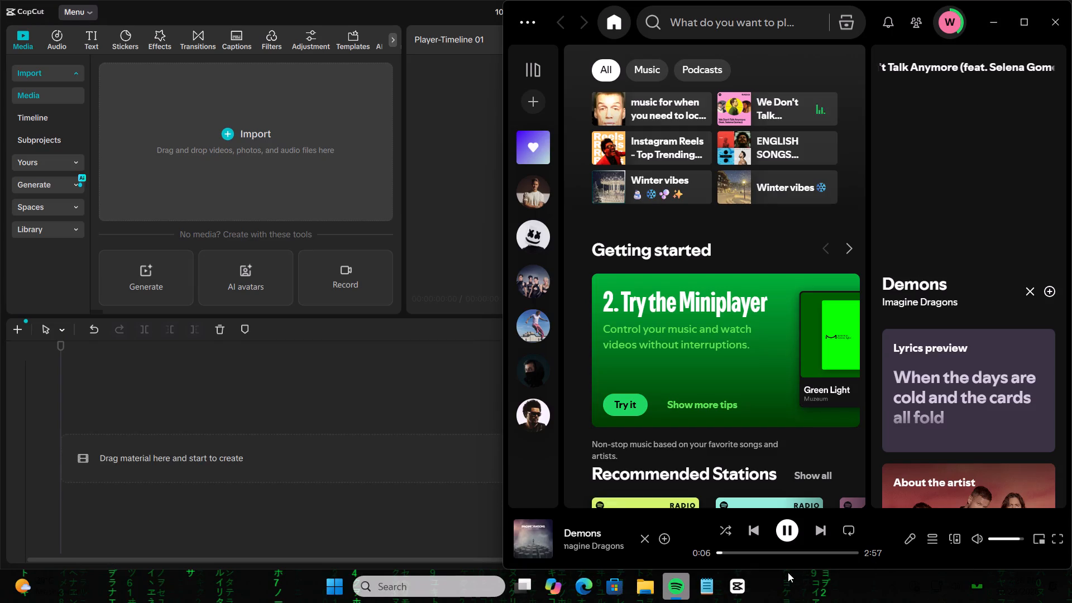
drag(1014, 539, 1049, 534)
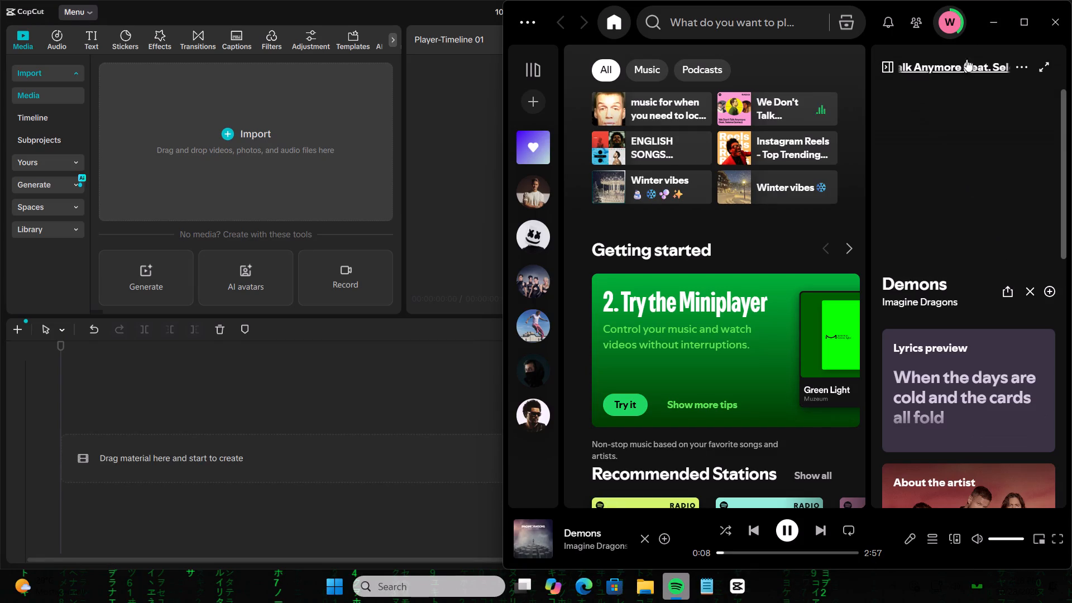
click(1010, 13)
click(1003, 13)
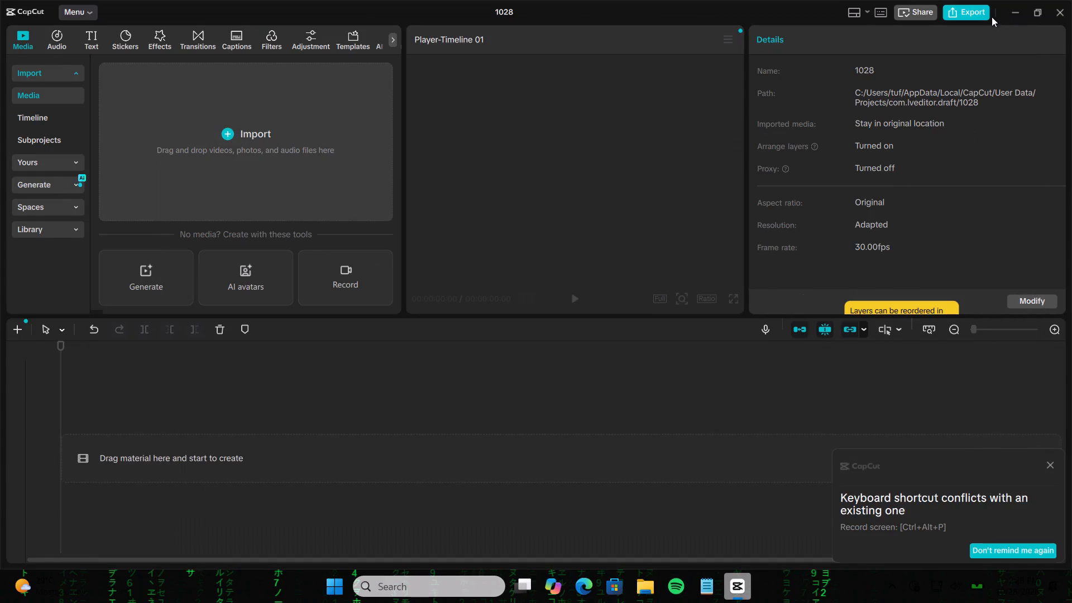
Import the three media files dated Today from the Downloads folder into project 1028.
click(226, 155)
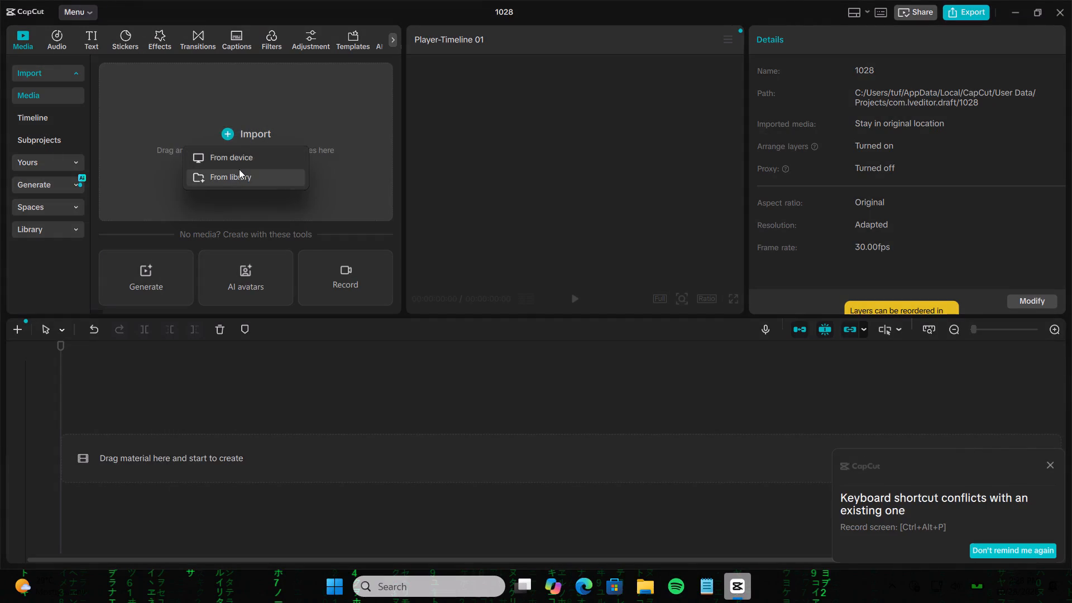
click(229, 154)
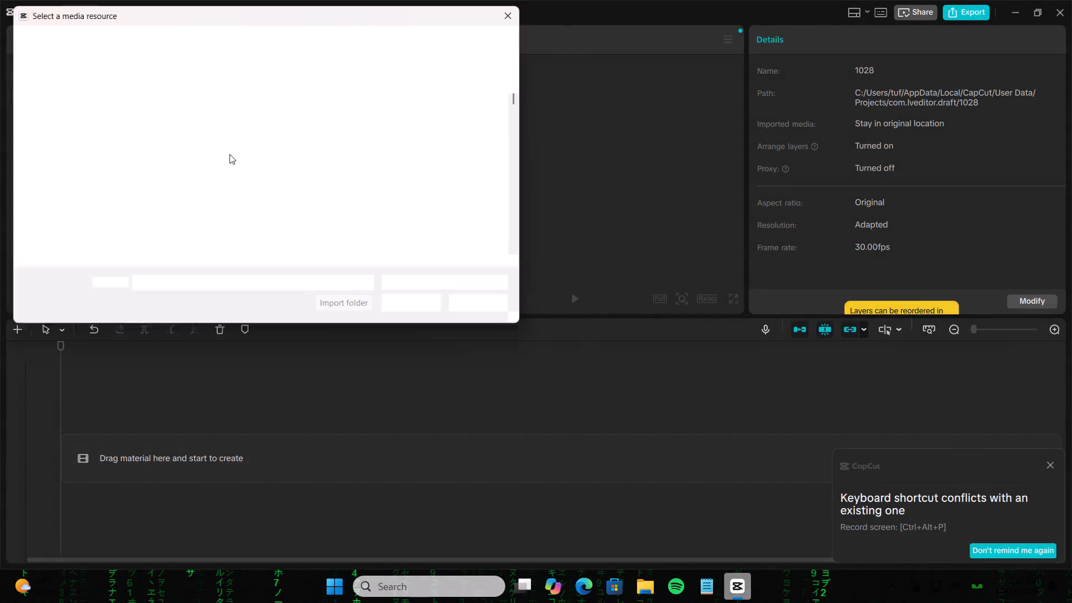
click(70, 122)
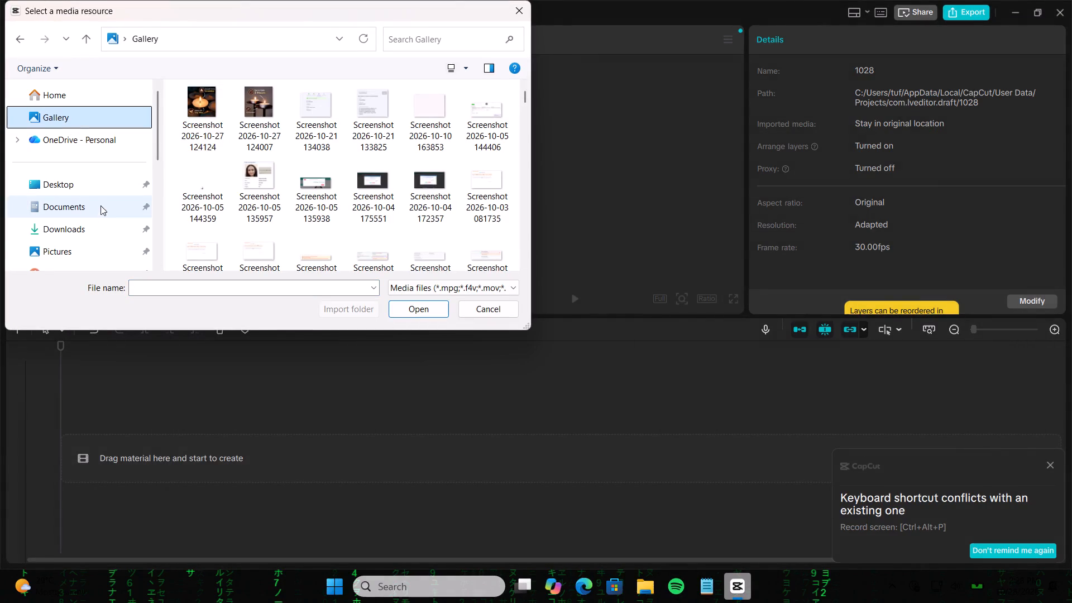
click(104, 233)
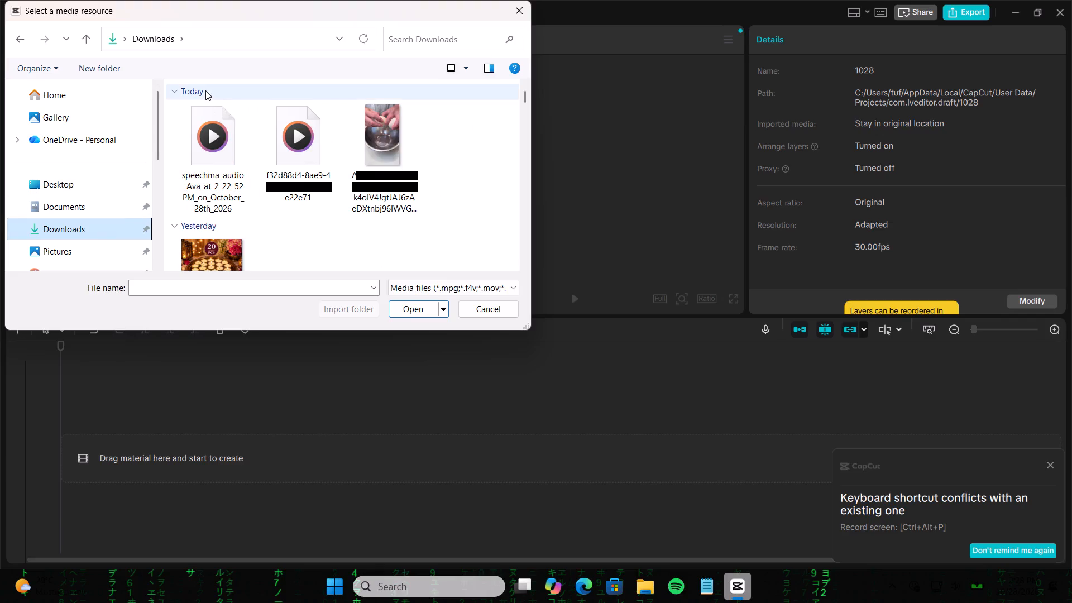
click(205, 90)
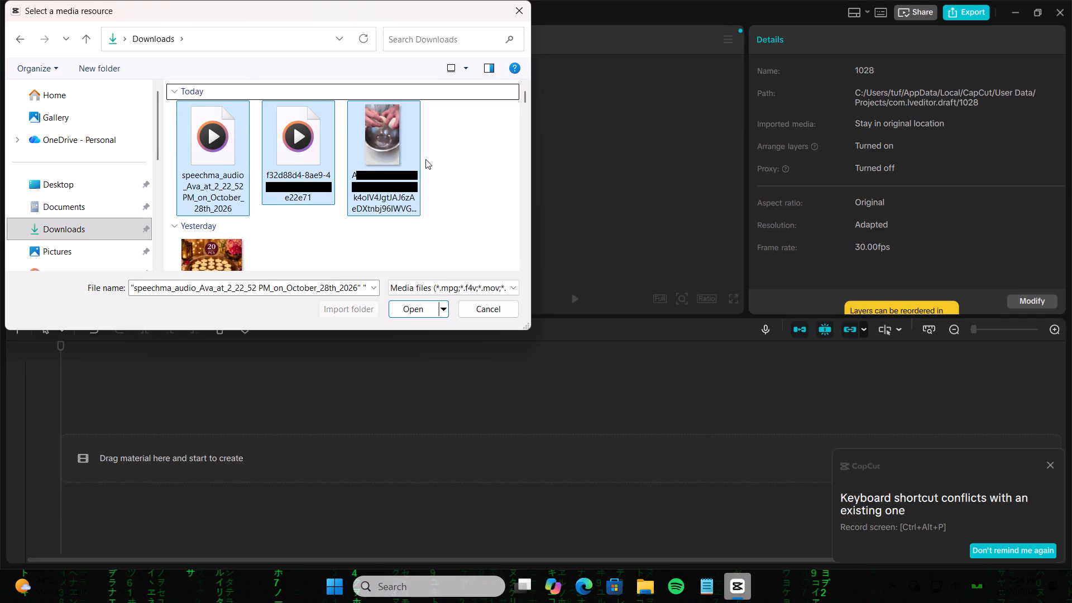
scroll(425, 159, down, 1)
scroll(425, 159, up, 1)
scroll(425, 159, down, 1)
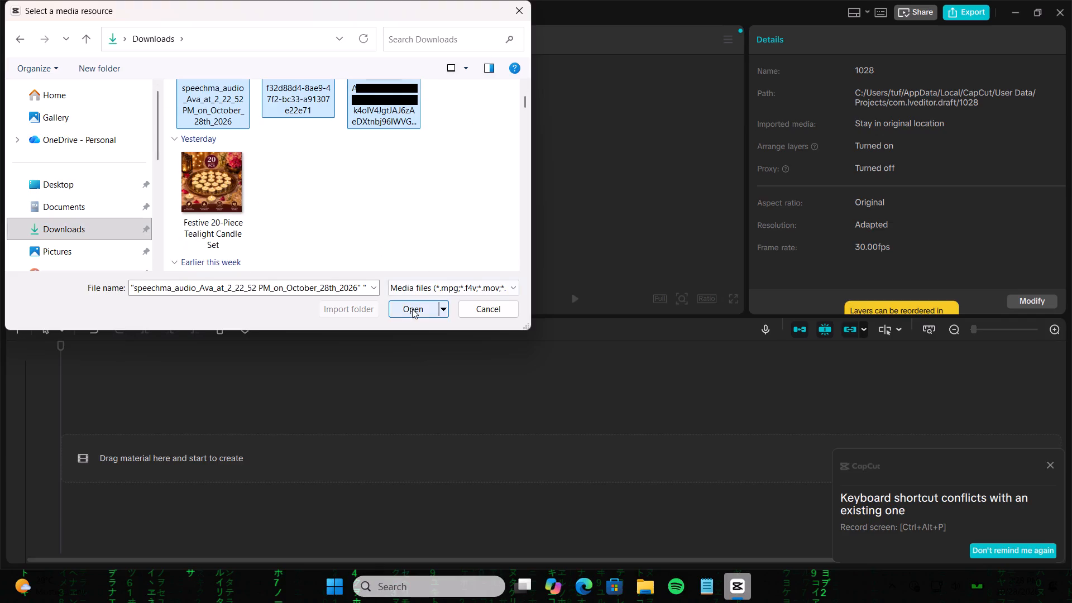
click(412, 309)
Minimize the CapCut editor, then close both it and the CapCut home window.
click(1018, 13)
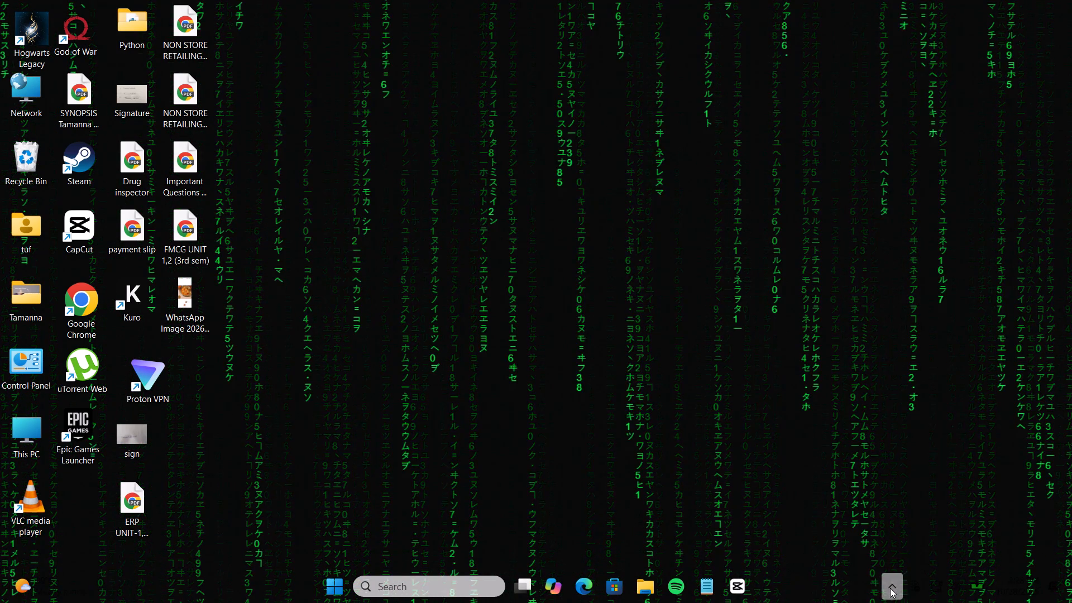
right_click(742, 586)
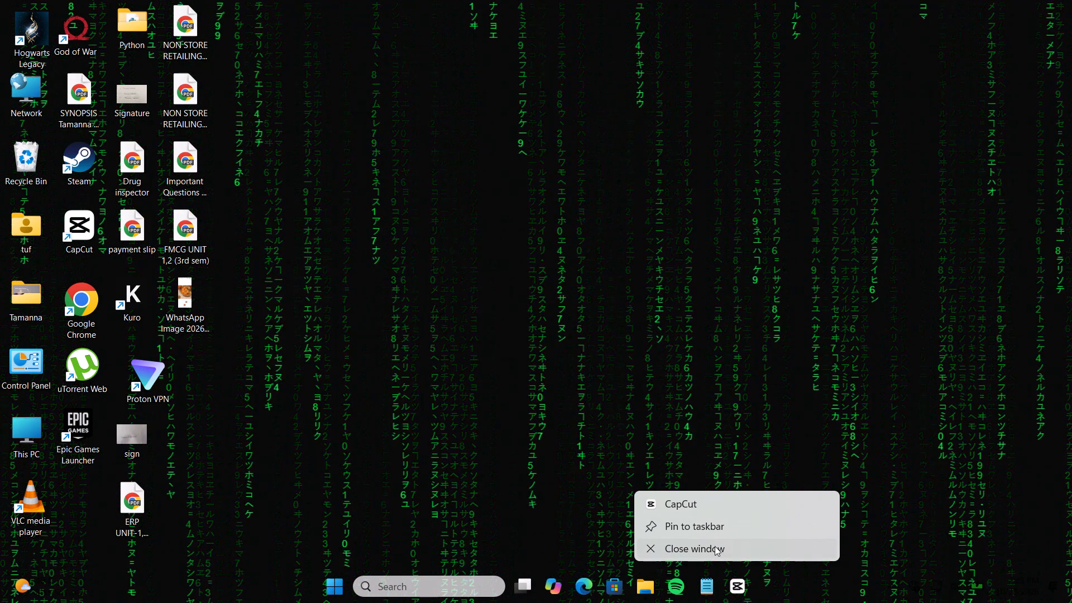
click(715, 546)
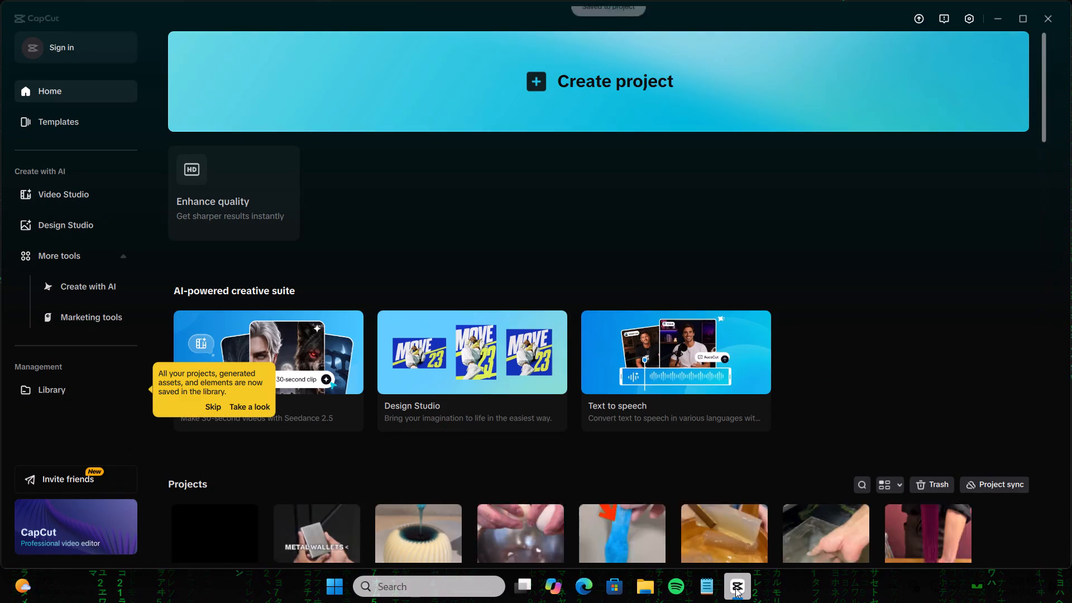
right_click(735, 588)
click(730, 551)
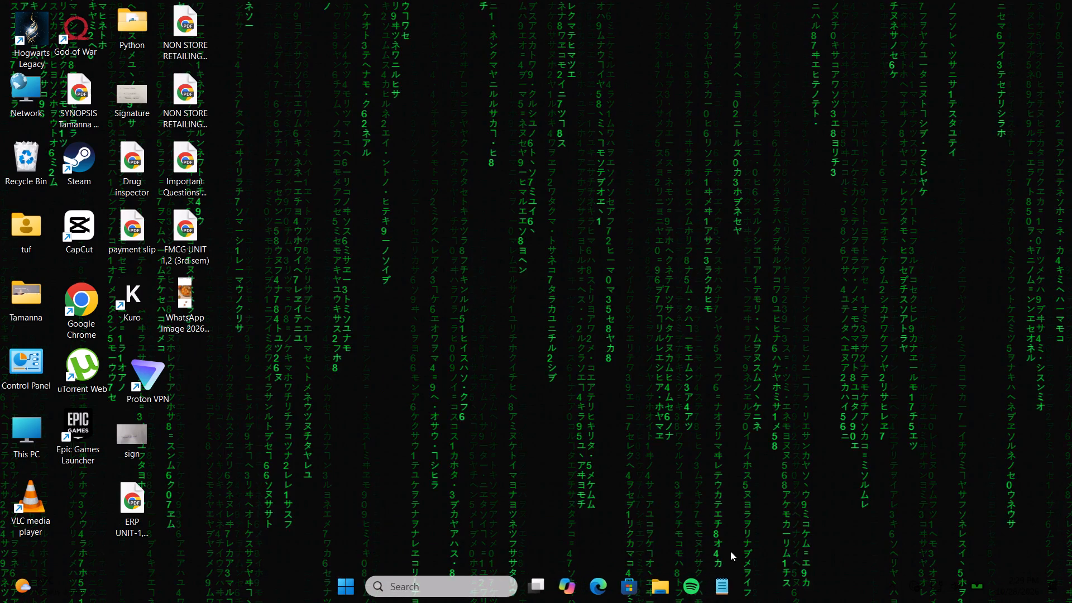
Switch to Notepad and read through the script about two things in Japan that sound fake.
click(729, 600)
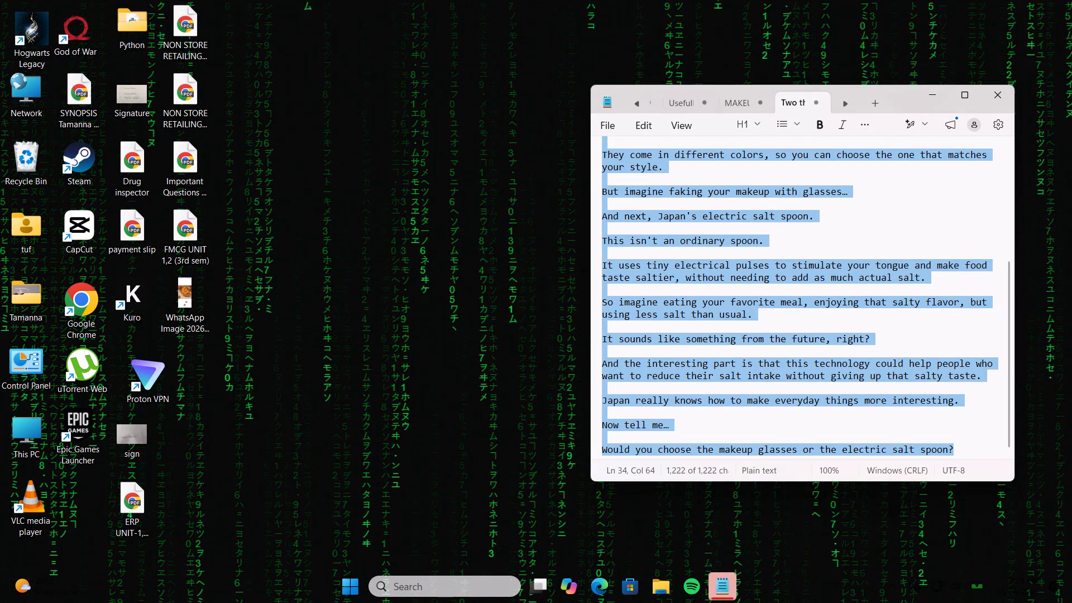
click(827, 427)
scroll(836, 419, up, 4)
scroll(836, 419, down, 12)
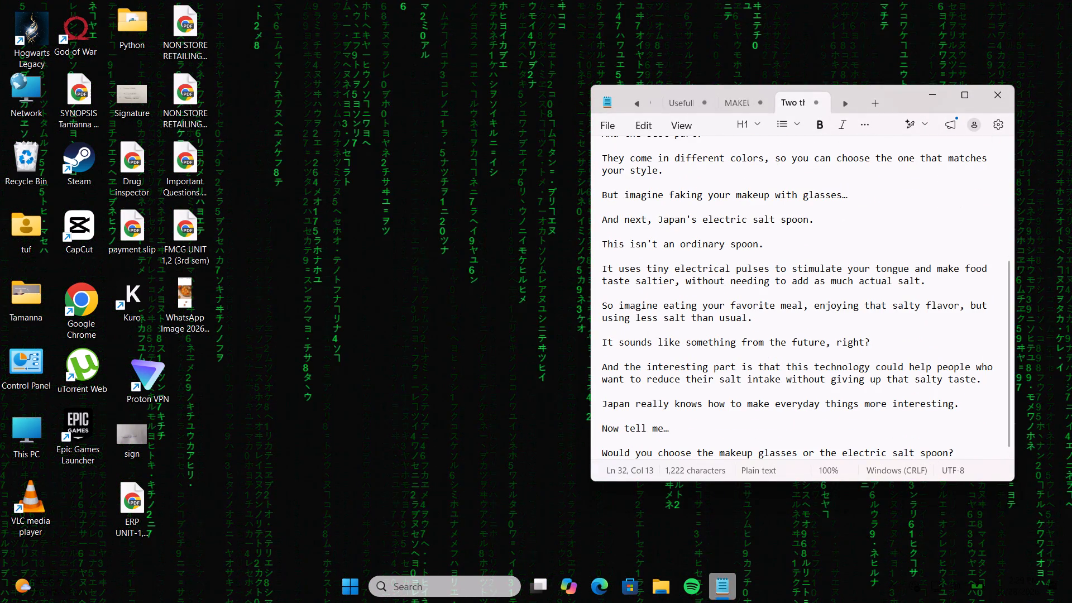
scroll(745, 240, up, 15)
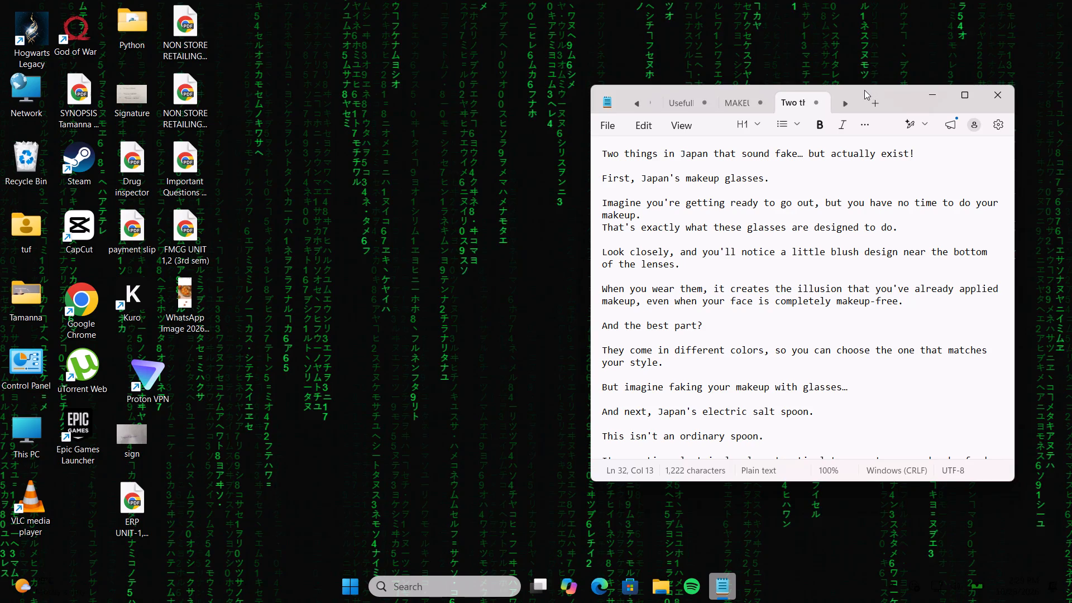
Move the Notepad window up, switch to Google Chrome, and open the TikTok downloader site tiktokio.com.
drag(864, 90, 835, 35)
double_click(80, 301)
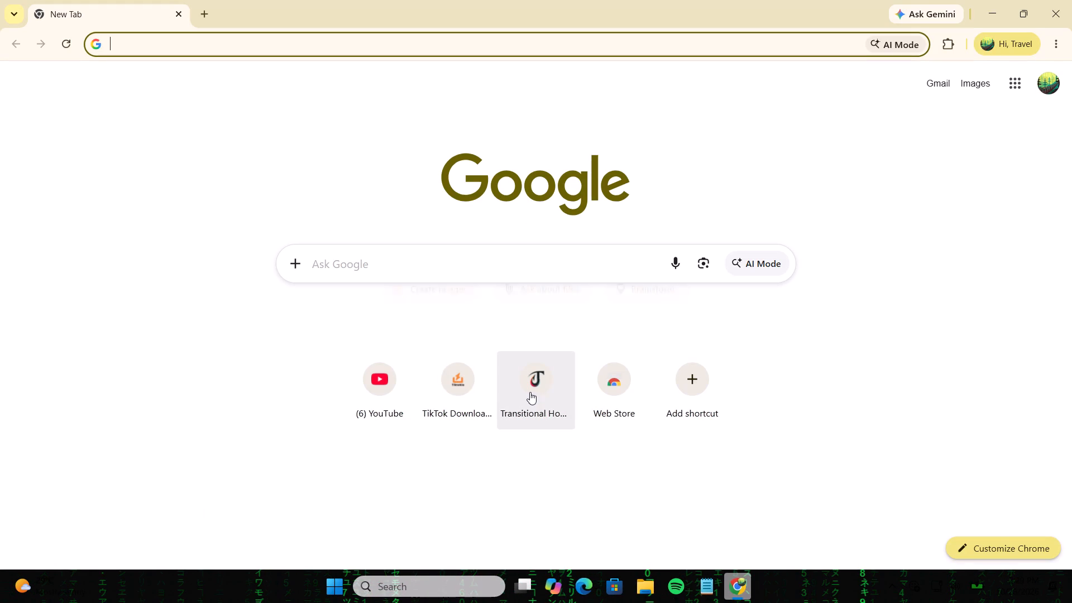
click(460, 387)
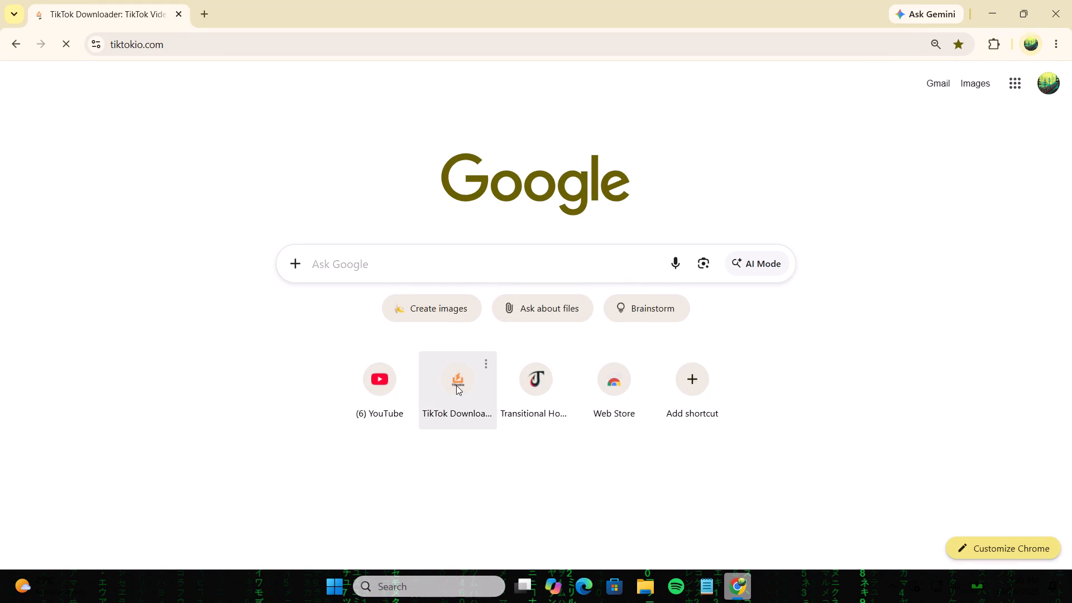
Arrange Chrome and Notepad side by side, each filling half of the screen, with Chrome on the left half.
drag(505, 3, 327, 0)
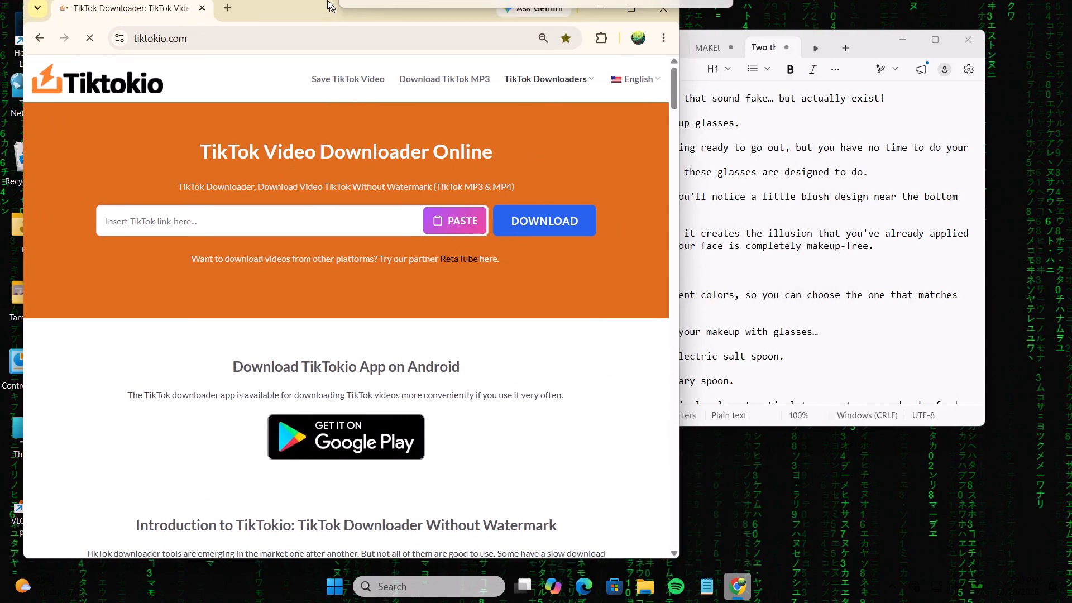
drag(327, 0, 323, 11)
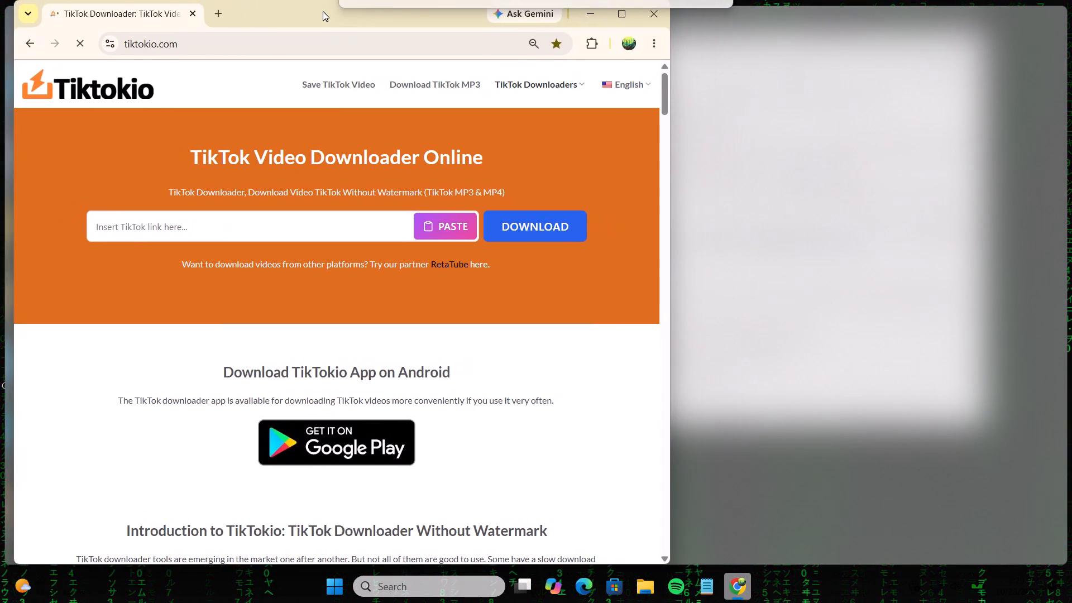
drag(323, 11, 353, 41)
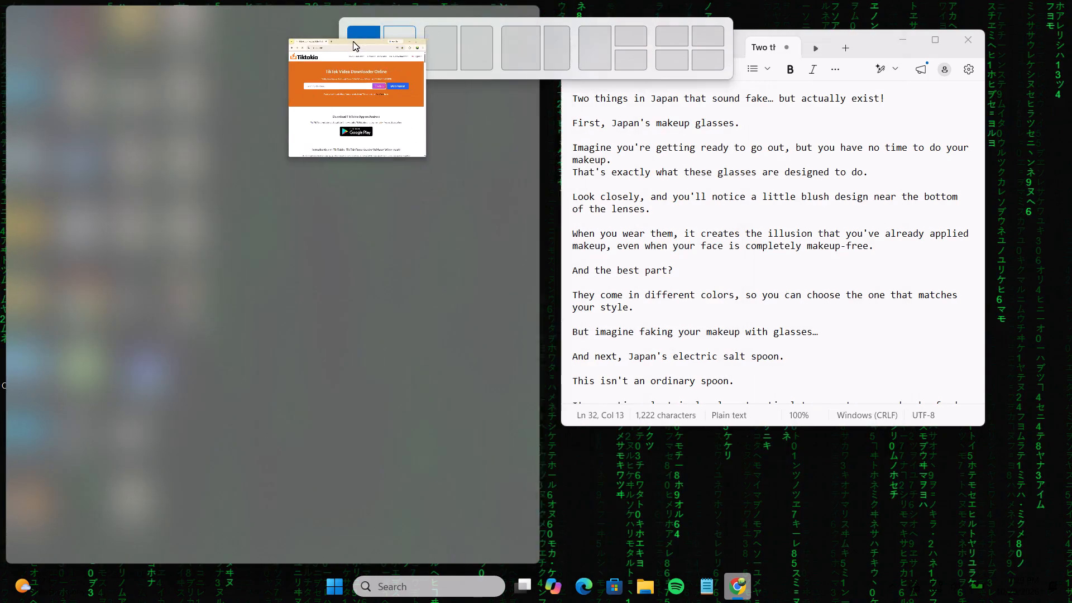
drag(353, 41, 352, 41)
scroll(363, 348, down, 1)
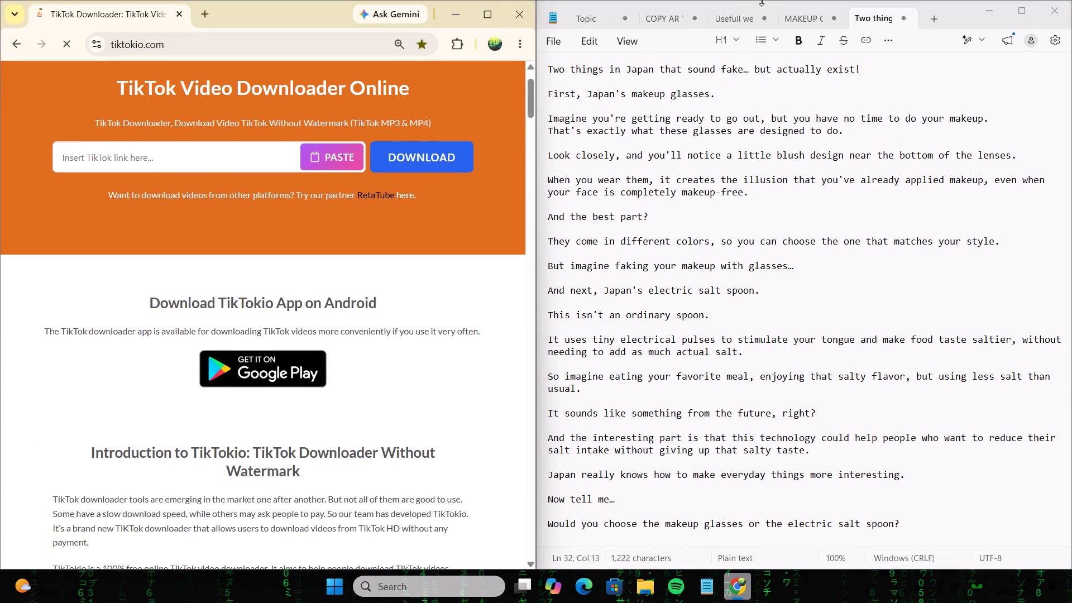
Copy the first MAKEUP GLASSES link from the Notepad link list and submit it to the TikTok downloader.
click(807, 16)
scroll(713, 102, down, 1)
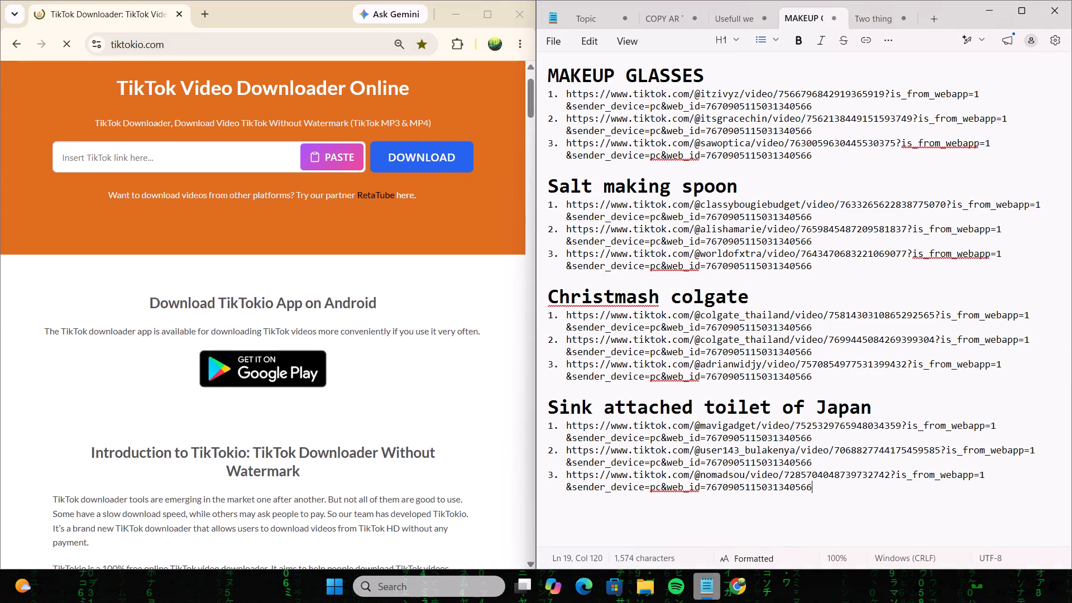
click(150, 162)
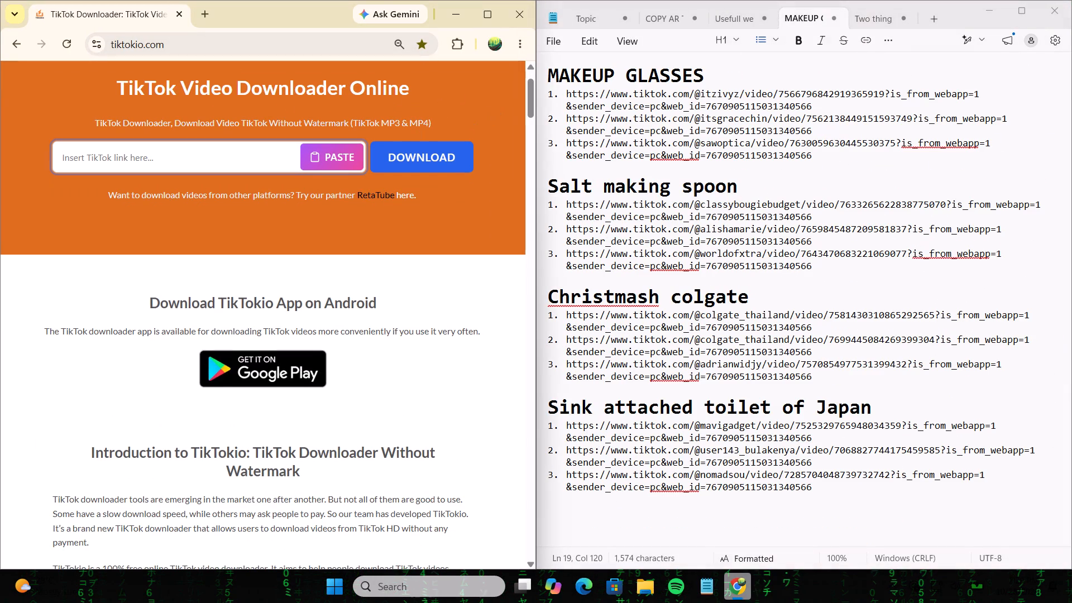
drag(567, 92, 817, 110)
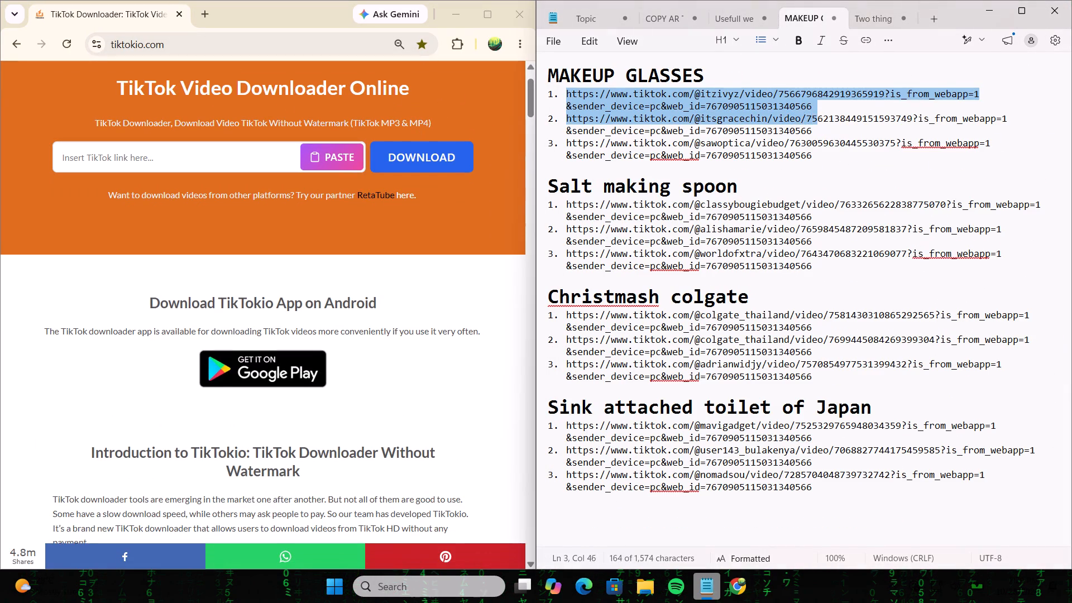
drag(817, 110, 815, 102)
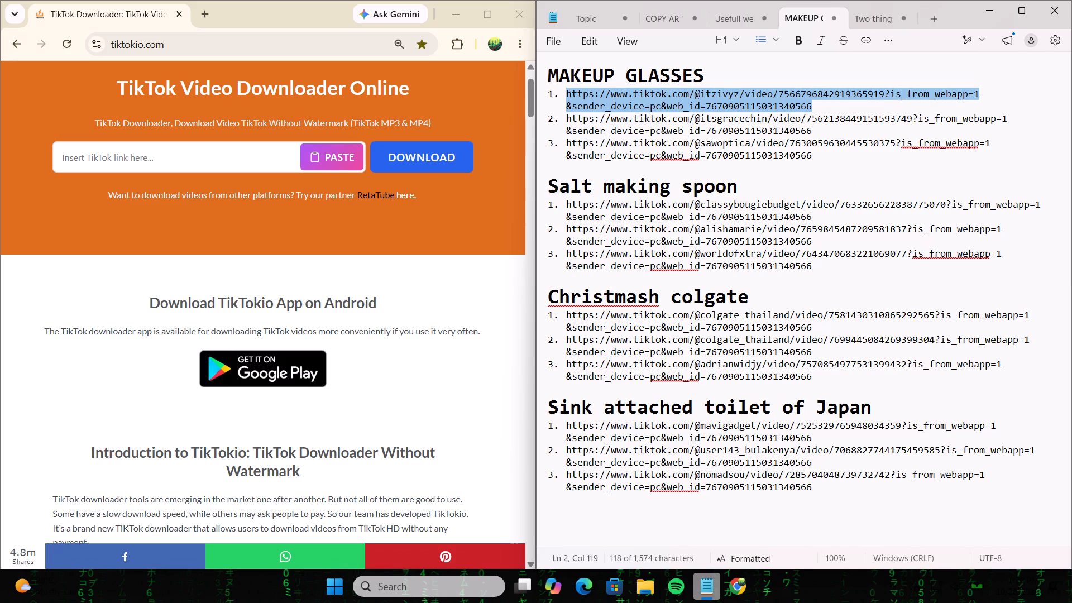
key(ctrl+c)
click(125, 152)
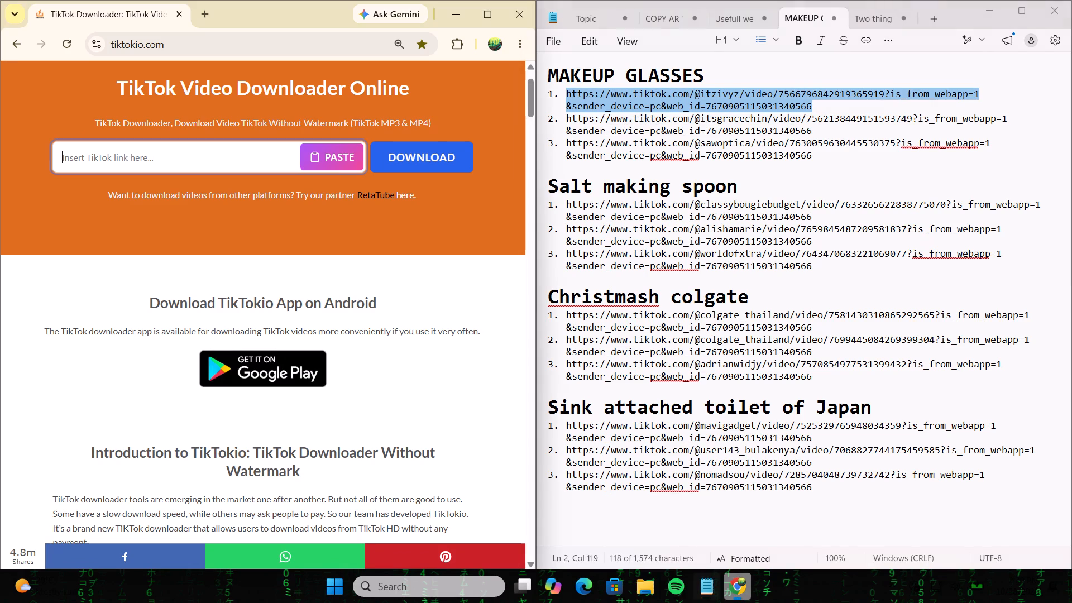
key(ctrl+v)
click(405, 147)
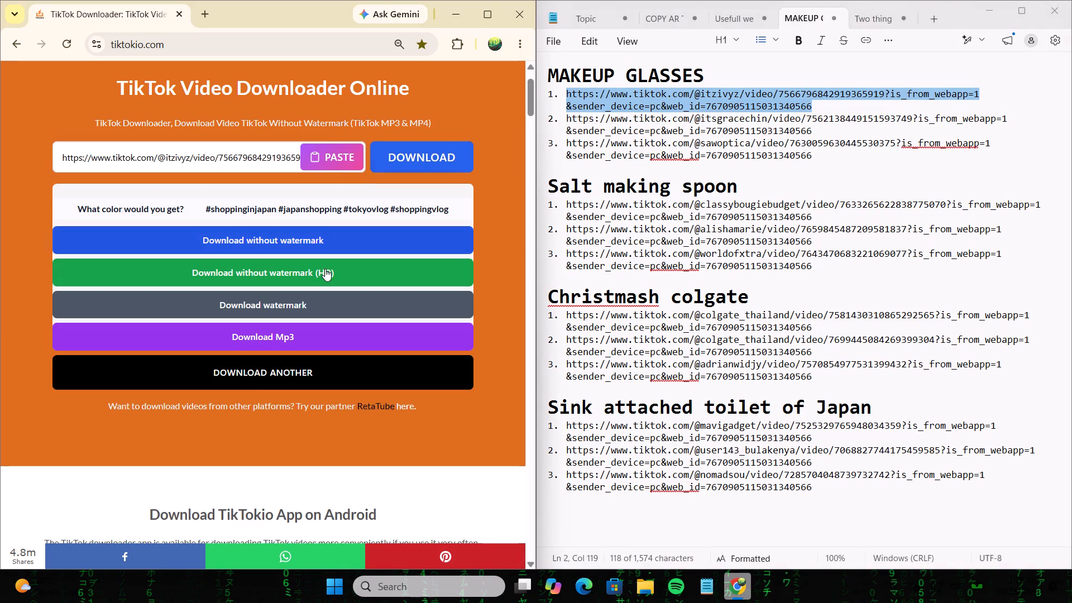
Download the makeup glasses video without watermark in HD and ready the downloader for another link.
click(325, 269)
scroll(325, 269, down, 9)
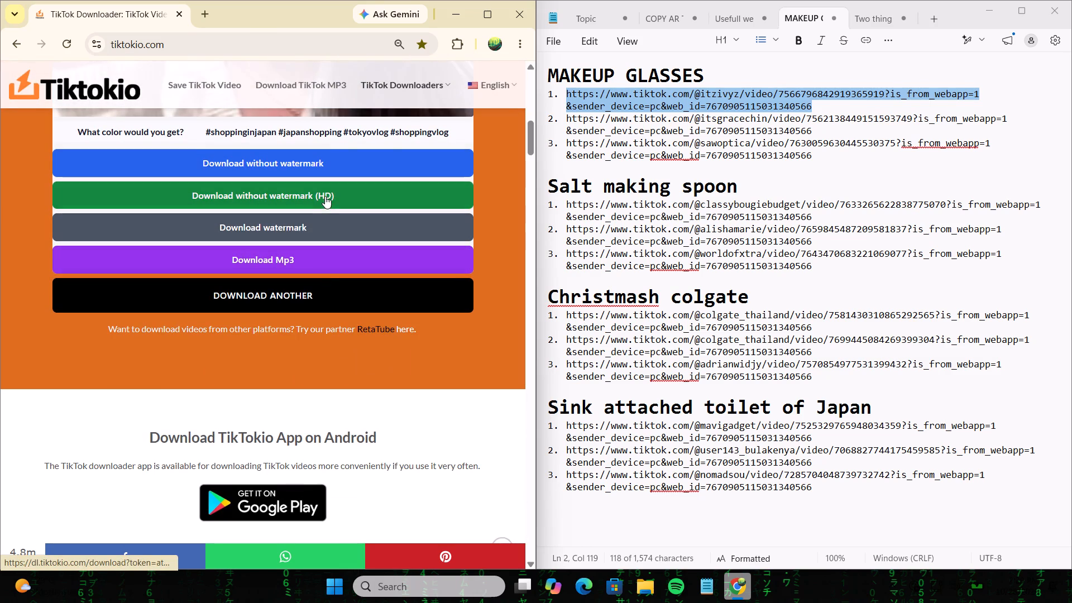
click(325, 193)
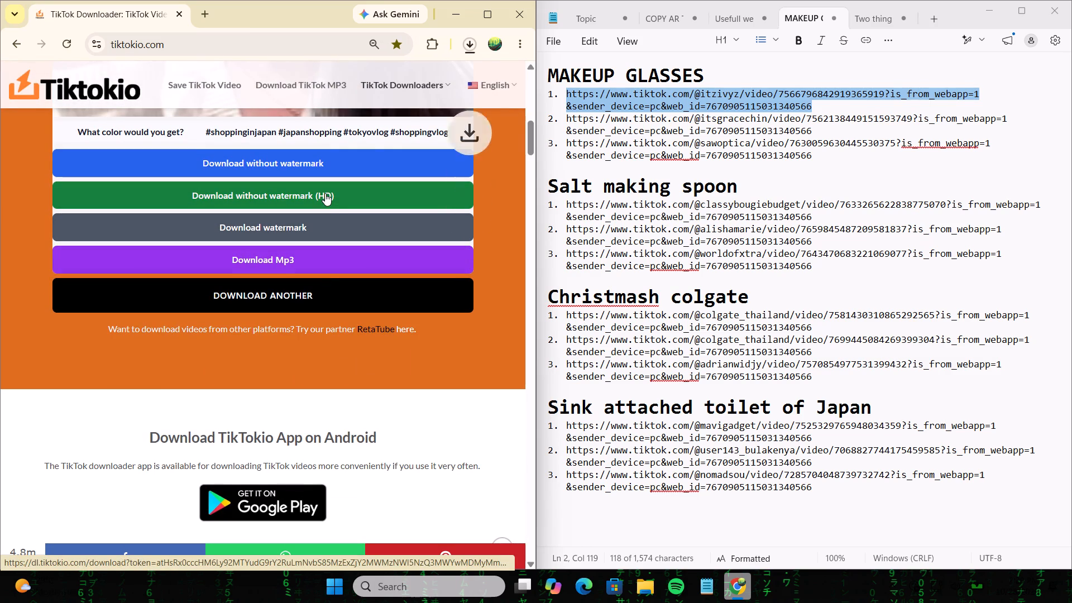
scroll(325, 198, up, 2)
scroll(324, 232, down, 1)
click(313, 362)
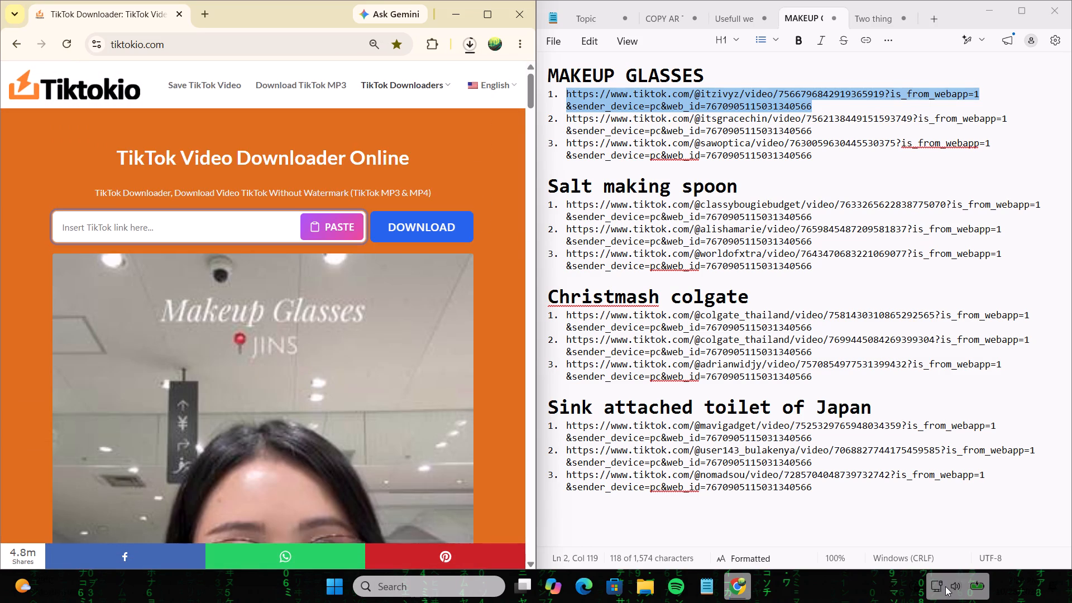
Open Proton VPN from the background apps, disconnect it, and dismiss its window.
click(894, 591)
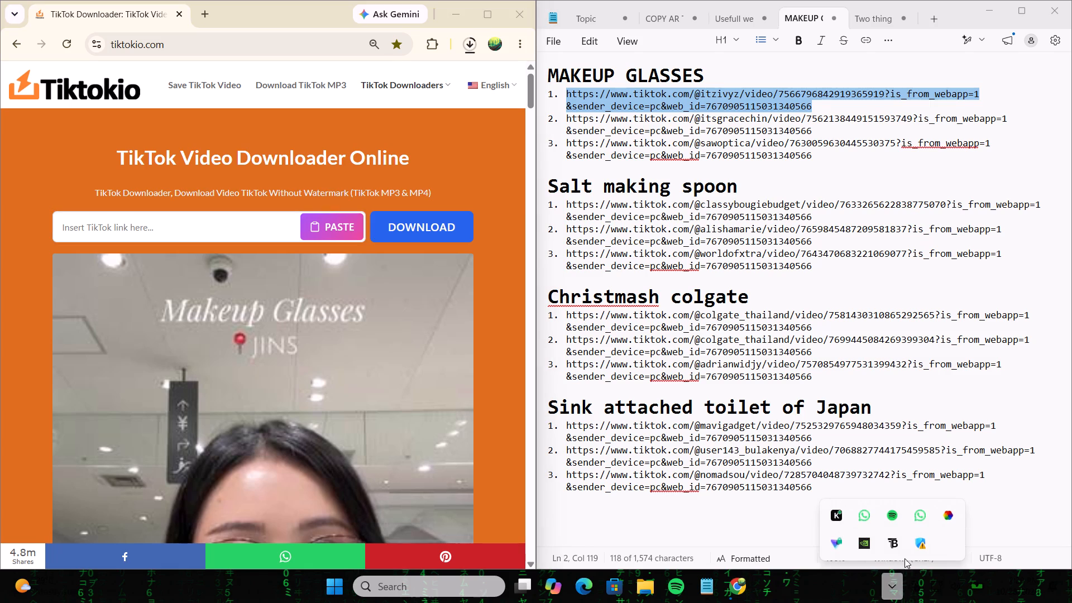
click(840, 545)
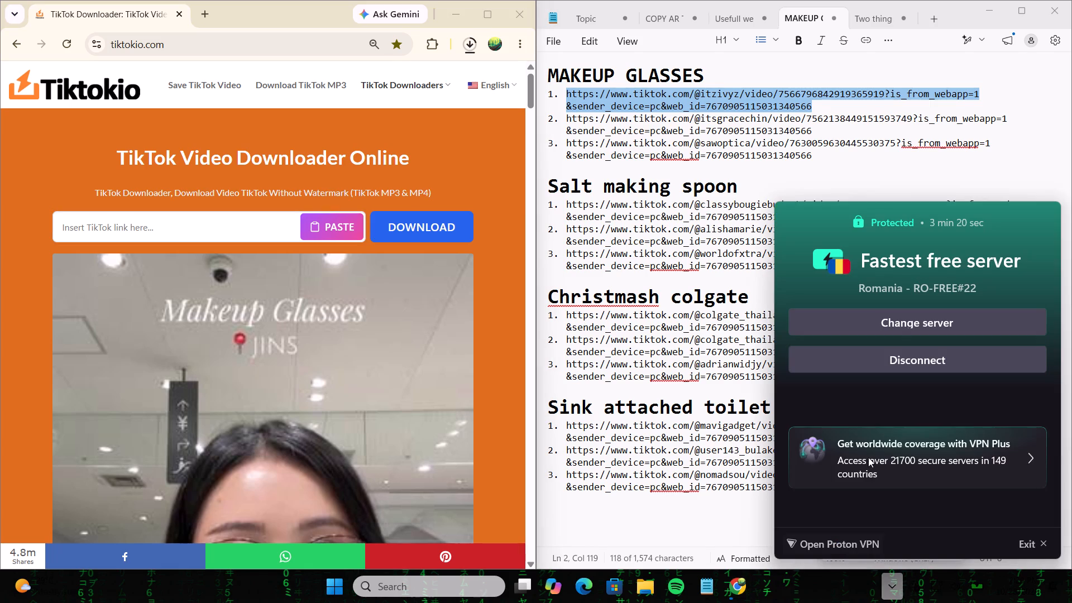
click(914, 360)
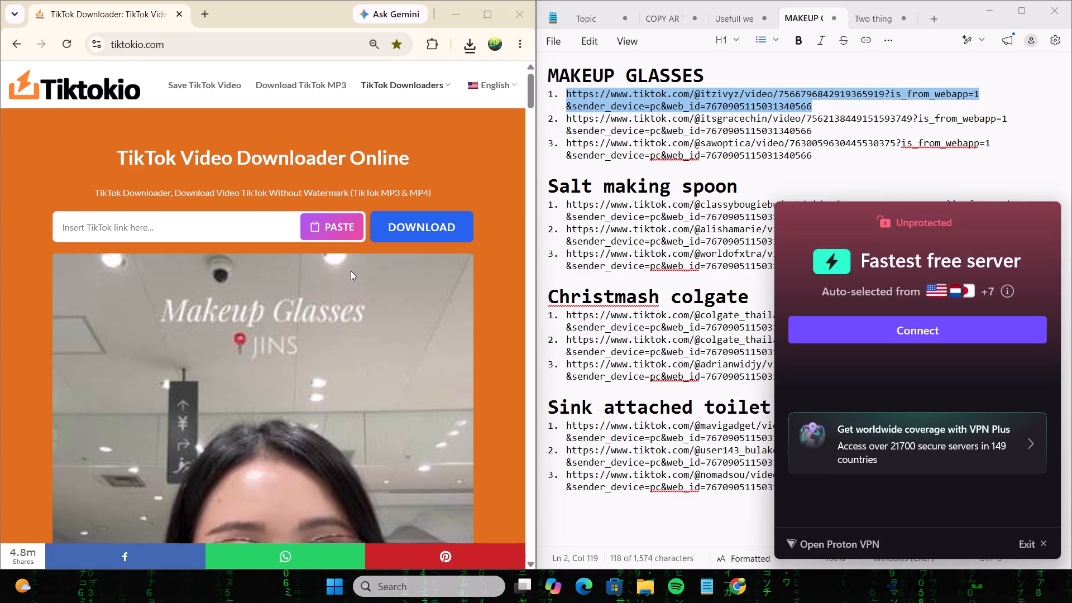
click(435, 171)
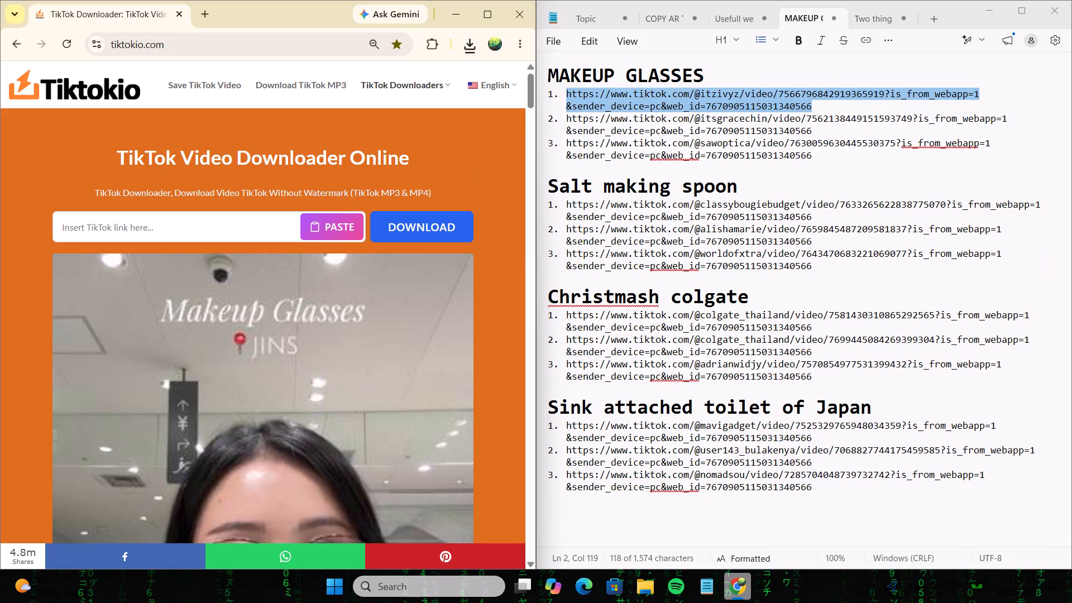
Resume the interrupted download of the first makeup glasses video from the recent download history.
click(473, 44)
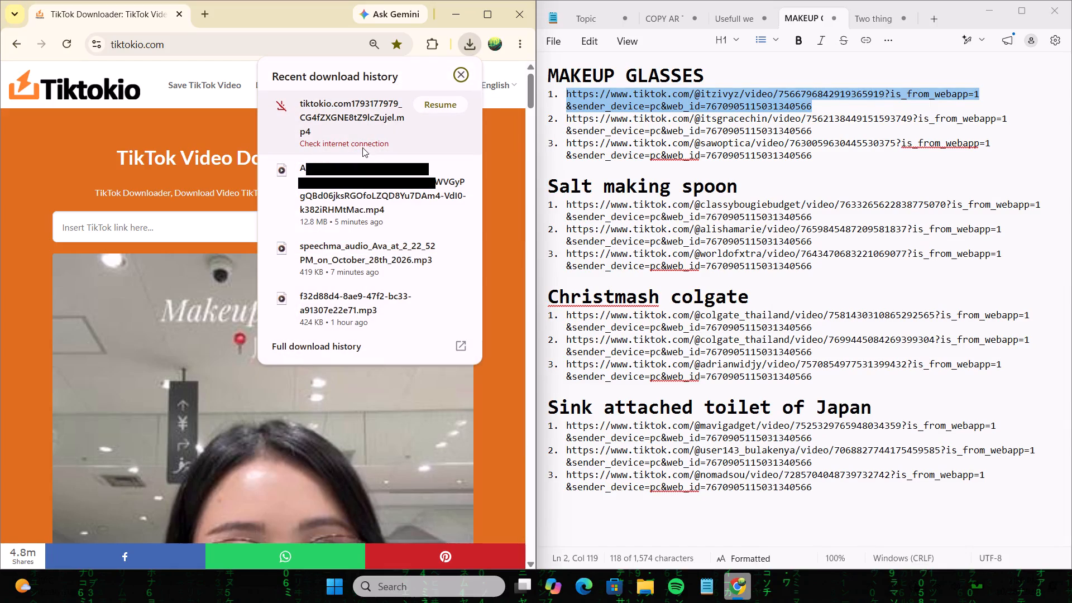
click(439, 105)
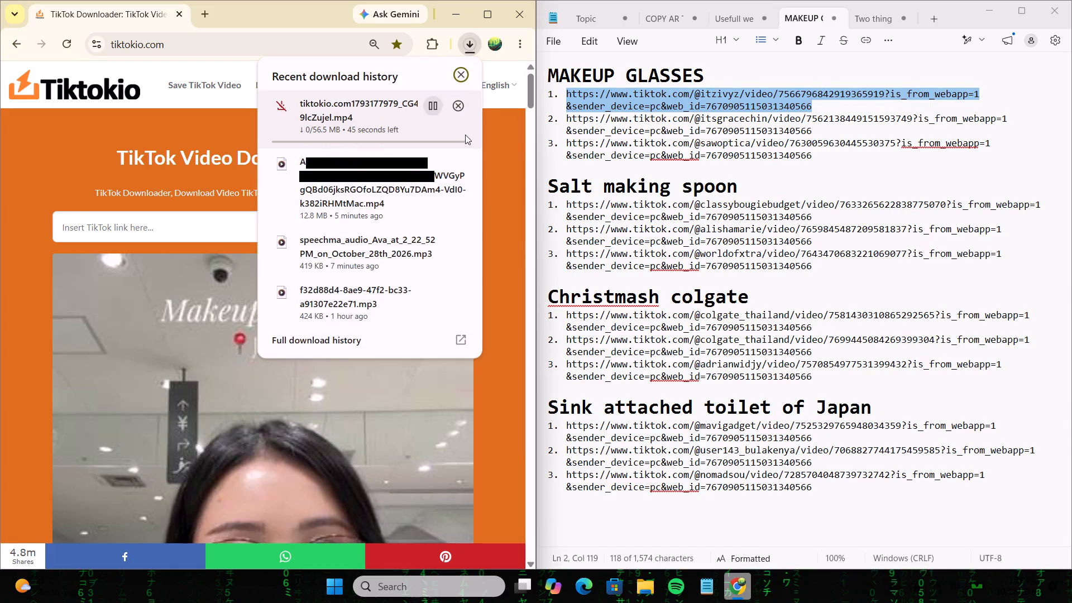
click(499, 158)
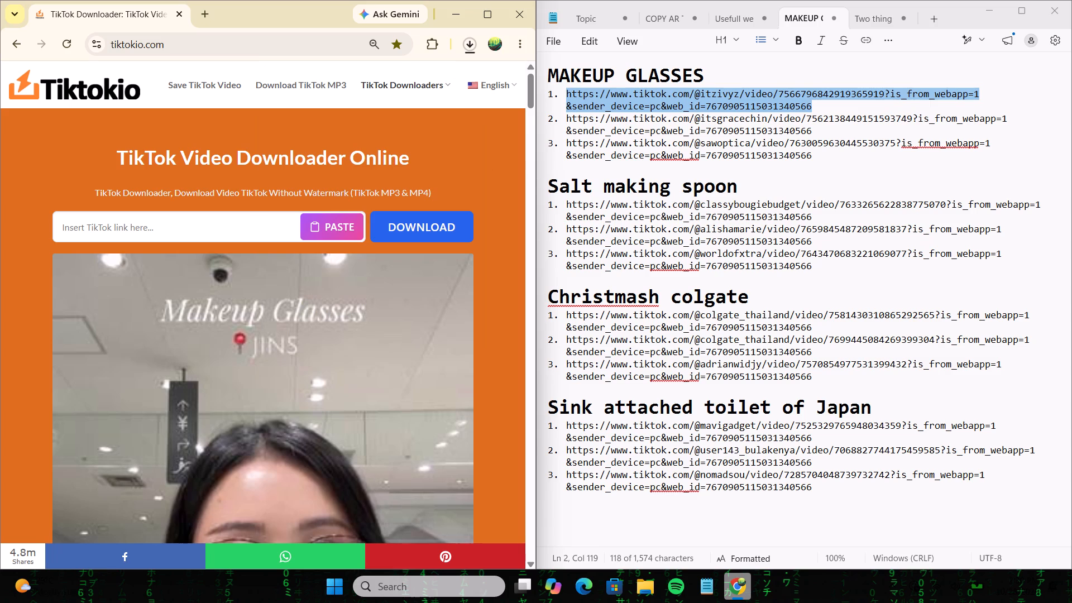
Copy the second MAKEUP GLASSES link from the Notepad list and submit it to the TikTok downloader.
drag(563, 114, 697, 132)
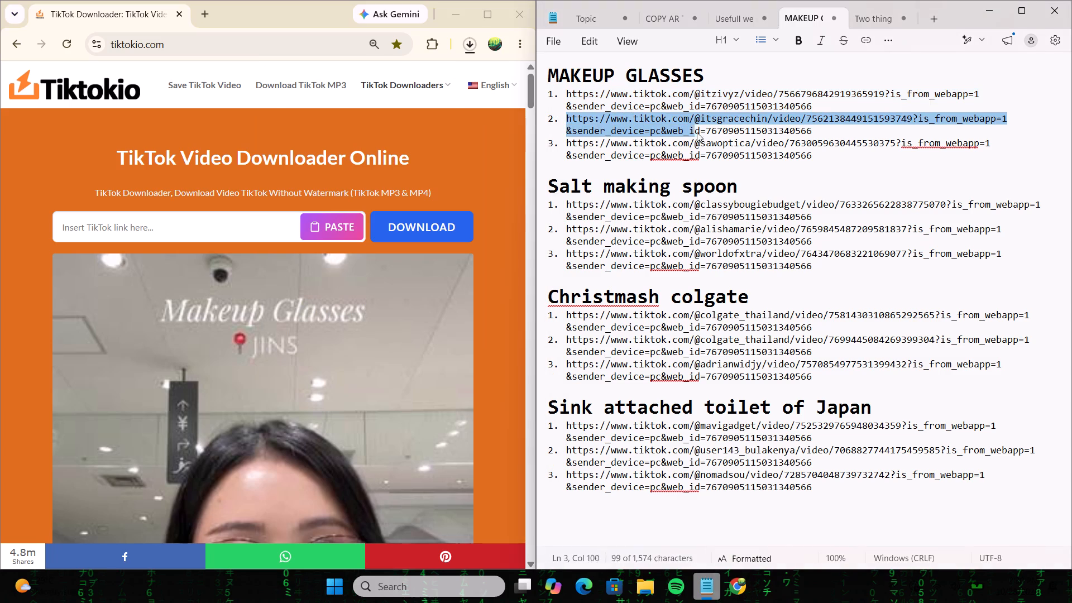
drag(697, 132, 811, 131)
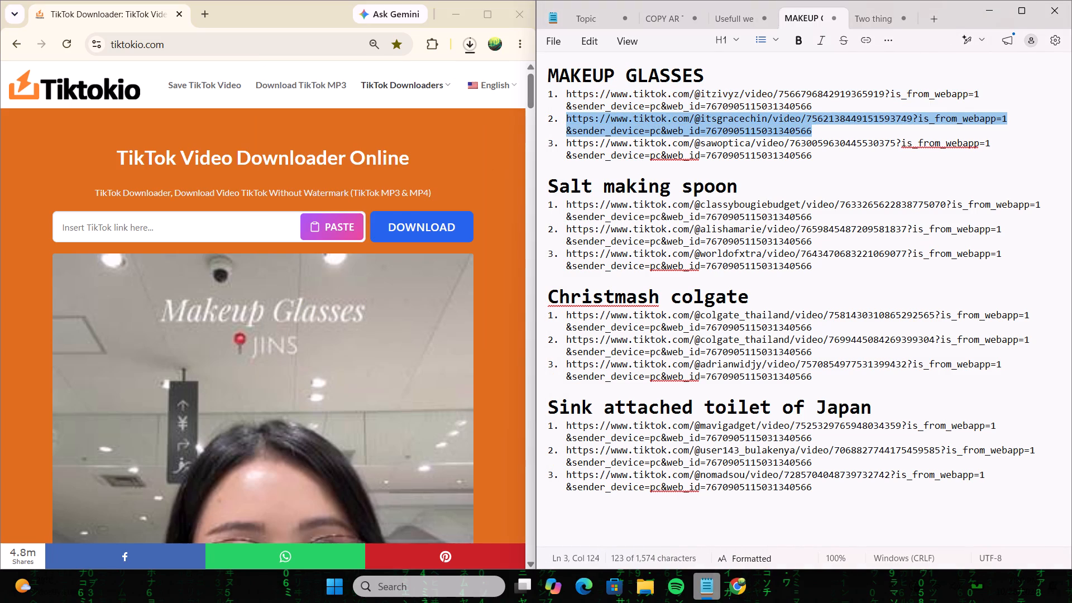
key(ctrl+c)
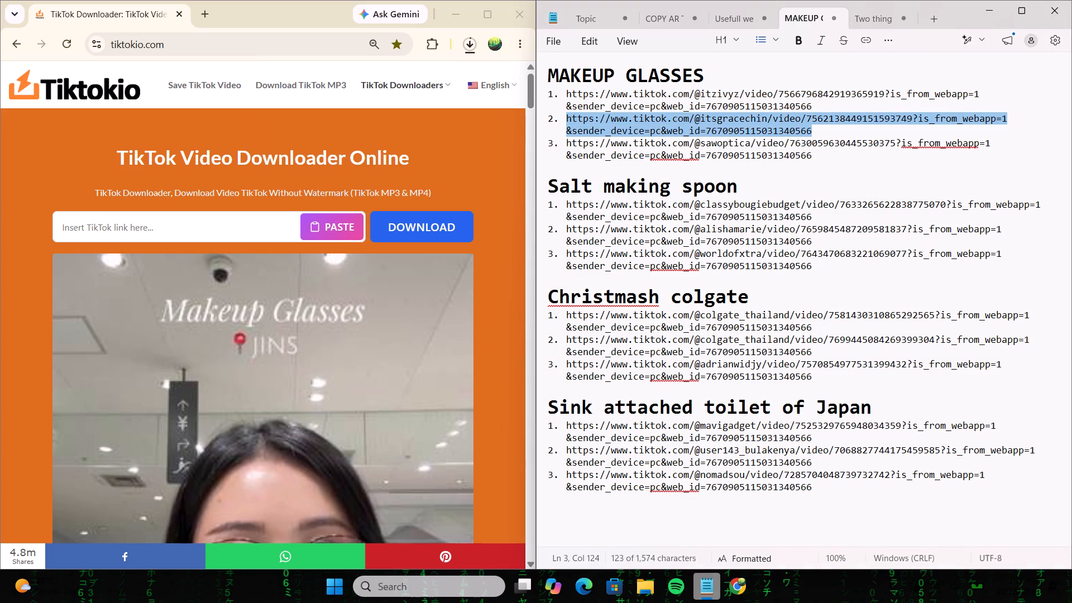
click(175, 225)
key(ctrl+v)
click(417, 228)
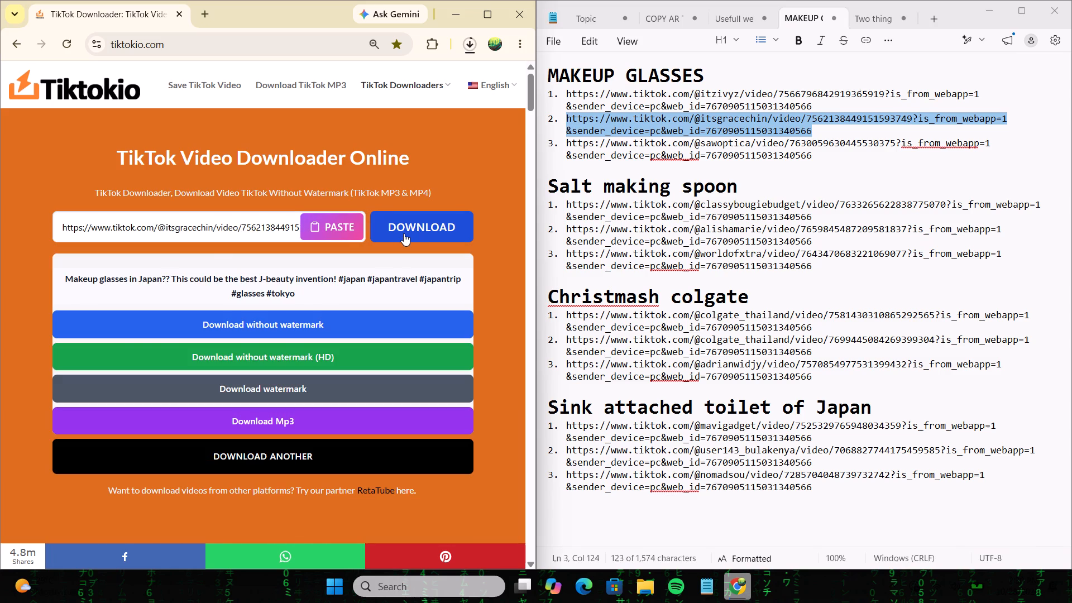
Download the second makeup glasses video without watermark in HD, check the download progress, and ready the downloader for another link.
scroll(354, 353, down, 5)
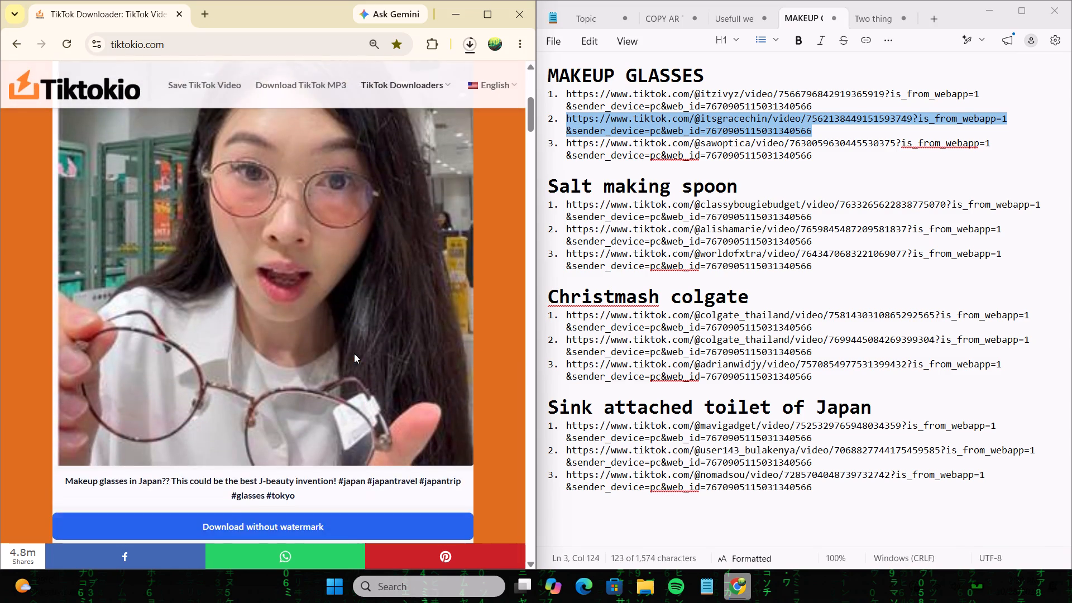
scroll(354, 353, down, 2)
click(336, 416)
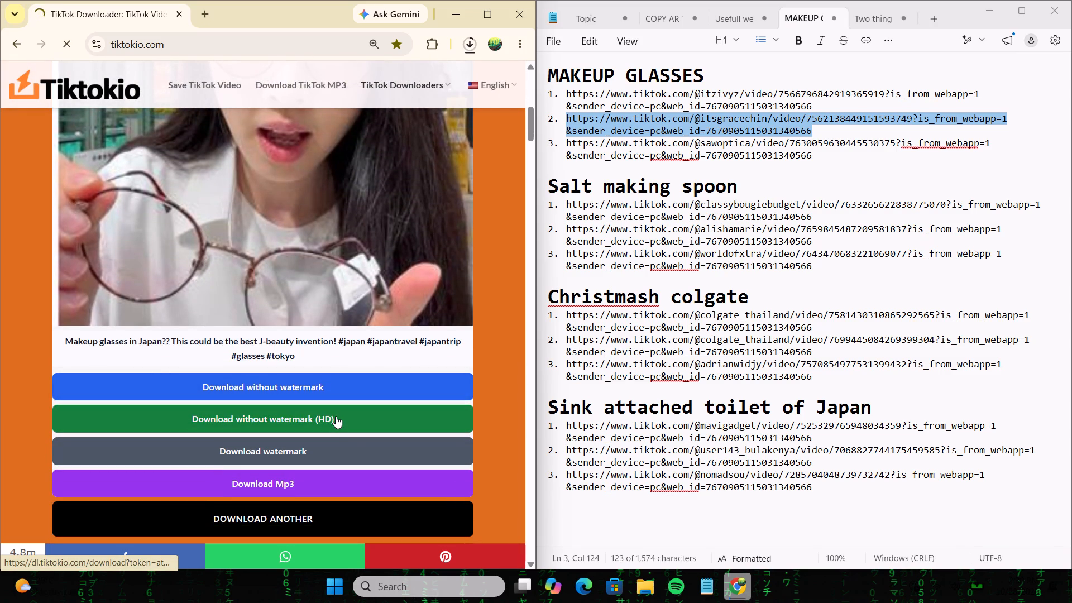
scroll(336, 416, down, 1)
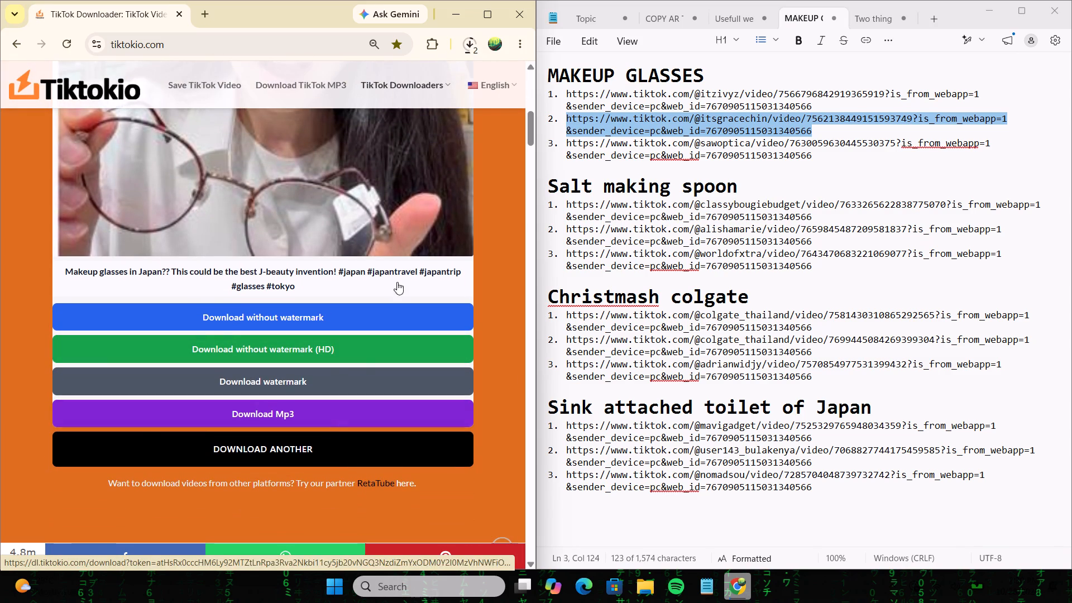
click(458, 45)
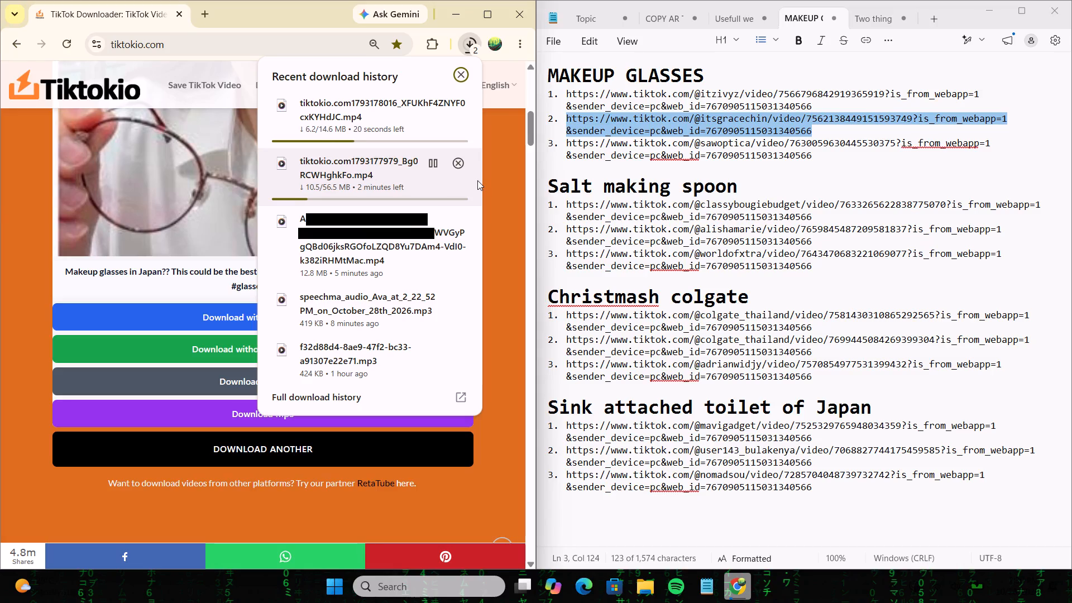
click(477, 180)
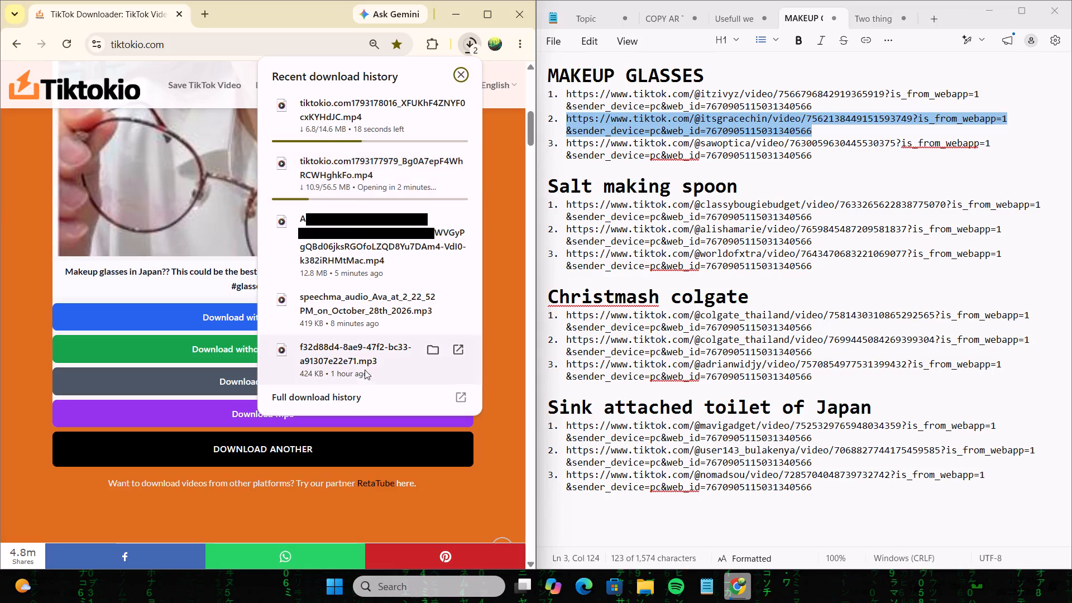
click(515, 213)
click(349, 452)
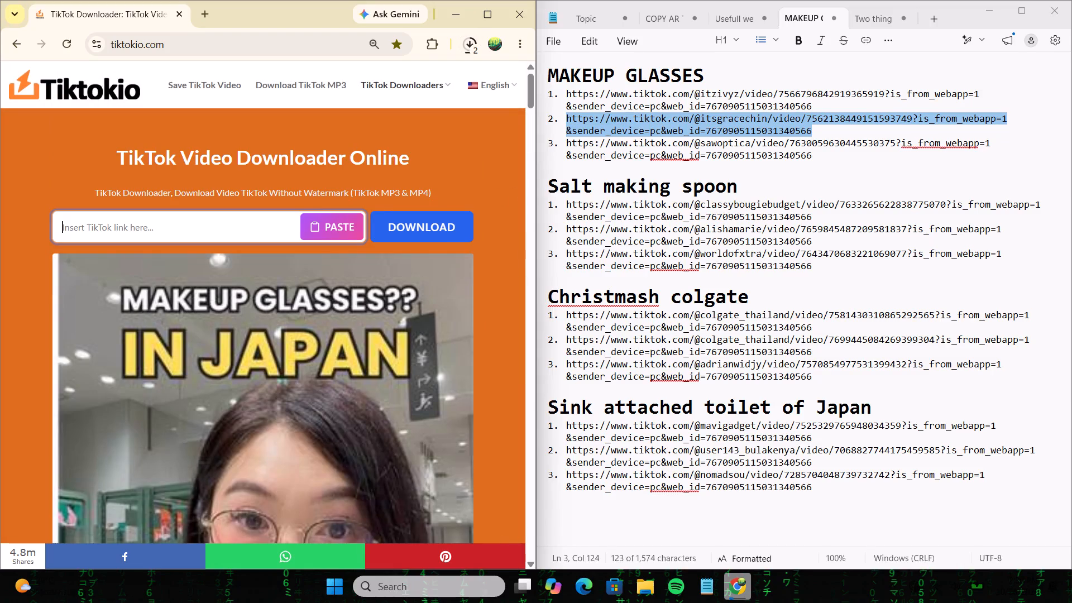
Copy the third MAKEUP GLASSES link from the Notepad list and submit it to the TikTok downloader.
drag(567, 142, 796, 166)
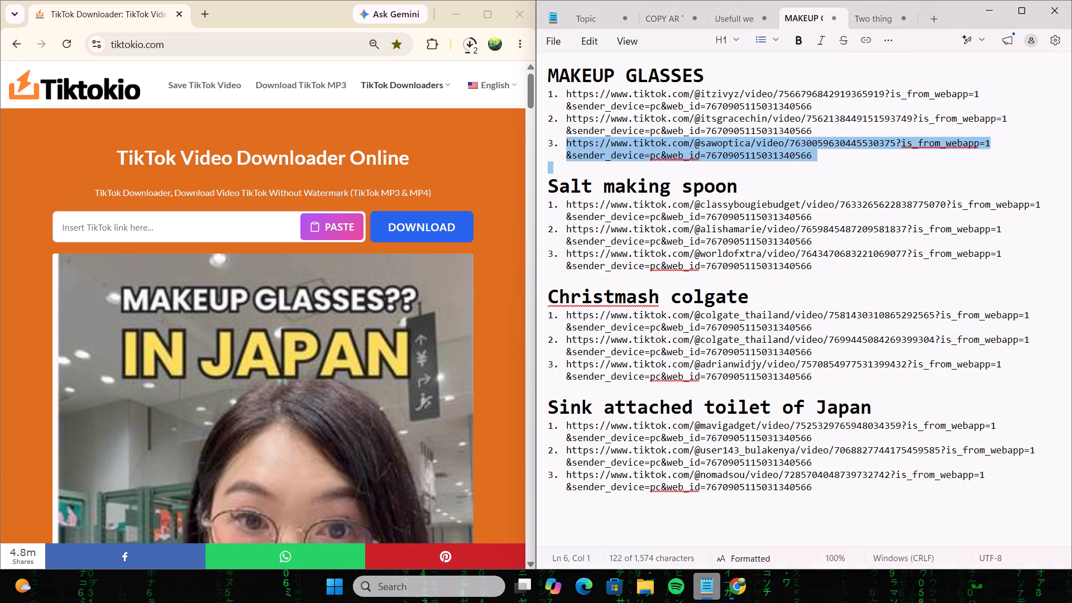
drag(796, 166, 811, 156)
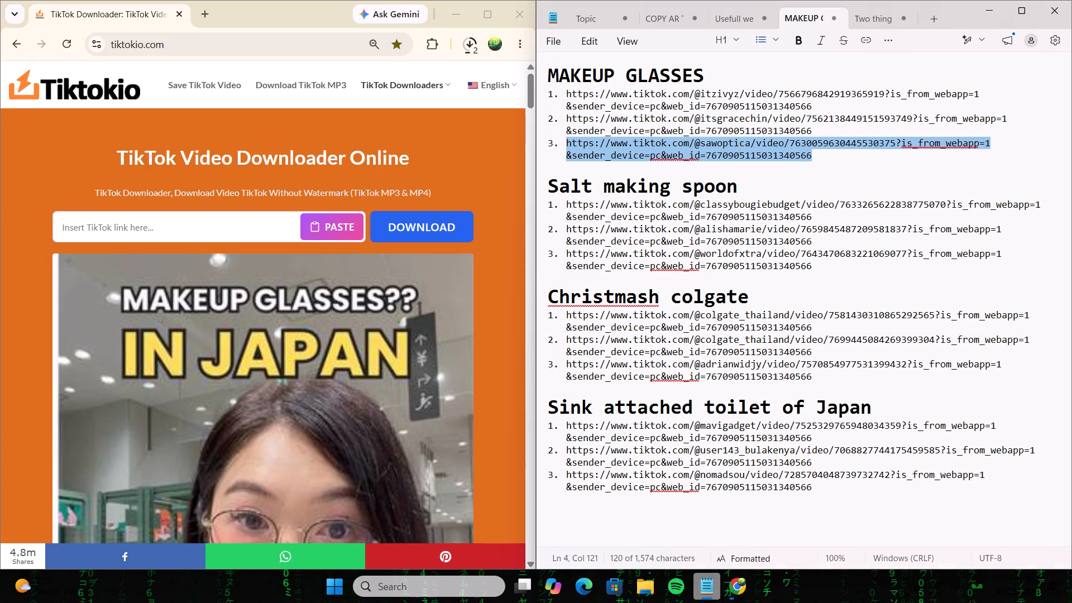
key(ctrl+c)
click(241, 210)
click(241, 227)
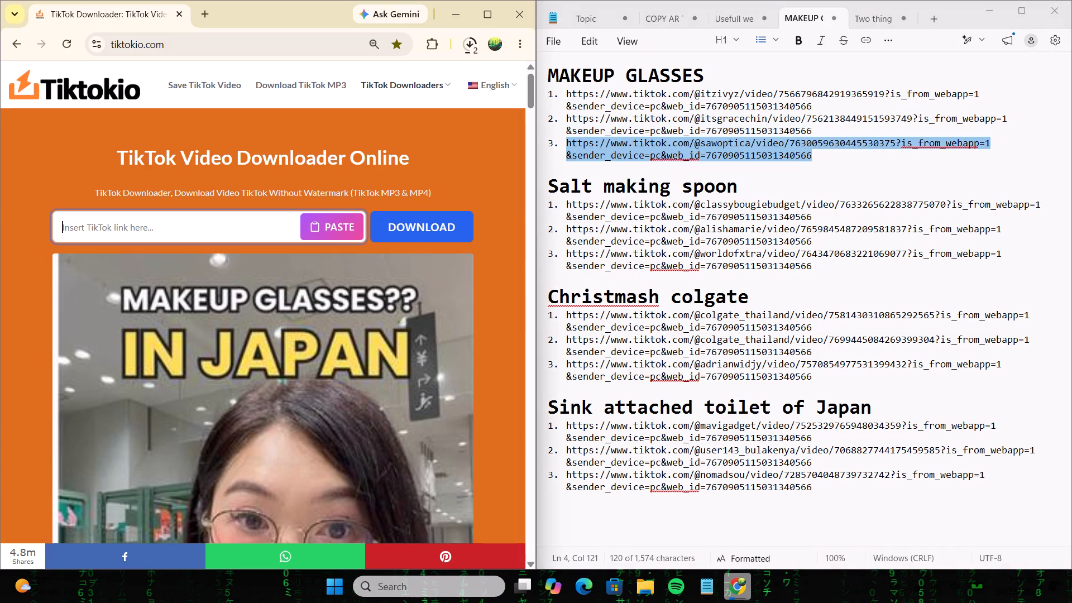
key(ctrl+v)
click(402, 222)
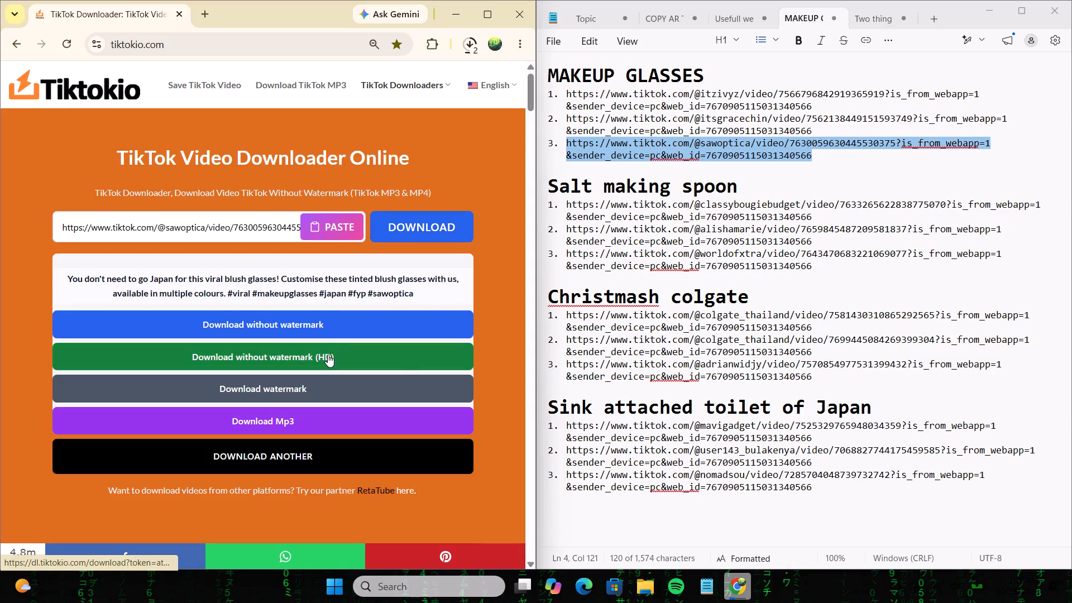
Download the third makeup glasses video without watermark in HD, check the download progress, and ready the downloader for another link.
scroll(328, 355, down, 7)
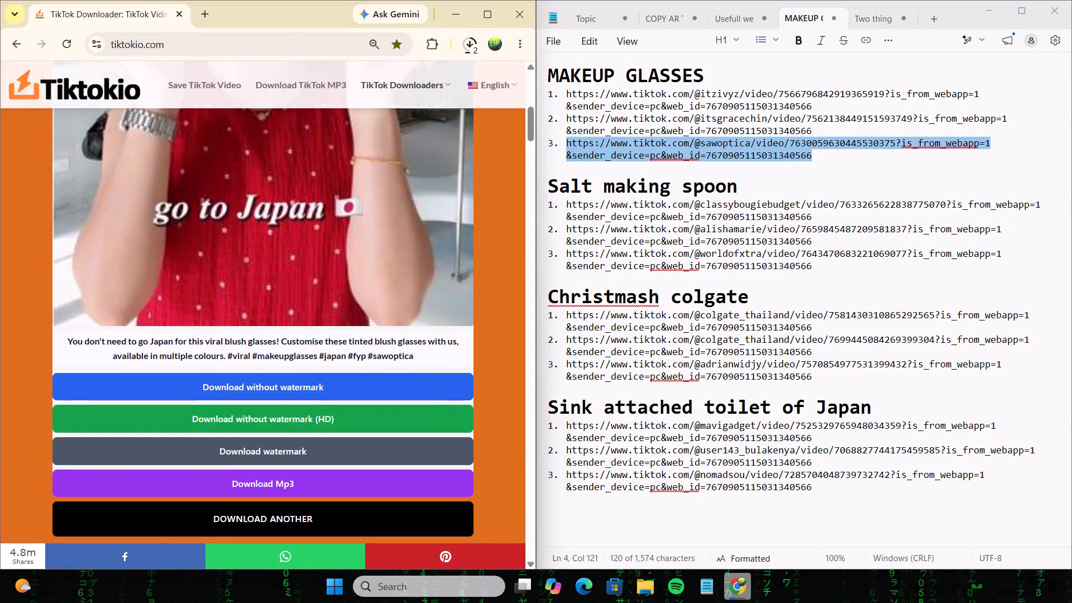
click(302, 408)
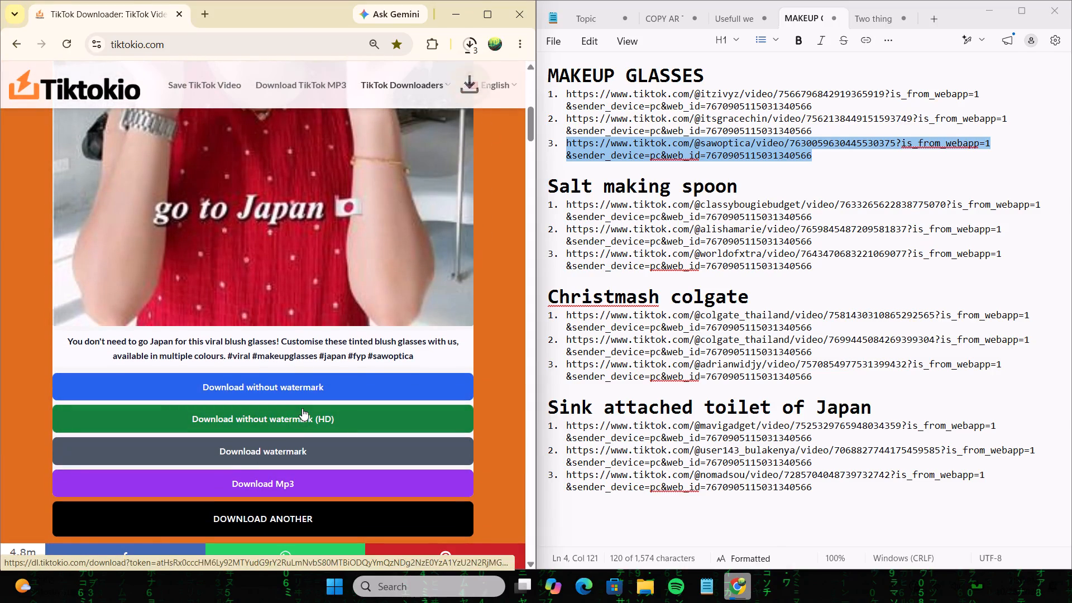
click(468, 44)
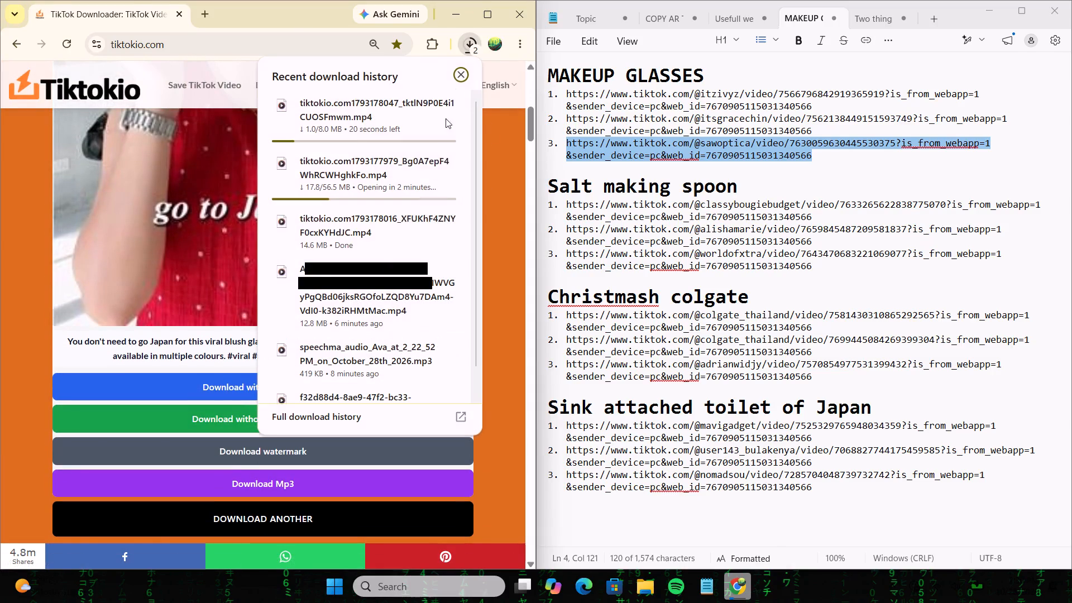
click(506, 235)
scroll(481, 300, down, 2)
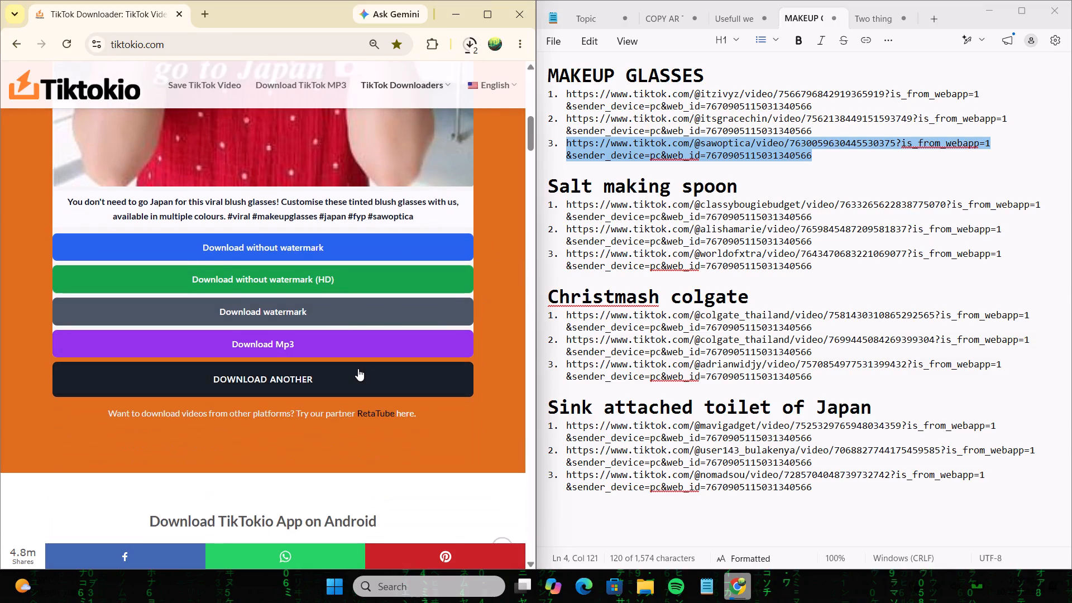
click(358, 368)
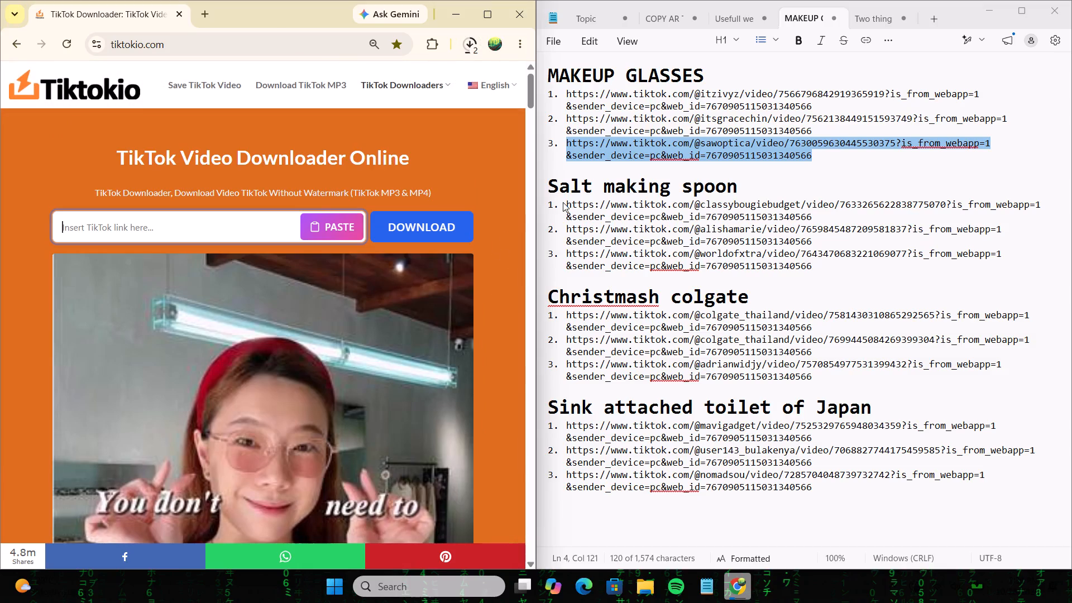
Copy the first Salt making spoon link from the Notepad list and submit it to the TikTok downloader.
drag(566, 202, 799, 213)
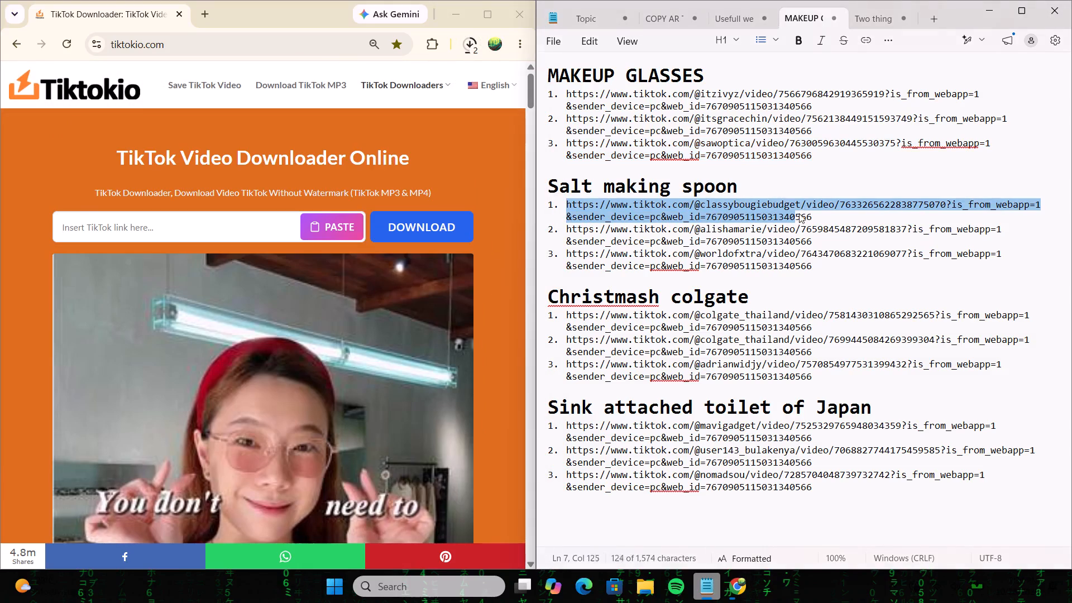
drag(799, 213, 812, 216)
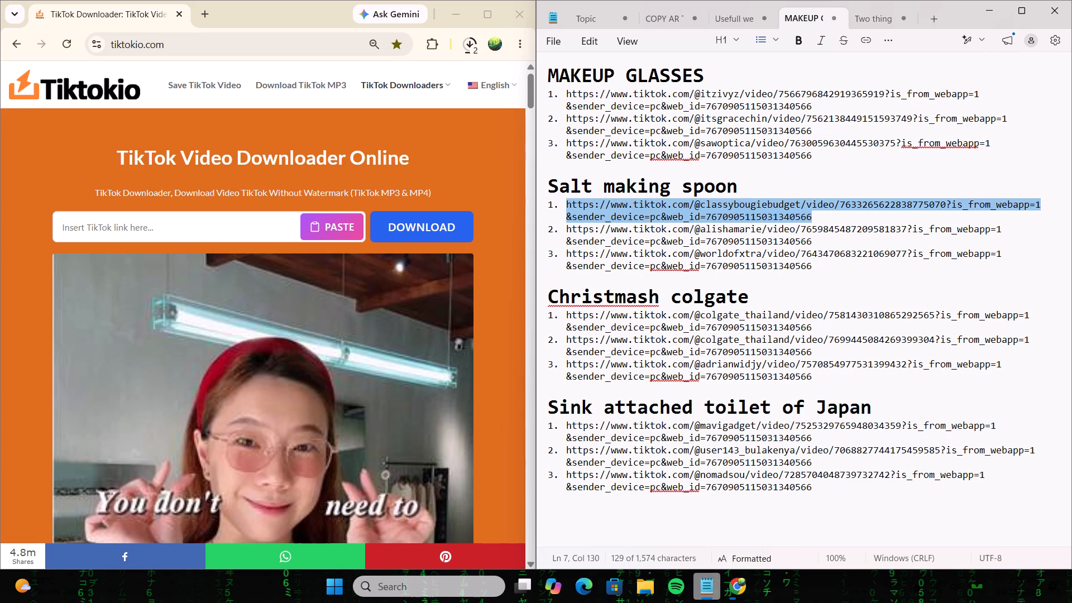
key(ctrl+c)
click(178, 222)
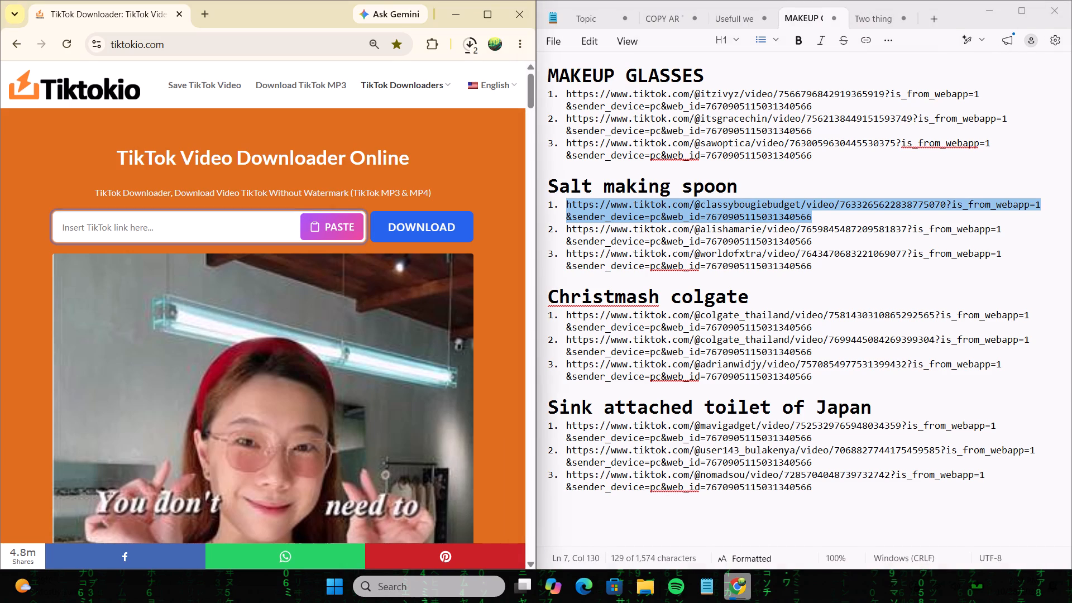
key(ctrl+v)
click(414, 227)
Download the first salt spoon video without watermark in HD.
scroll(395, 249, down, 1)
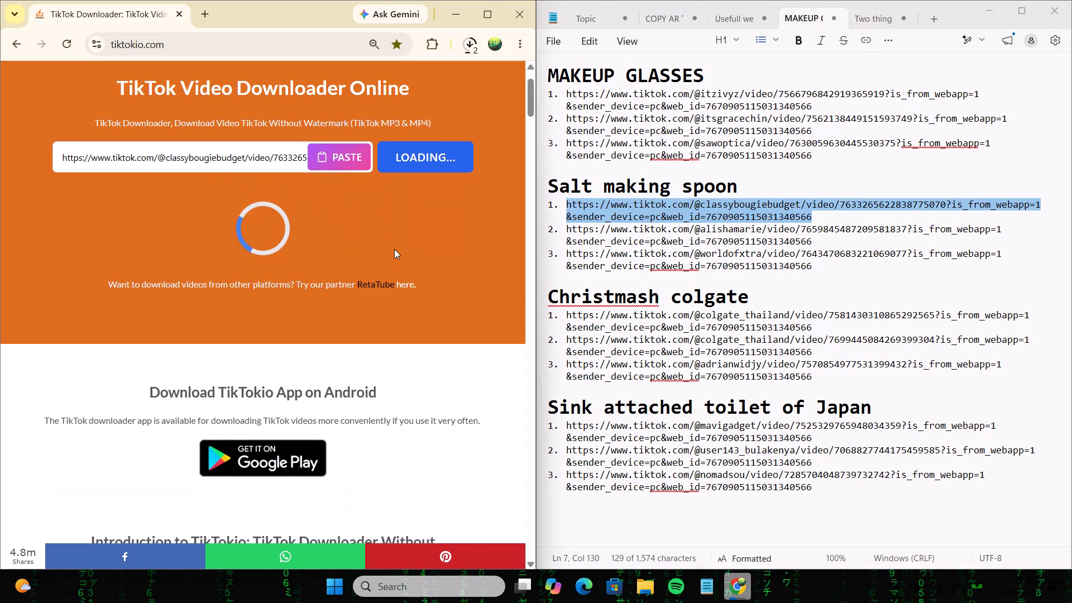
scroll(323, 329, down, 7)
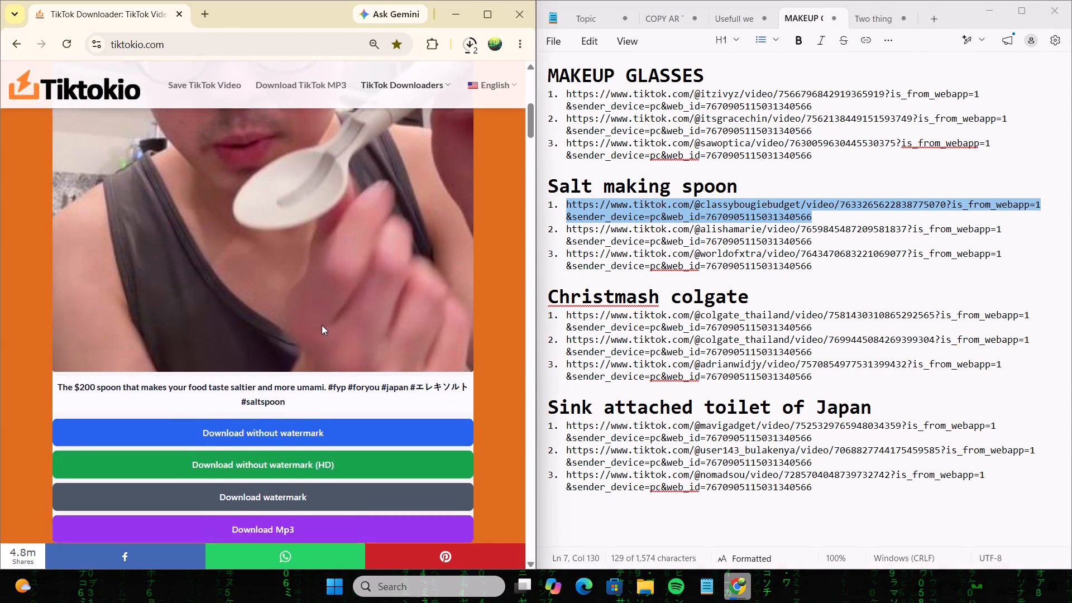
click(322, 339)
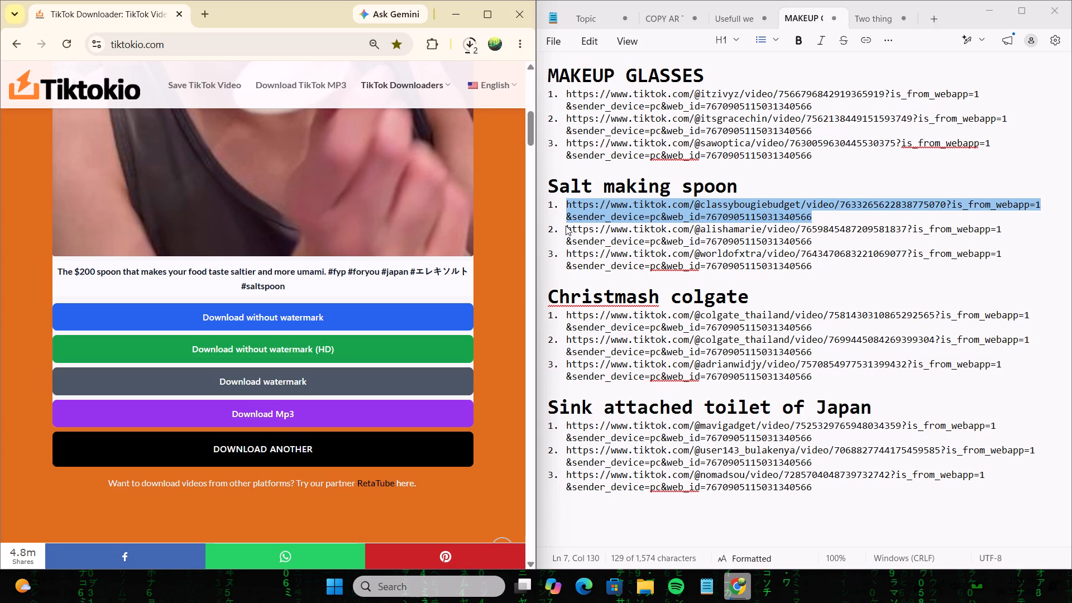
Copy the second Salt making spoon link from the Notepad list, reset the downloader for another video, and submit the link.
drag(567, 226, 788, 238)
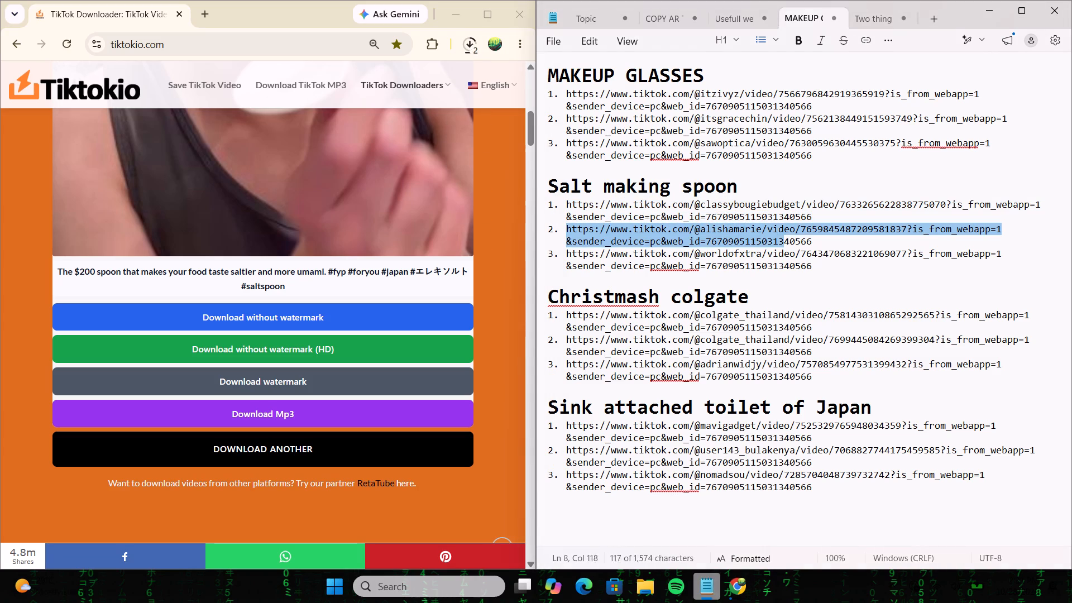
drag(788, 238, 812, 243)
key(ctrl+c)
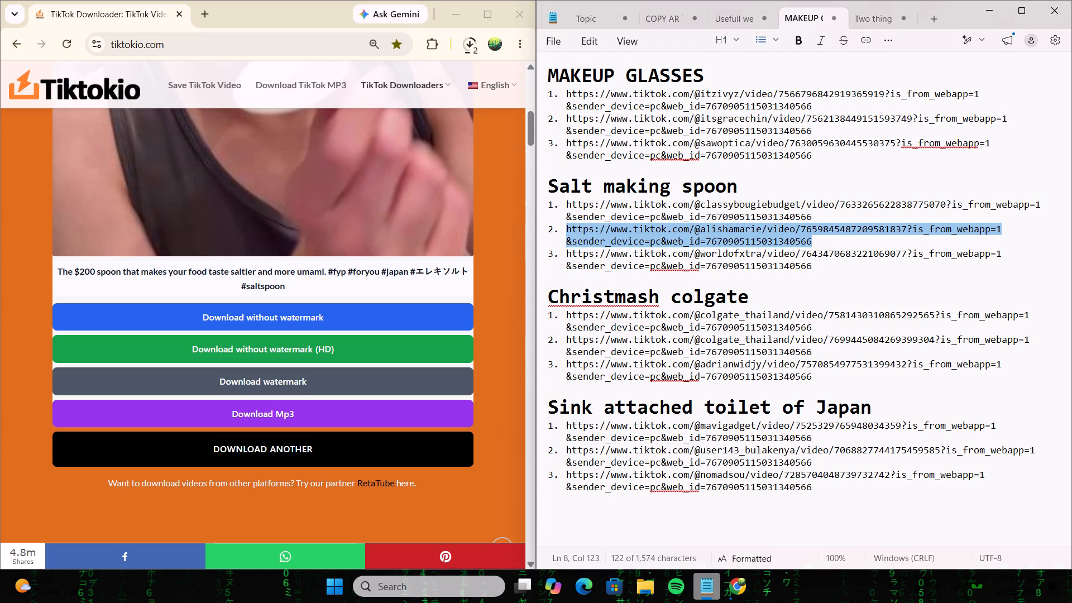
scroll(355, 286, up, 4)
scroll(356, 281, down, 5)
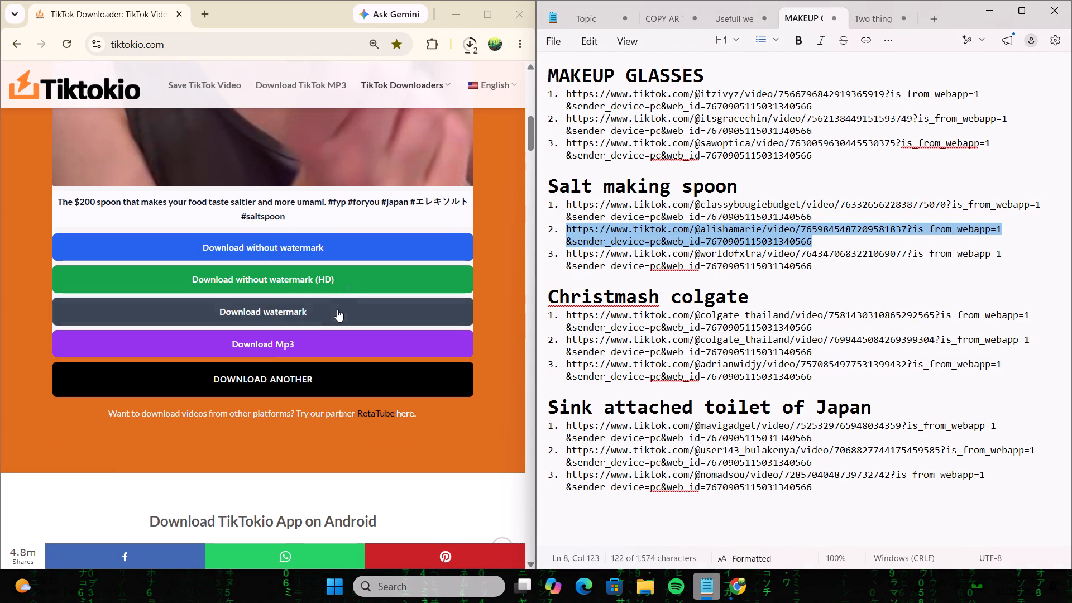
click(276, 375)
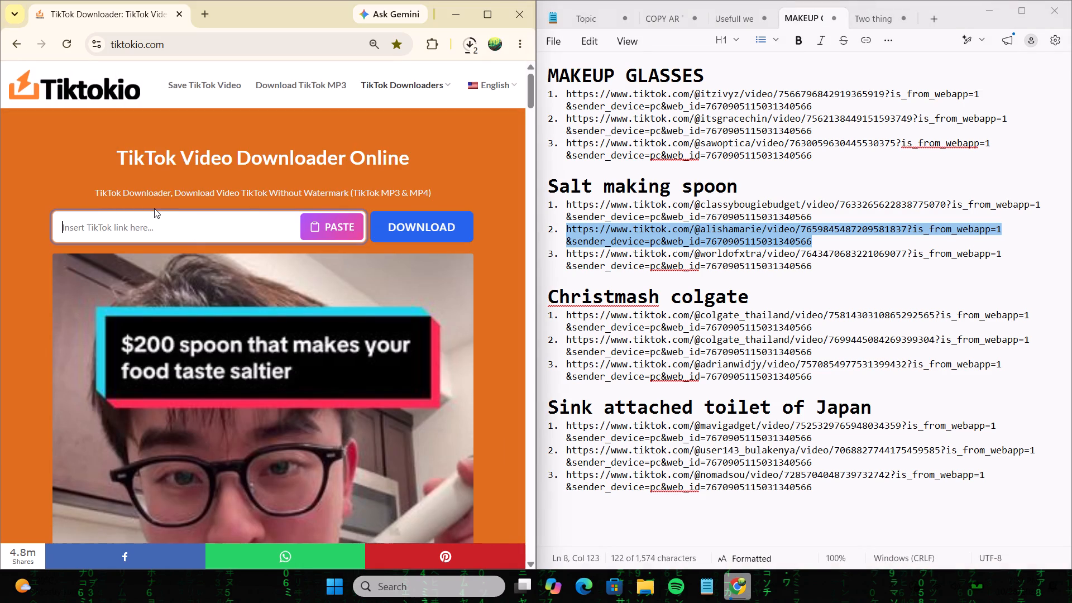
key(ctrl+v)
click(410, 222)
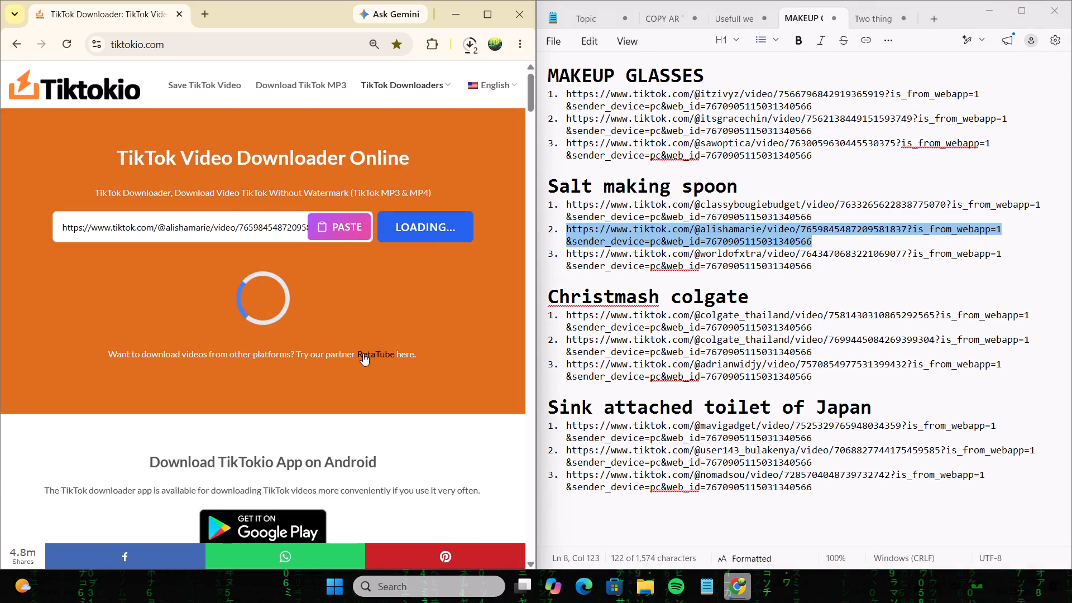
Download the second salt spoon video without watermark in HD.
scroll(314, 379, down, 8)
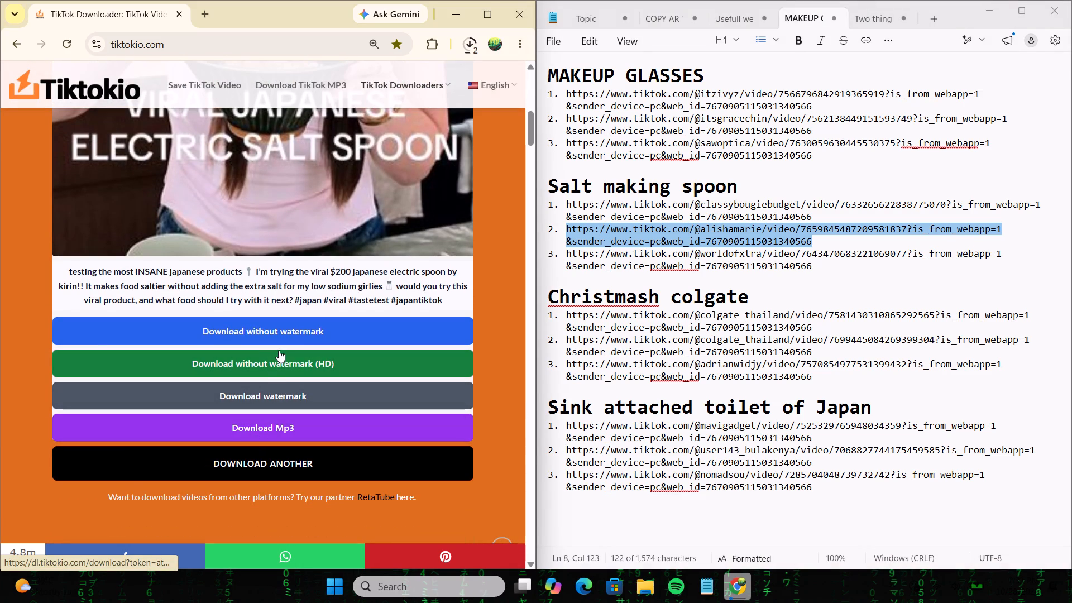
click(279, 366)
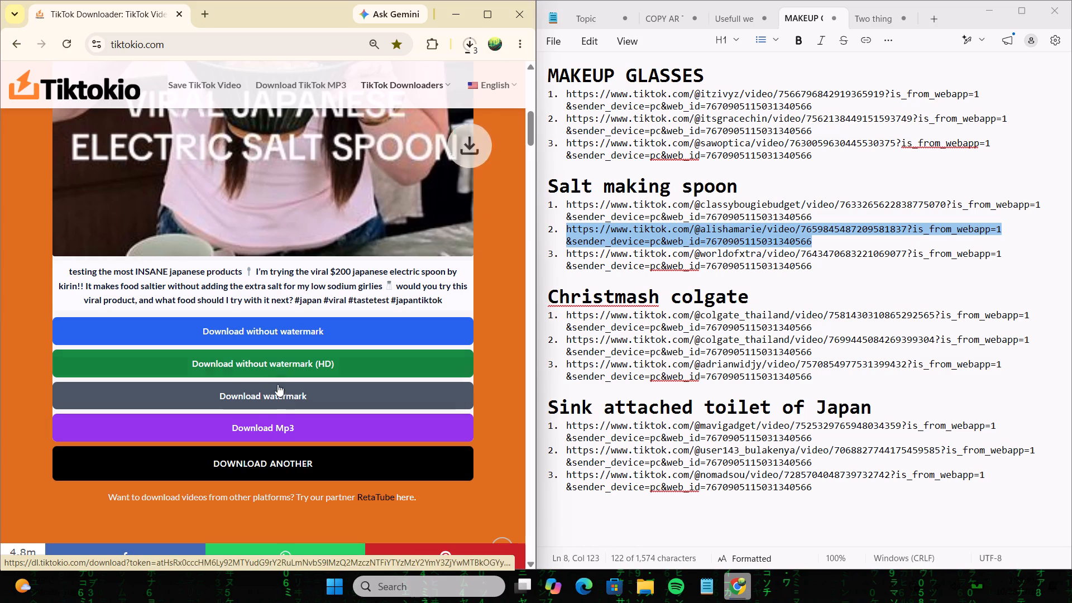
Reset the downloader for another video, copy the third Salt making spoon link from the Notepad list, and submit it.
click(281, 461)
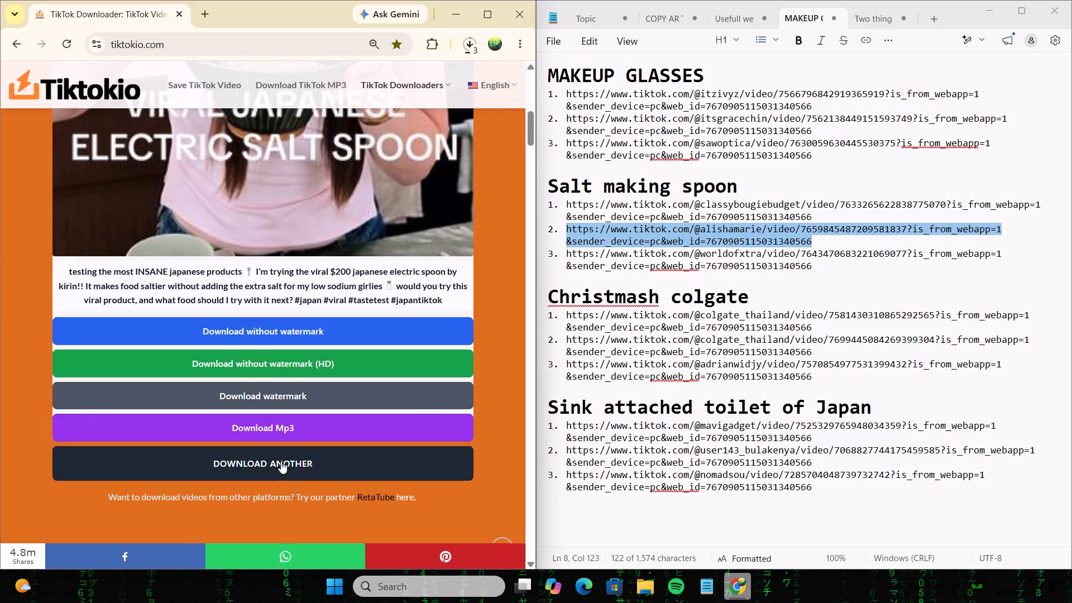
drag(566, 251, 667, 259)
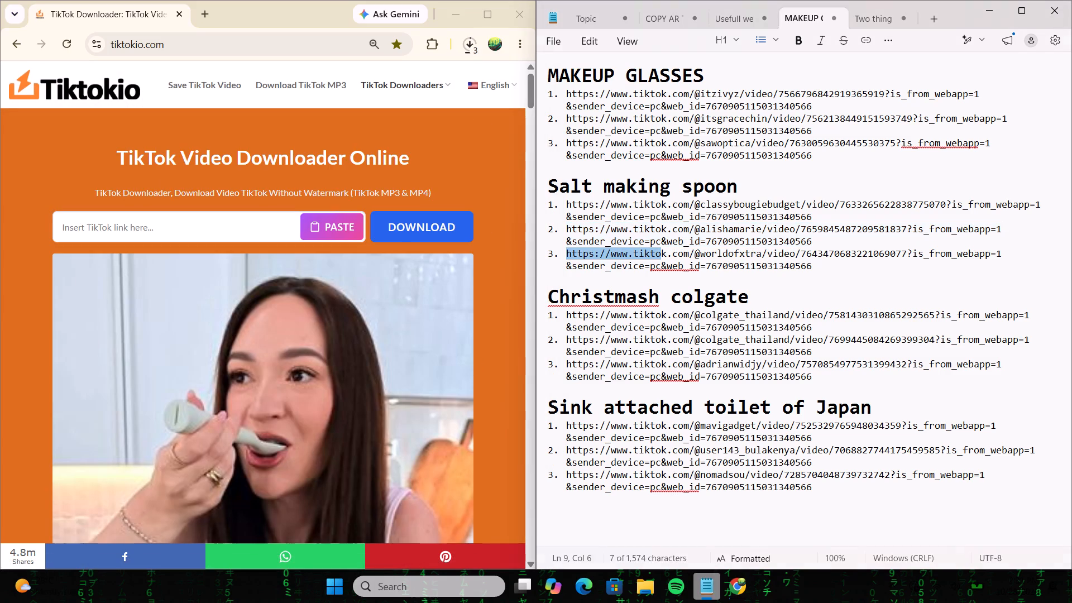
drag(667, 259, 807, 274)
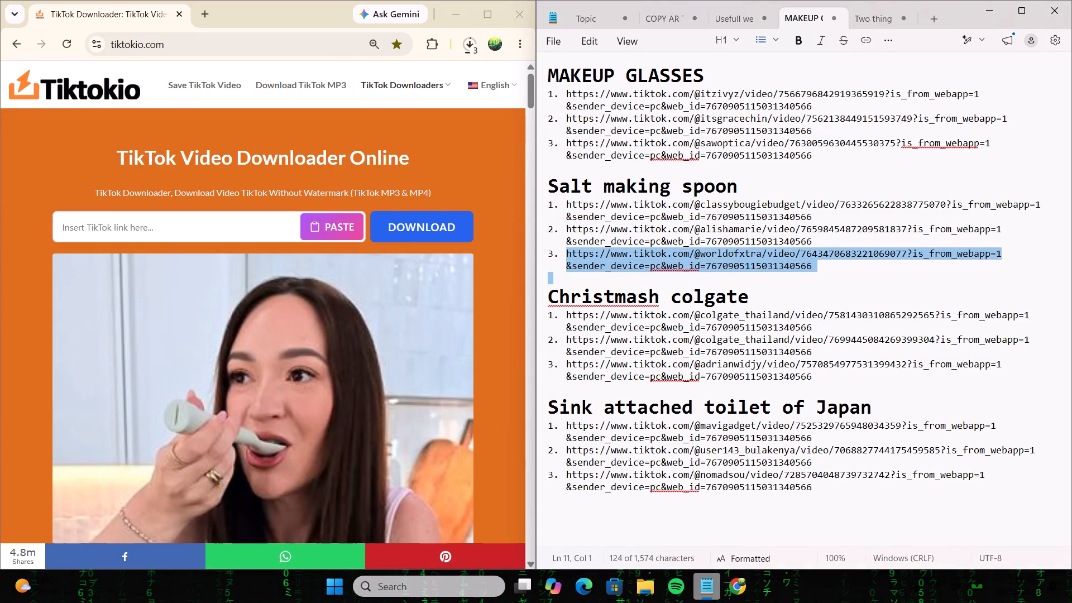
drag(807, 274, 814, 267)
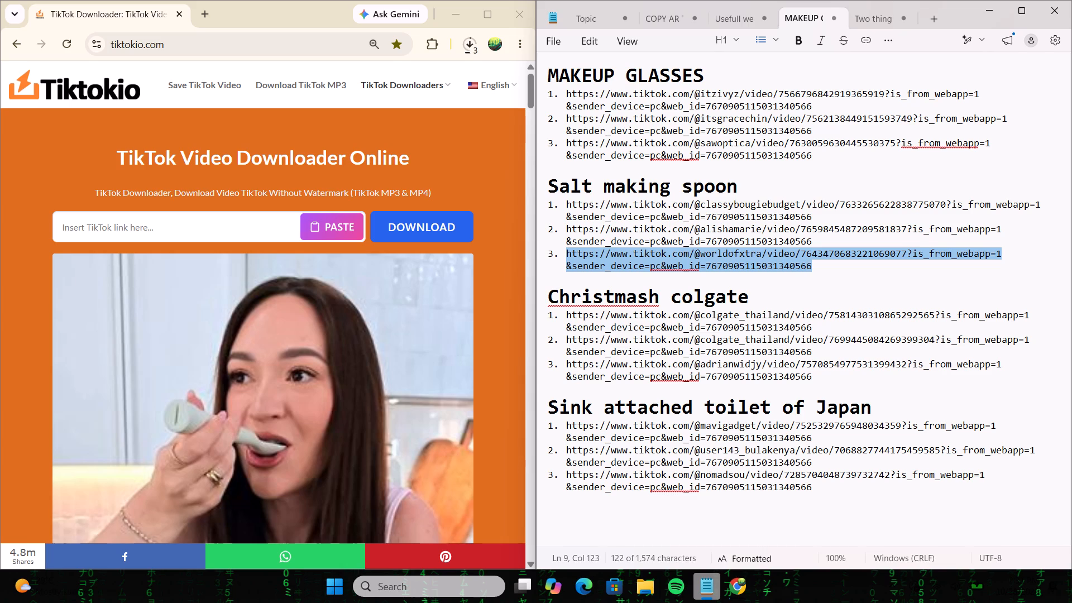
key(ctrl+c)
click(83, 230)
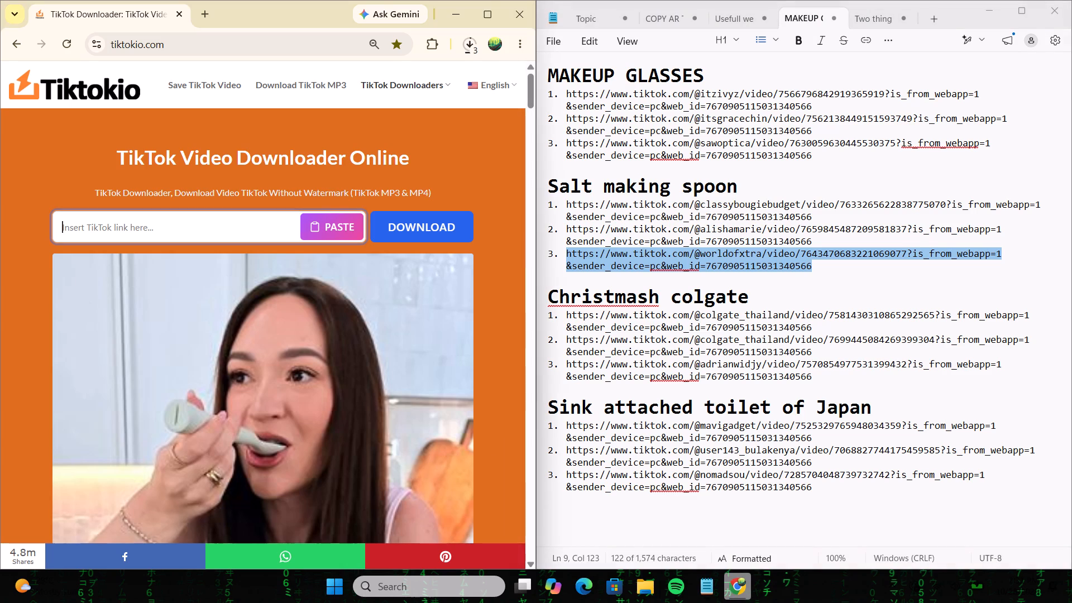
key(ctrl+v)
click(434, 223)
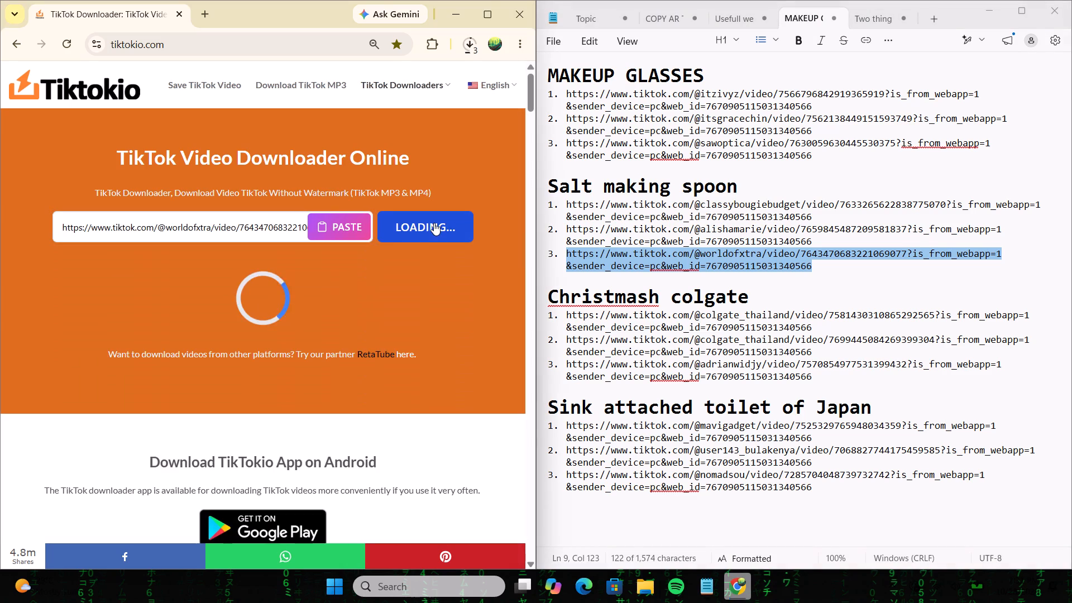
Download the third salt spoon video without watermark in HD.
scroll(379, 257, down, 5)
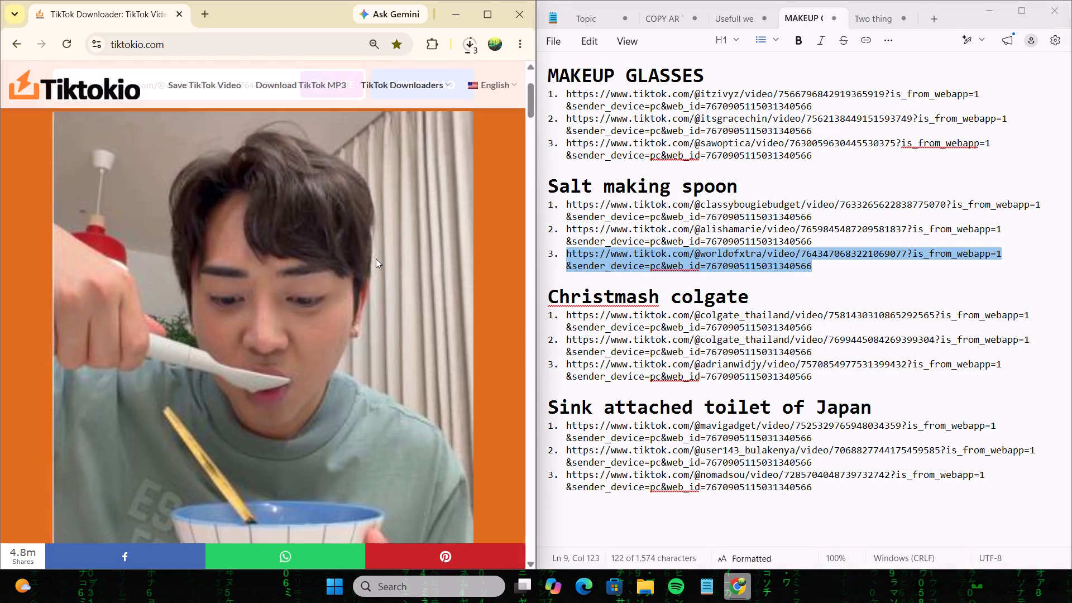
scroll(376, 259, down, 4)
click(310, 289)
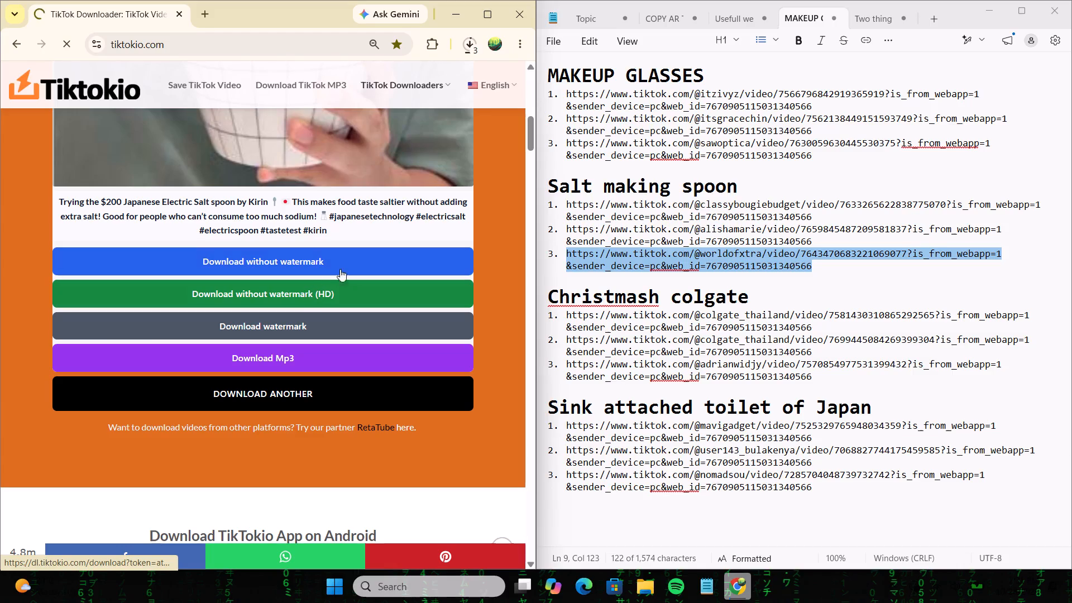
Check the recent download history and resume the interrupted 56.5 MB video download.
click(466, 44)
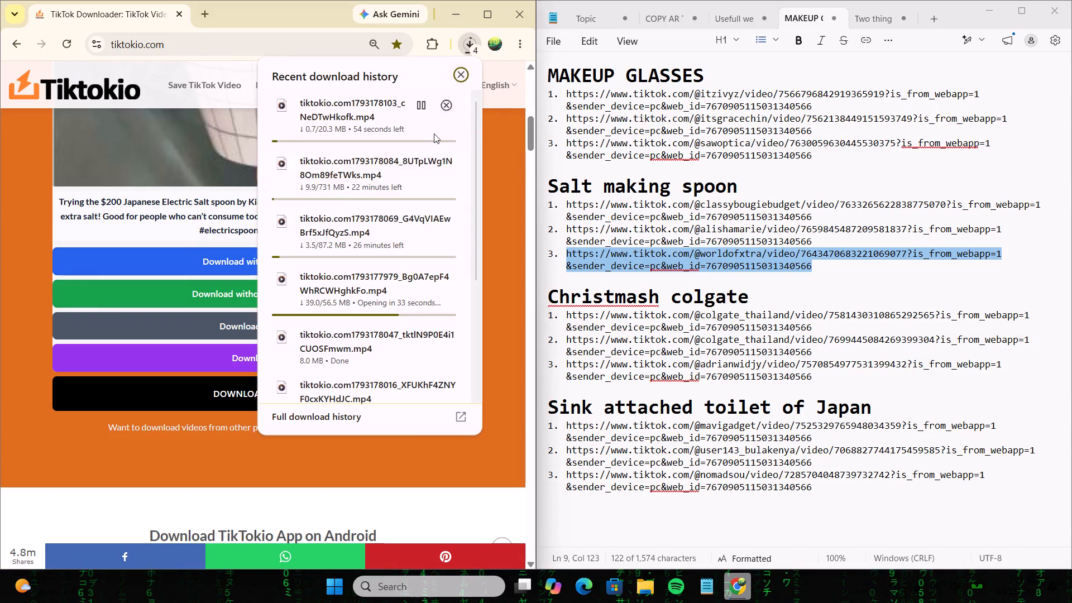
scroll(386, 210, down, 1)
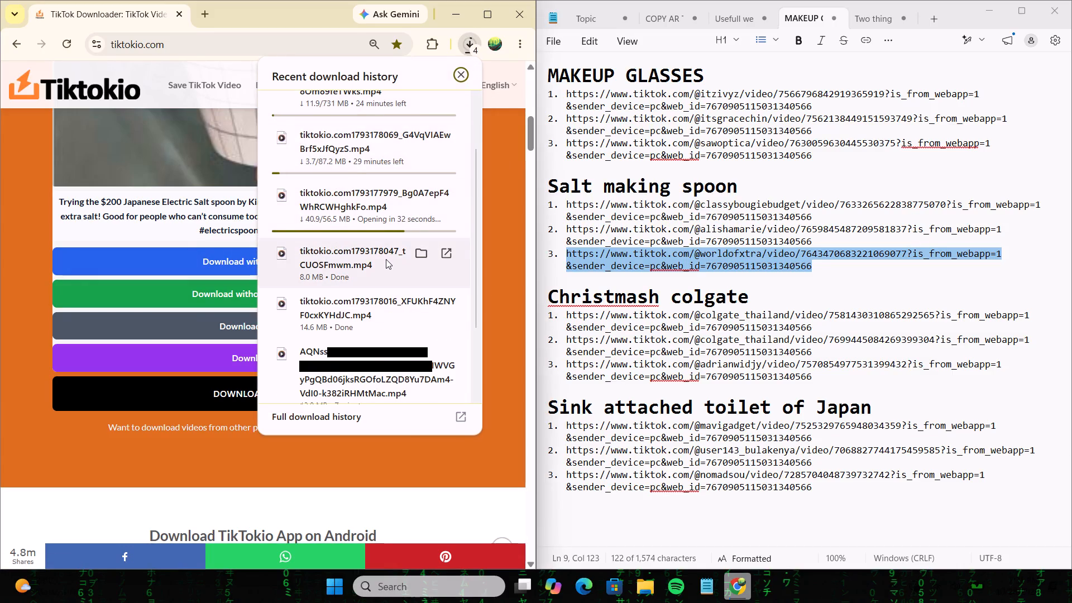
scroll(386, 259, up, 1)
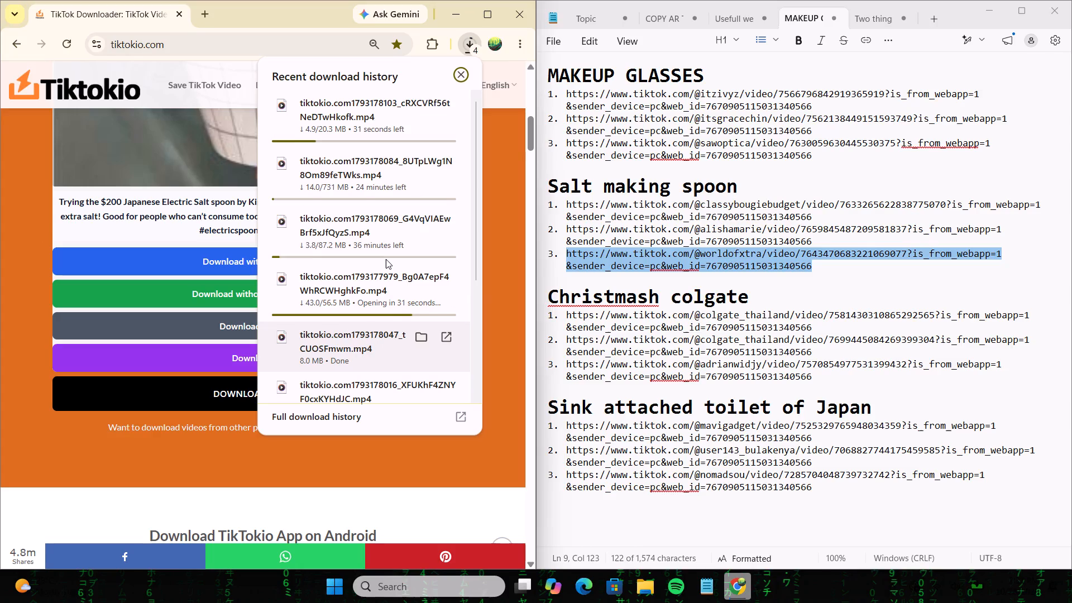
scroll(386, 259, down, 1)
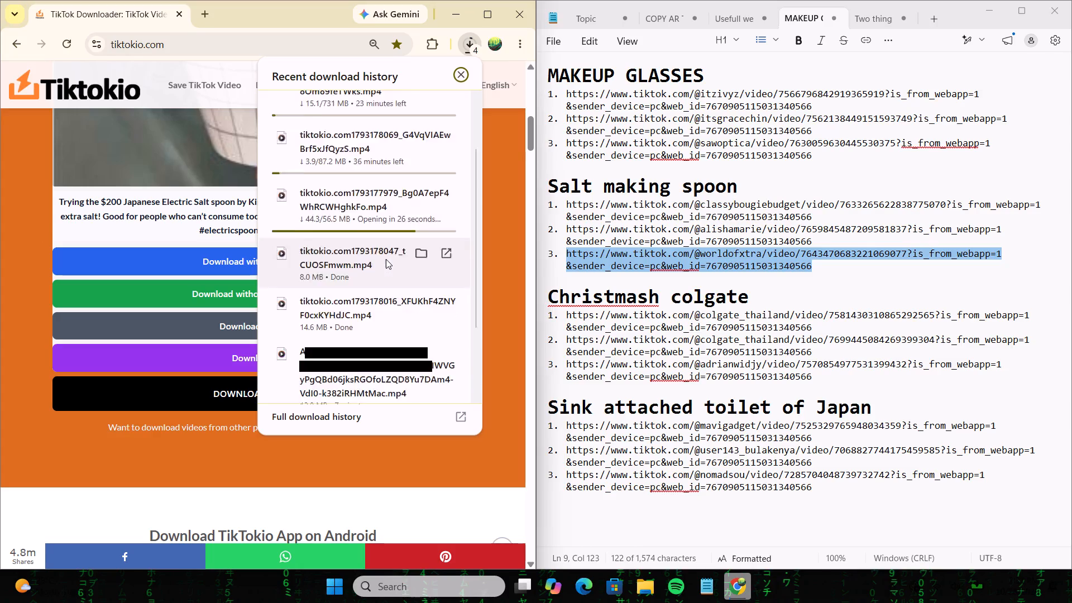
scroll(386, 259, down, 4)
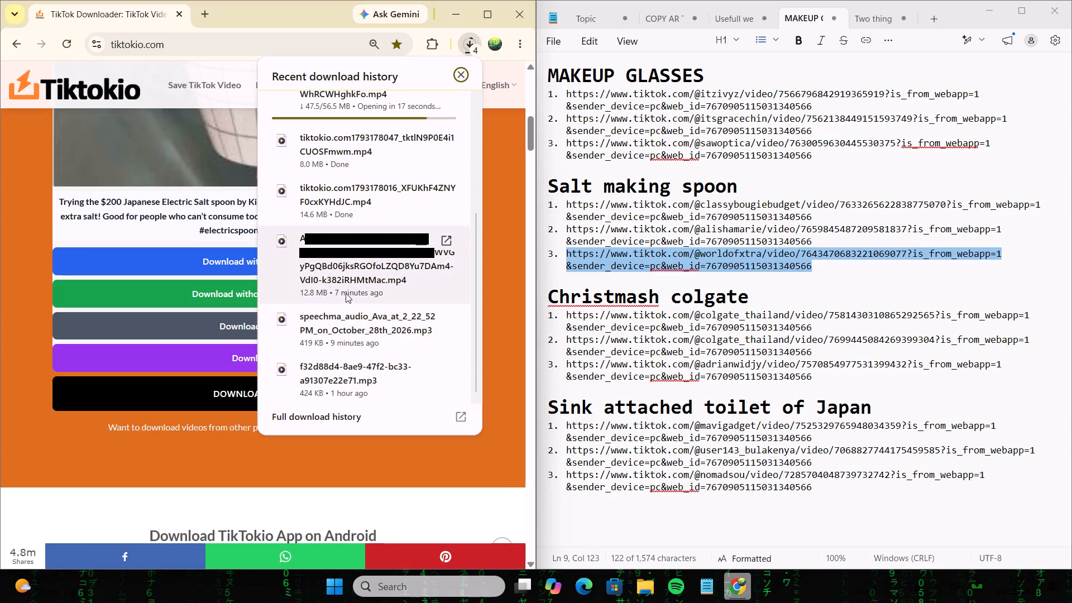
scroll(346, 293, up, 3)
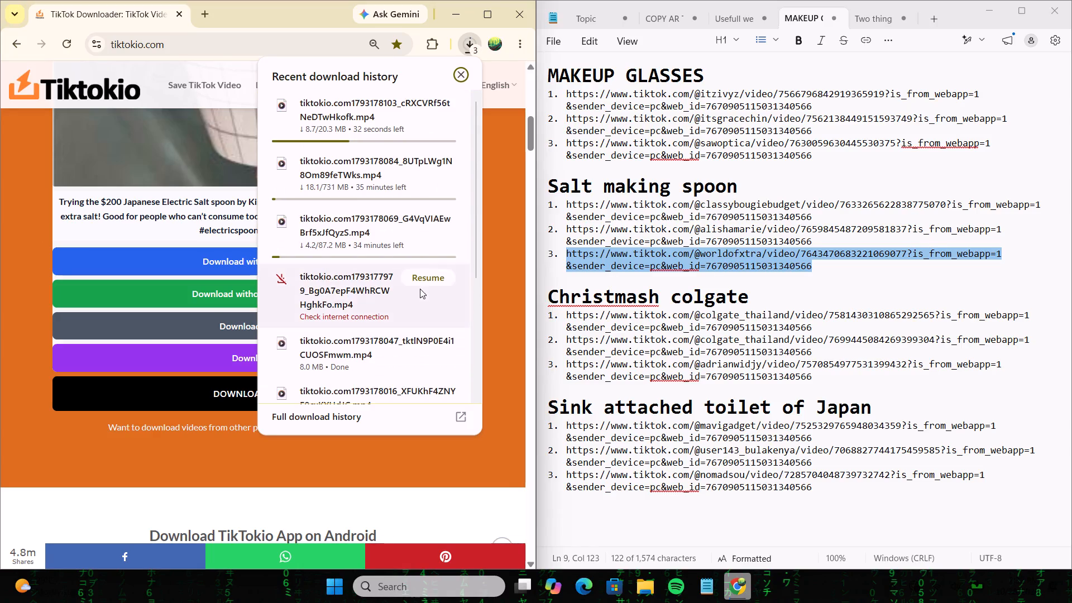
click(421, 274)
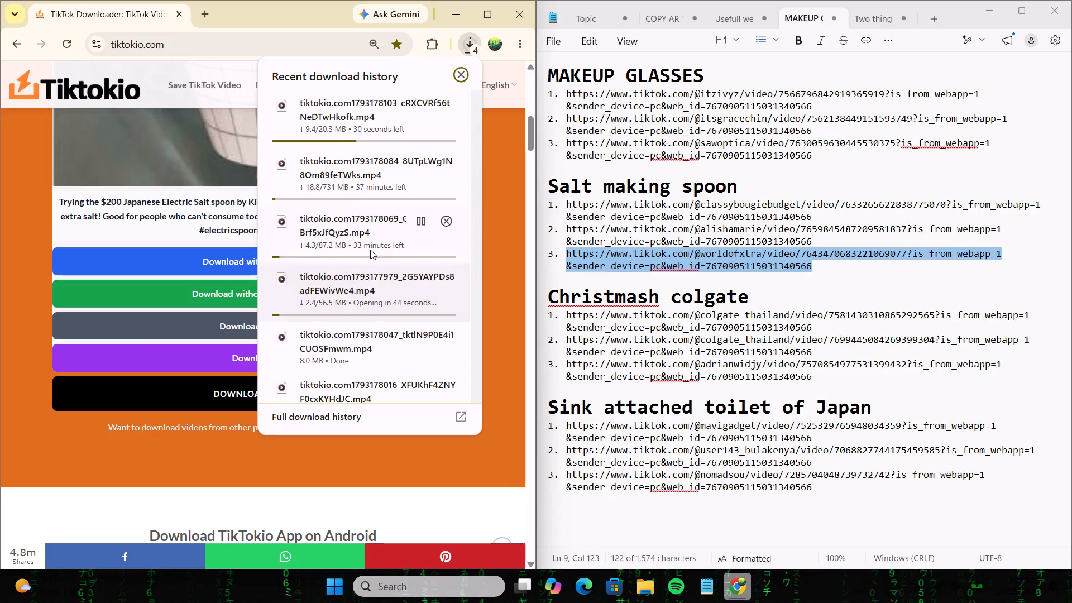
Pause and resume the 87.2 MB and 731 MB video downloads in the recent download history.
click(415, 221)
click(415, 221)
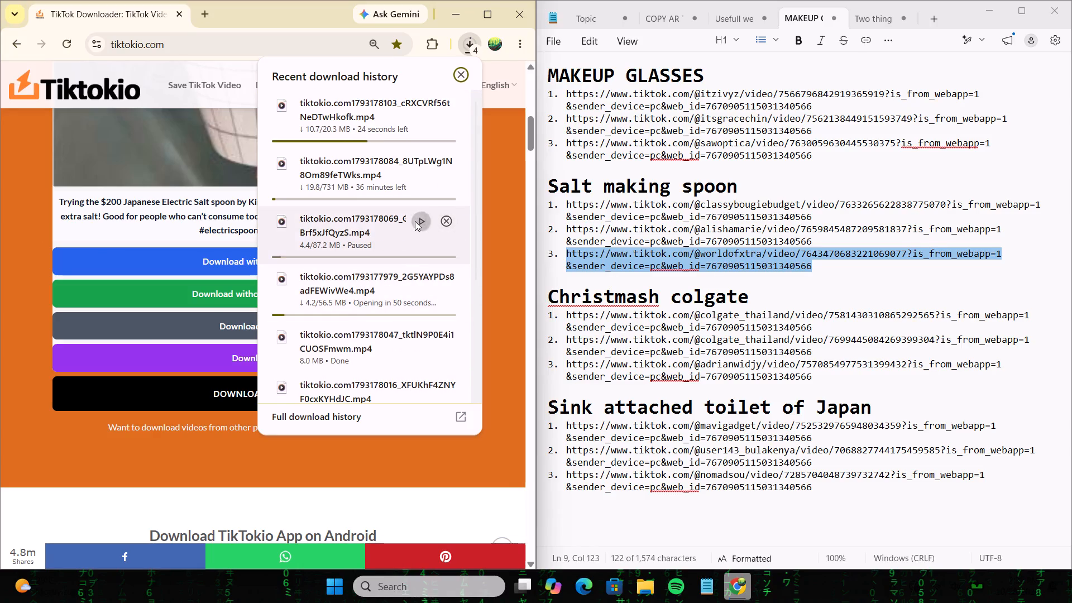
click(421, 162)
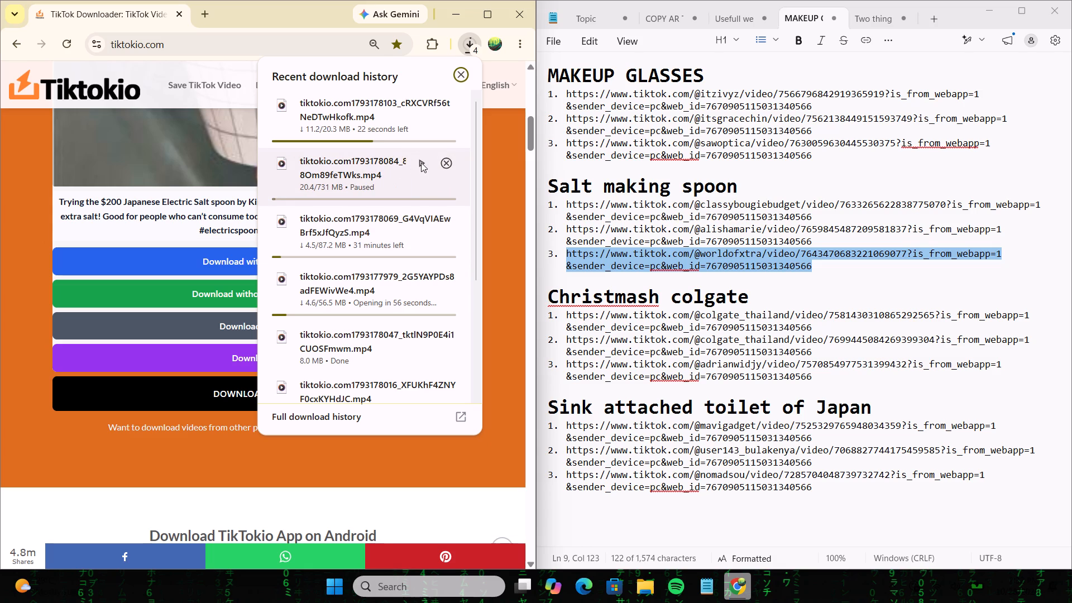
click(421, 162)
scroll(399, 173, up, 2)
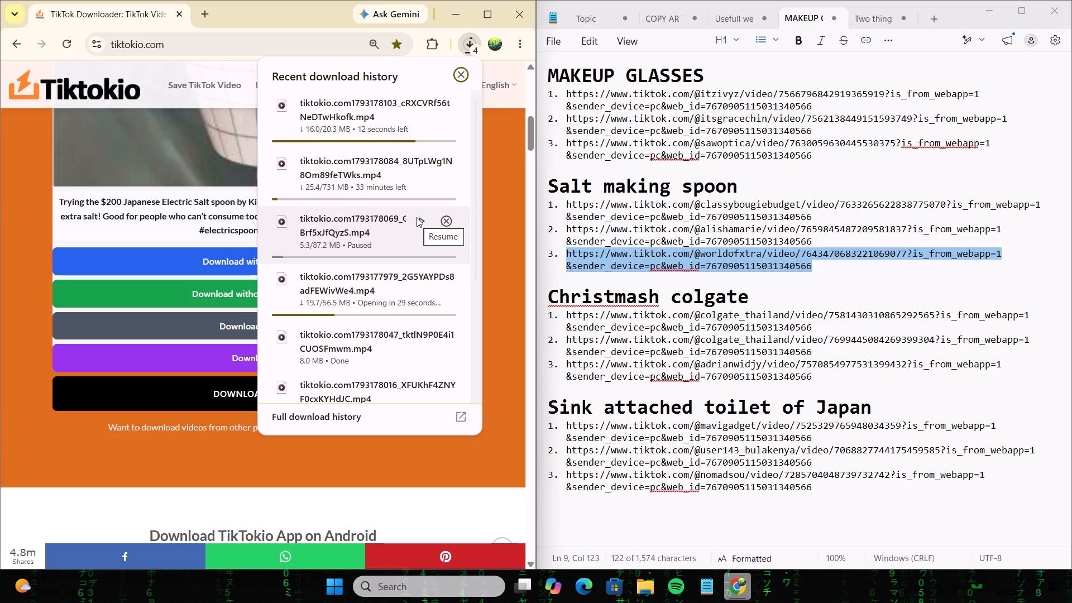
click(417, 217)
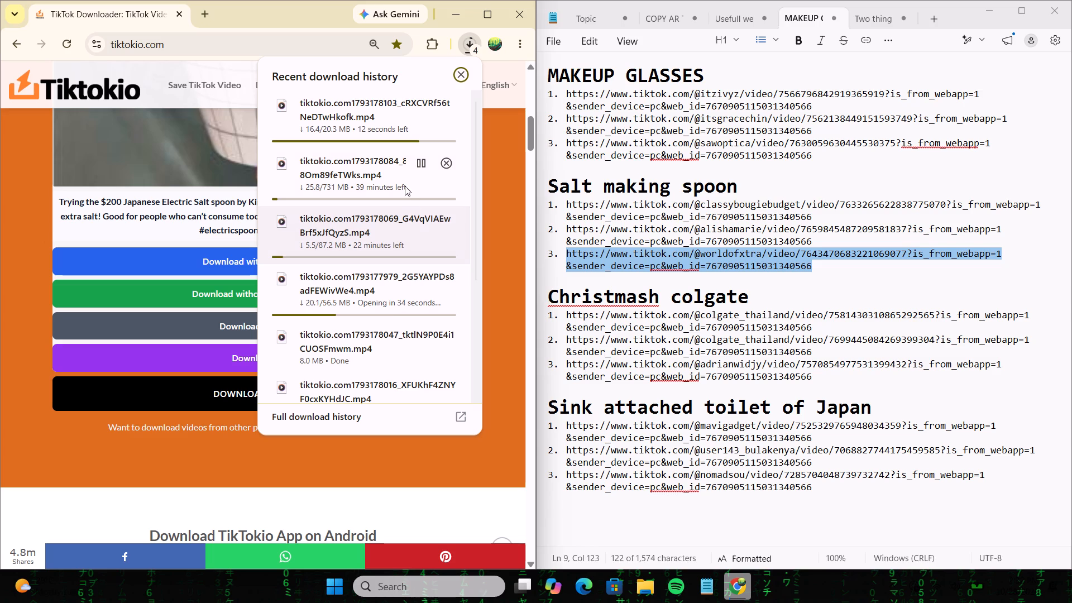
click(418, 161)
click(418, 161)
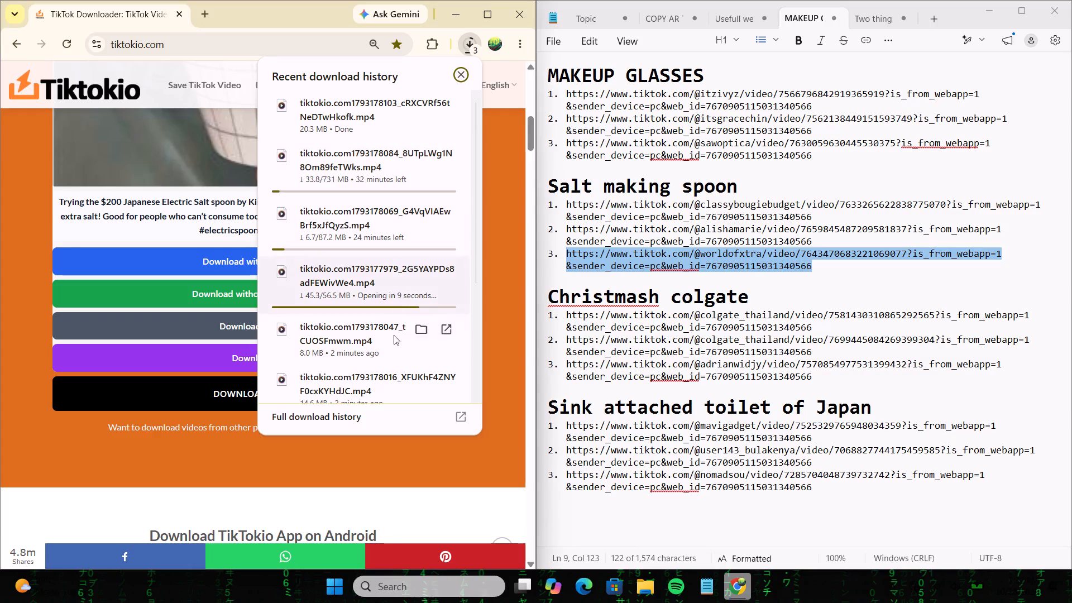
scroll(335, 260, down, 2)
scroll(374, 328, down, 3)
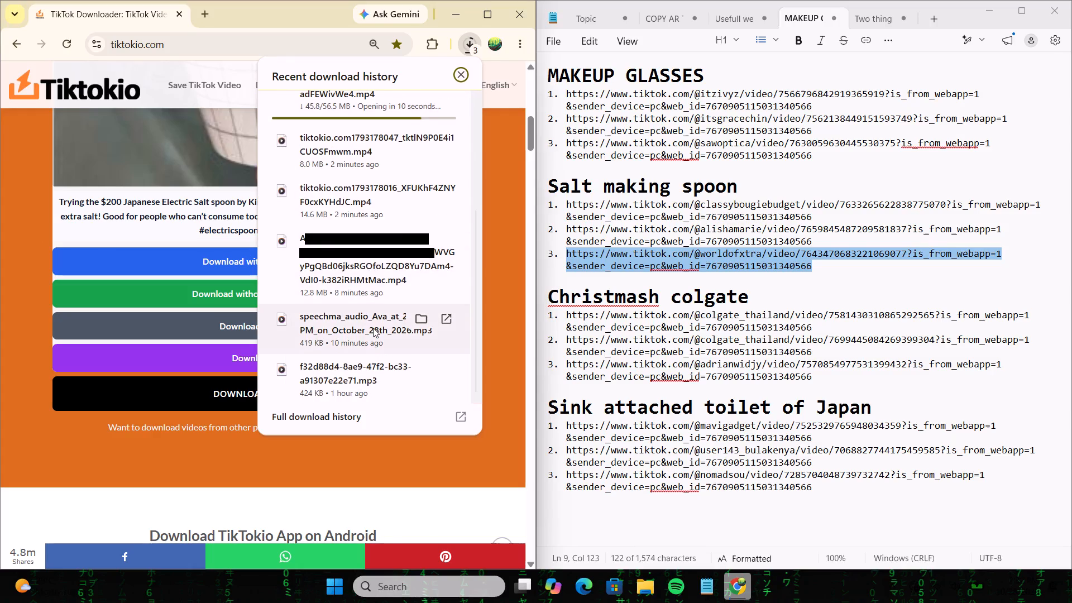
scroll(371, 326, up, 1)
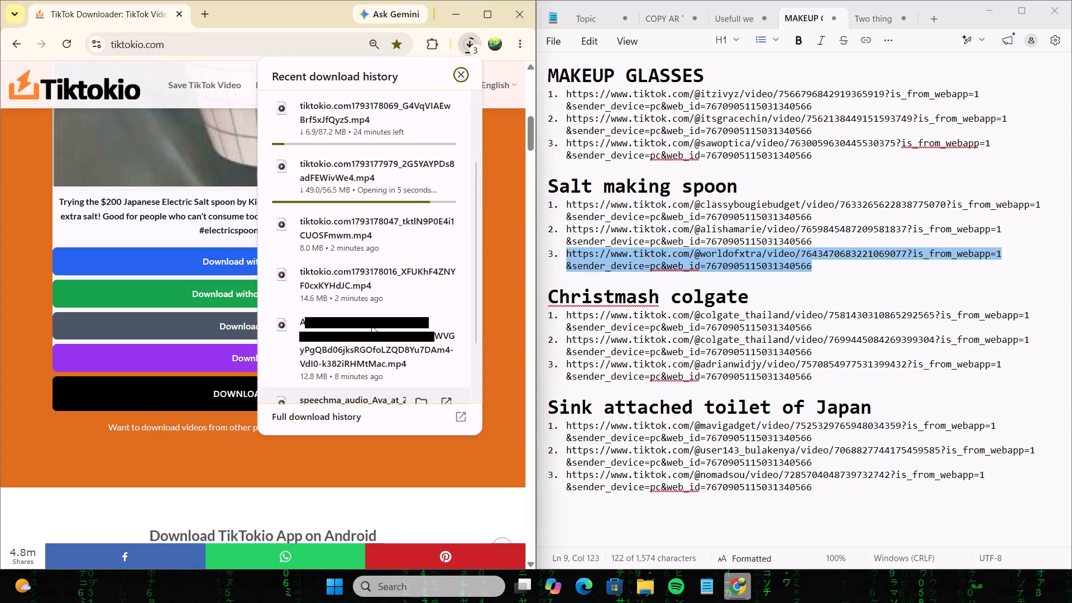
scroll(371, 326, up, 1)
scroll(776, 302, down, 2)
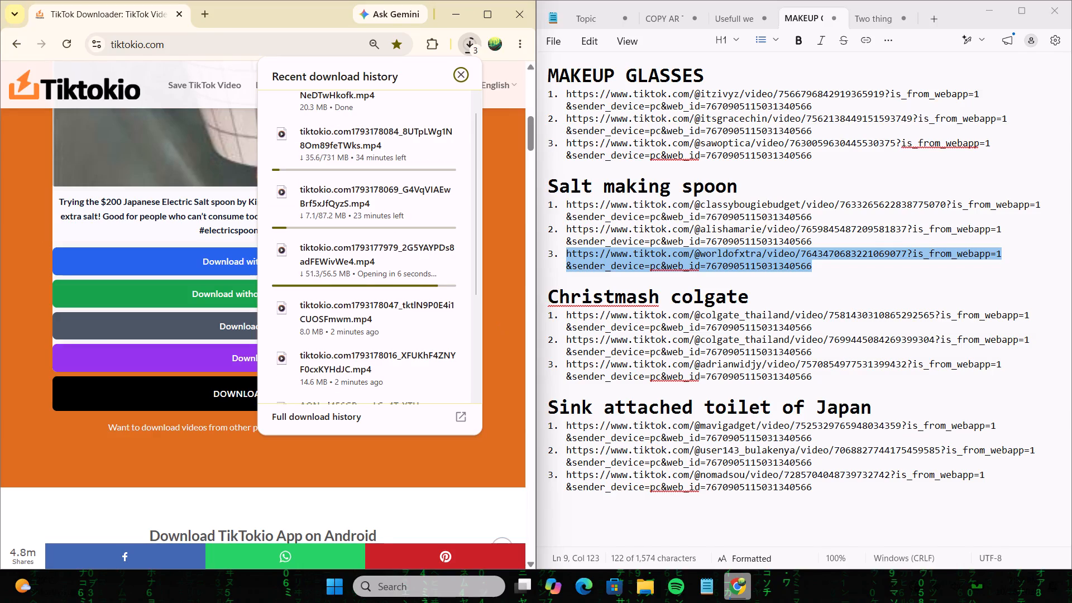
Switch to Media Player and close the downloaded clip that is open there.
click(860, 318)
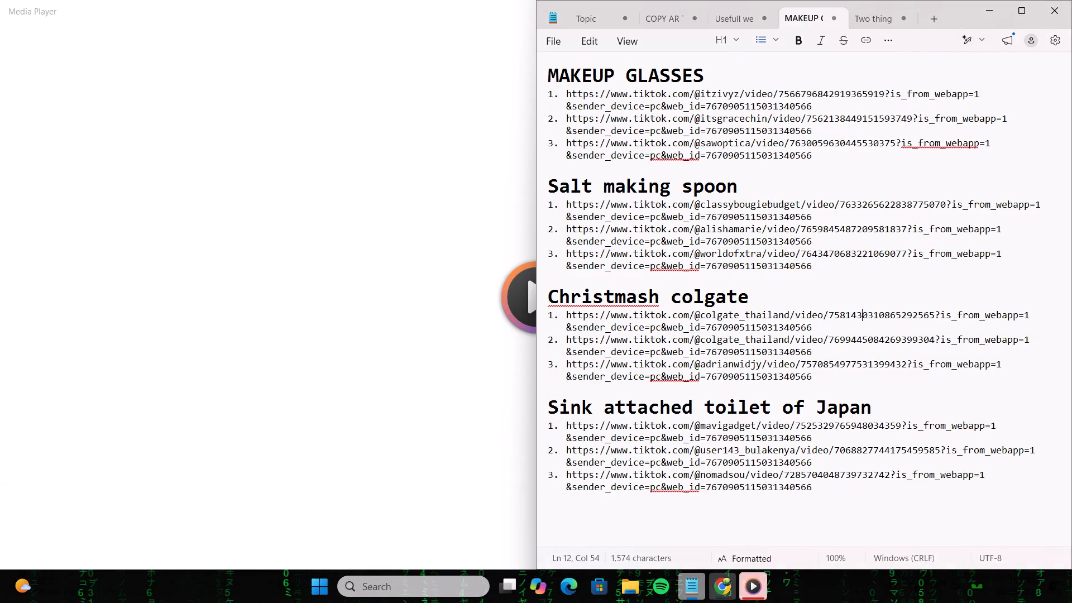
click(757, 584)
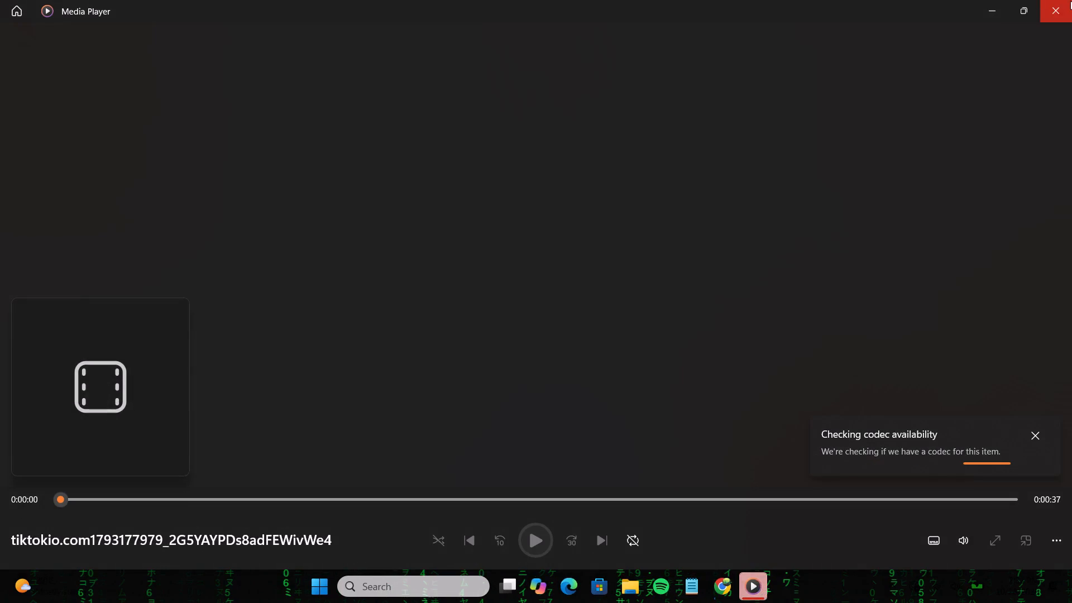
click(1070, 1)
Reopen the recent download history in Chrome and set the 731 MB video to open when its download is done.
click(471, 45)
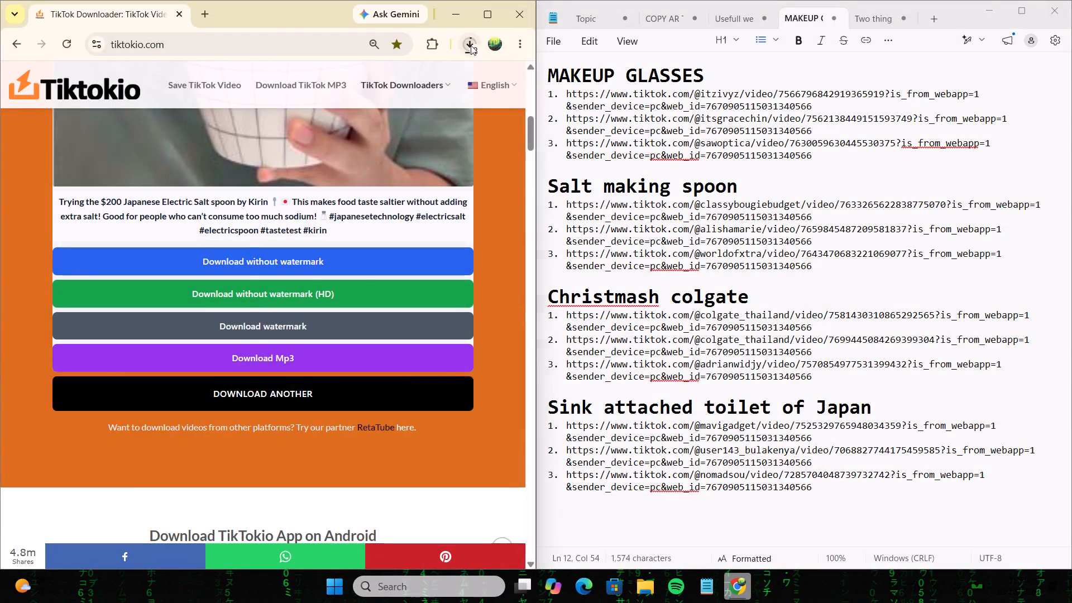
scroll(353, 212, down, 2)
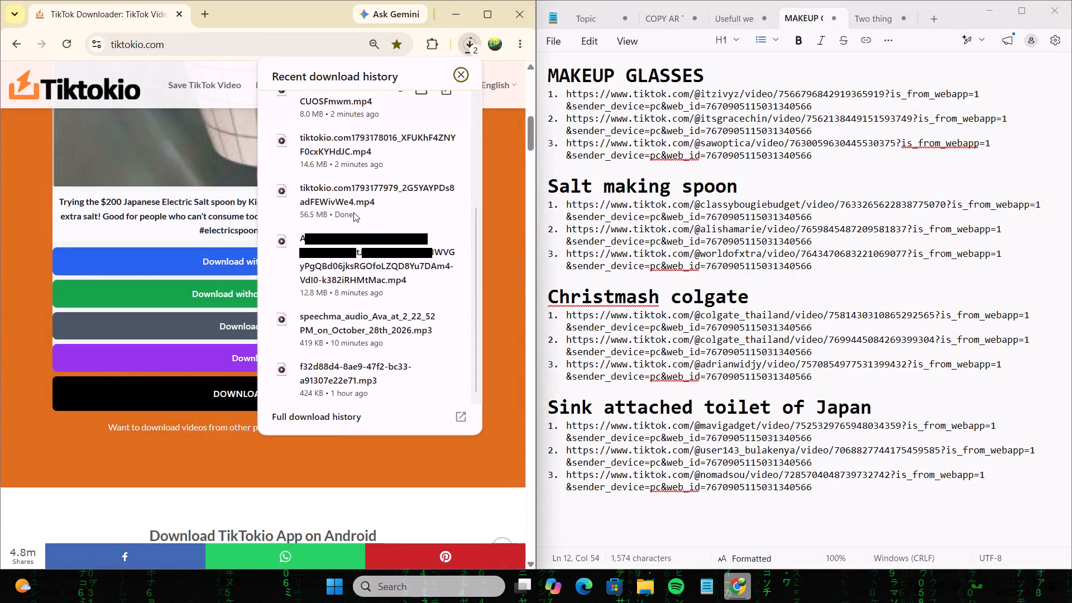
scroll(353, 212, down, 3)
scroll(353, 208, up, 4)
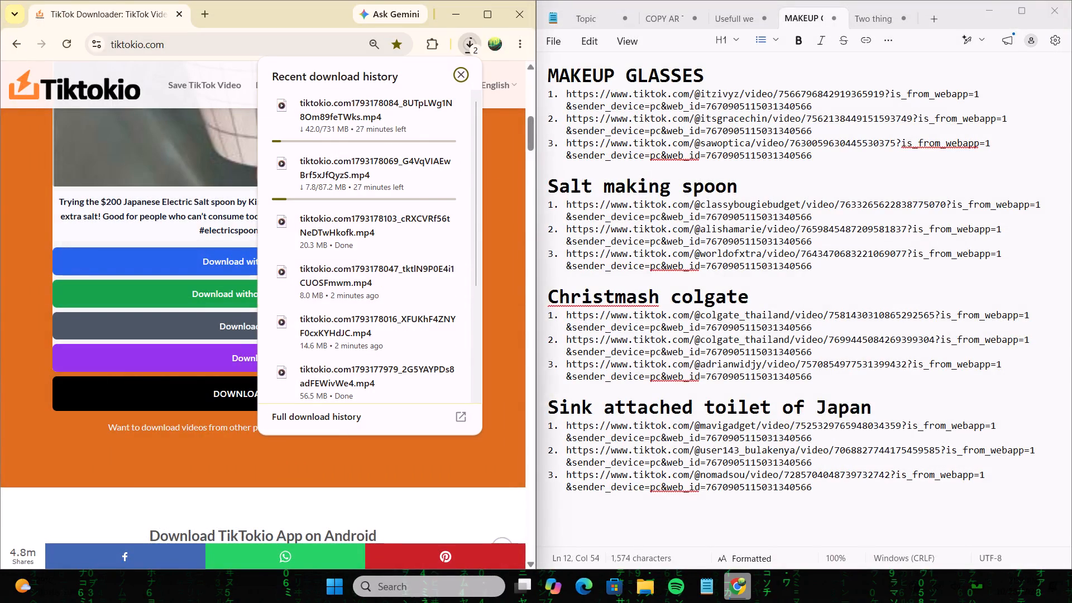
click(326, 112)
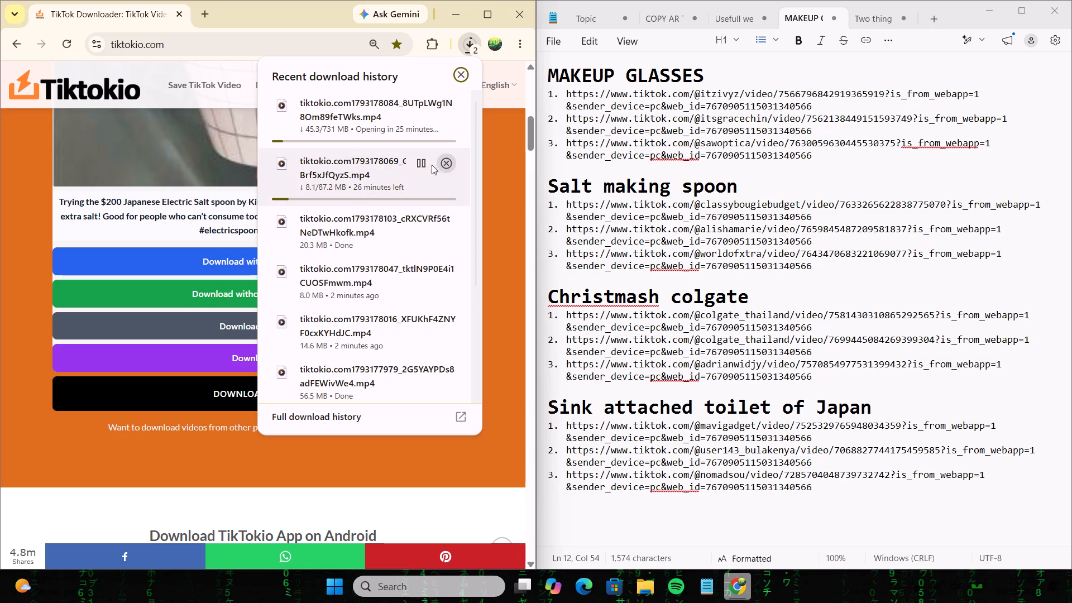
Pause the 87.2 MB and 731 MB video downloads and resume both, retrying whichever one is interrupted.
click(422, 165)
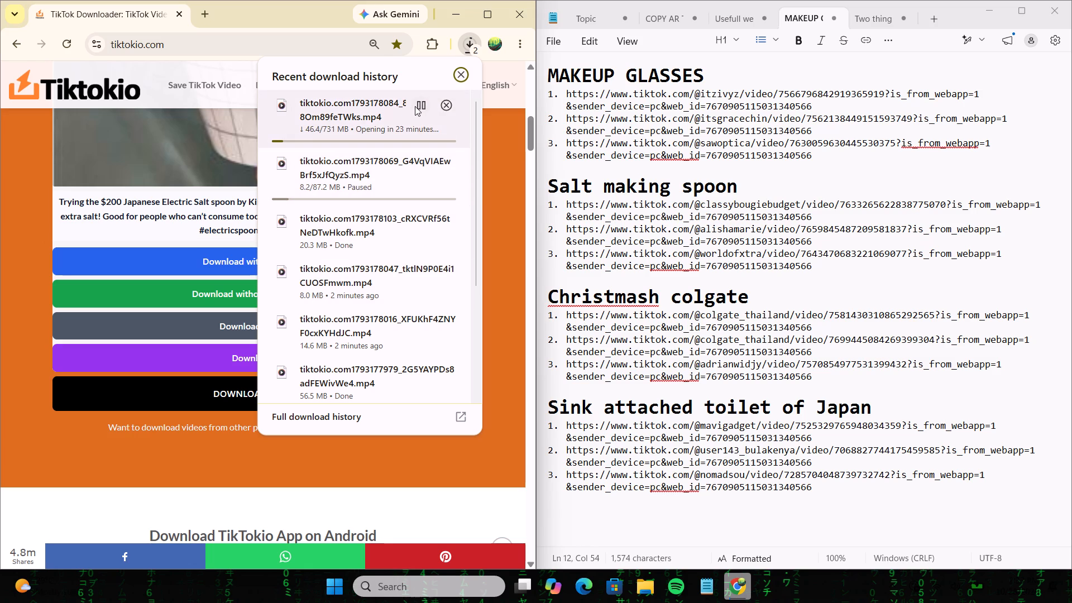
click(417, 106)
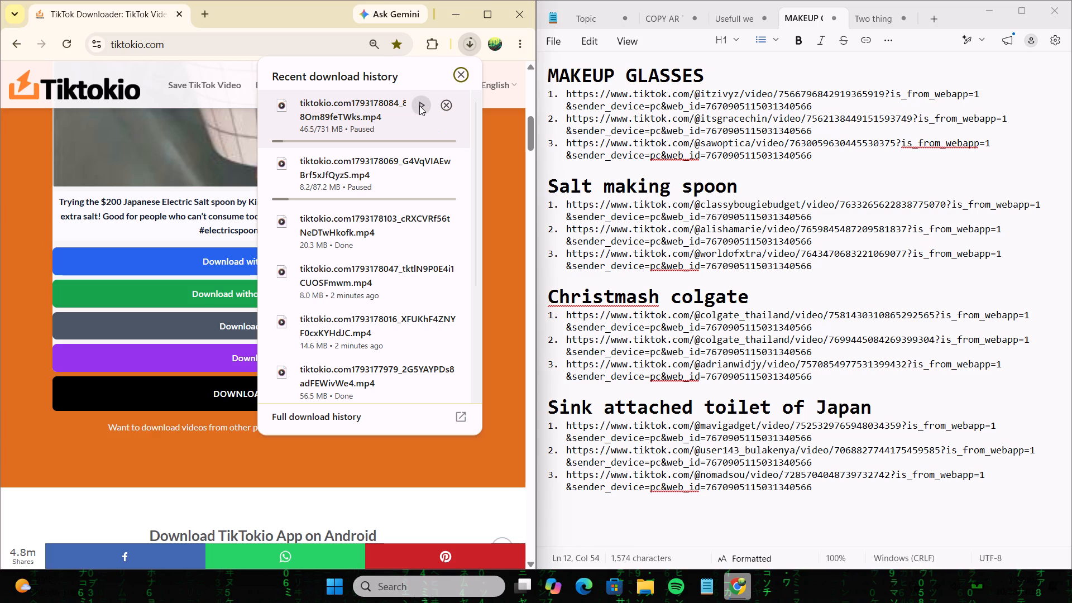
click(419, 106)
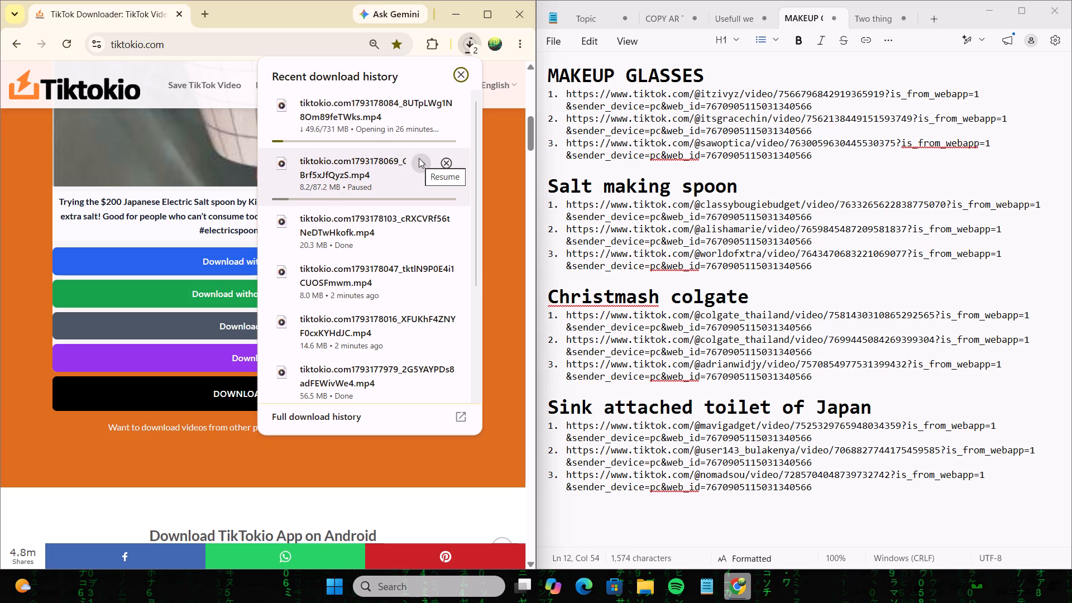
click(419, 158)
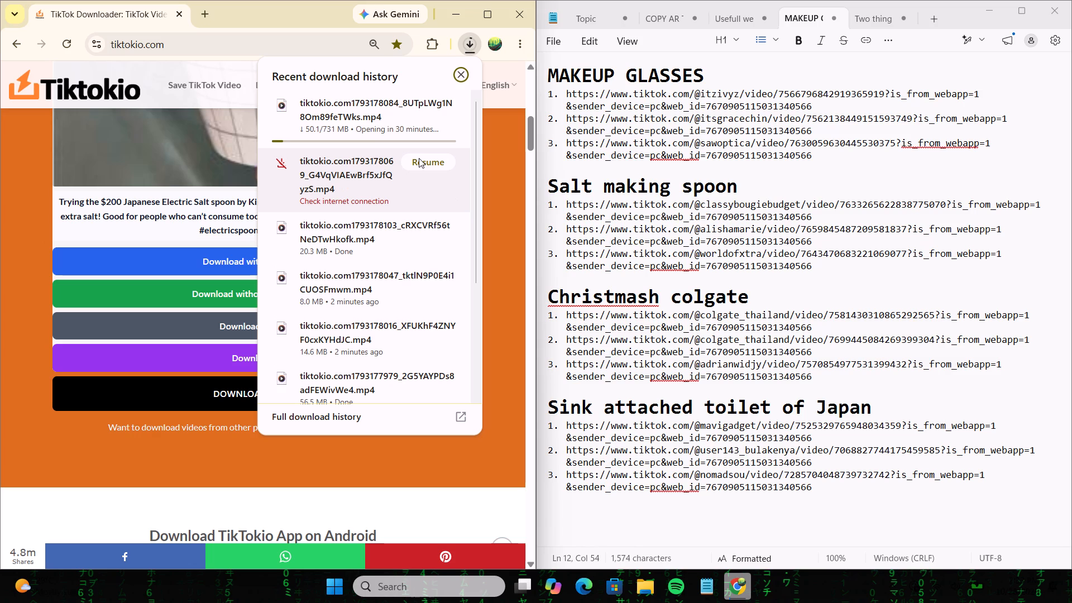
click(422, 165)
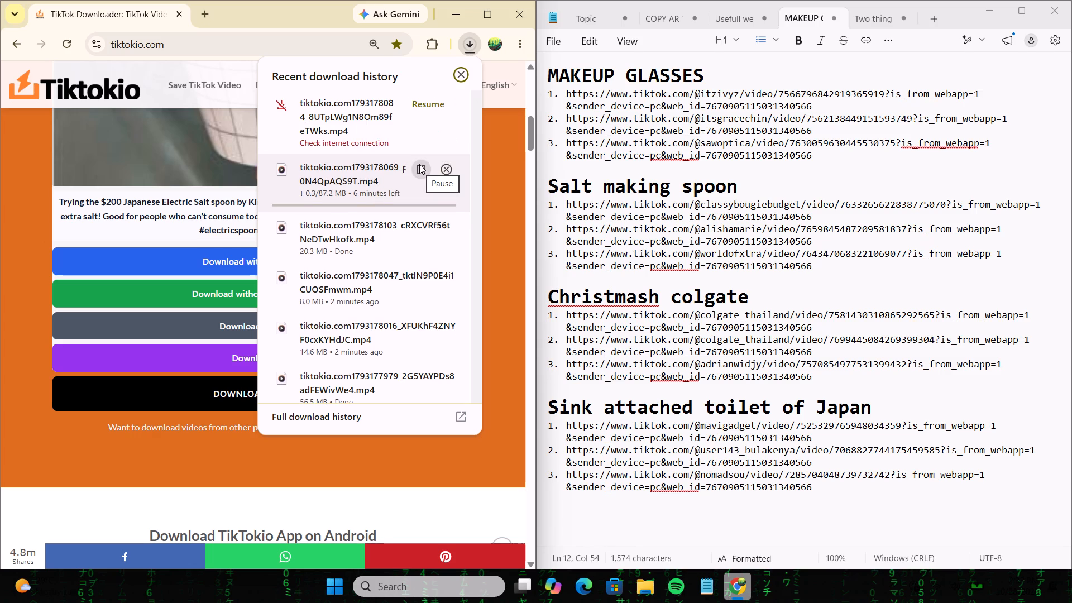
click(415, 102)
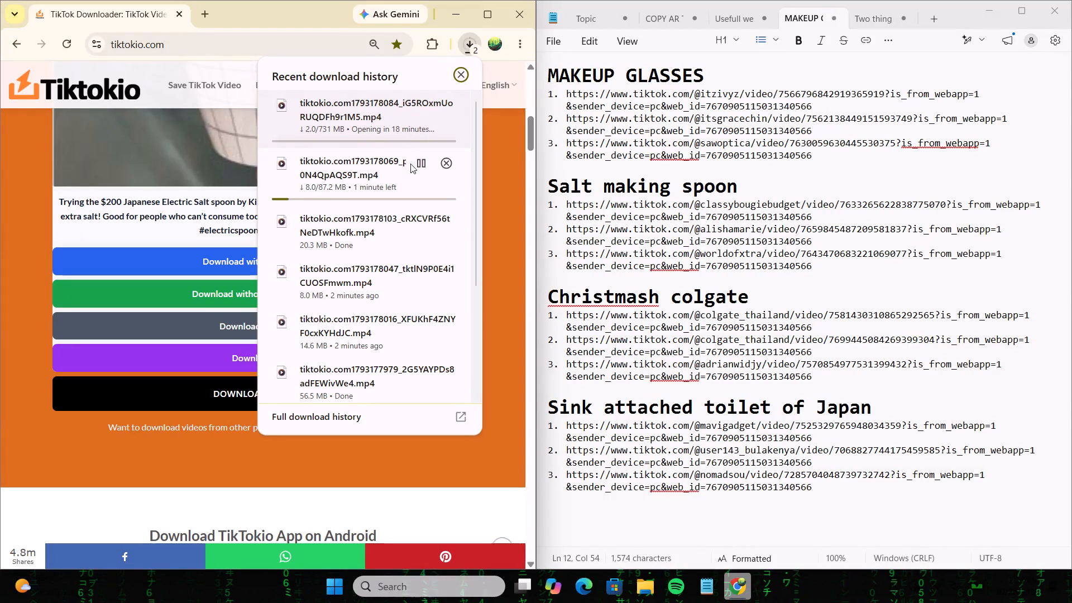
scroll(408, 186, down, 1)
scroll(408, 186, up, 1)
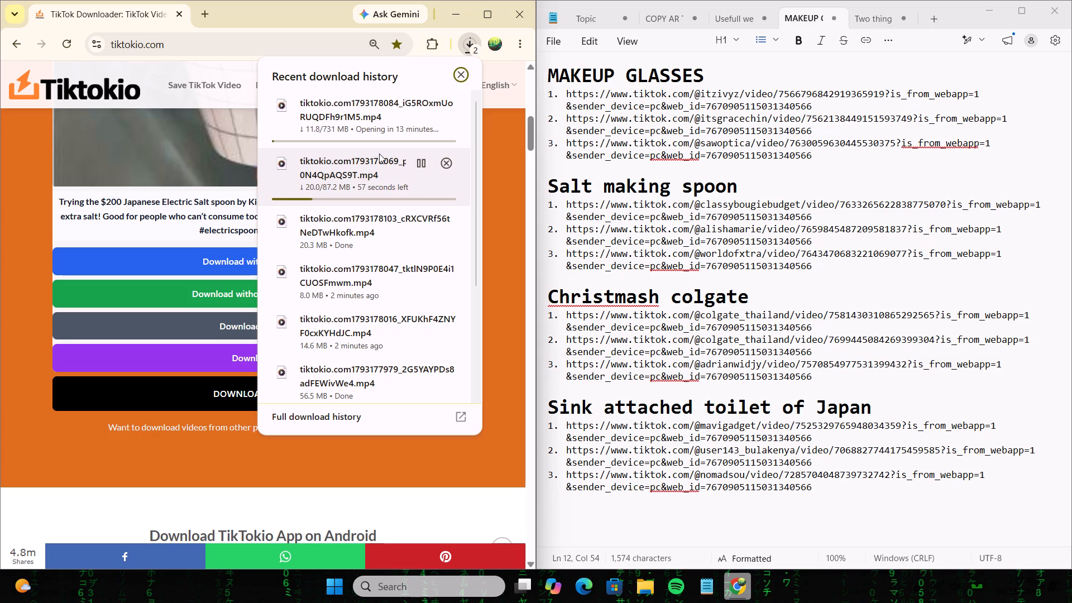
Switch to Spotify, add Memories by Maroon 5 to Liked Songs, and skip to the next track before minimizing the player.
click(671, 581)
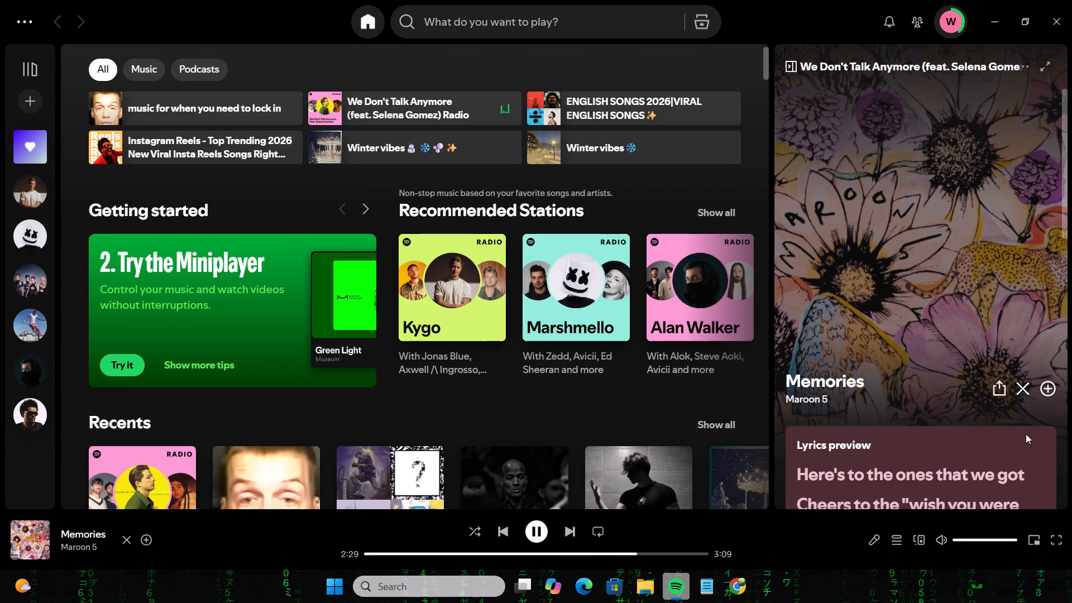
click(1047, 396)
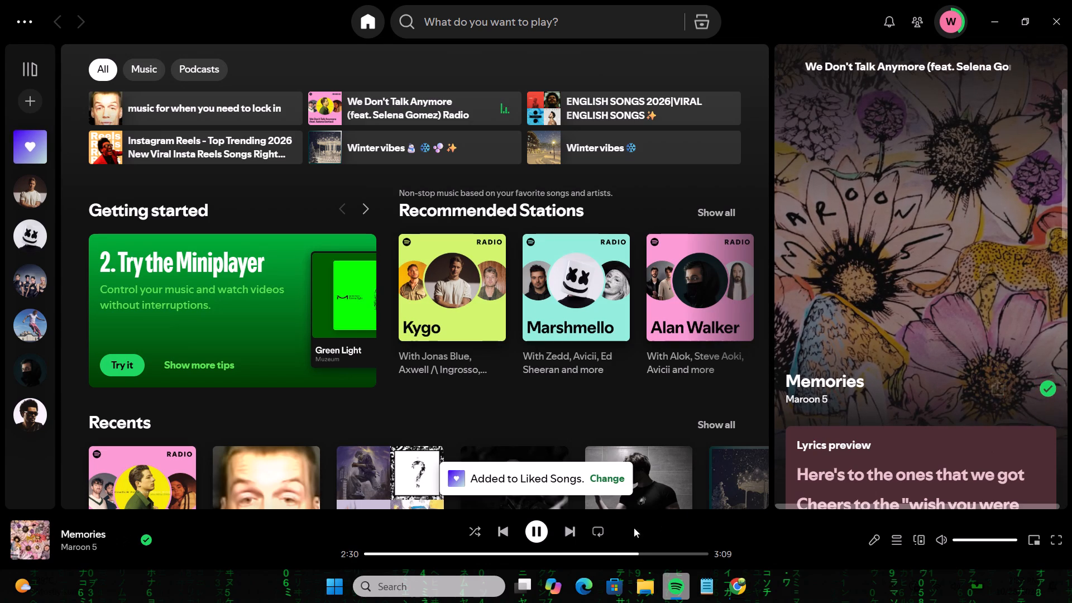
click(563, 530)
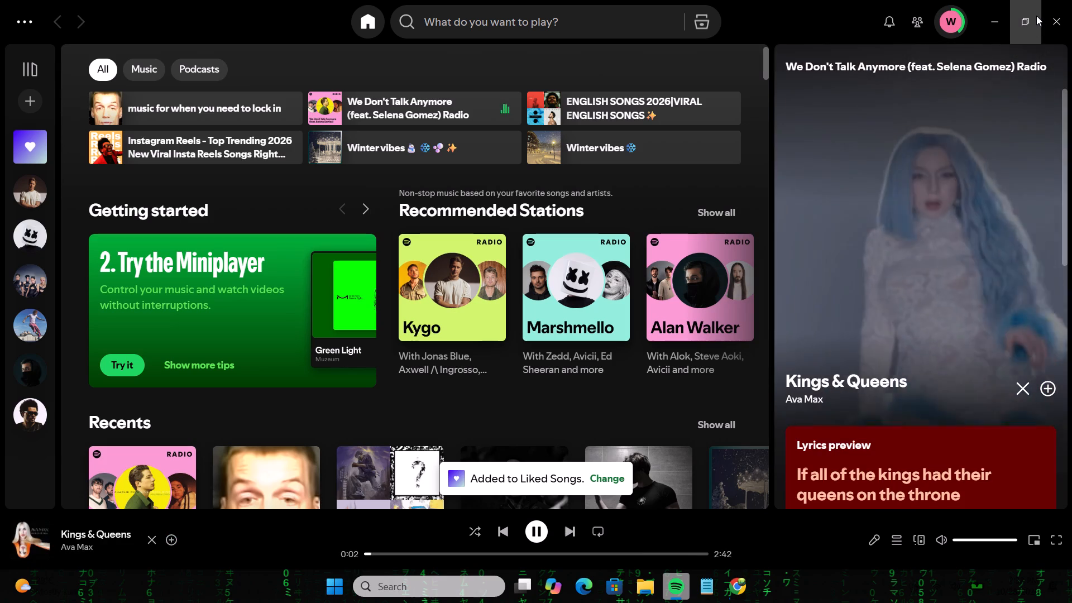
click(996, 18)
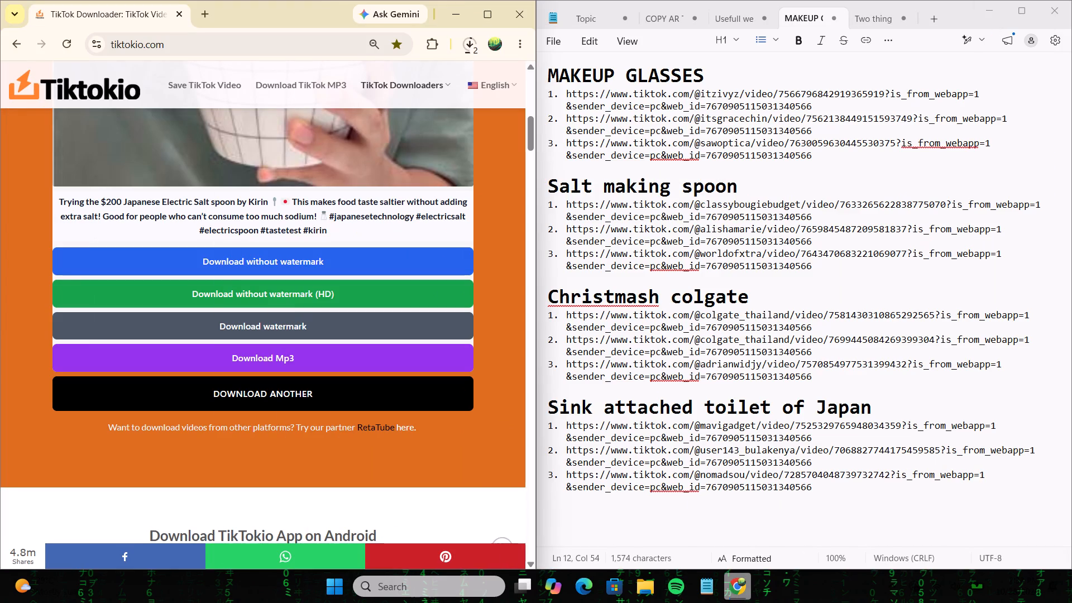
Reopen Chrome's recent download history and check the progress of the 731 MB and 87.2 MB videos.
click(472, 46)
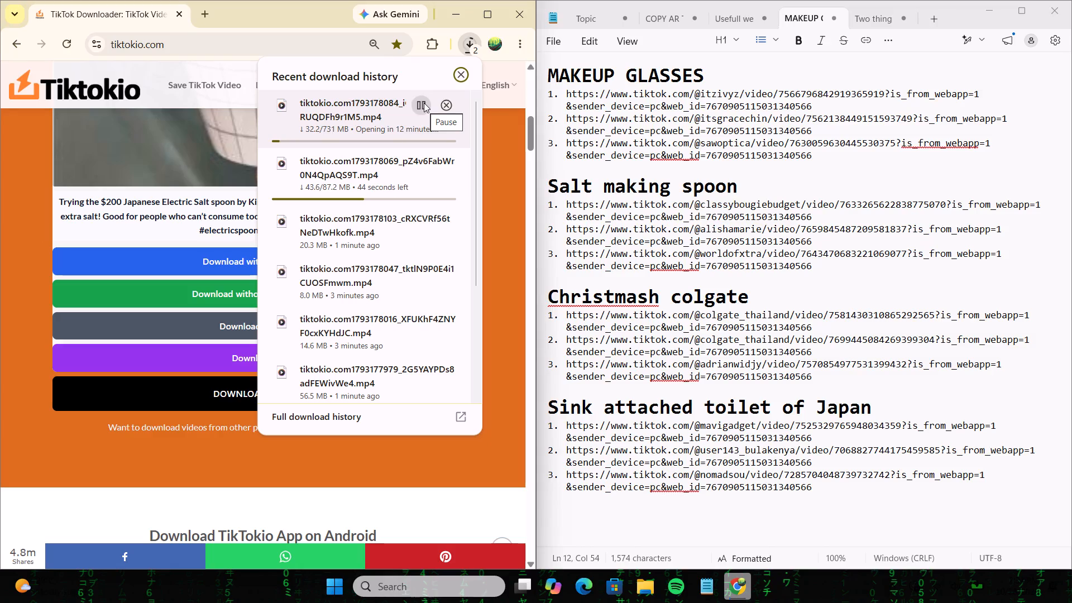
scroll(385, 200, down, 3)
scroll(636, 190, down, 4)
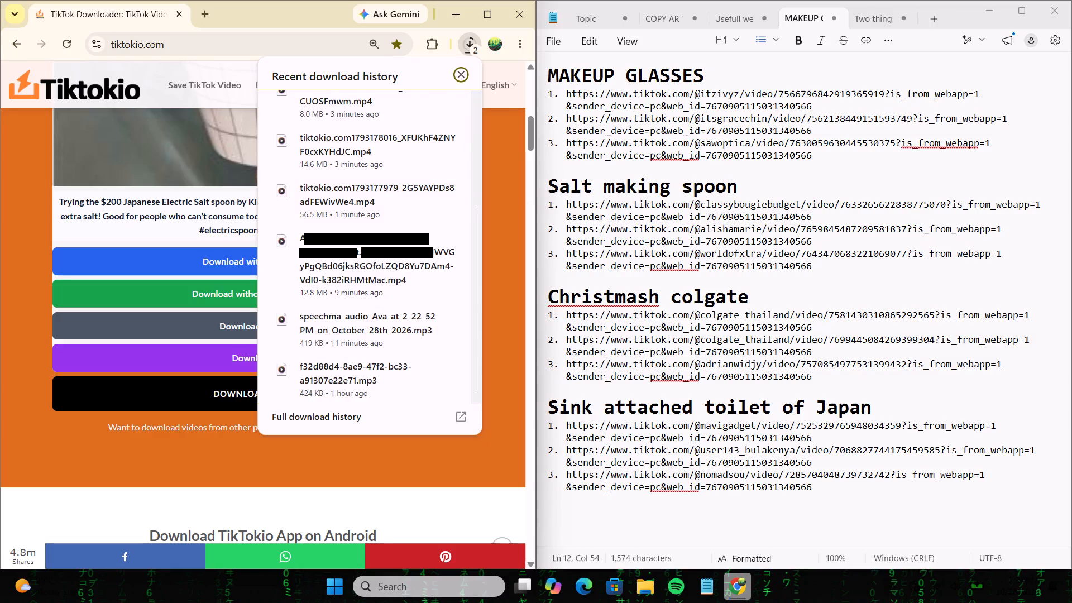
Switch to Notepad and view the script about two things in Japan that sound fake.
click(729, 21)
click(875, 16)
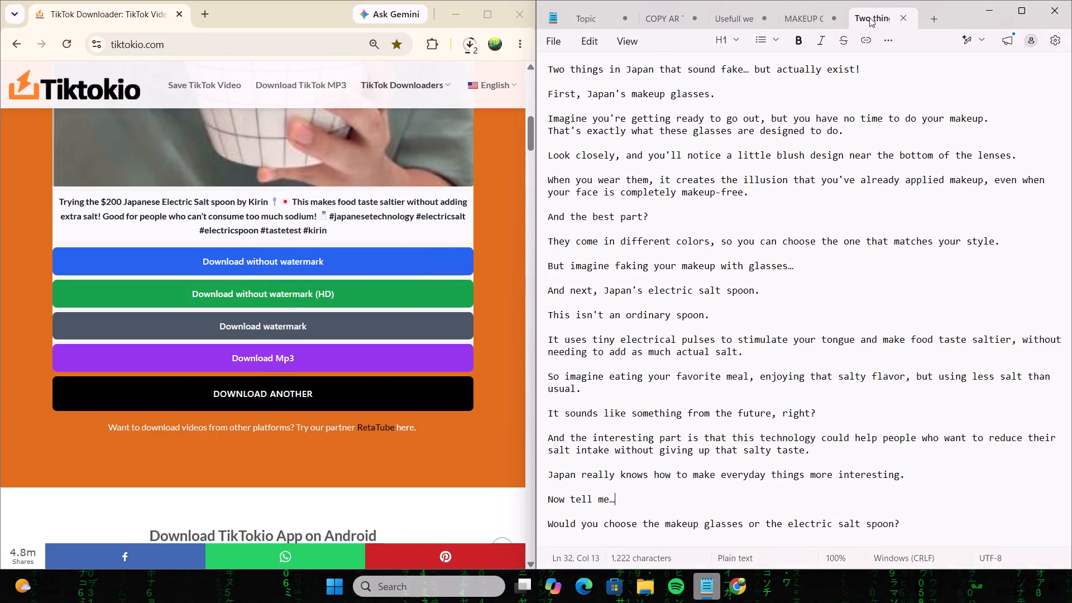
Minimize Notepad and maximize the Chrome window.
click(989, 7)
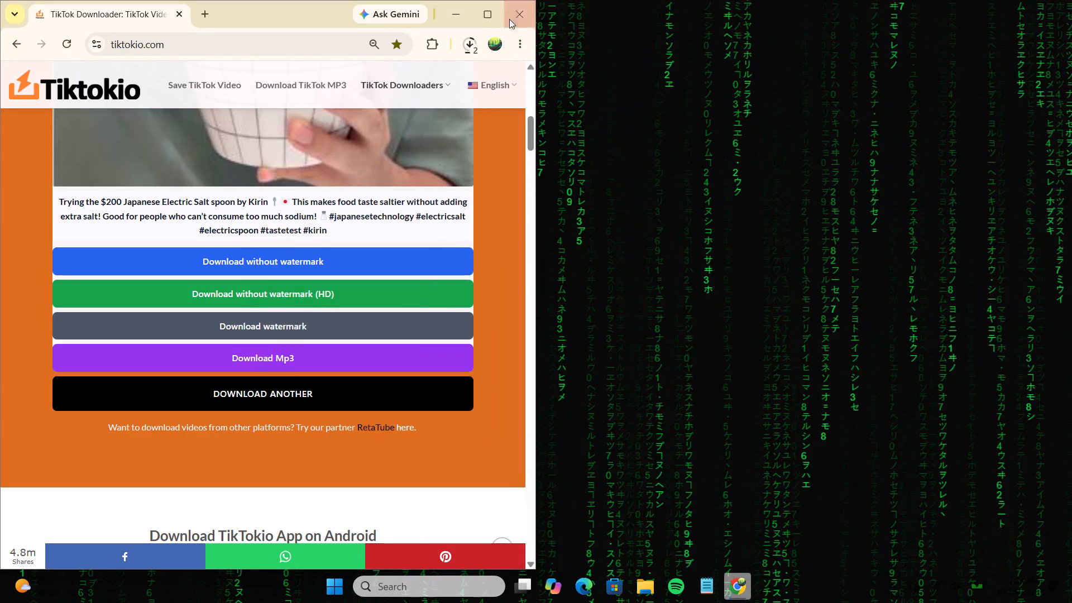
click(486, 6)
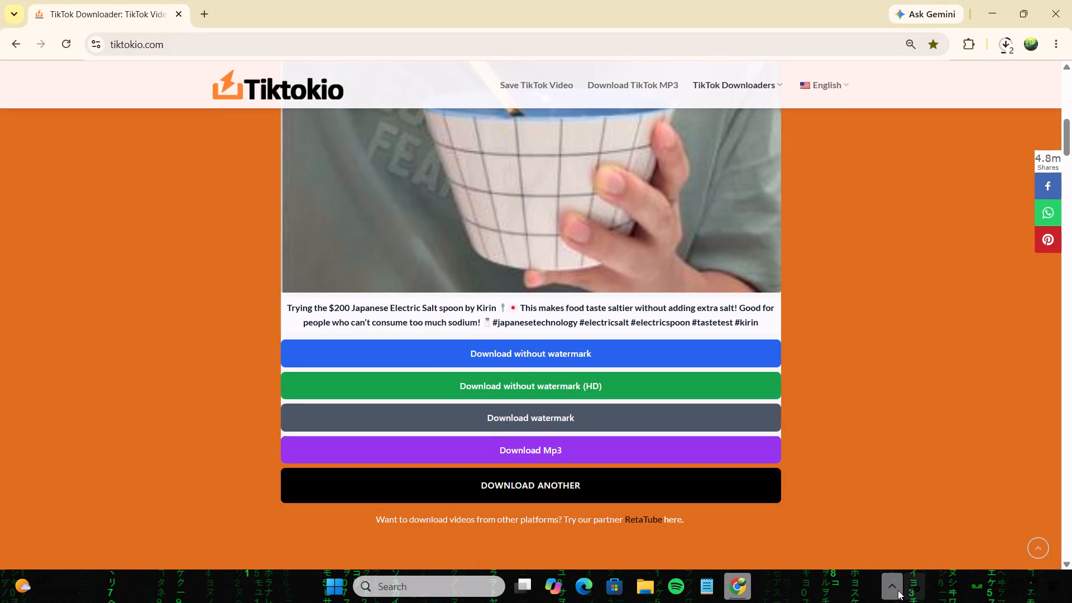
Check the progress of the two running video downloads in Chrome's recent download history.
click(896, 589)
click(894, 588)
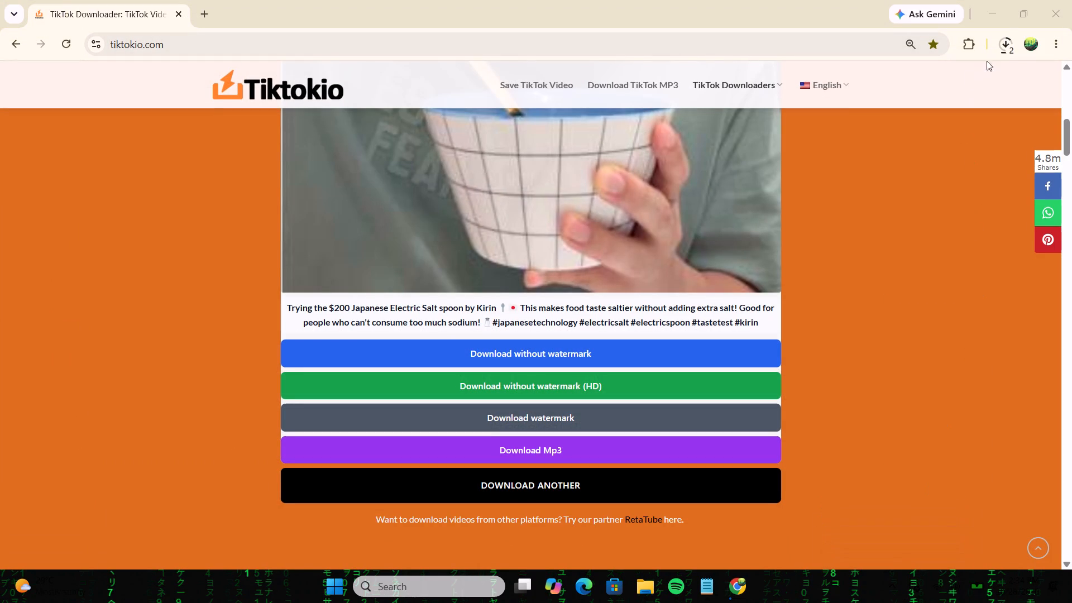
click(1004, 41)
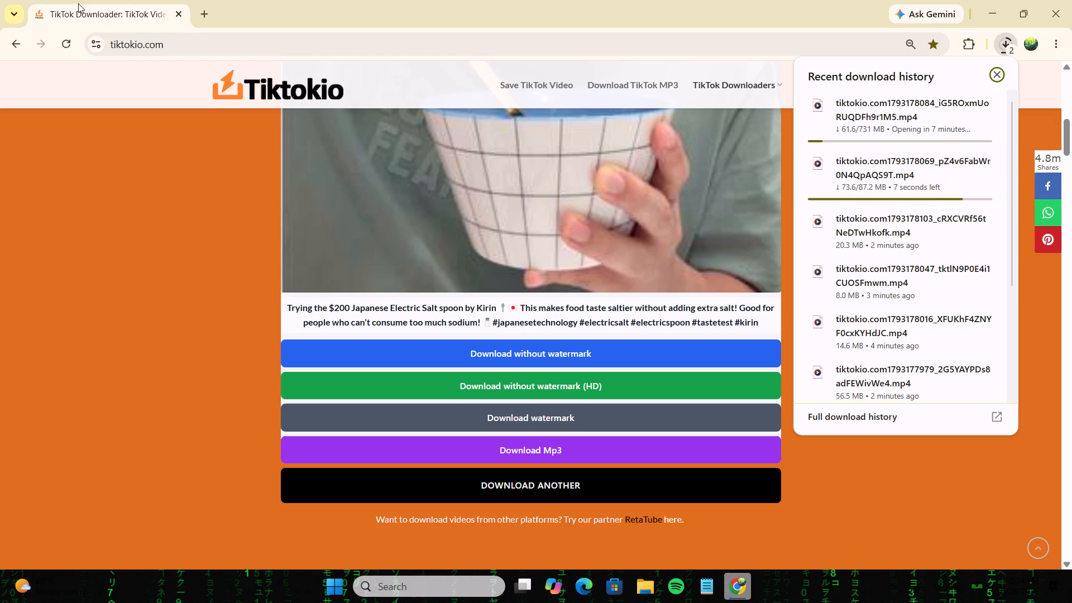
Open the Transitional Hooks site in a new tab and check the video downloads while it loads.
double_click(202, 11)
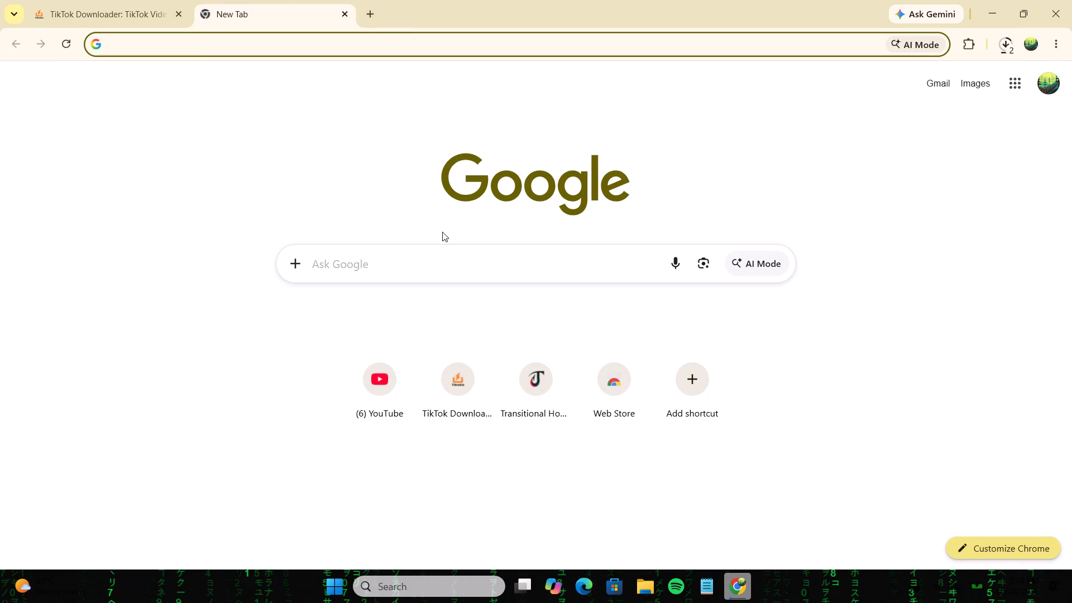
click(533, 382)
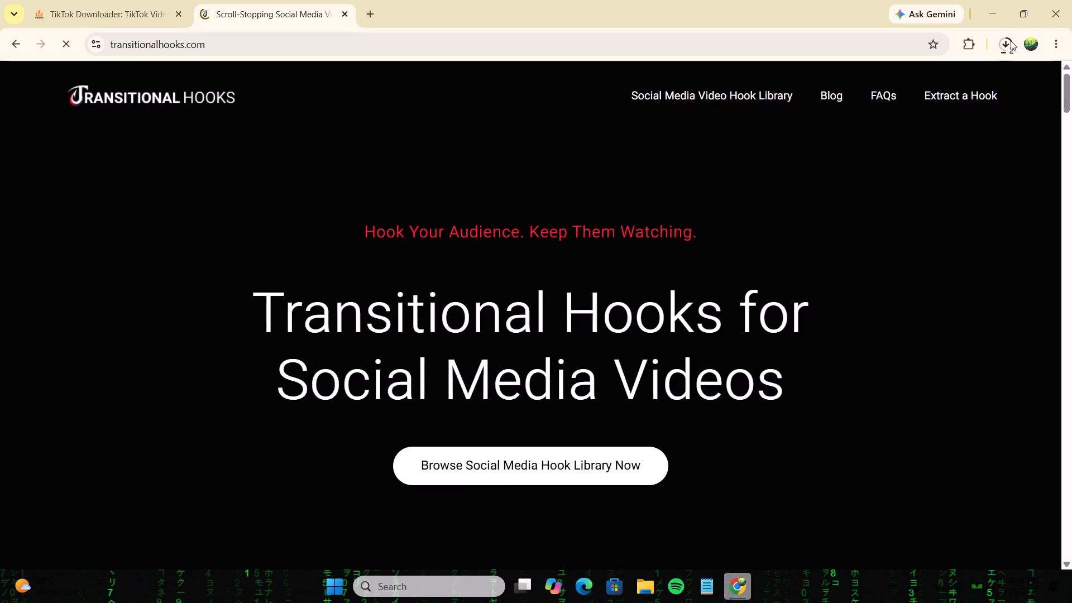
click(1011, 41)
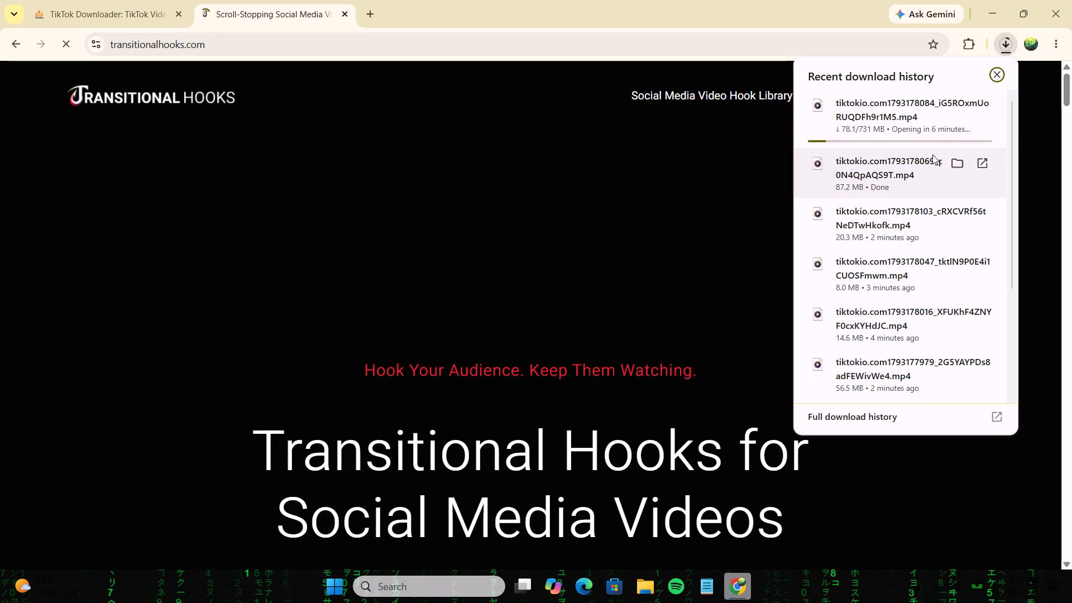
click(607, 205)
Browse the Latest Viral Hooks clips on the Transitional Hooks home page.
scroll(606, 205, down, 7)
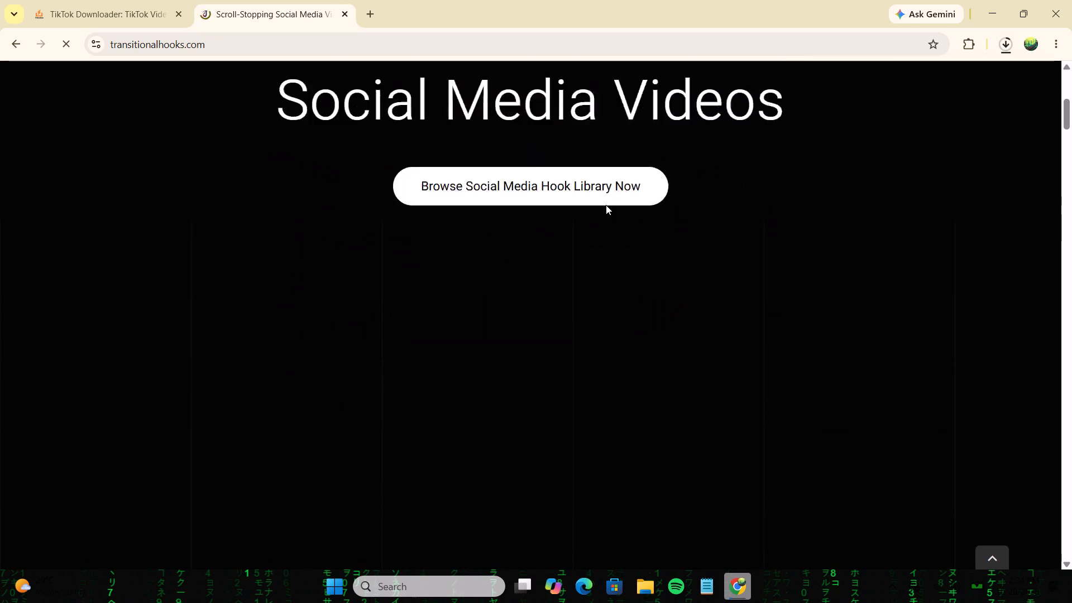
scroll(606, 205, down, 10)
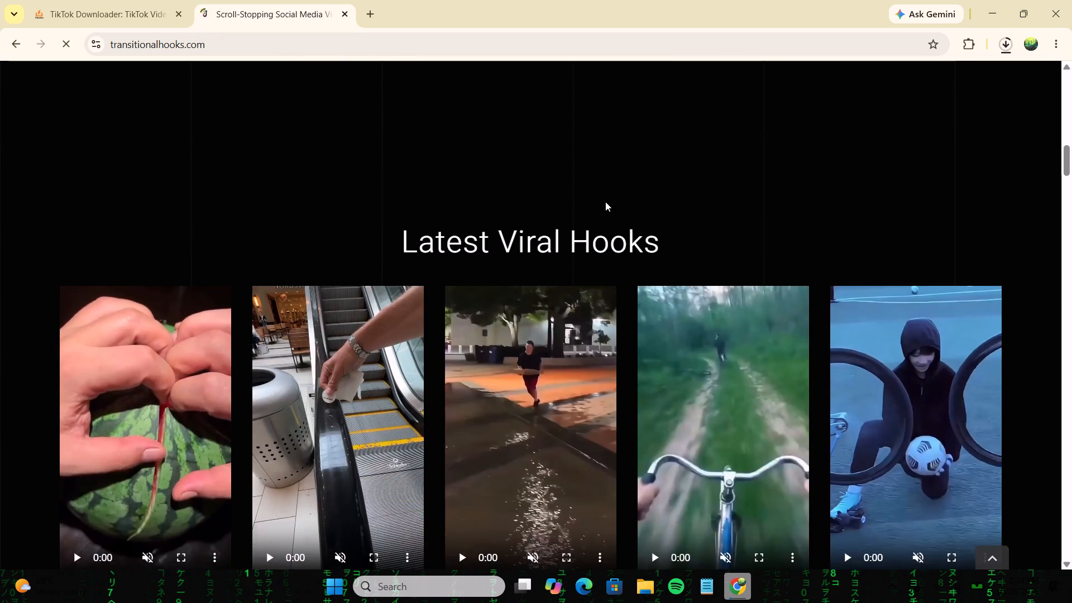
scroll(605, 202, down, 3)
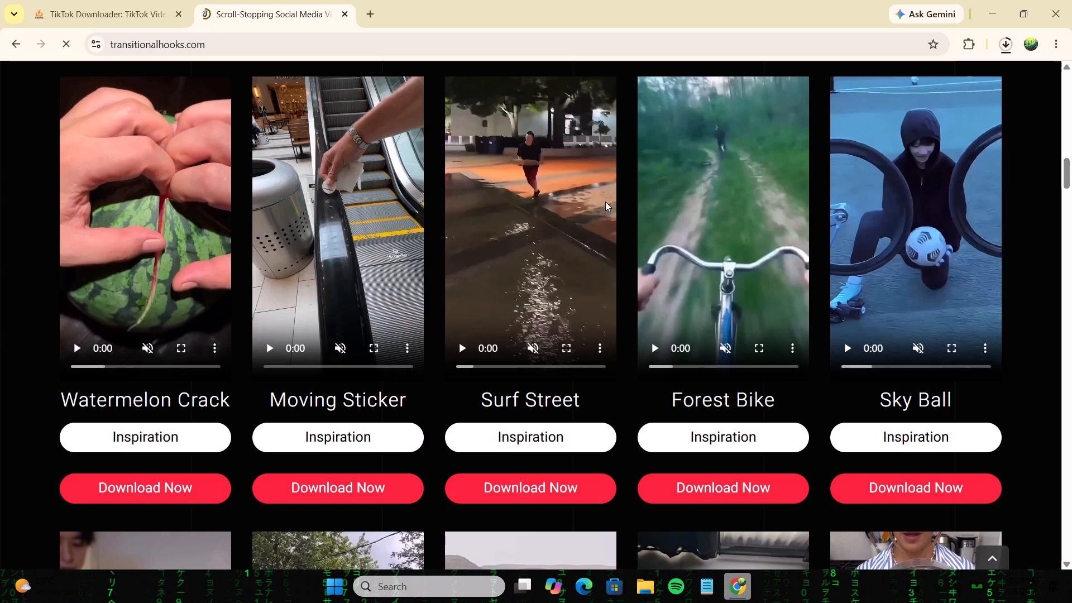
scroll(602, 202, down, 6)
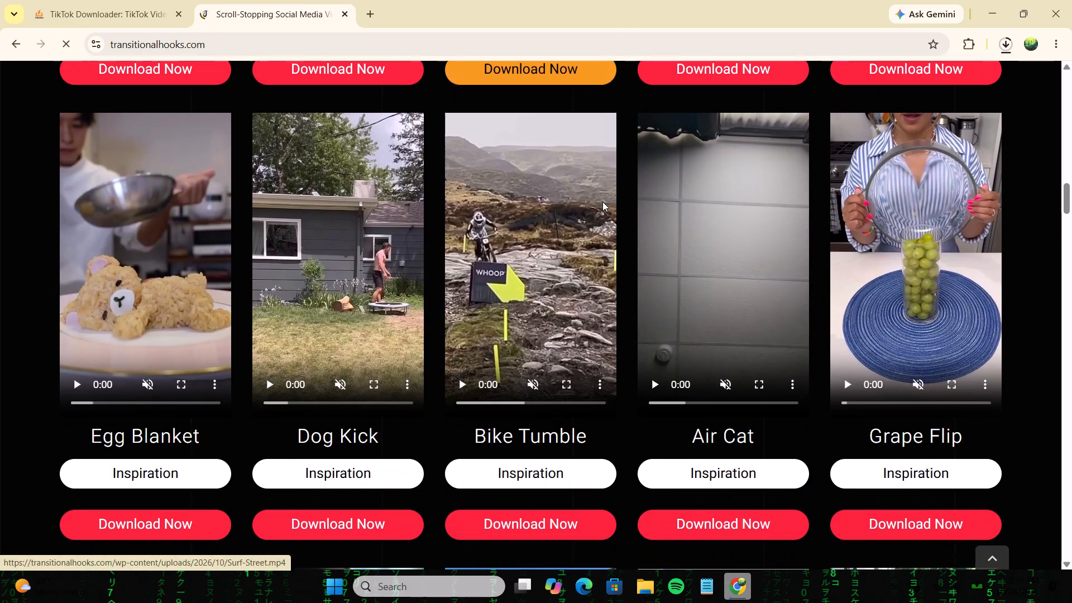
scroll(602, 202, down, 5)
scroll(602, 202, up, 15)
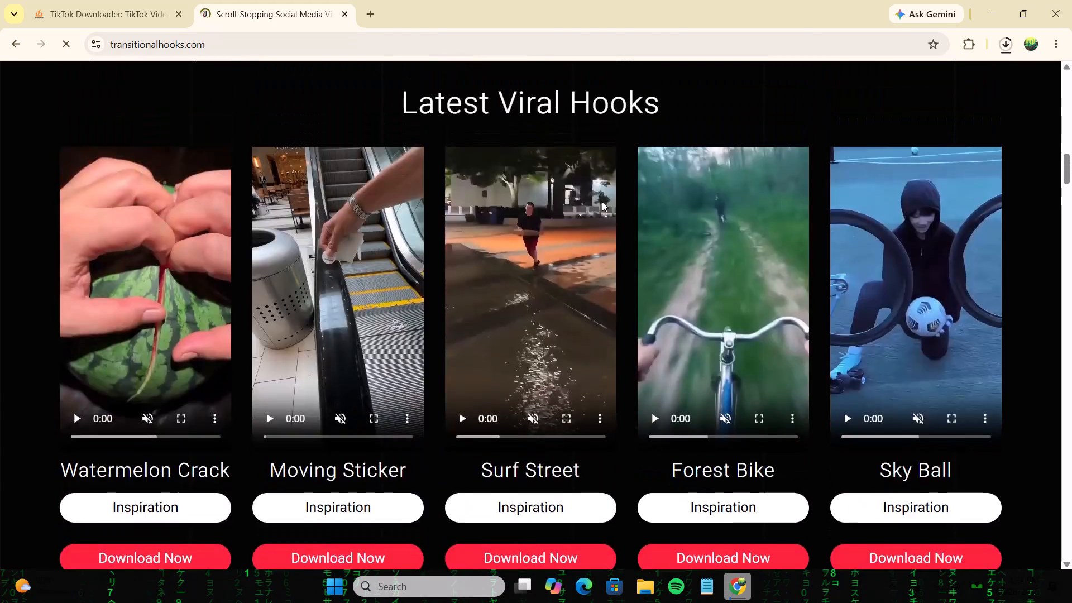
scroll(602, 202, up, 9)
Check the progress of the 731 MB video in the recent download history.
click(1012, 45)
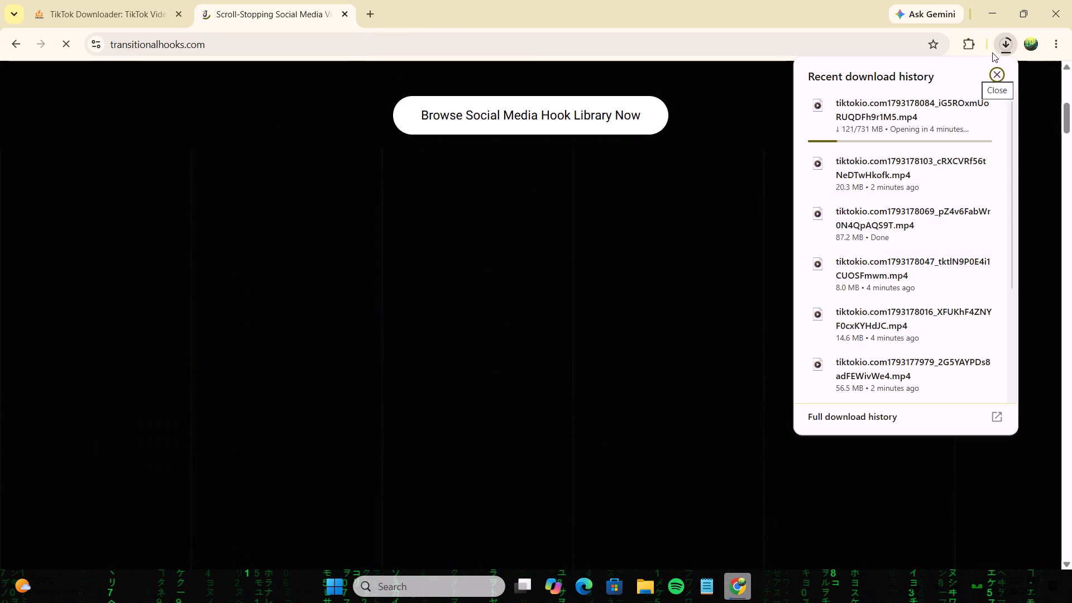
scroll(708, 198, down, 5)
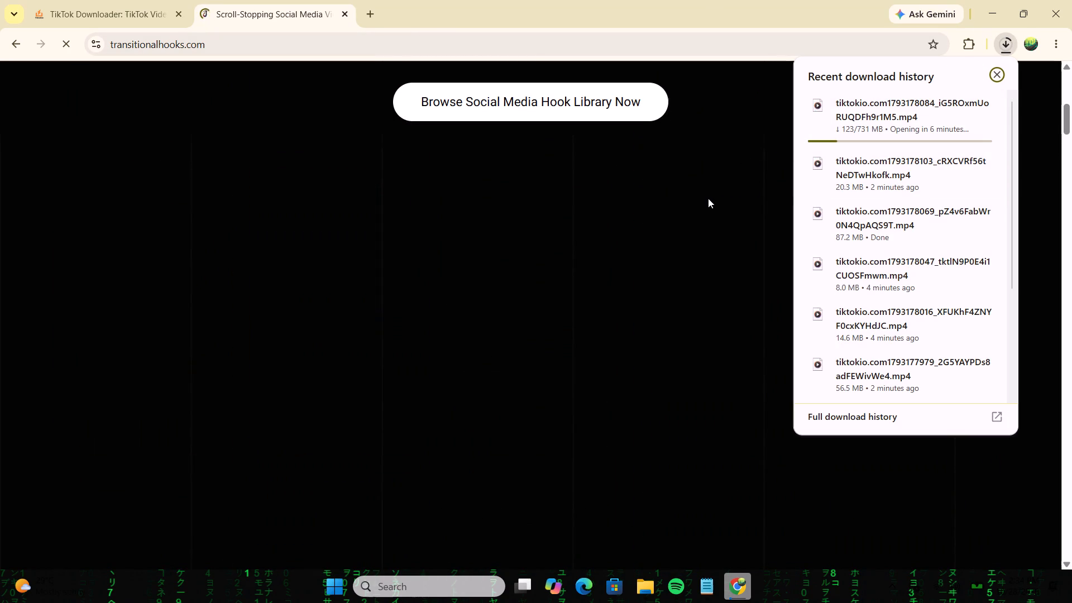
click(1037, 89)
Look over the Latest Viral Hooks clips again, and replace the Transitional Hooks tab with a new blank tab.
scroll(1009, 130, down, 12)
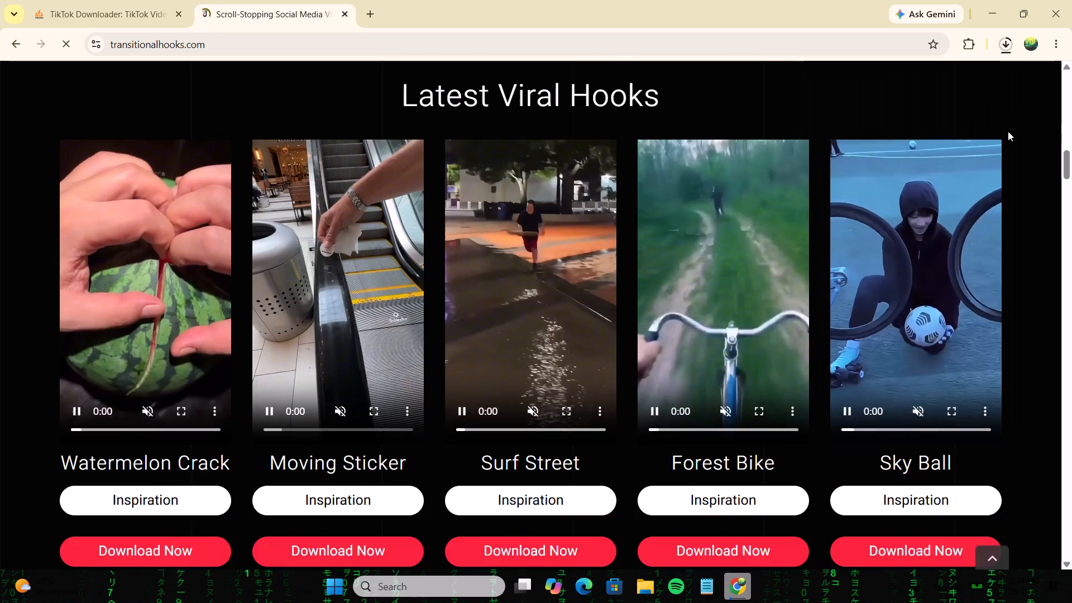
scroll(1008, 131, up, 3)
scroll(1007, 131, down, 5)
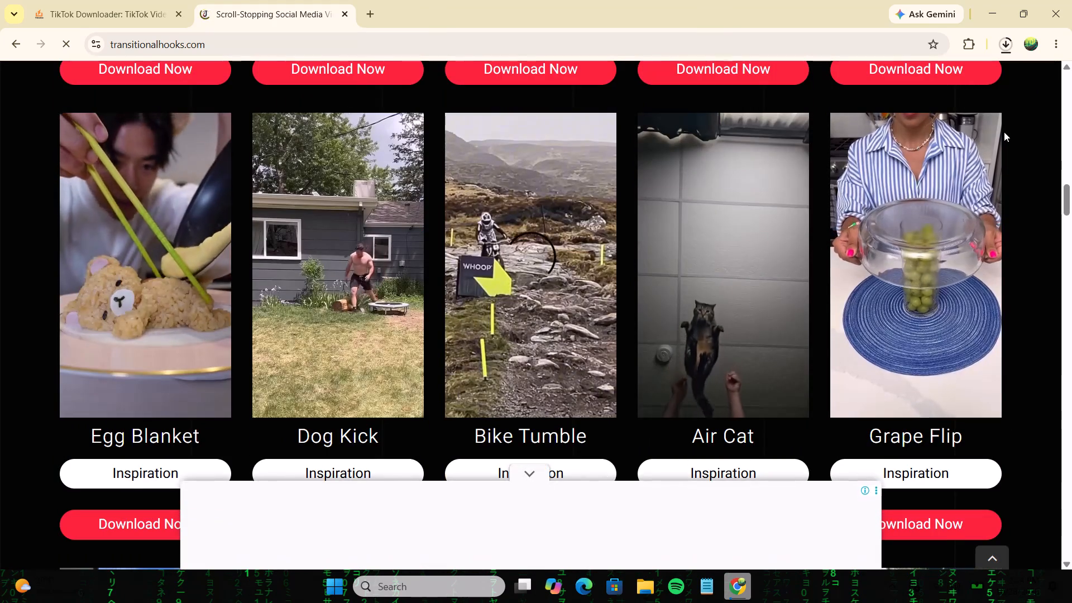
scroll(1004, 132, up, 11)
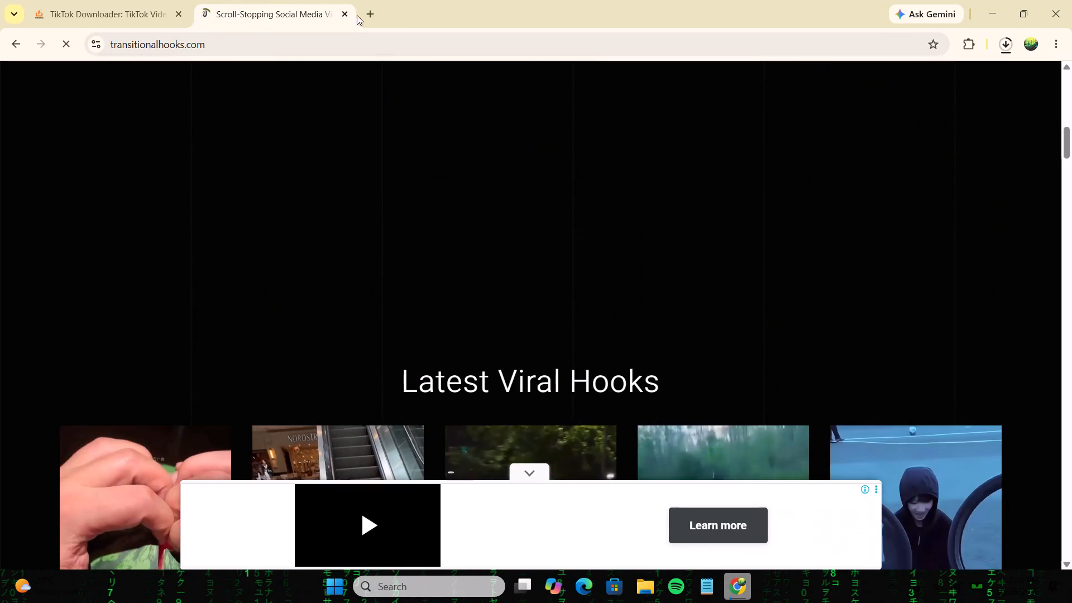
click(366, 10)
click(339, 14)
click(342, 11)
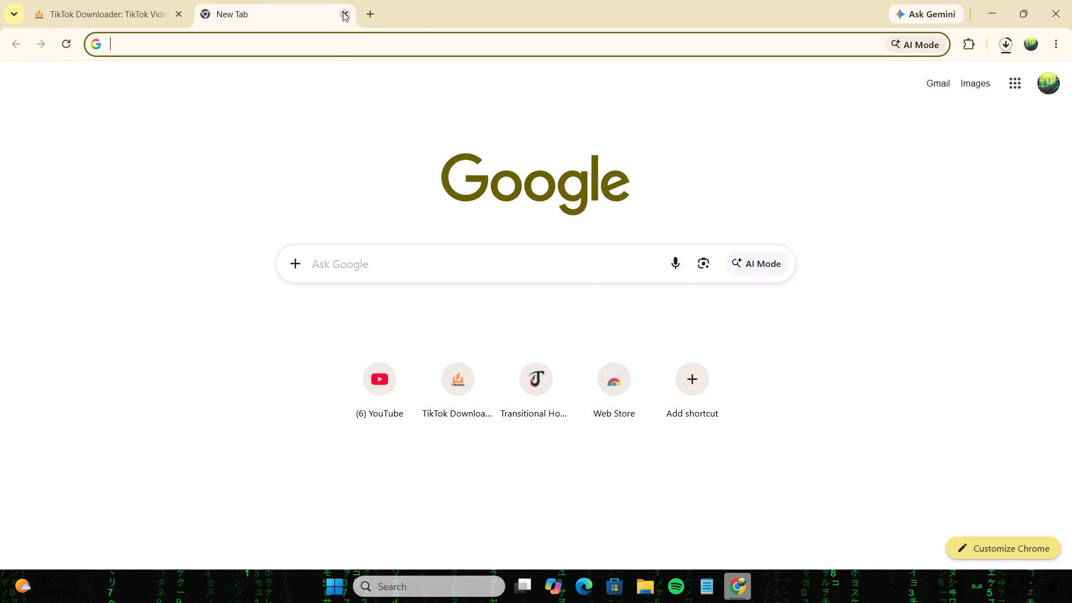
Return to the TikTok Downloader page and check the 731 MB video's progress in the recent download history.
click(143, 5)
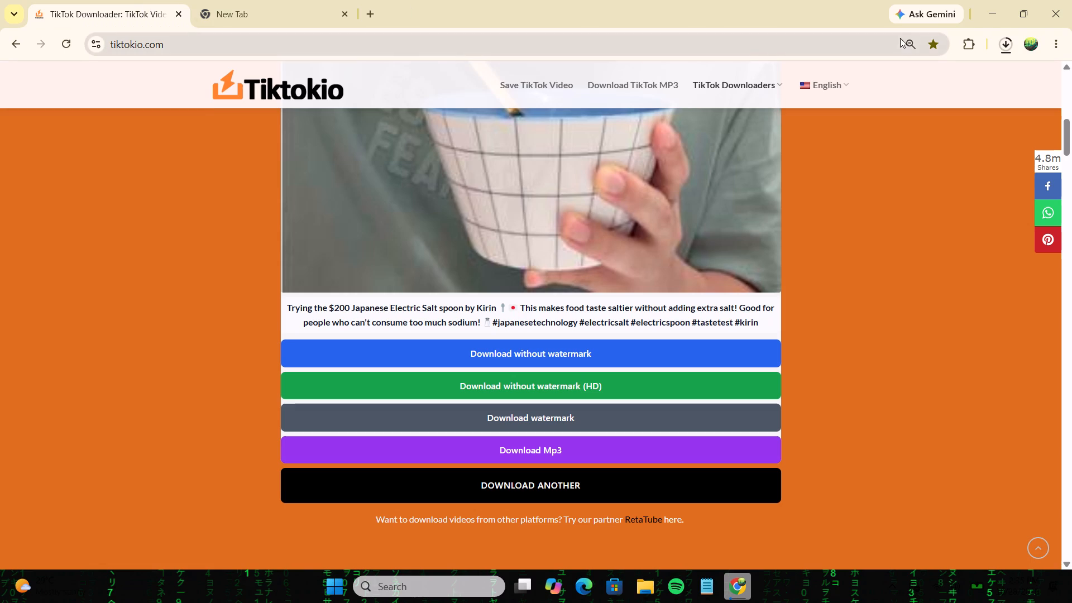
click(1001, 40)
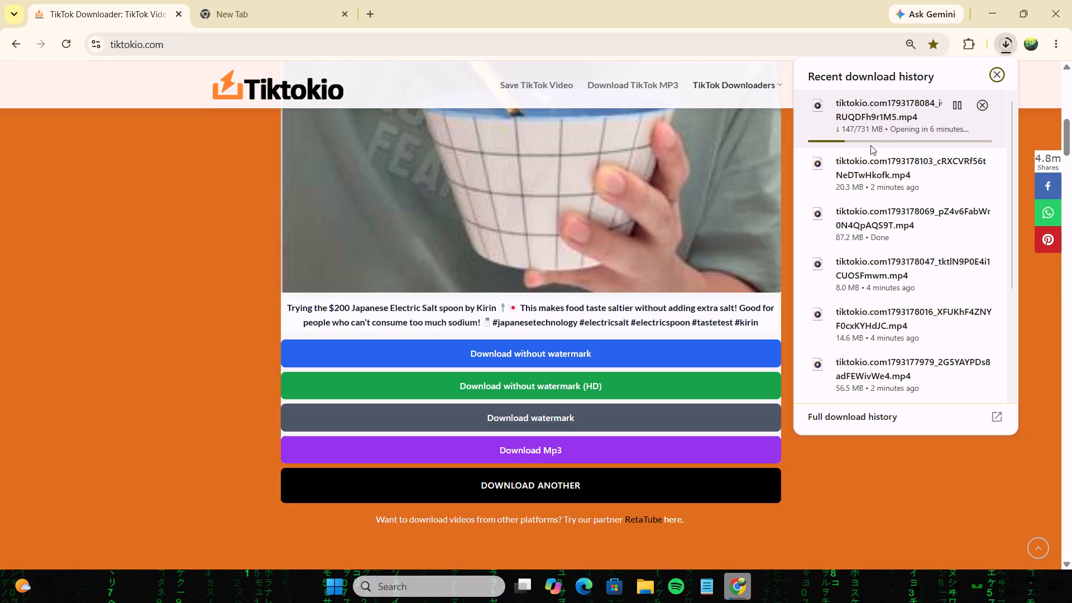
scroll(922, 174, down, 1)
scroll(922, 173, up, 2)
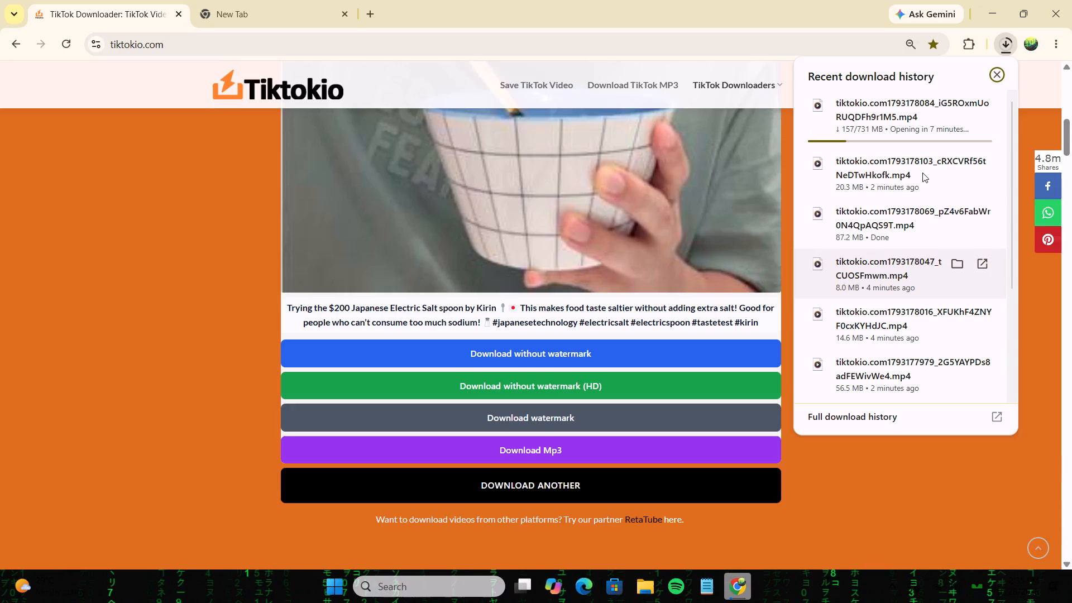
scroll(922, 173, down, 1)
scroll(921, 172, up, 1)
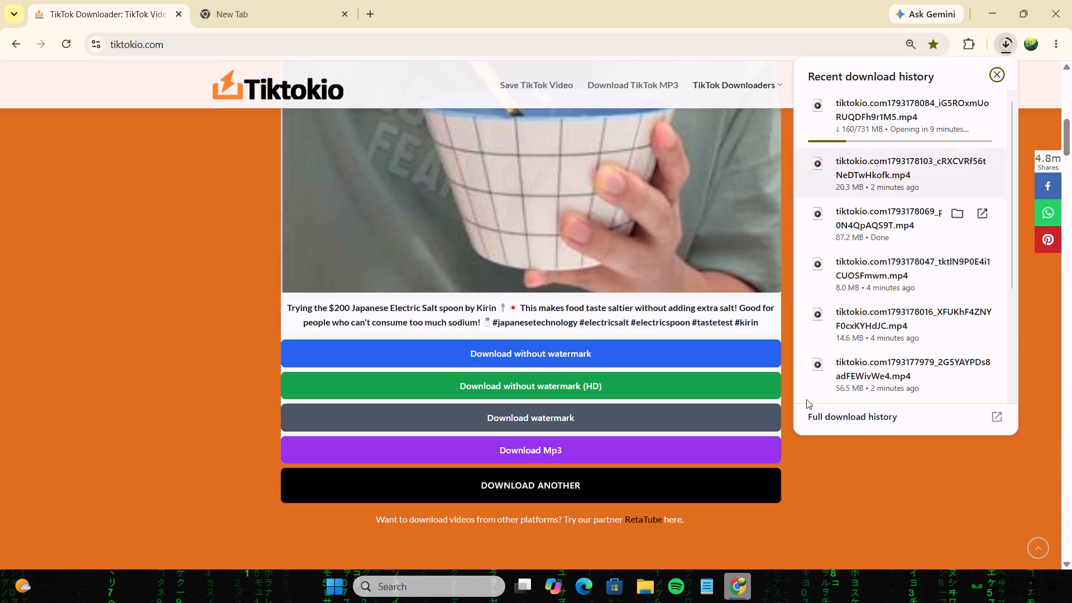
Switch to File Explorer and look through the files in the Downloads folder.
click(641, 575)
scroll(386, 305, down, 1)
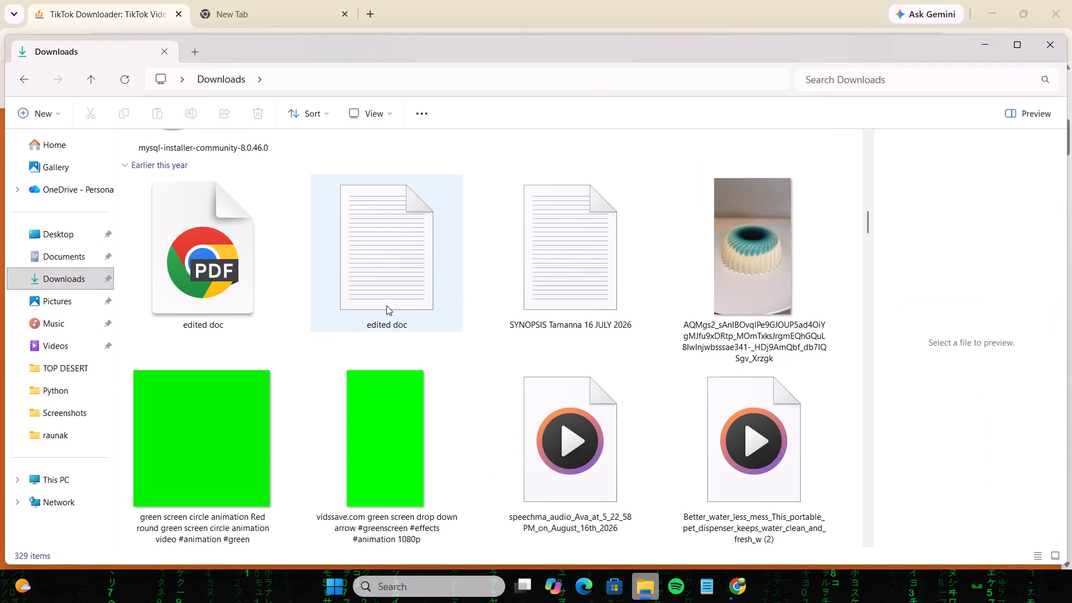
scroll(386, 305, down, 3)
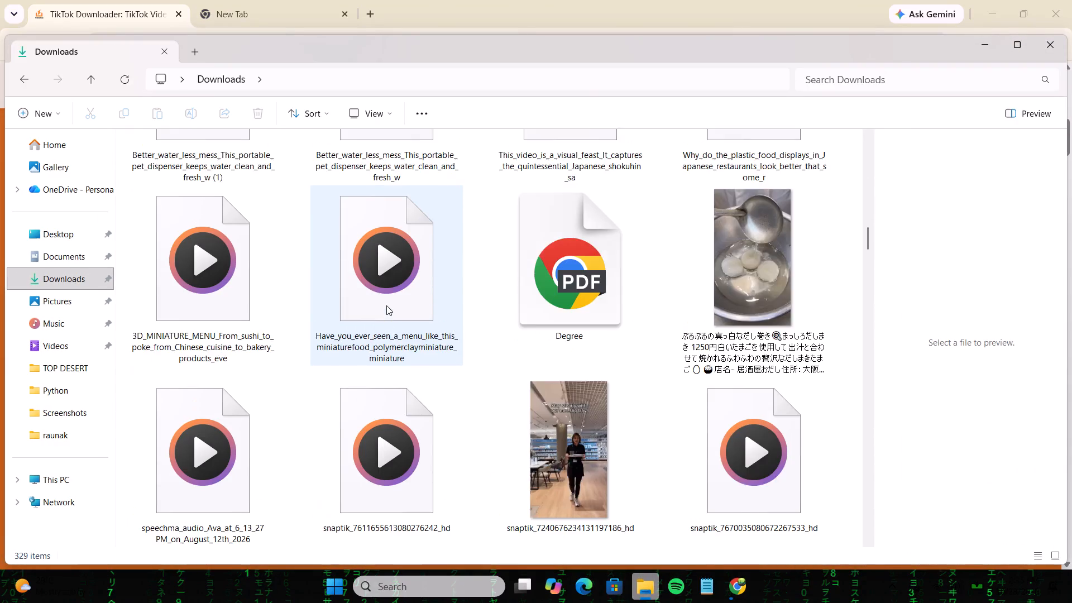
scroll(386, 305, down, 1)
scroll(386, 305, up, 2)
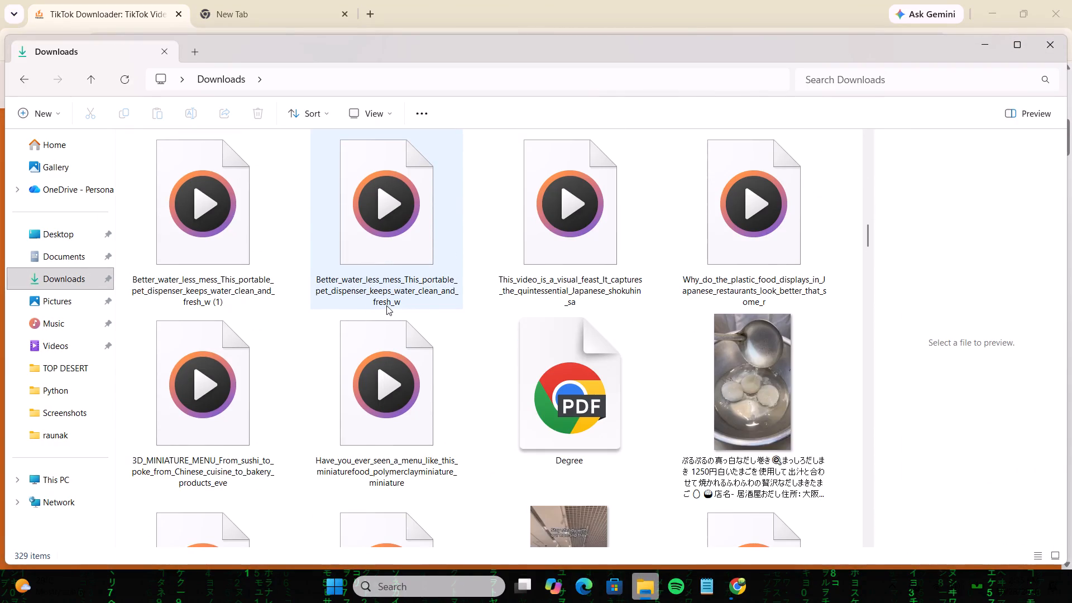
scroll(386, 305, up, 1)
scroll(386, 305, down, 2)
scroll(386, 305, up, 2)
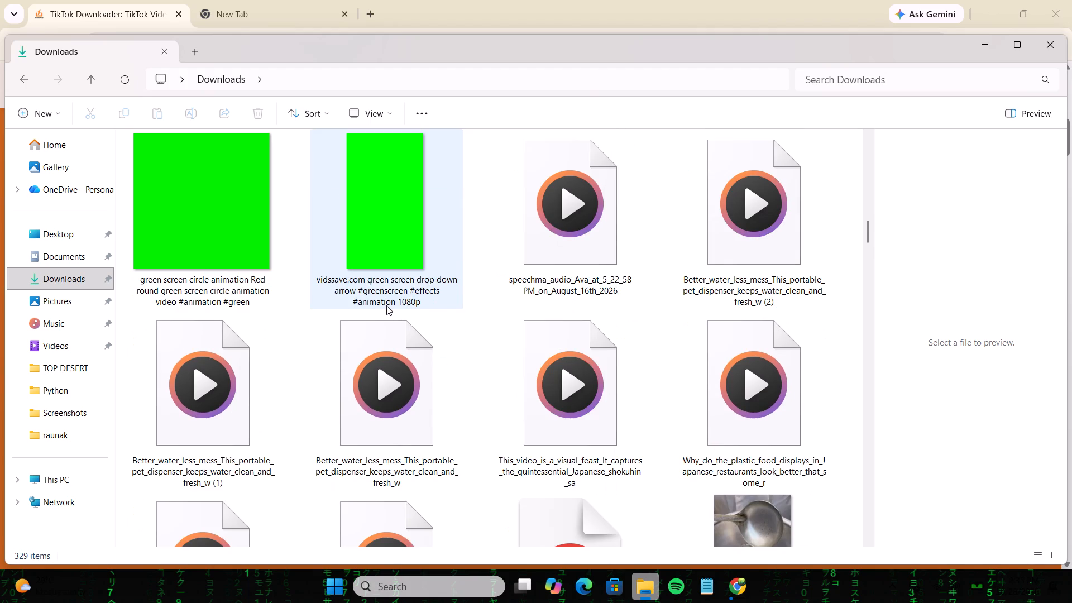
scroll(386, 305, up, 1)
scroll(386, 305, down, 7)
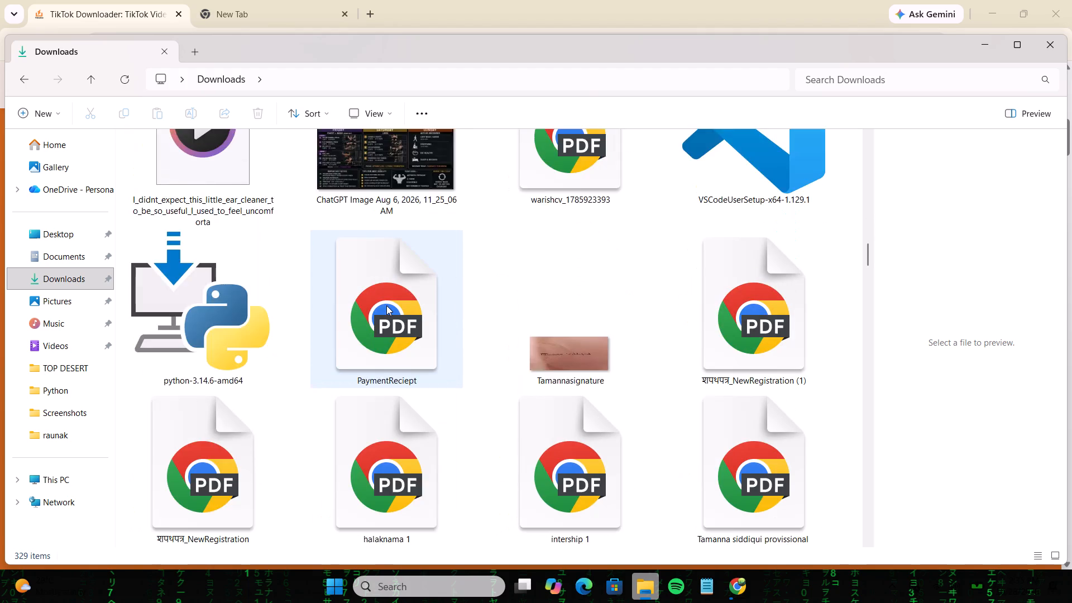
scroll(386, 305, down, 2)
scroll(386, 305, up, 1)
scroll(386, 305, down, 8)
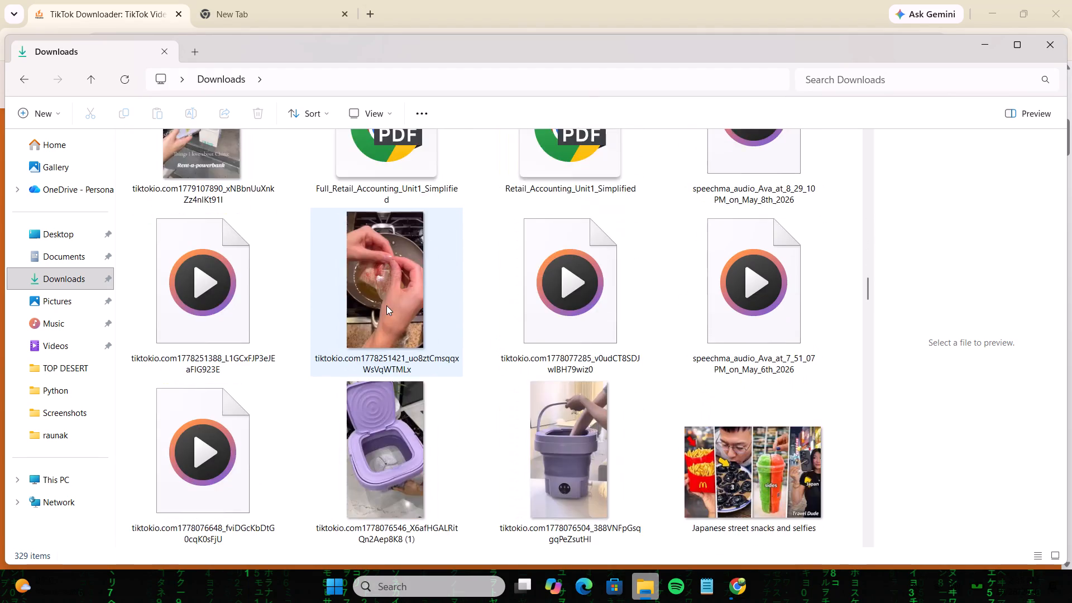
scroll(386, 305, down, 10)
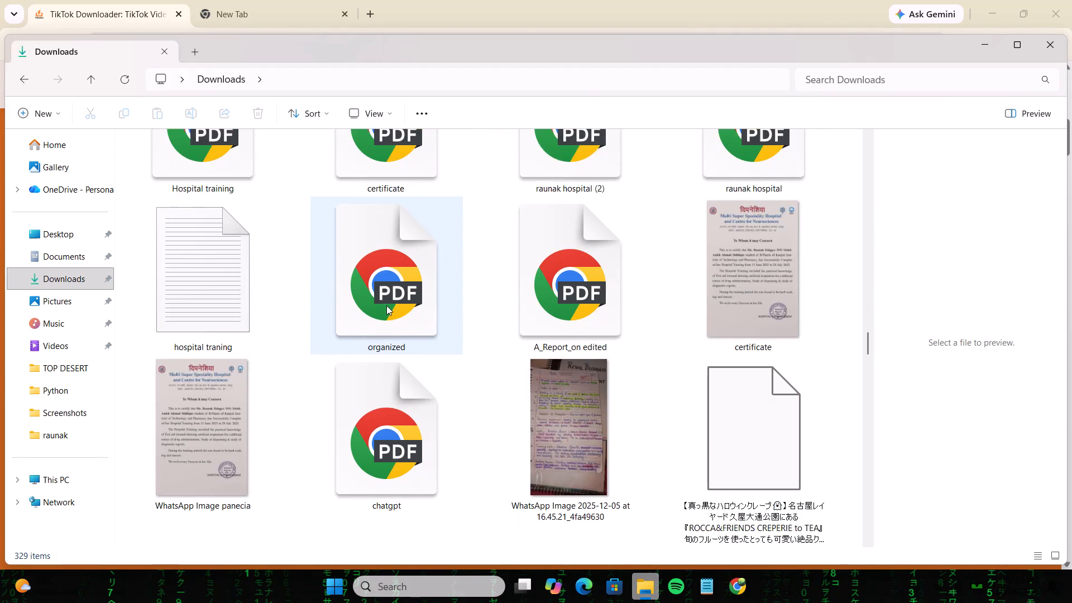
scroll(386, 305, down, 2)
Return to Chrome and resume the interrupted 731 MB video from the recent download history.
click(734, 577)
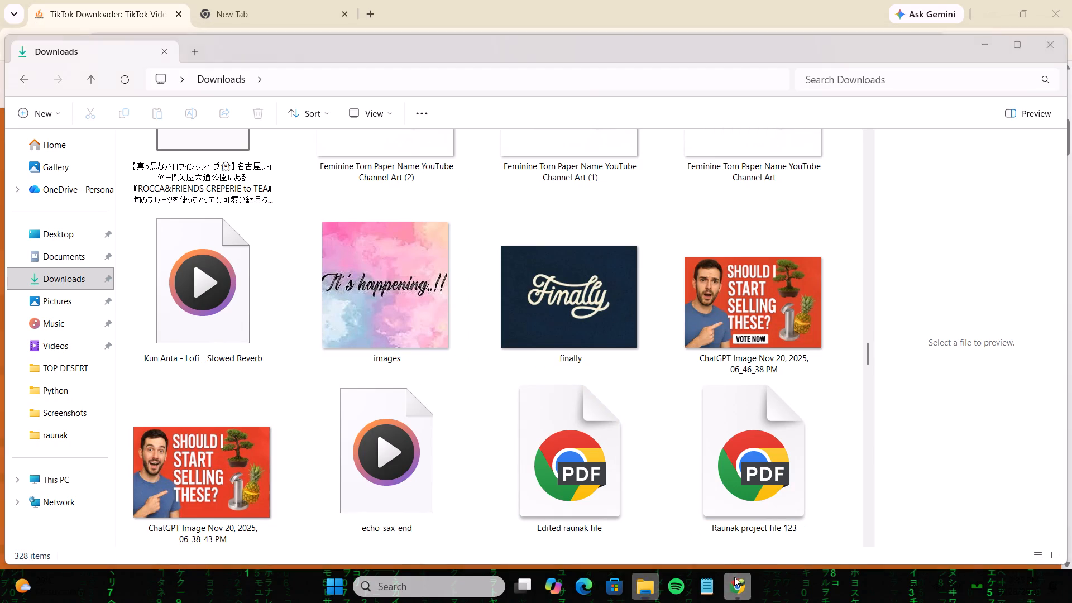
click(1006, 49)
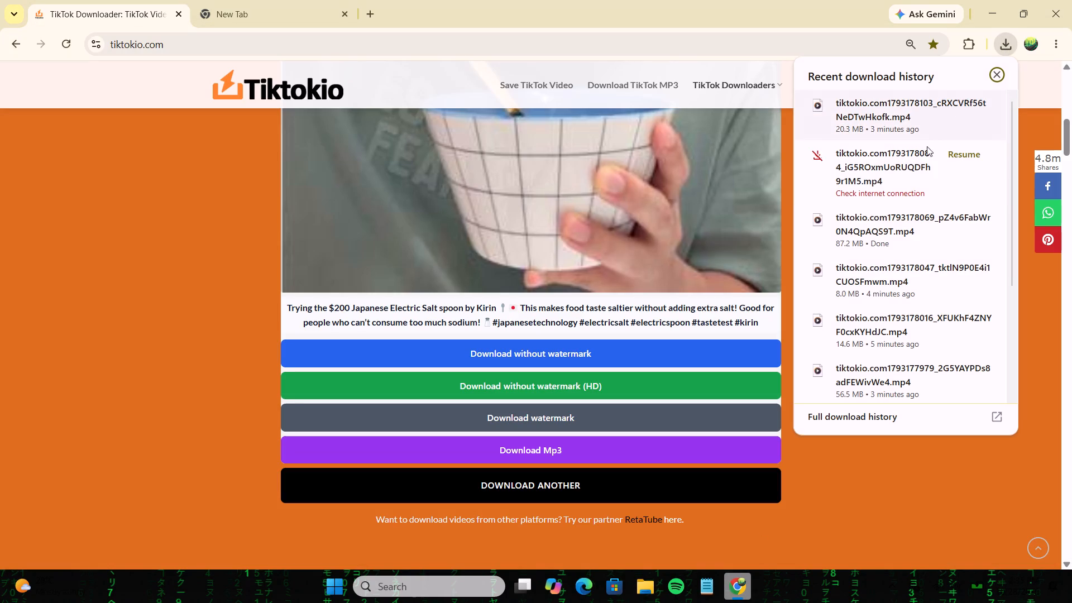
click(958, 152)
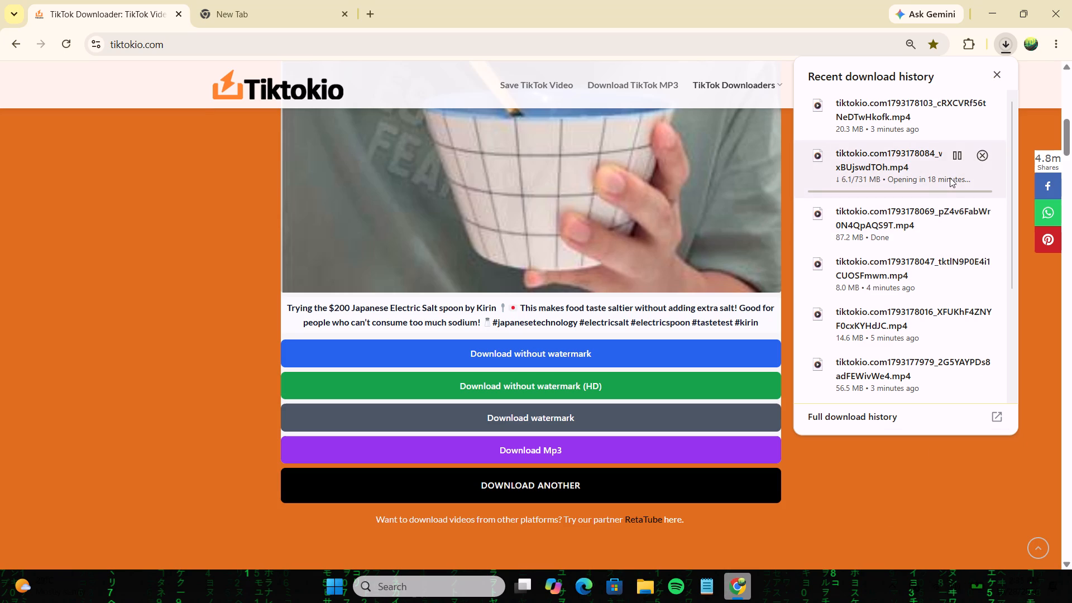
Look over today's downloaded clips in the Downloads folder in File Explorer.
click(642, 596)
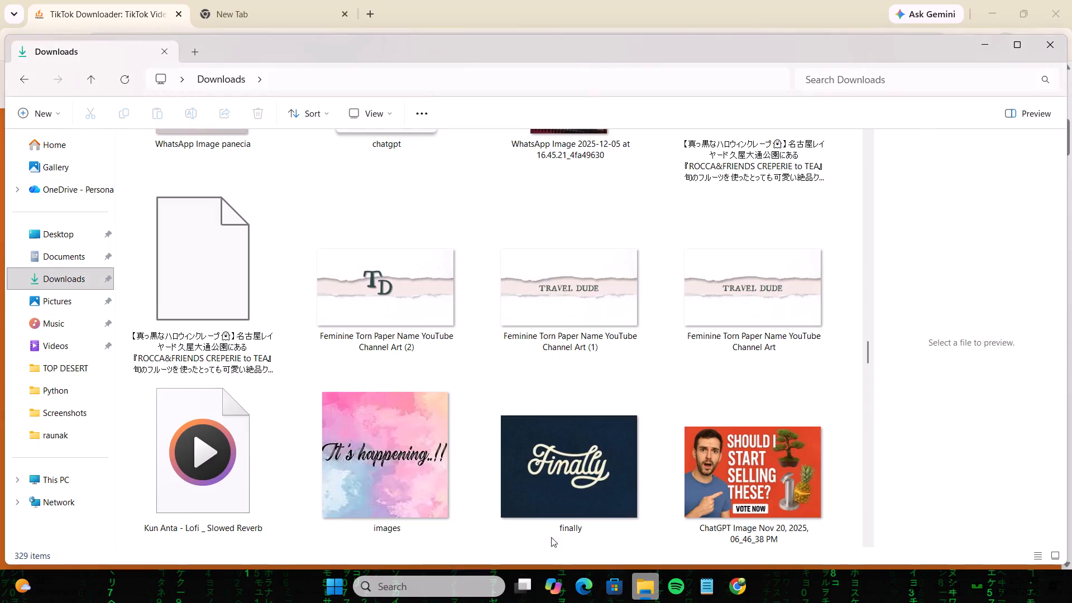
scroll(461, 367, up, 20)
scroll(461, 367, up, 14)
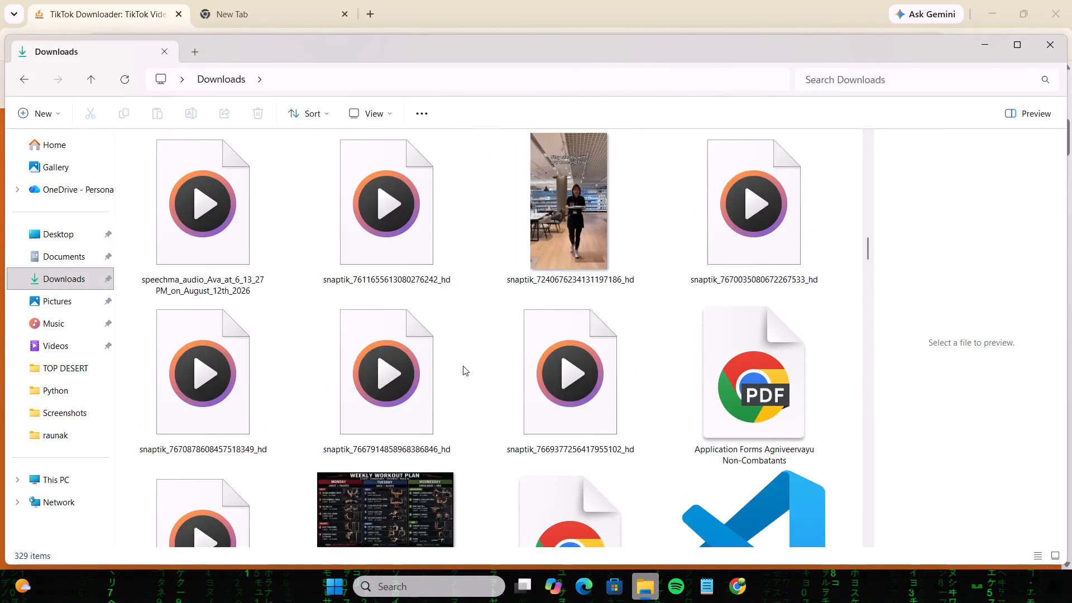
scroll(463, 366, up, 20)
scroll(463, 366, up, 1)
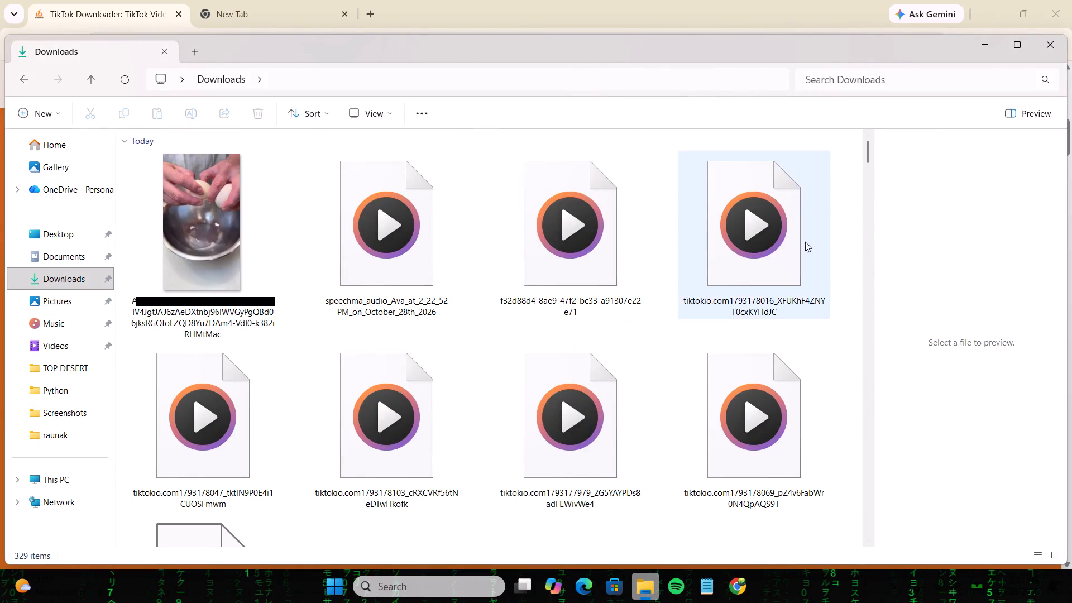
scroll(427, 282, down, 1)
scroll(427, 277, up, 1)
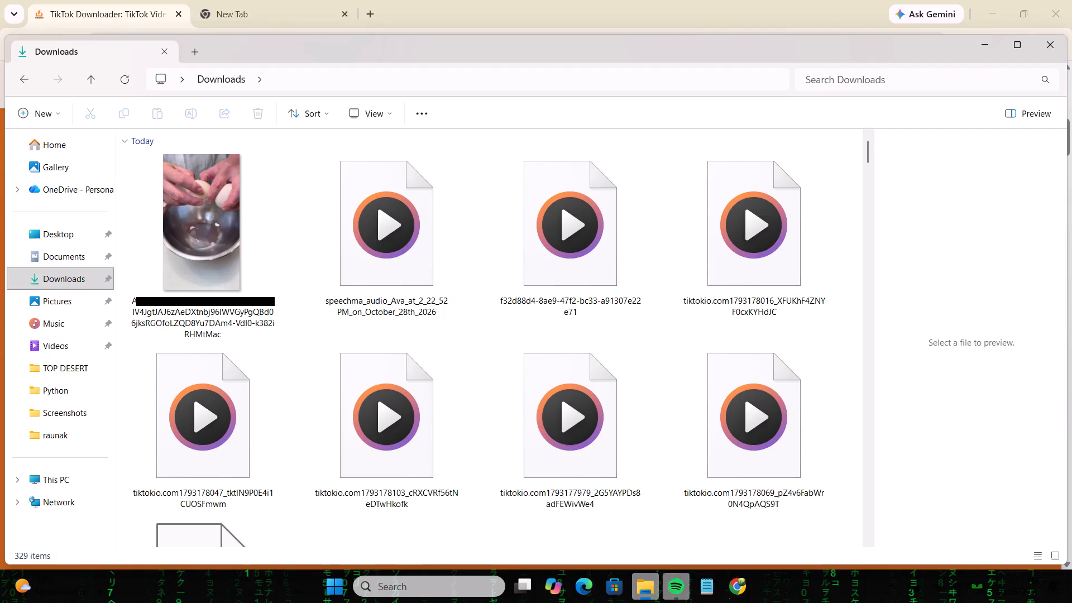
Return to the TikTok Downloader page in Chrome and check the running download in the recent download history.
click(739, 583)
scroll(808, 385, up, 10)
scroll(808, 385, down, 5)
scroll(808, 385, up, 5)
click(1009, 46)
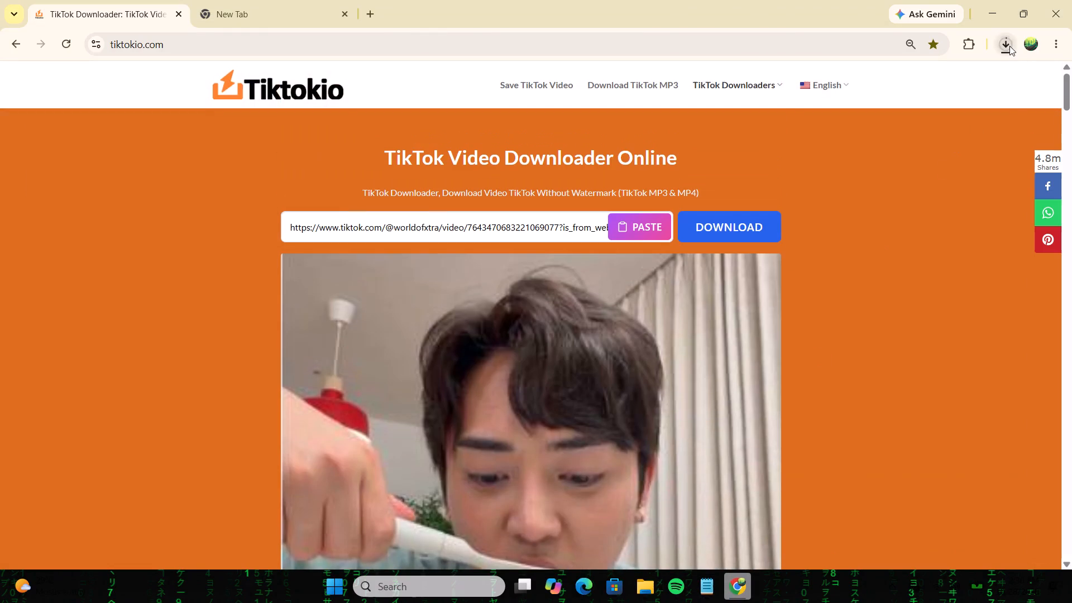
click(1009, 46)
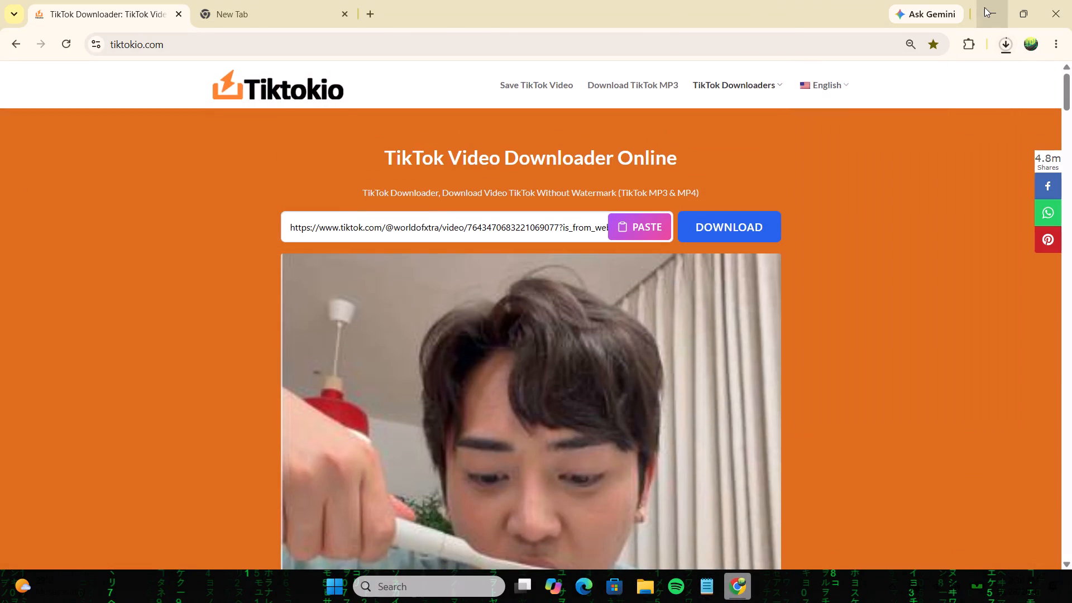
click(1008, 41)
click(1006, 41)
Minimize the browser and close the Downloads folder window to clear the desktop.
click(989, 11)
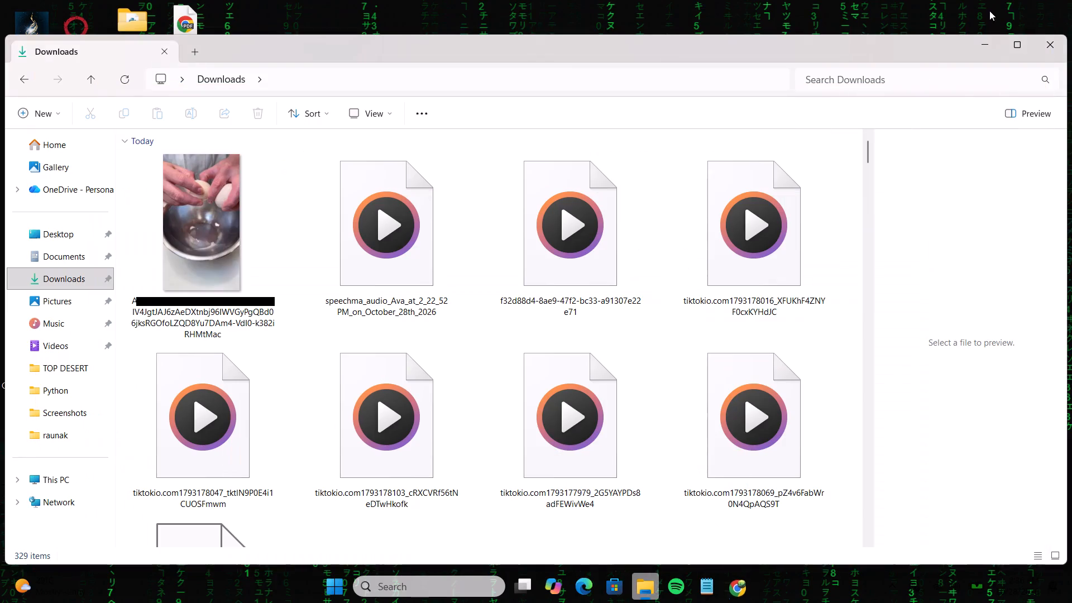
click(1047, 44)
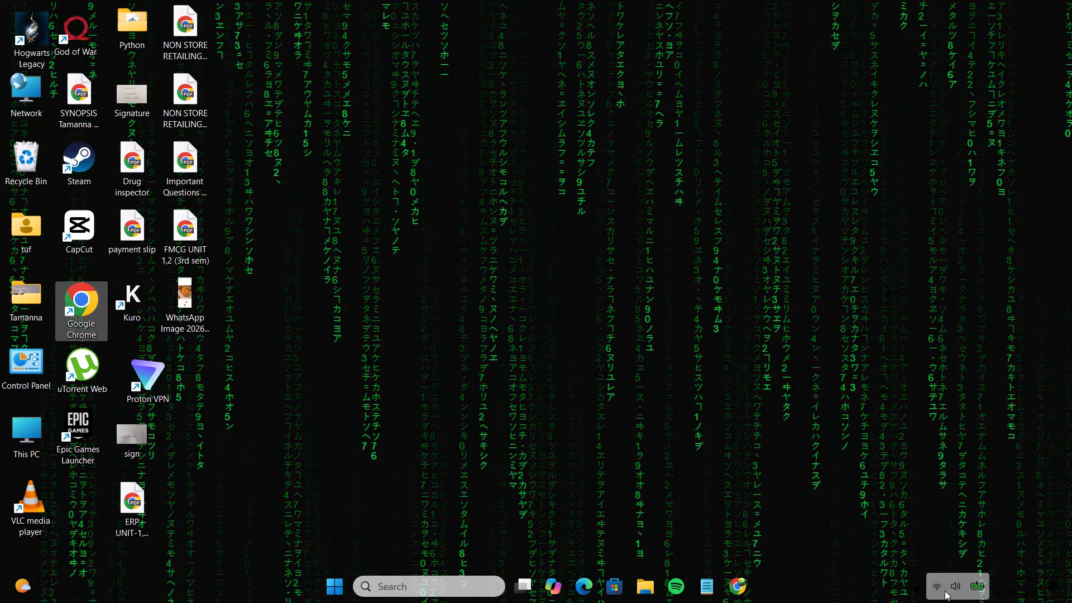
Open the running Proton VPN and toggle its connection.
click(896, 588)
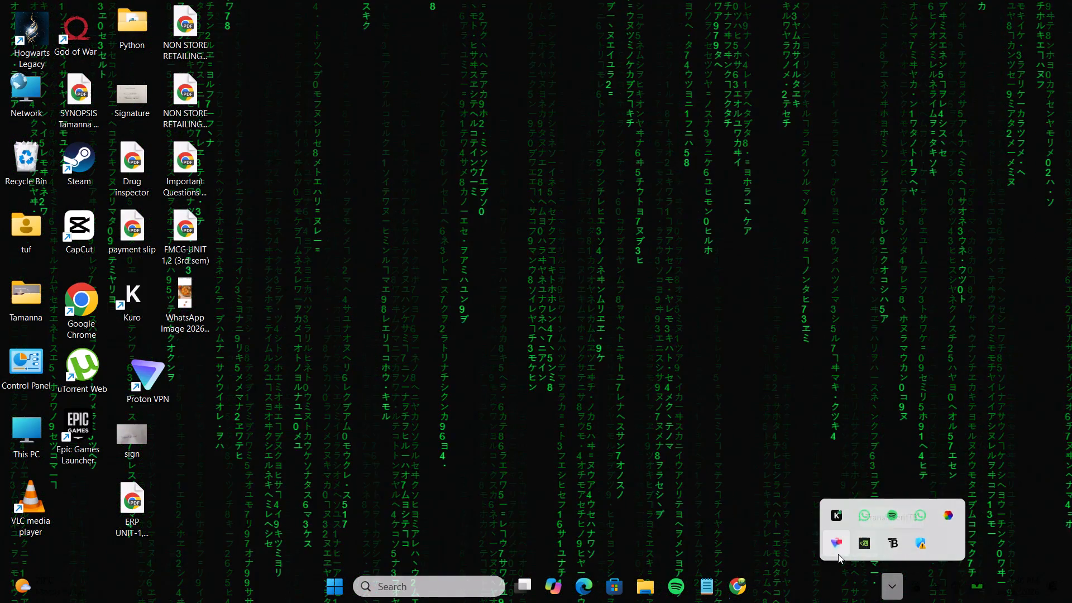
click(837, 544)
click(902, 332)
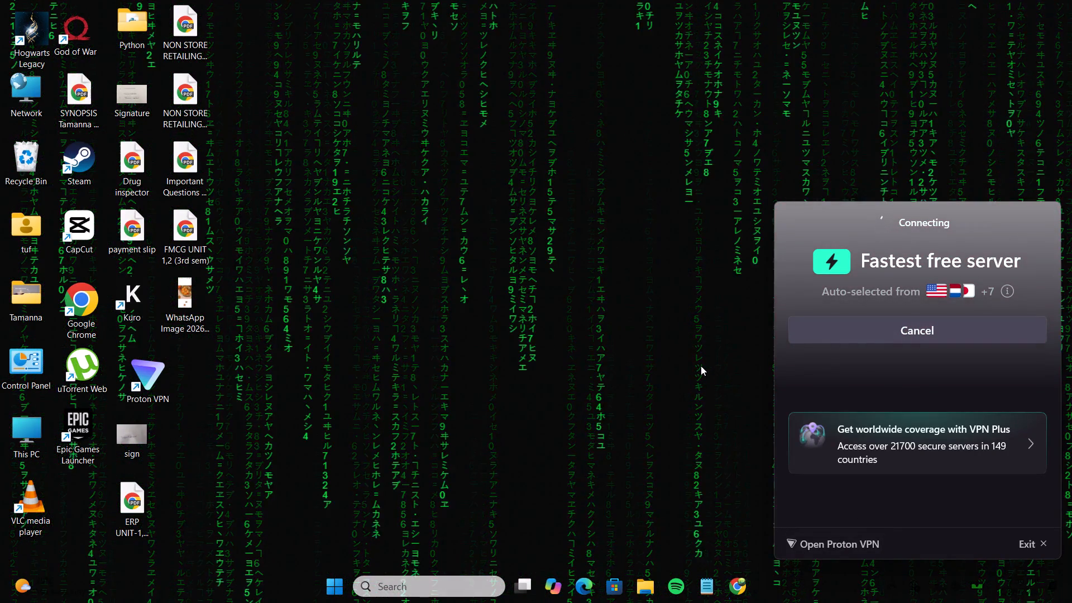
Dismiss the Proton VPN panel and glance at the background apps in the system tray.
click(701, 366)
click(870, 586)
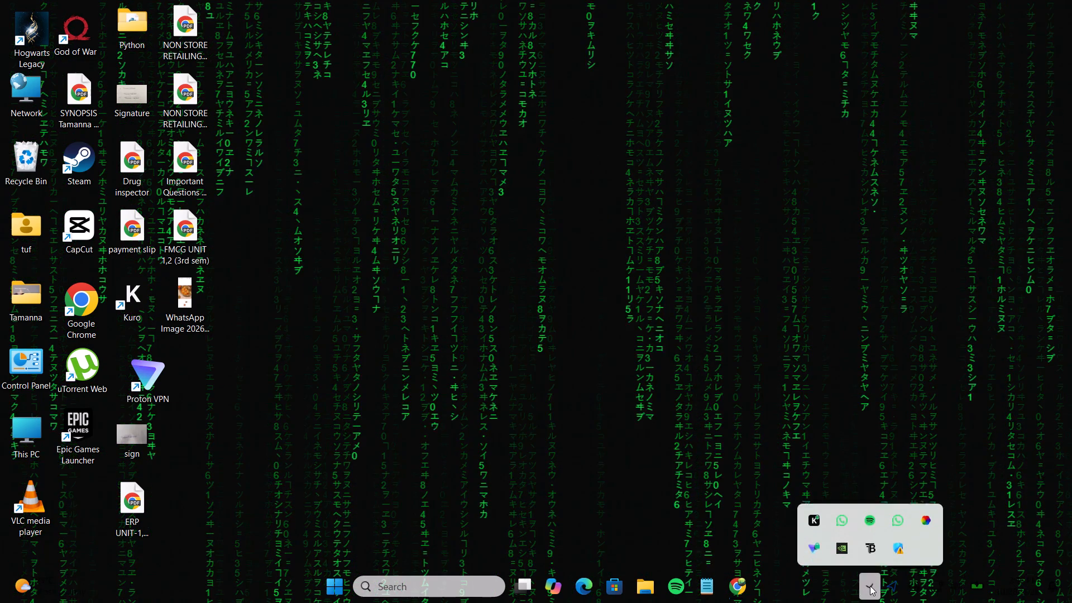
click(870, 586)
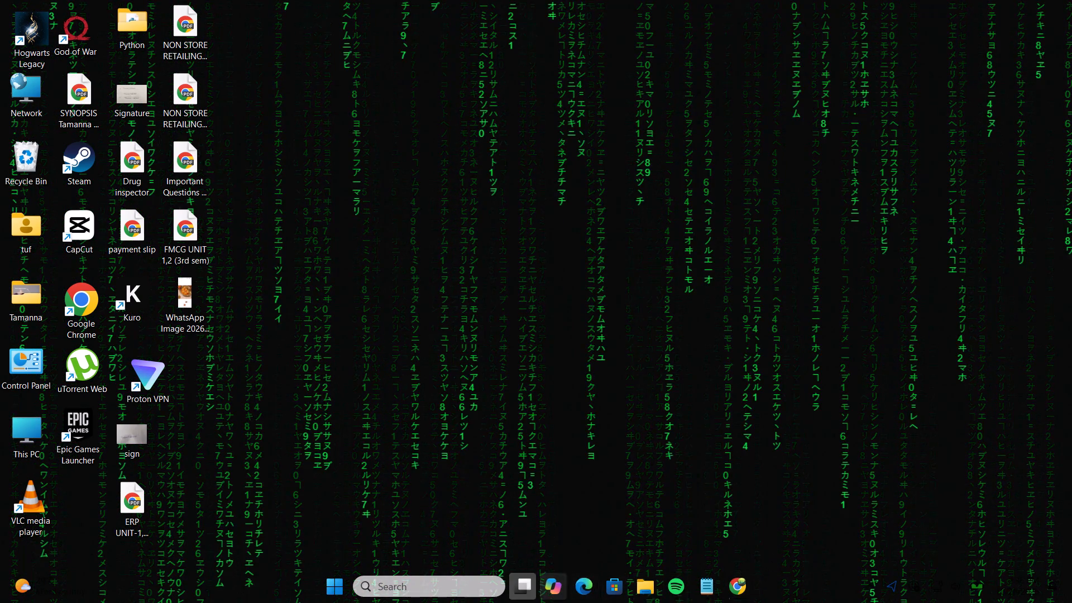
Search Windows for "cap" and launch CapCut.
click(458, 590)
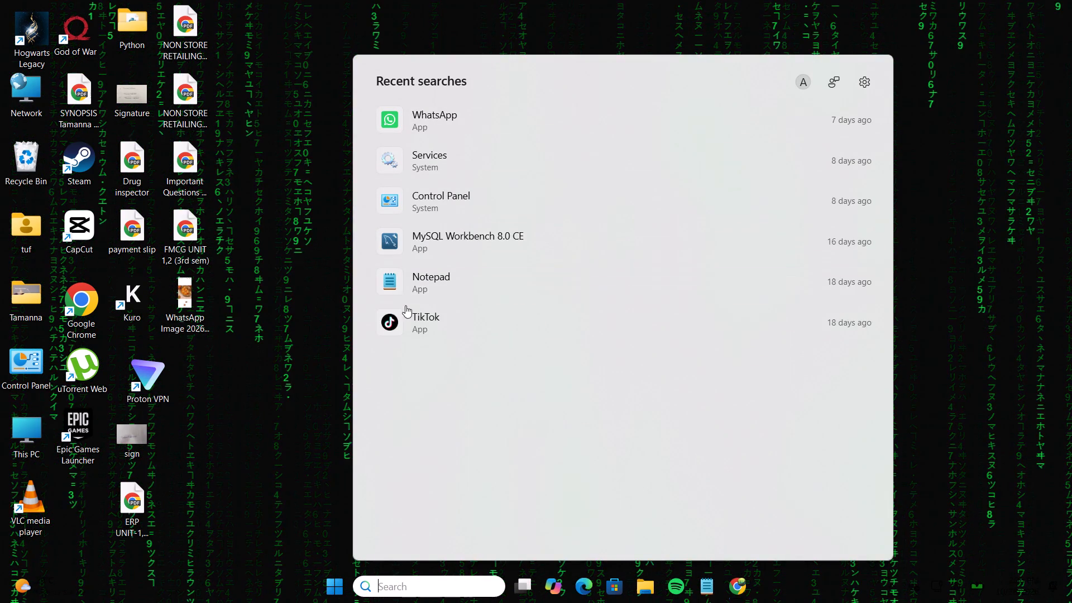
click(346, 368)
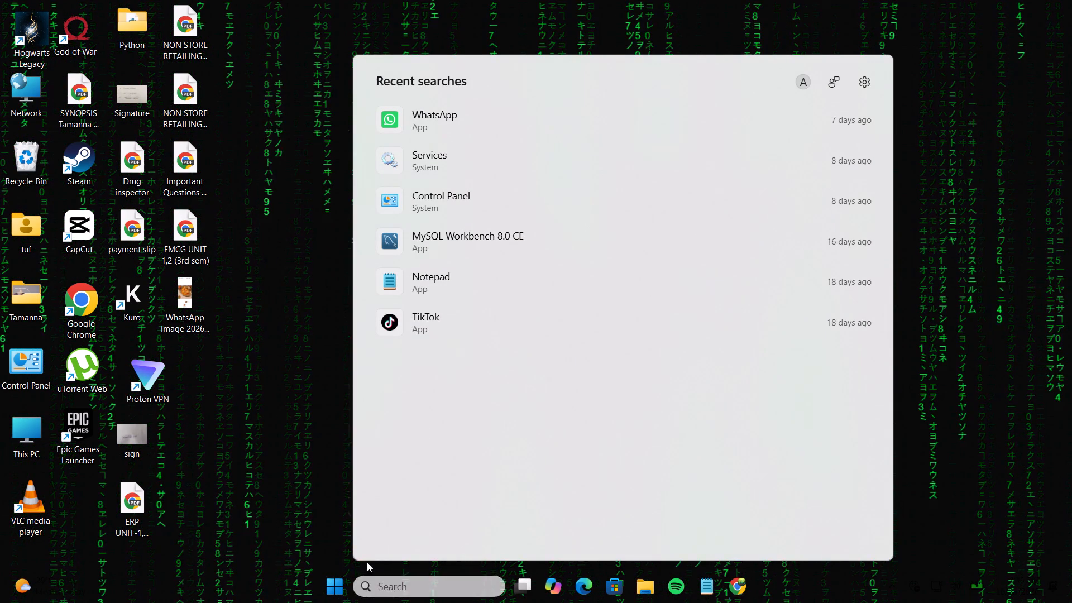
click(375, 587)
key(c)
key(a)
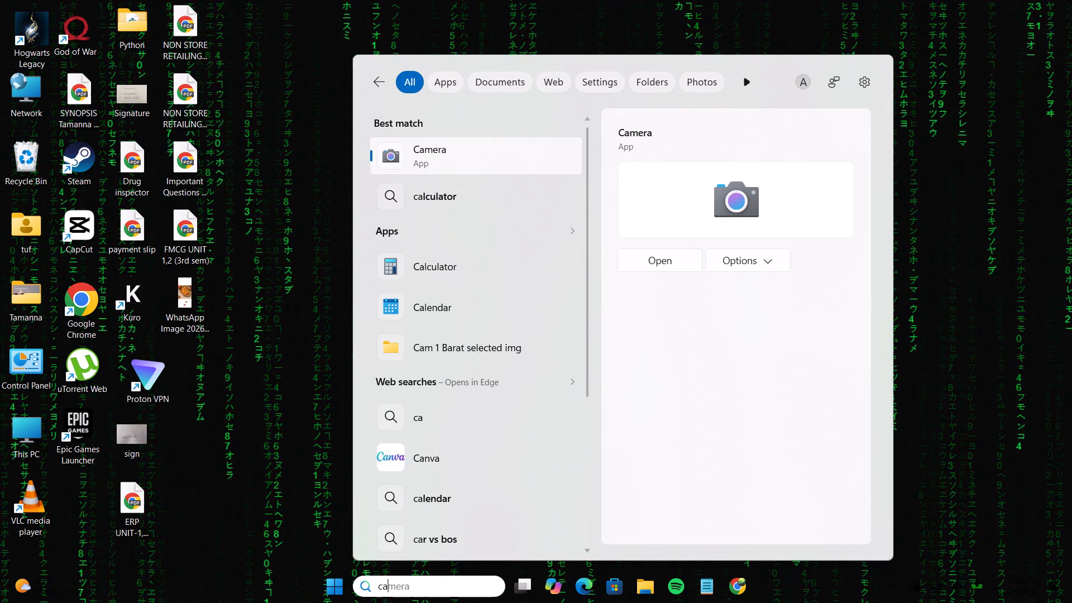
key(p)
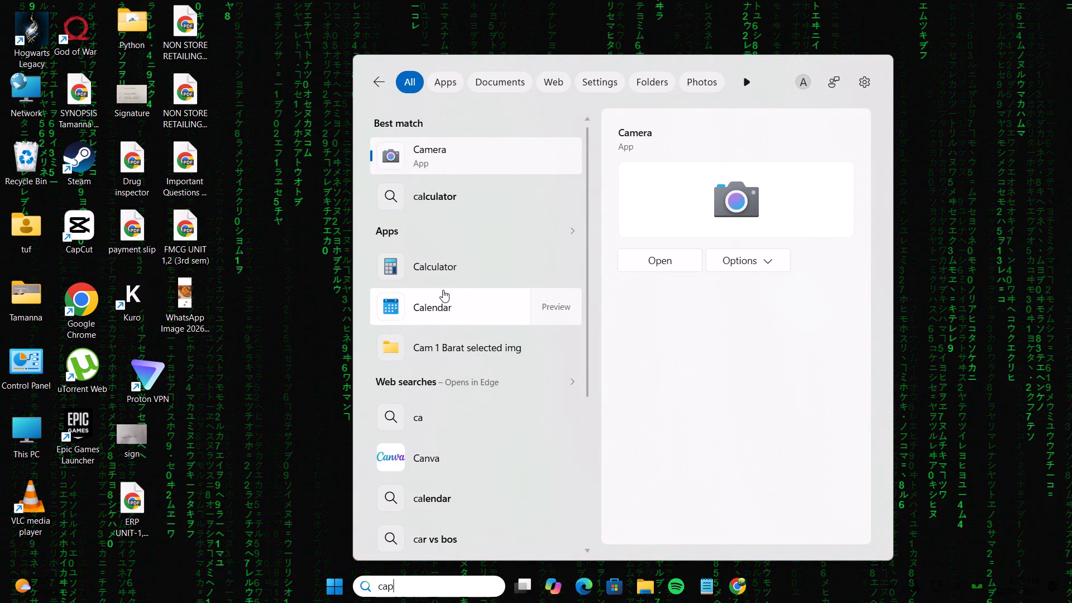
click(676, 252)
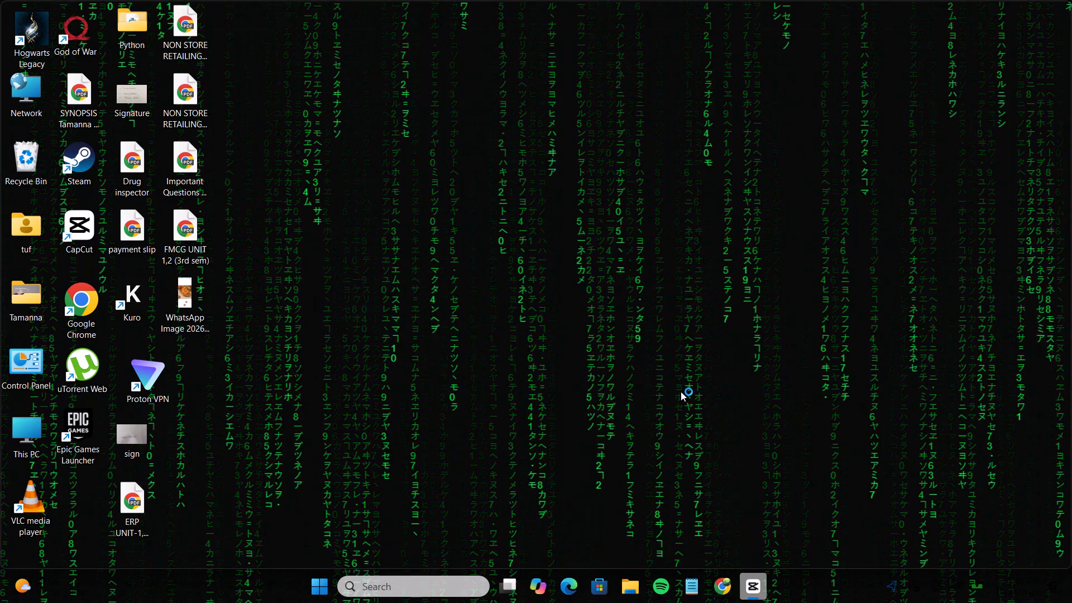
Switch to the Tiktokio video downloader page in Chrome.
click(719, 588)
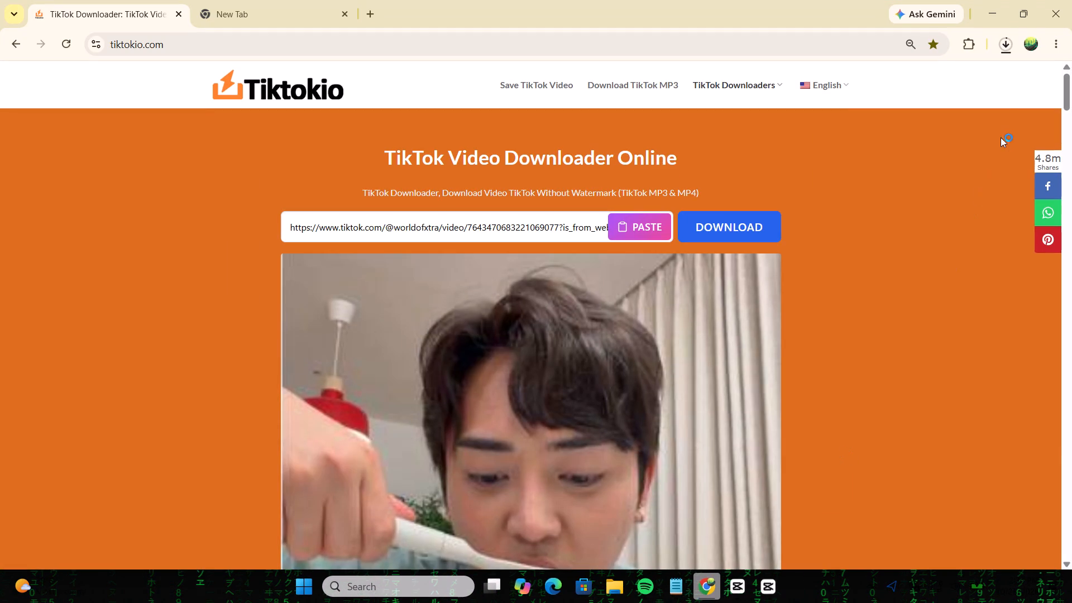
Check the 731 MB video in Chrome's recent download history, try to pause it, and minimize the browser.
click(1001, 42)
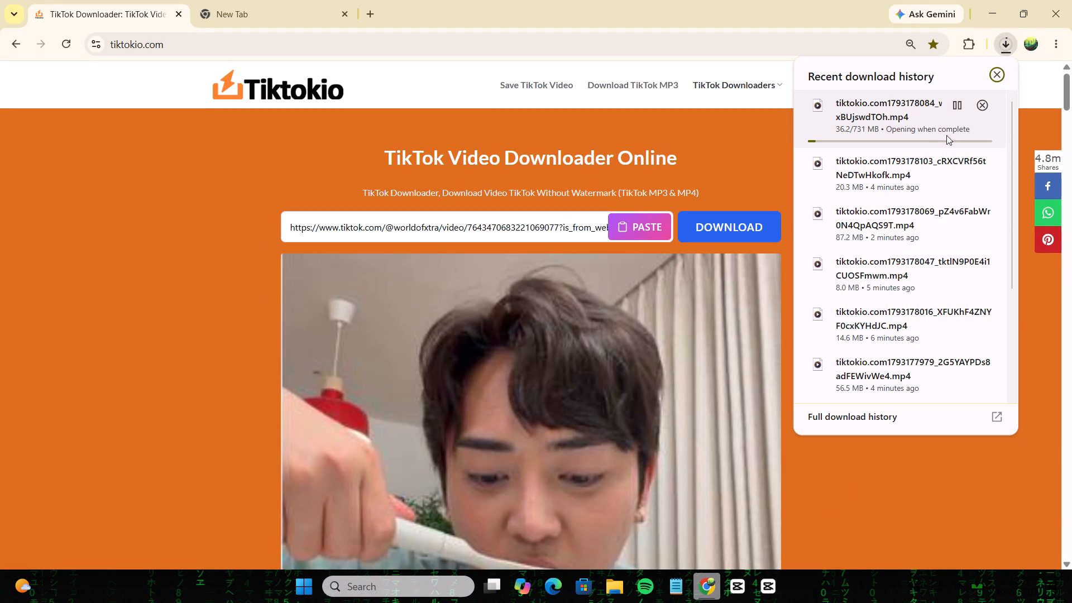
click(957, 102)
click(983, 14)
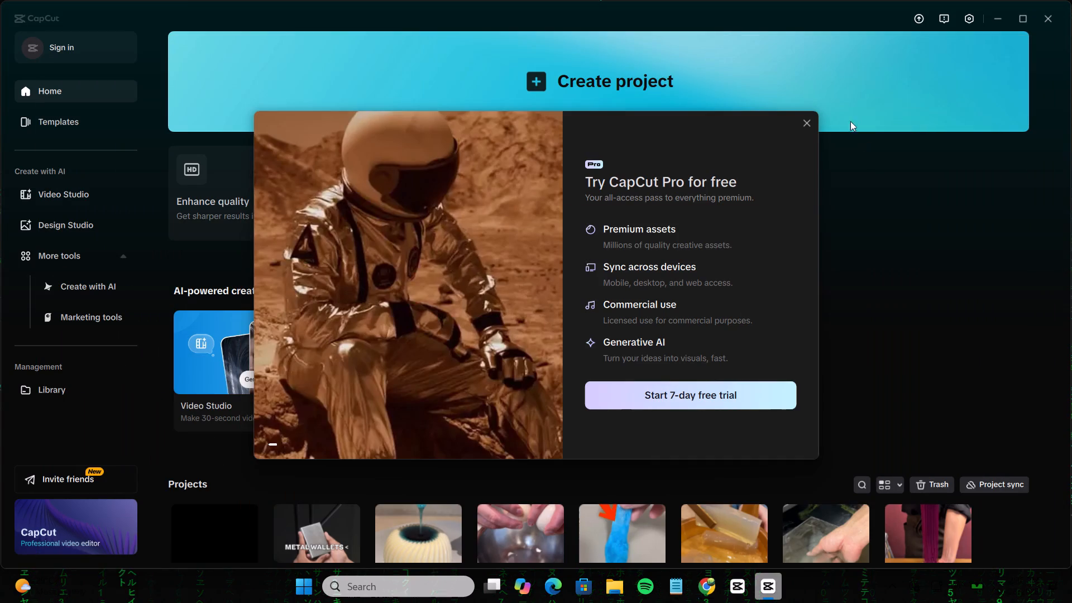
Dismiss the Pro free-trial offer on the CapCut home page.
click(807, 118)
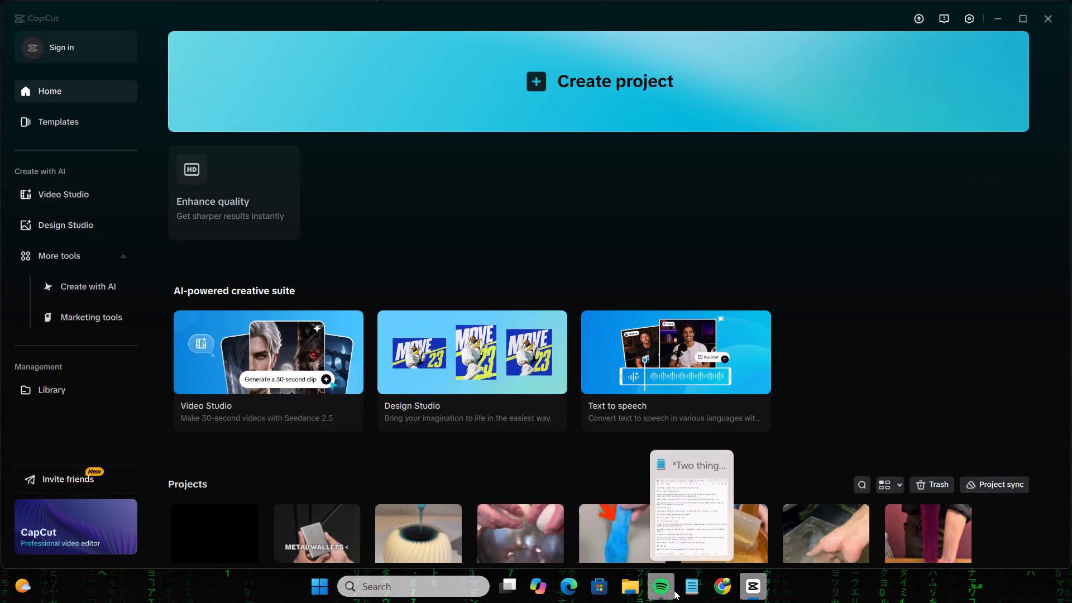
Switch to Spotify, lower the playback volume to a low level, and minimize Spotify.
click(691, 543)
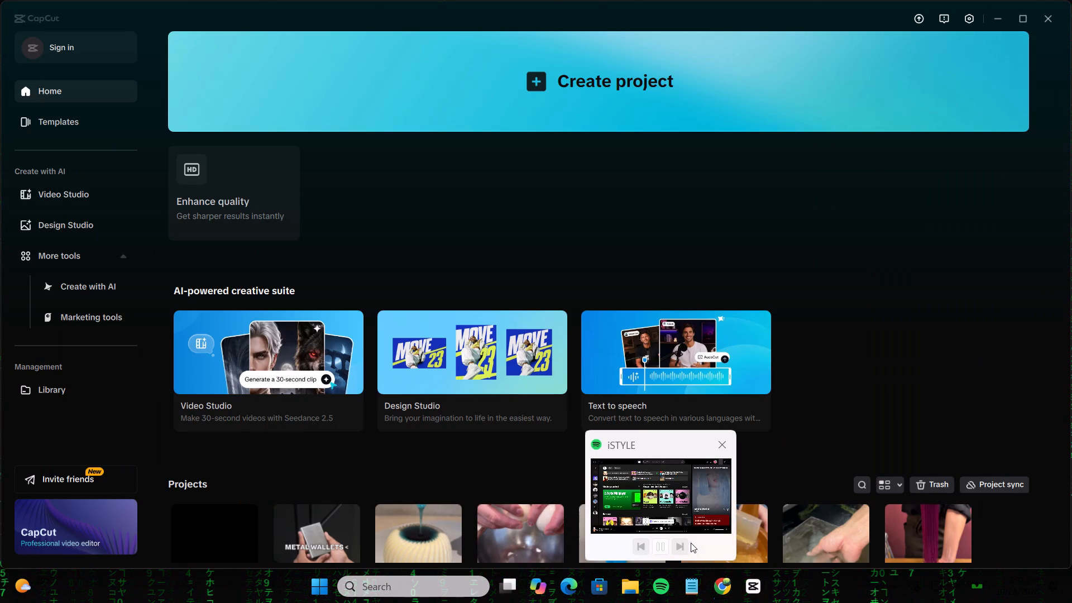
click(688, 489)
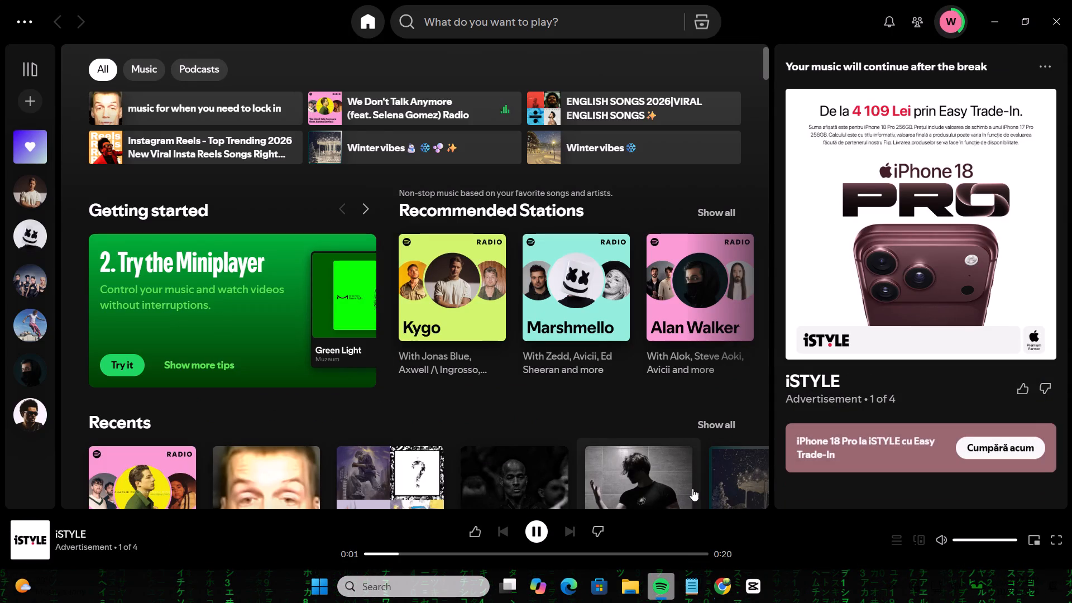
click(975, 542)
click(963, 543)
click(990, 27)
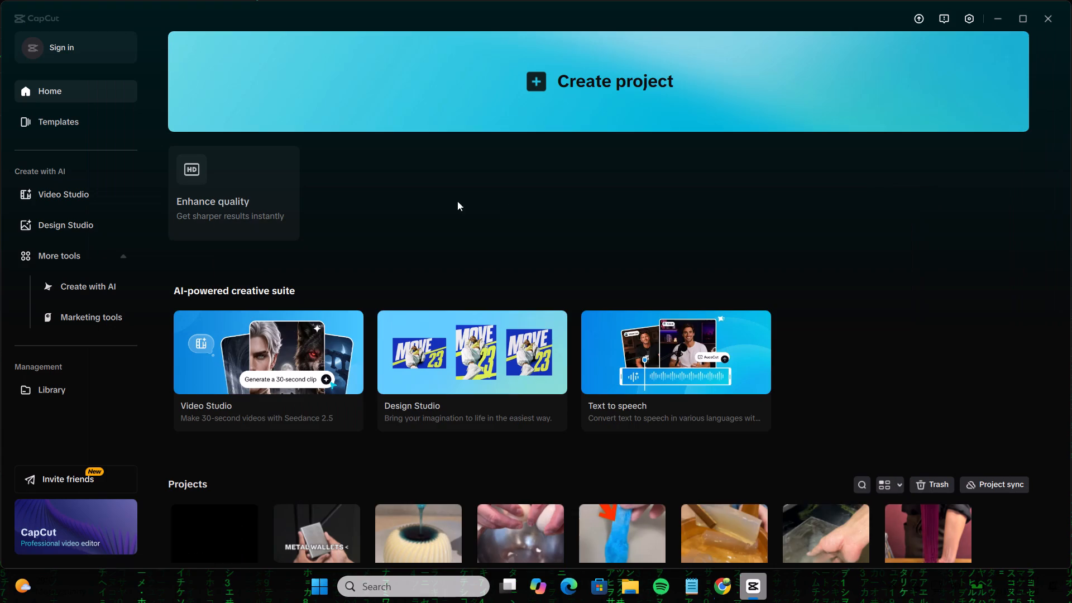
Open the project 1028 from the CapCut projects list.
scroll(564, 277, down, 4)
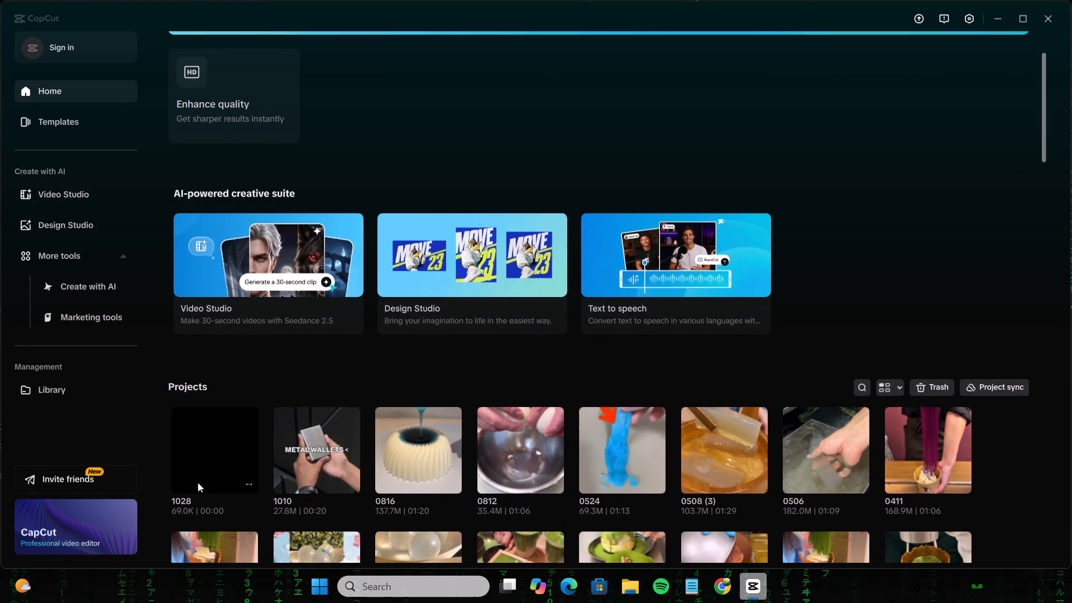
click(184, 488)
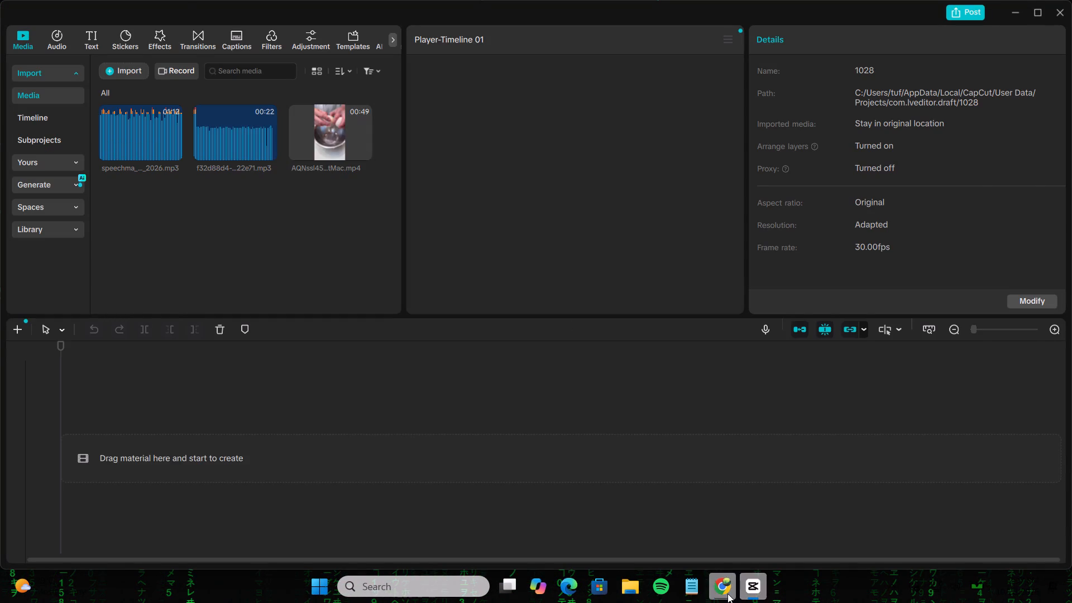
Switch to Chrome to check the 731 MB video's download progress, and return to the CapCut project.
click(728, 594)
click(1004, 49)
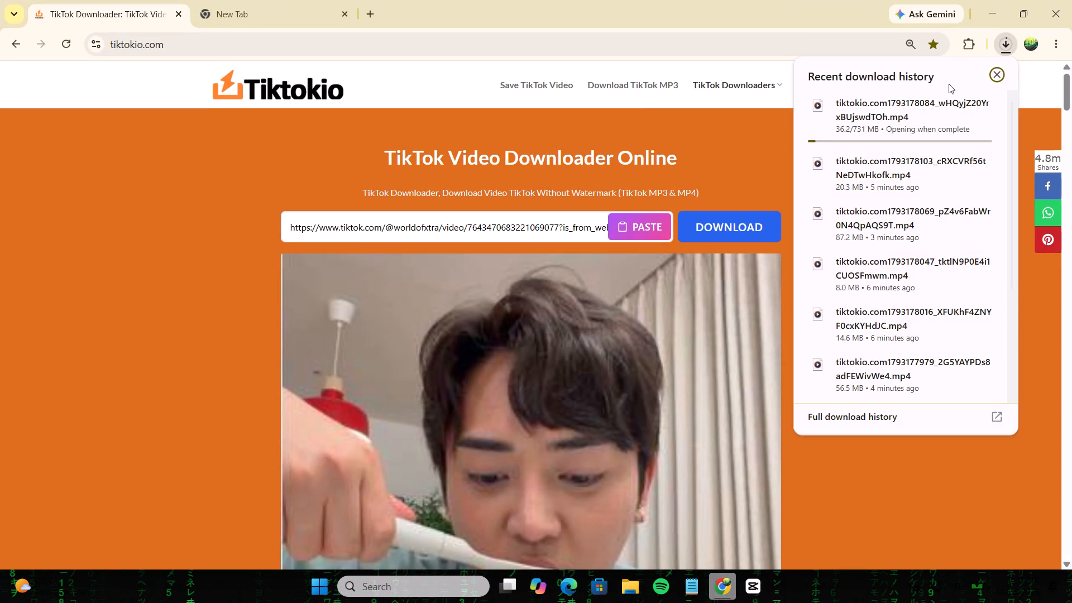
click(986, 18)
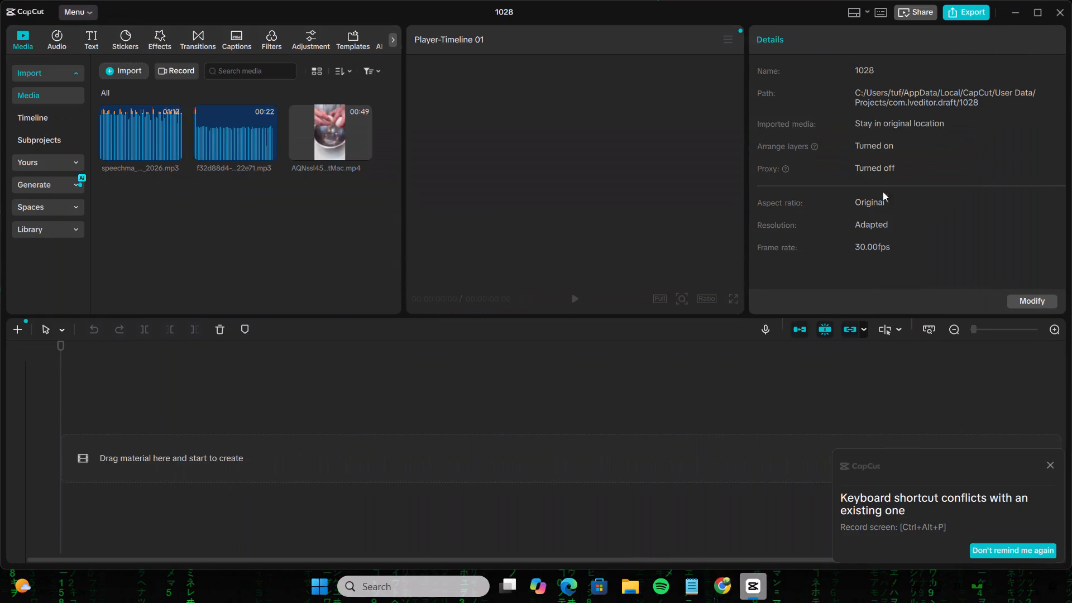
Import all media files from the Today group of the Downloads folder into the project.
click(130, 72)
click(142, 96)
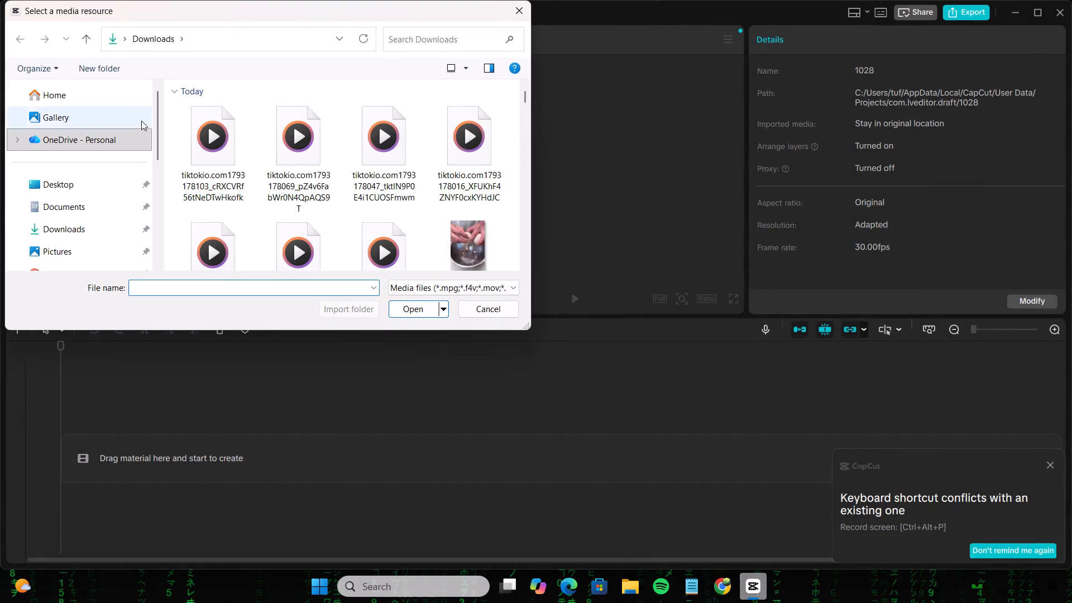
click(76, 233)
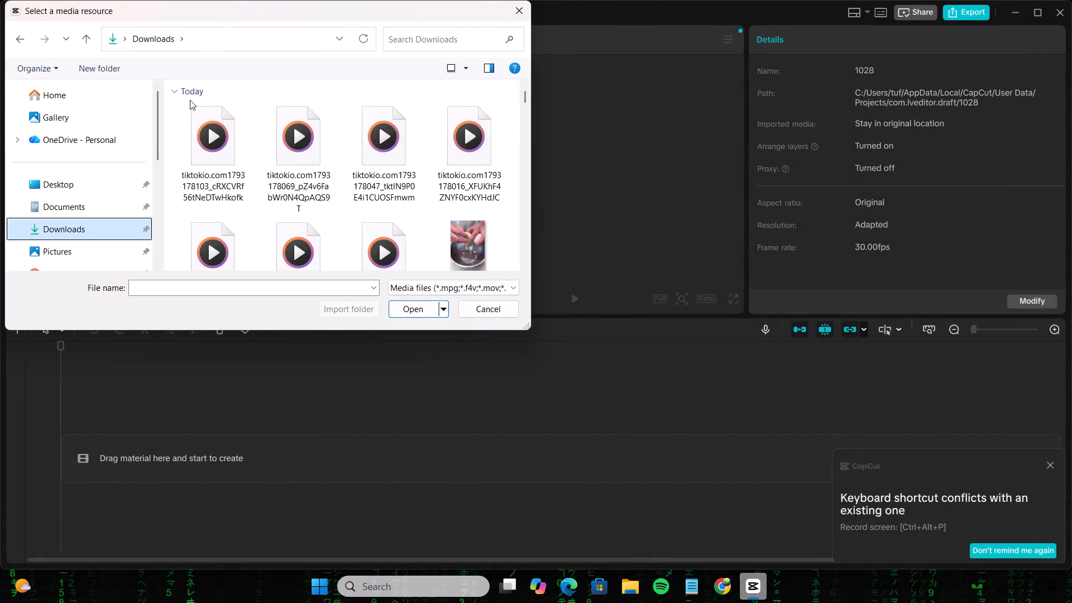
click(192, 97)
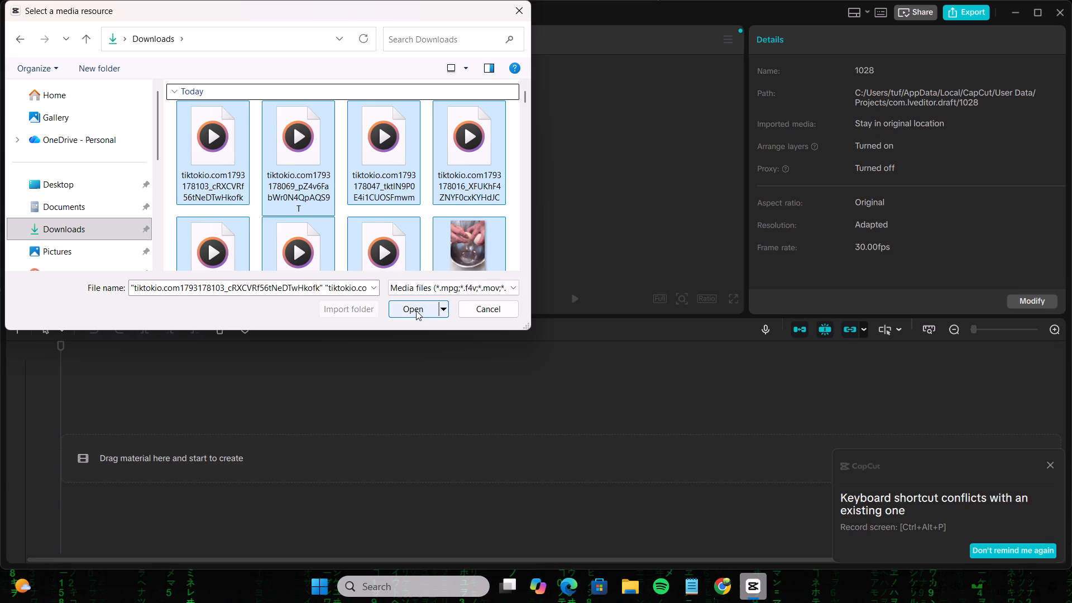
click(416, 310)
scroll(272, 237, up, 3)
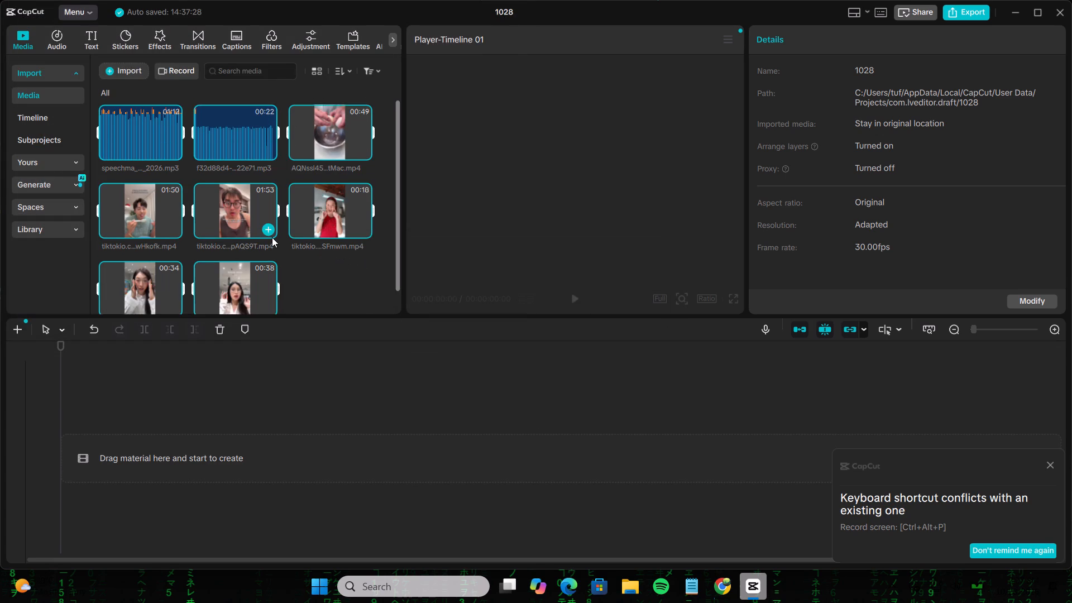
scroll(272, 237, down, 3)
click(312, 260)
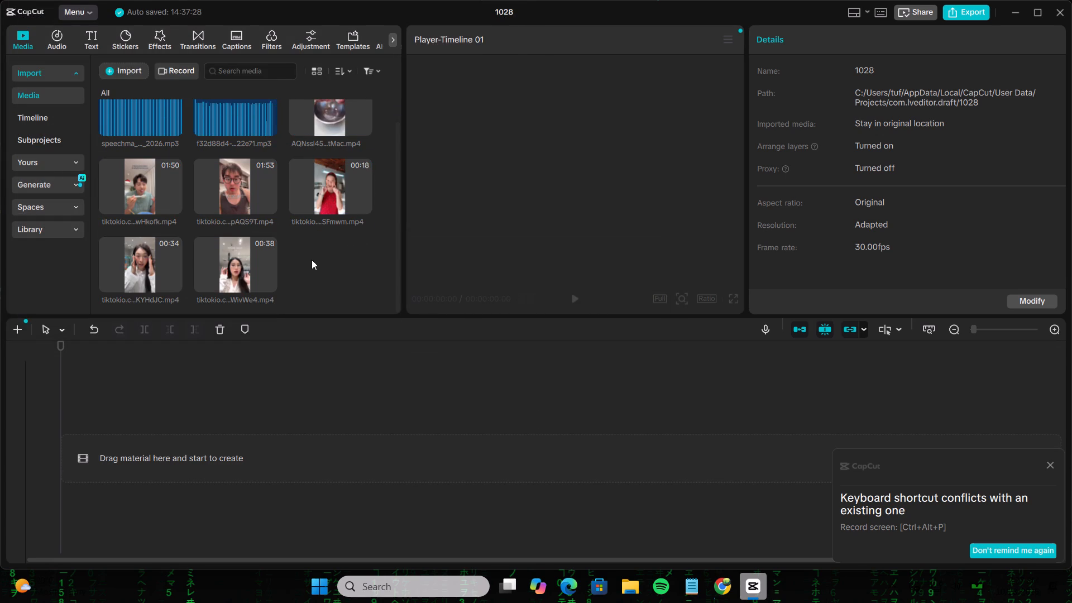
Preview the newly imported TikTok clips one by one to check their content.
click(138, 200)
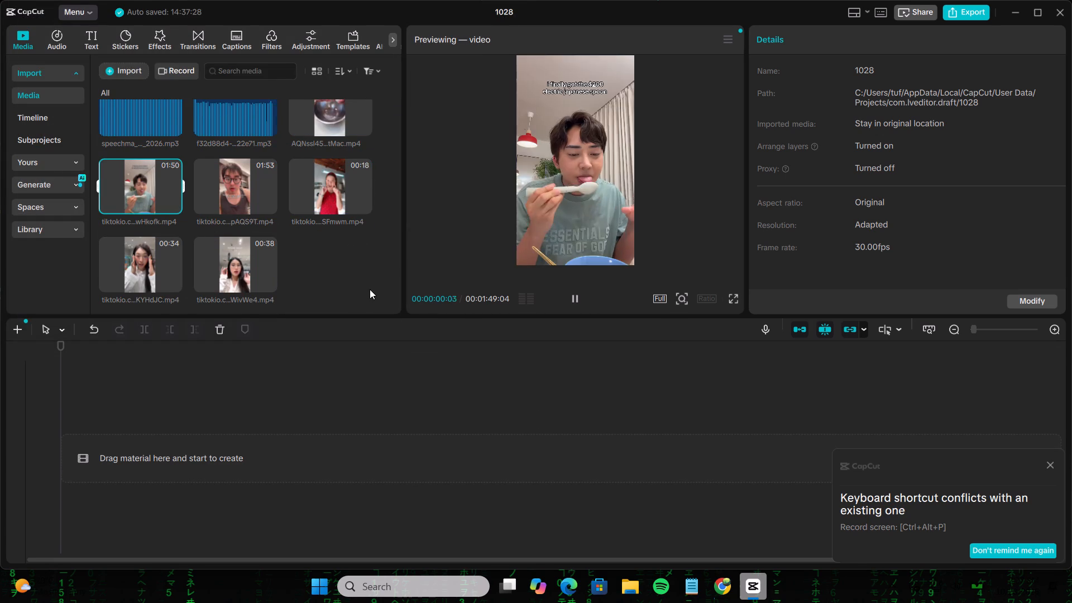
scroll(370, 289, up, 1)
click(244, 223)
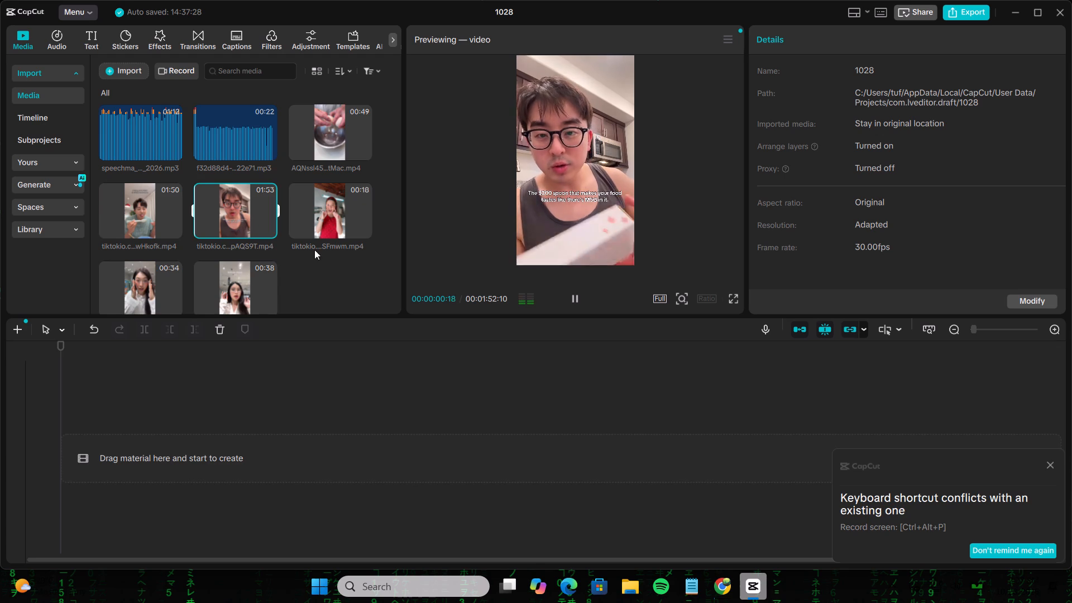
click(338, 227)
scroll(331, 267, down, 2)
click(241, 264)
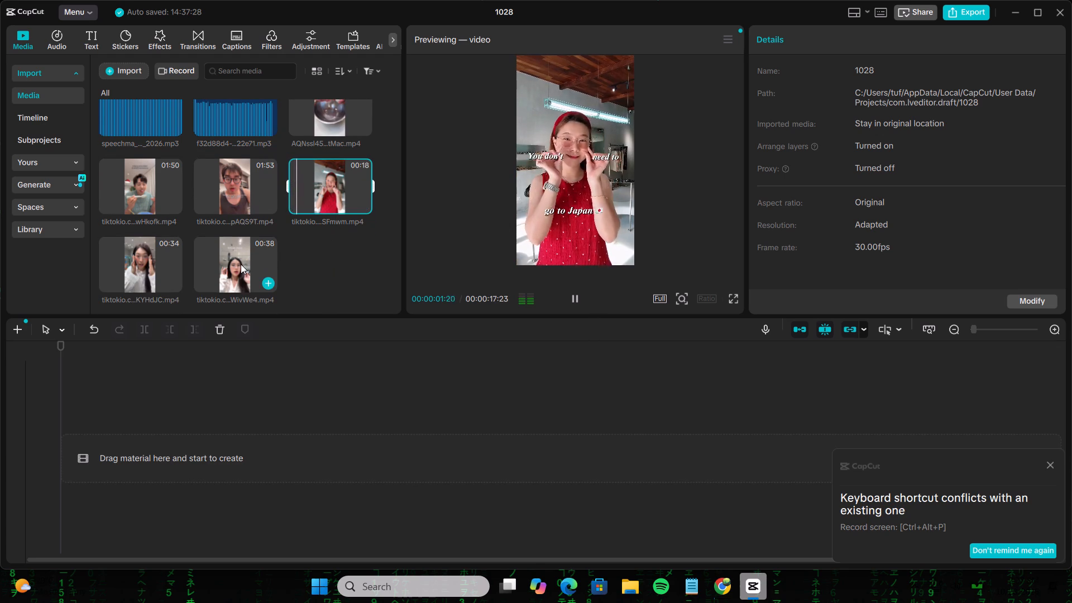
click(135, 270)
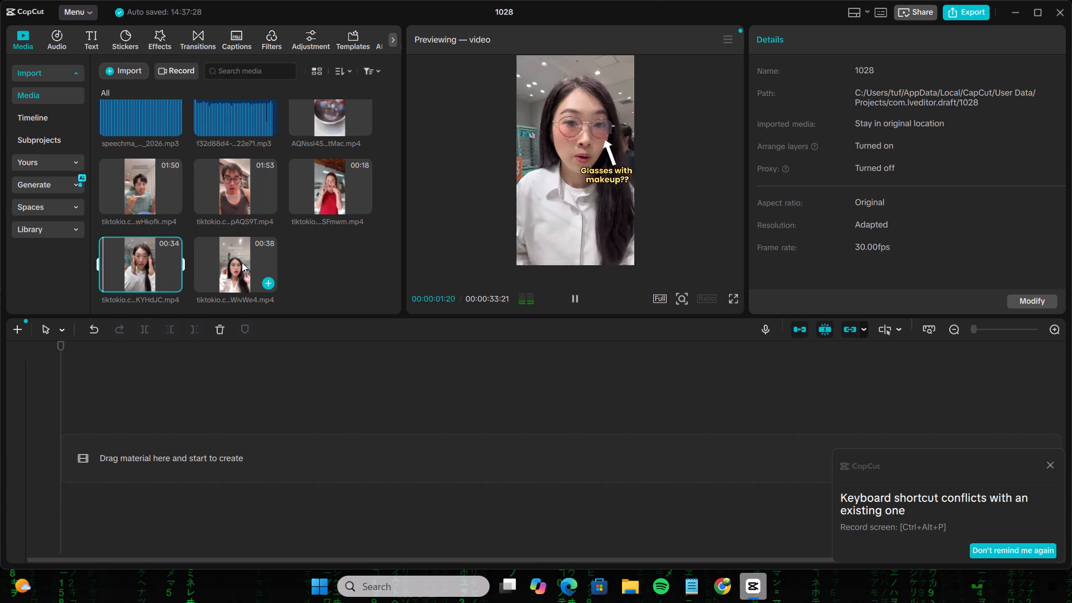
click(242, 262)
click(318, 260)
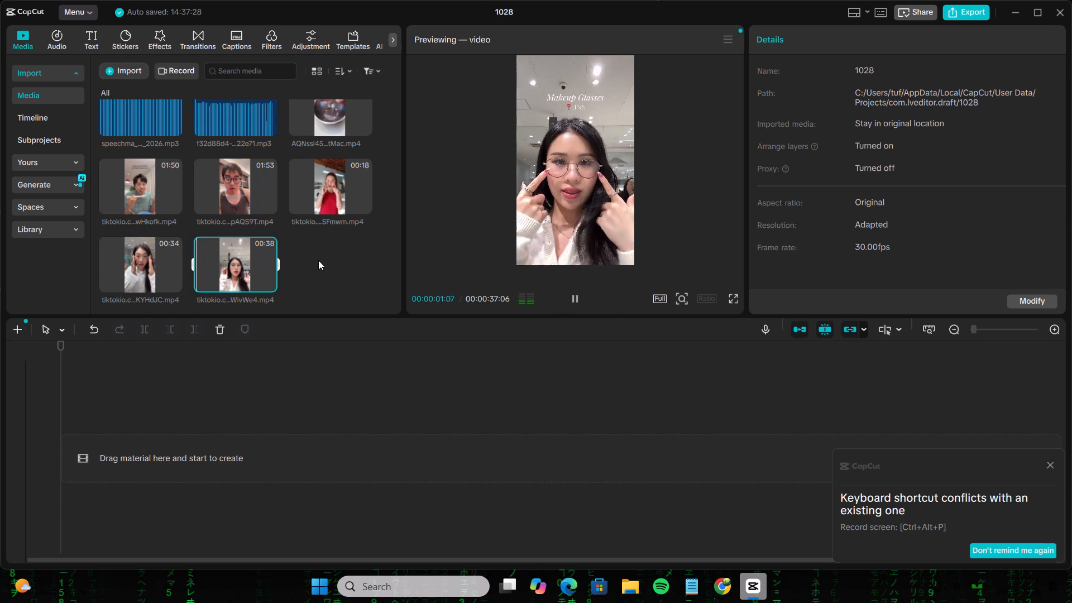
Delete the 22-second f32d88d4 MP3 from the project media.
scroll(318, 260, up, 2)
click(248, 121)
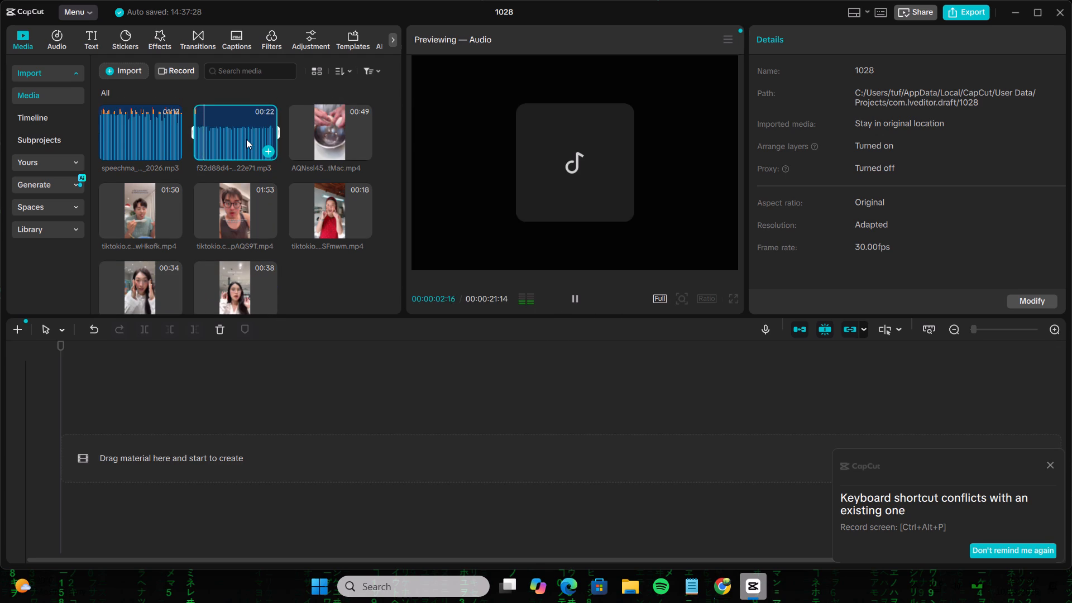
right_click(246, 139)
click(274, 165)
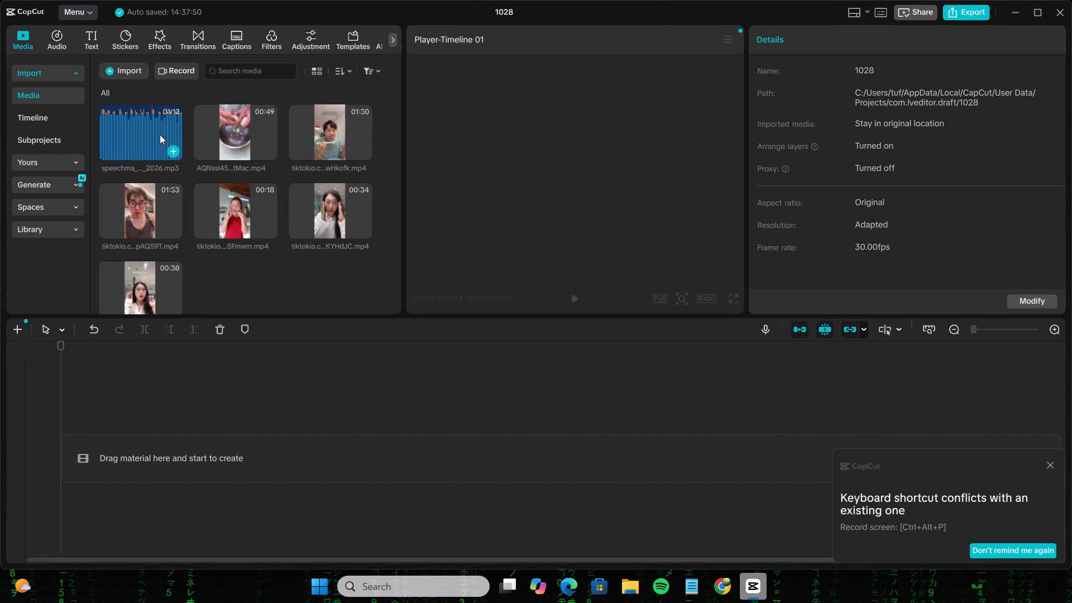
Add the speechma voiceover MP3 to the timeline and play it.
click(174, 154)
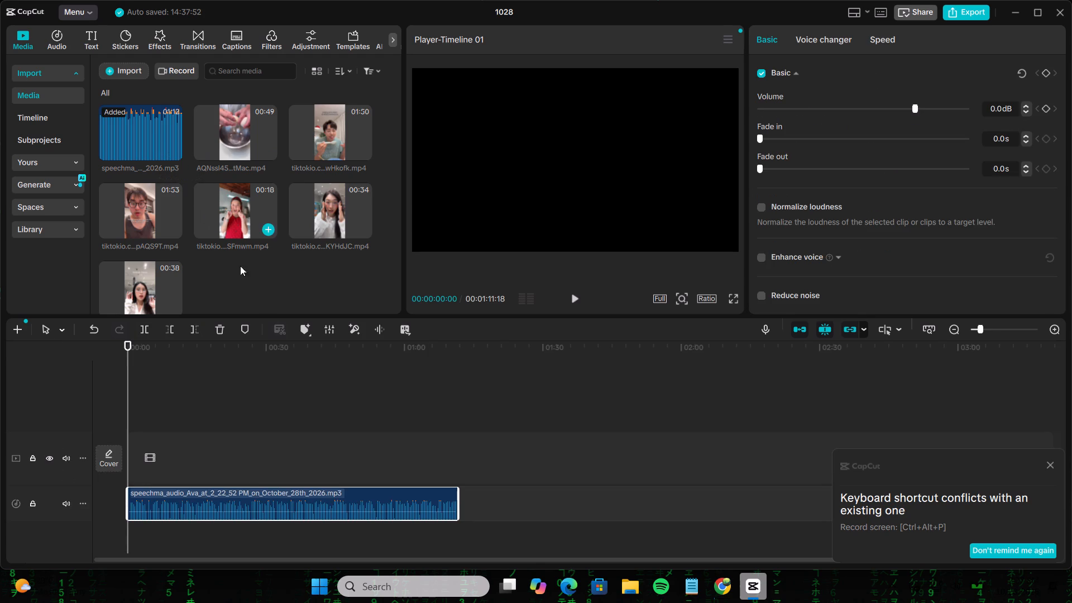
click(571, 293)
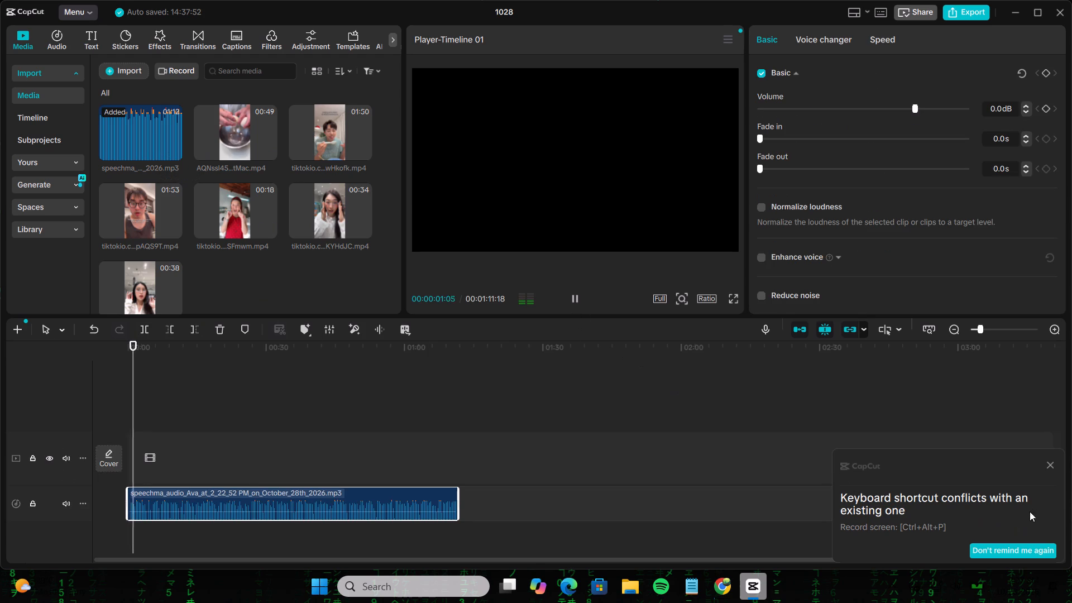
Permanently dismiss the keyboard shortcut conflict reminder.
click(1015, 547)
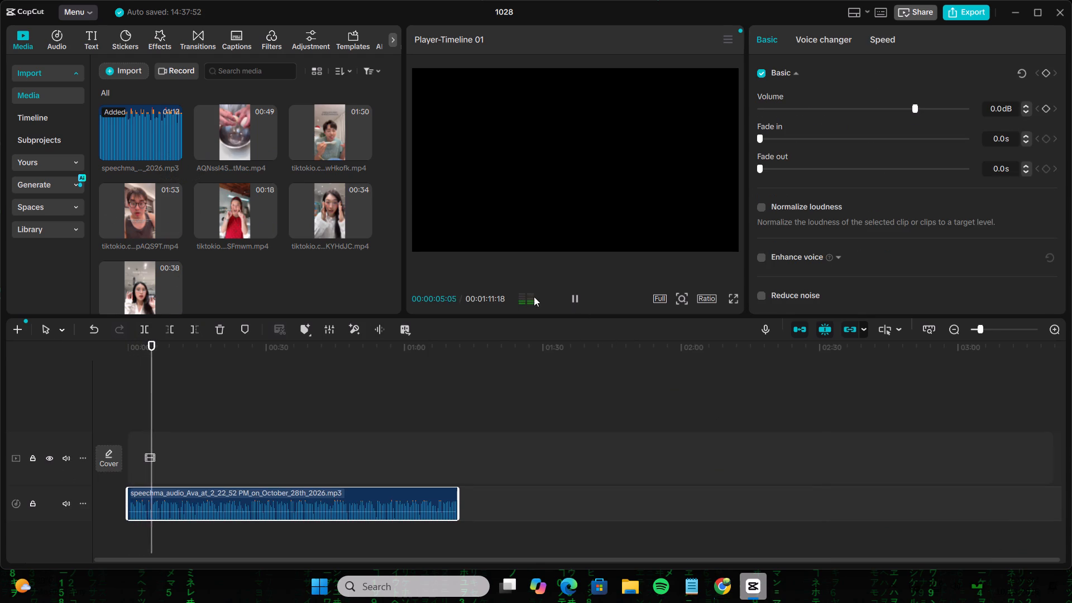
Return the playhead to the start and raise the voiceover's volume to 7.4 dB.
drag(157, 370, 26, 339)
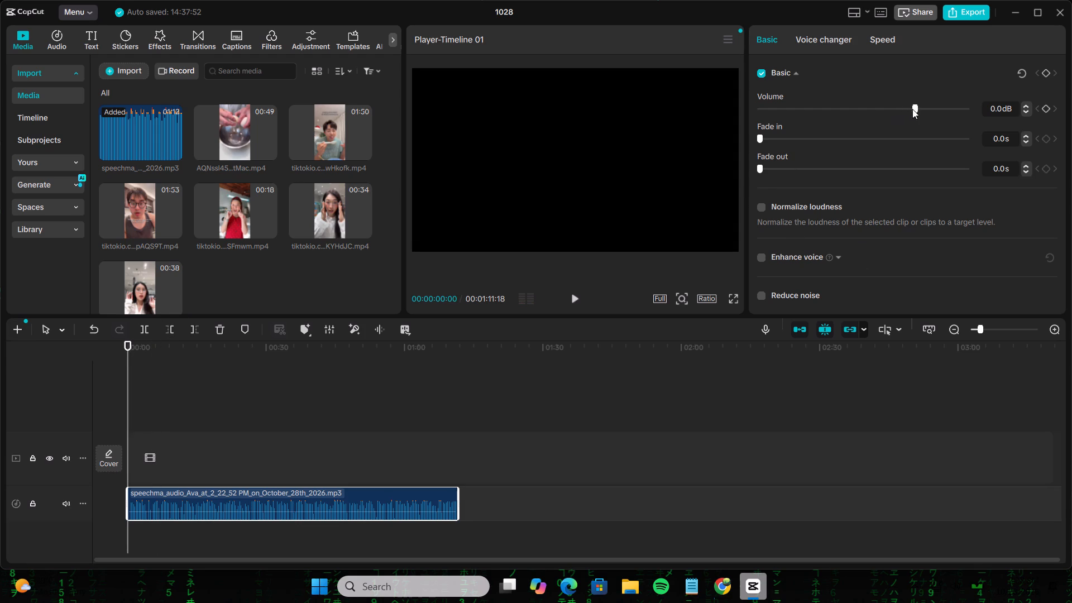
drag(913, 109, 931, 108)
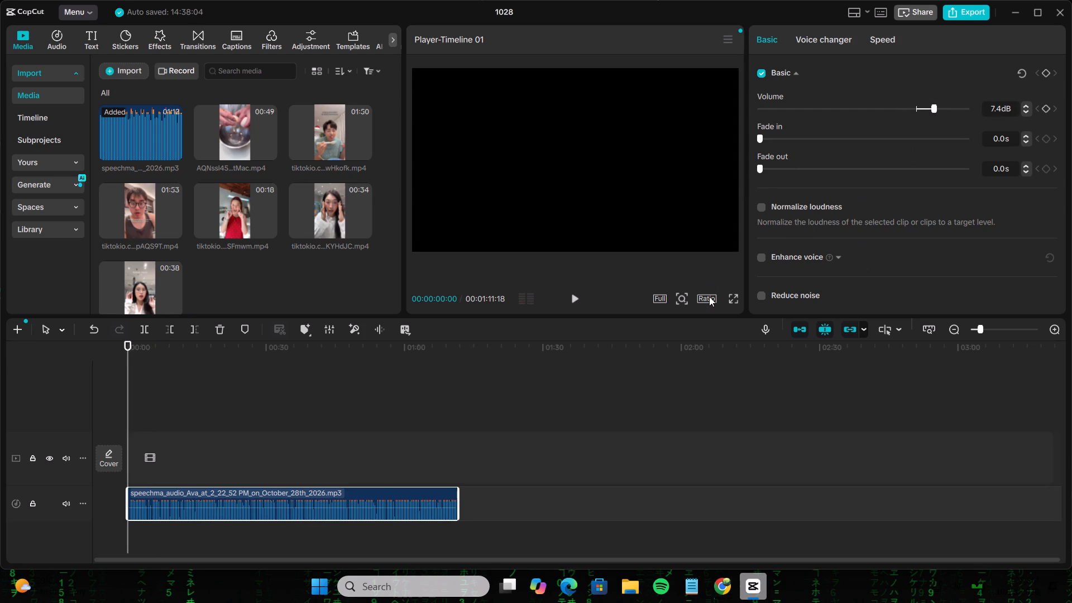
Set the project's aspect ratio to 9:16.
click(707, 298)
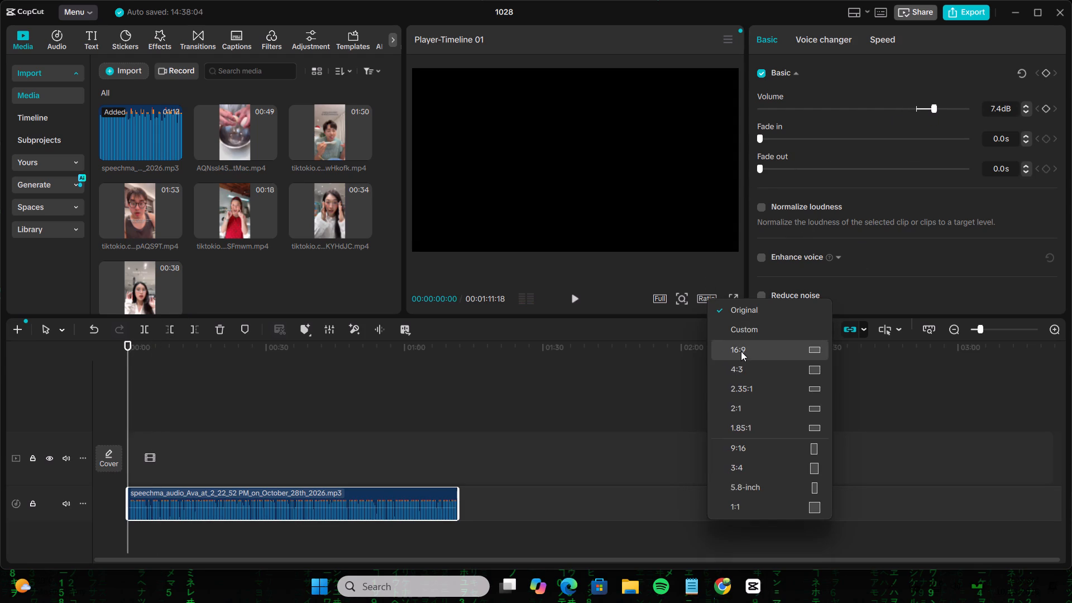
click(735, 453)
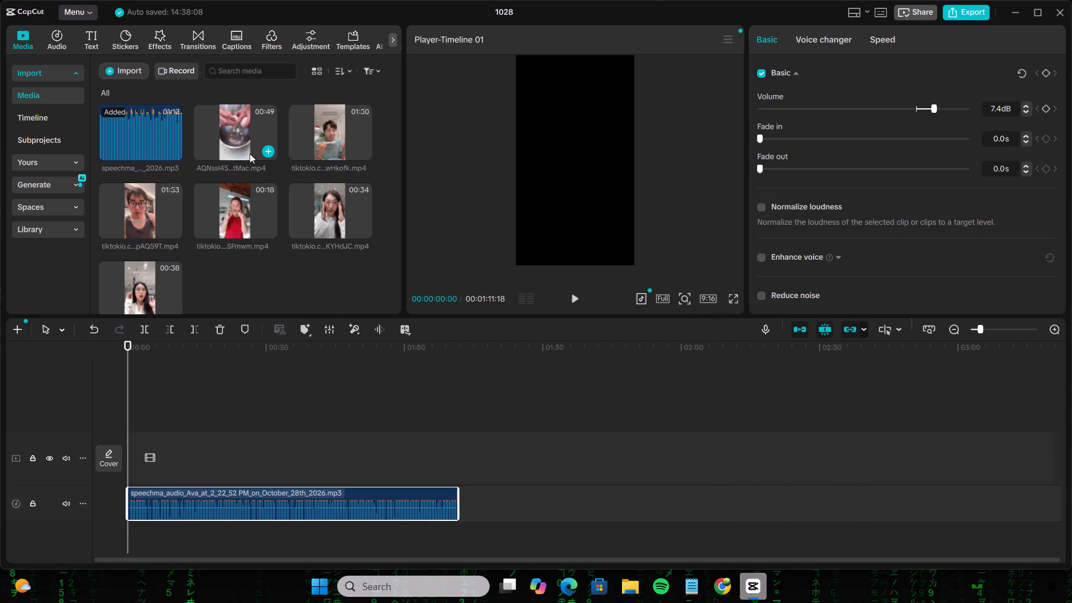
Add the 49-second AQNssI45 egg-bowl clip to the timeline and play its opening seconds.
click(271, 152)
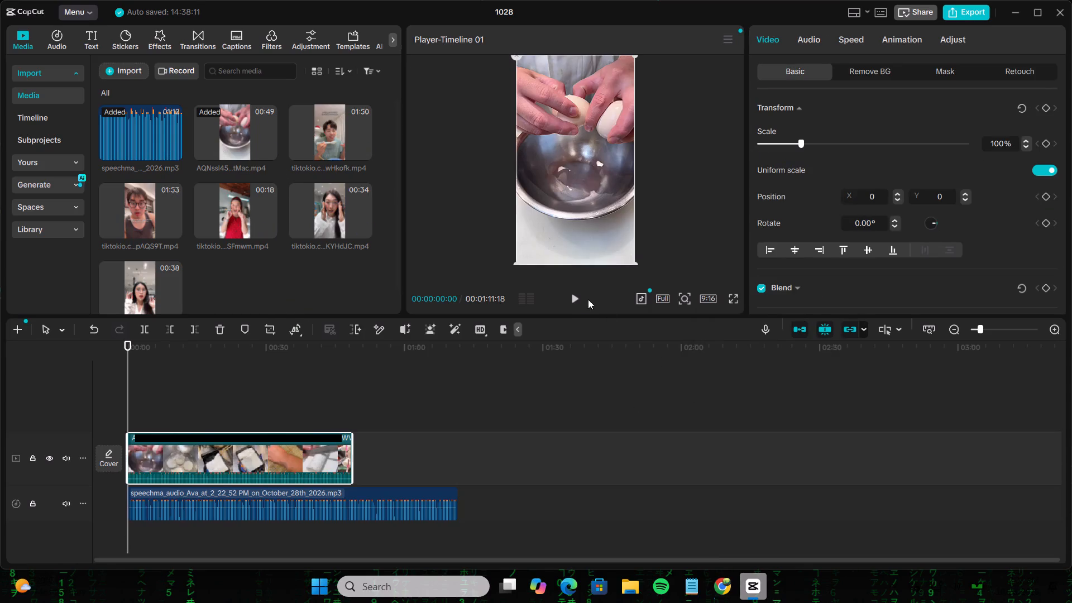
click(578, 299)
click(578, 299)
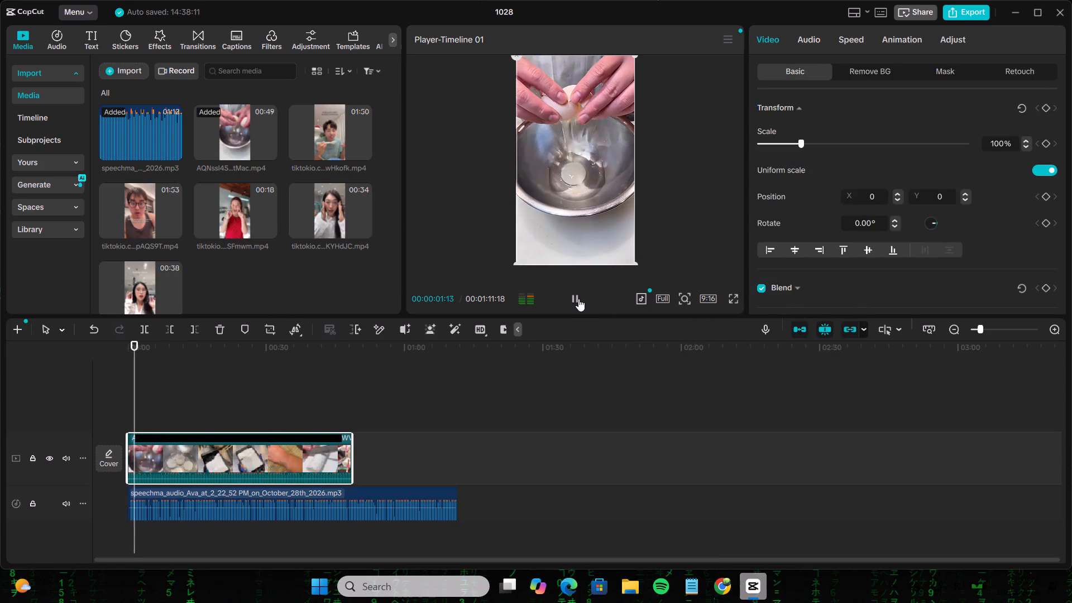
click(578, 299)
click(578, 299)
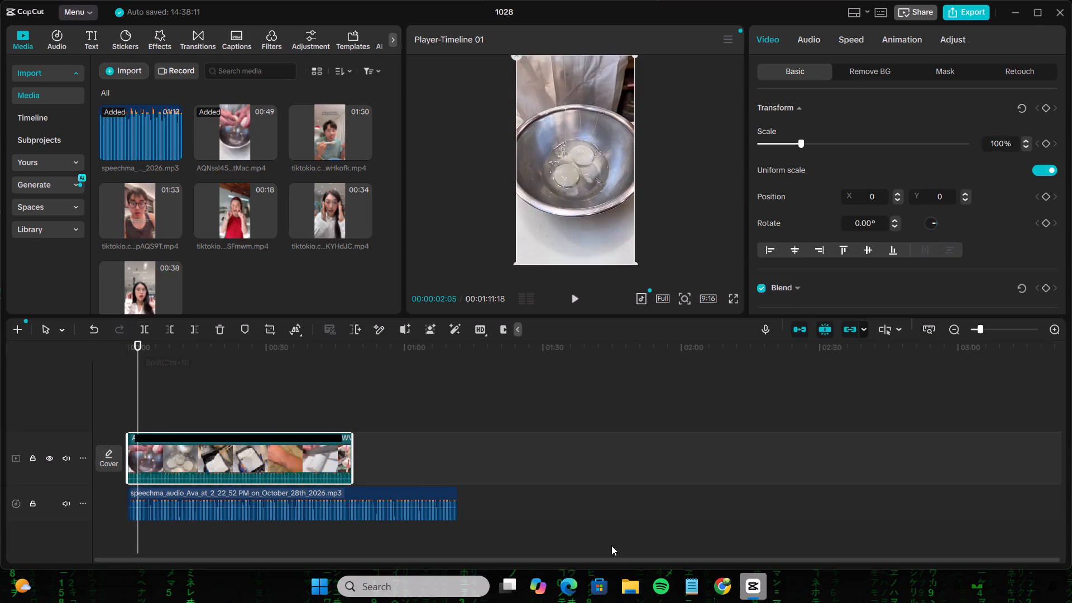
Switch to Spotify, raise the volume to slightly above half, pause the song, and return to CapCut.
click(652, 585)
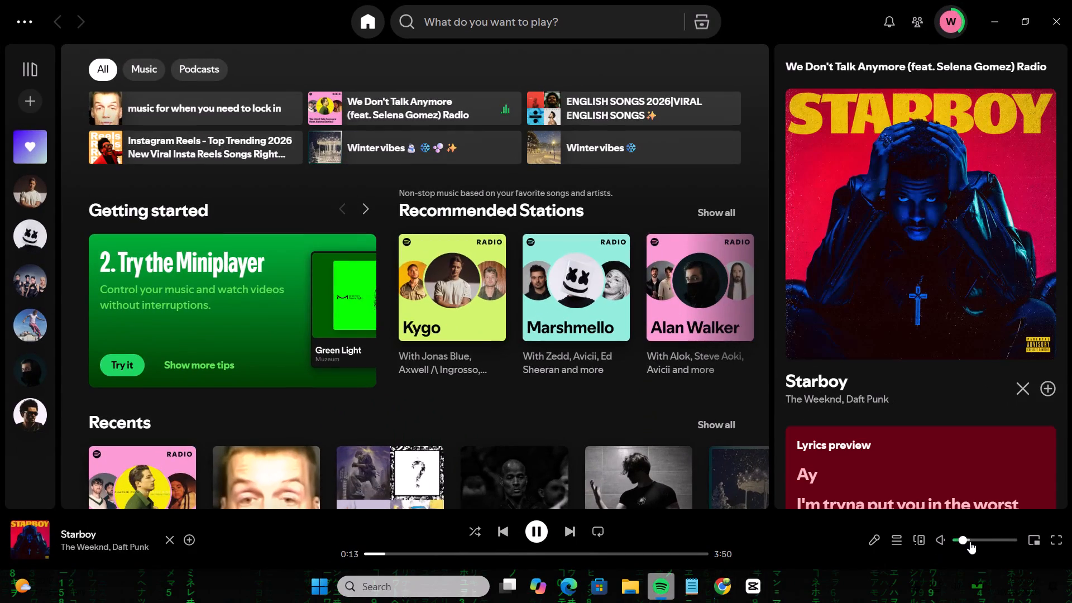
click(970, 542)
click(983, 539)
click(992, 539)
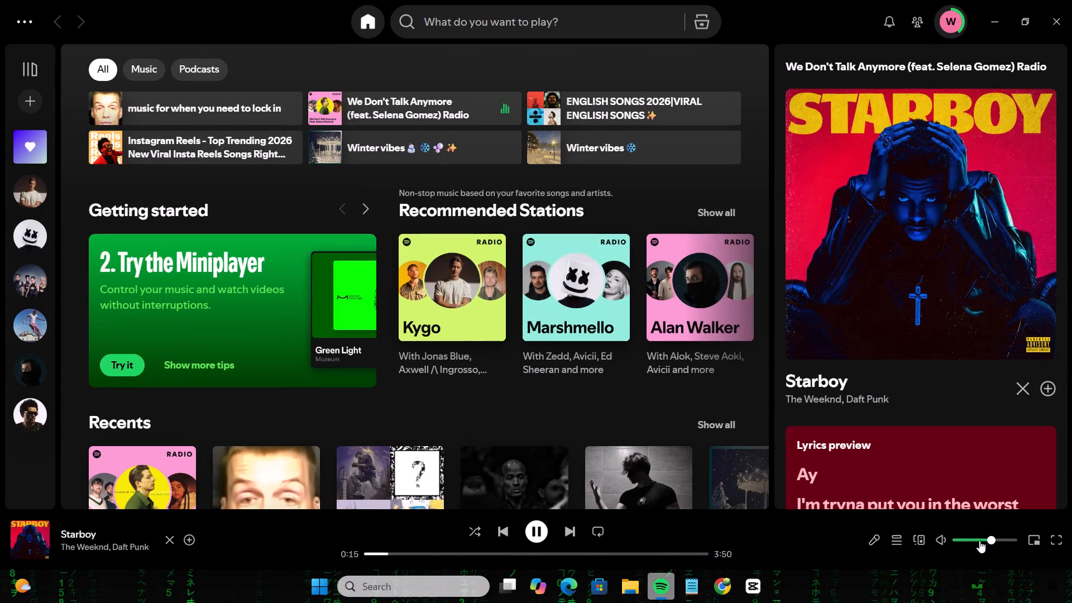
click(543, 530)
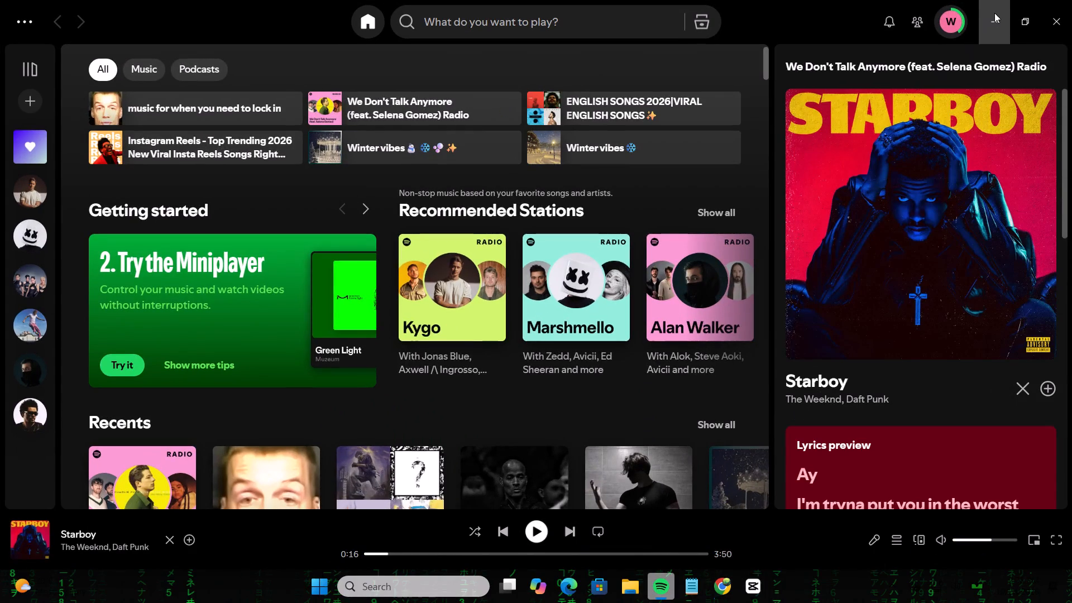
click(1008, 17)
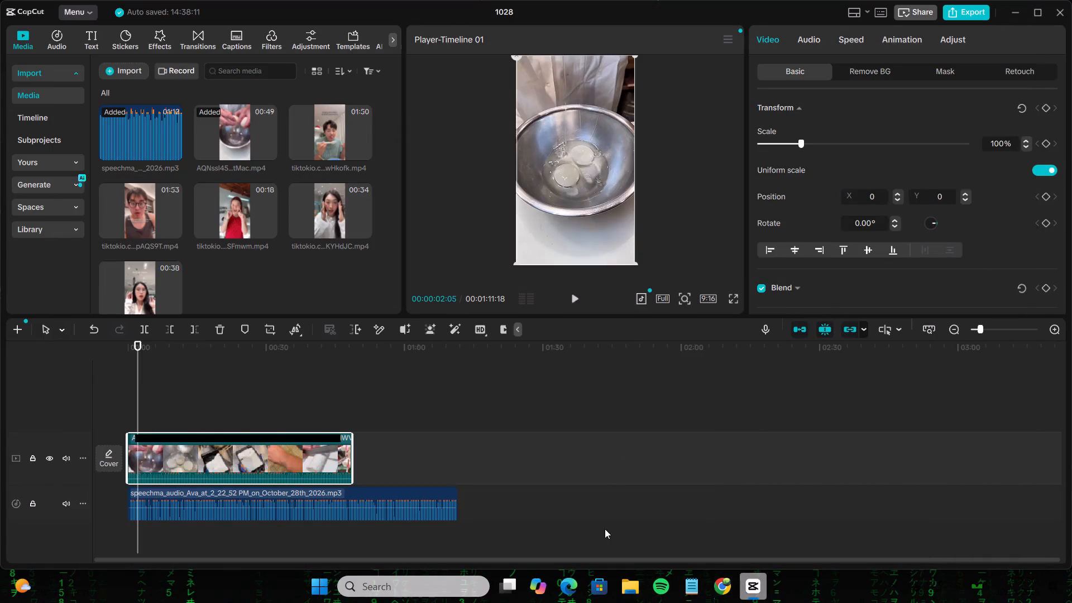
Switch to Chrome, cancel the 731 MB video download, and return to the CapCut project.
click(715, 591)
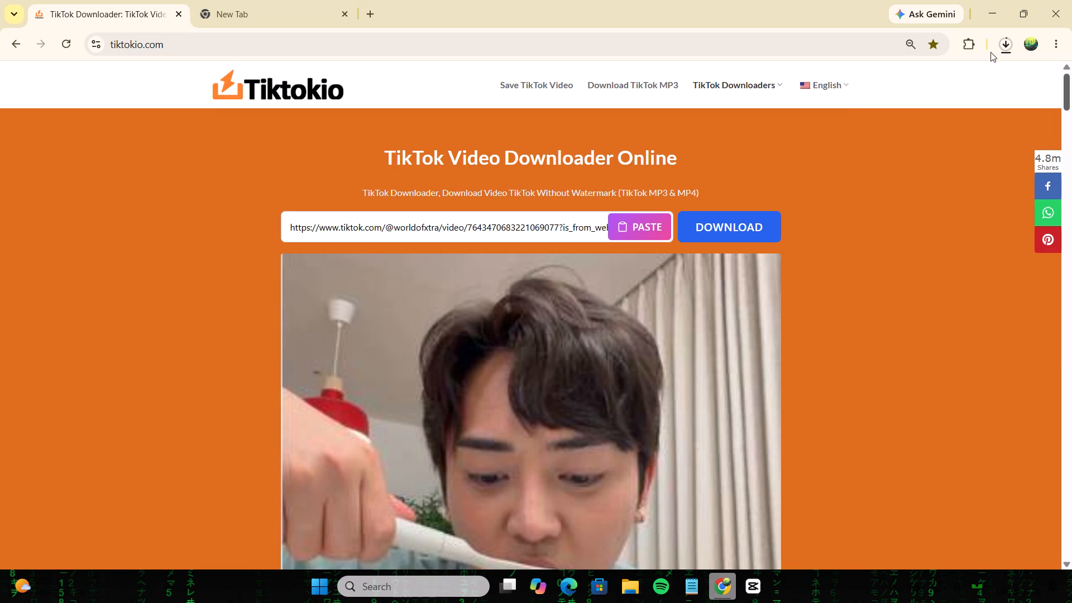
click(1002, 50)
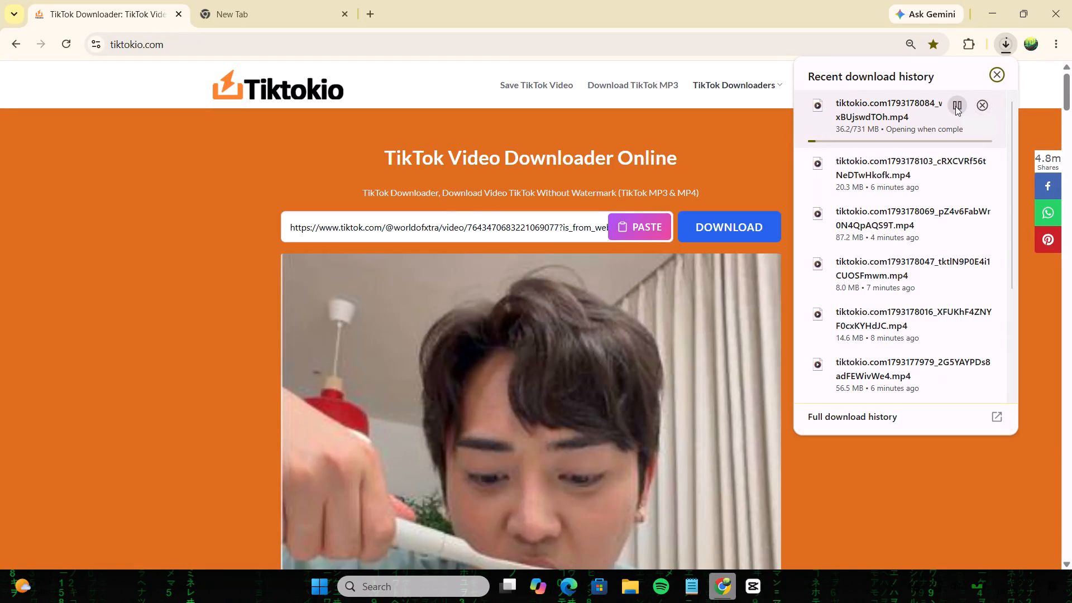
click(954, 107)
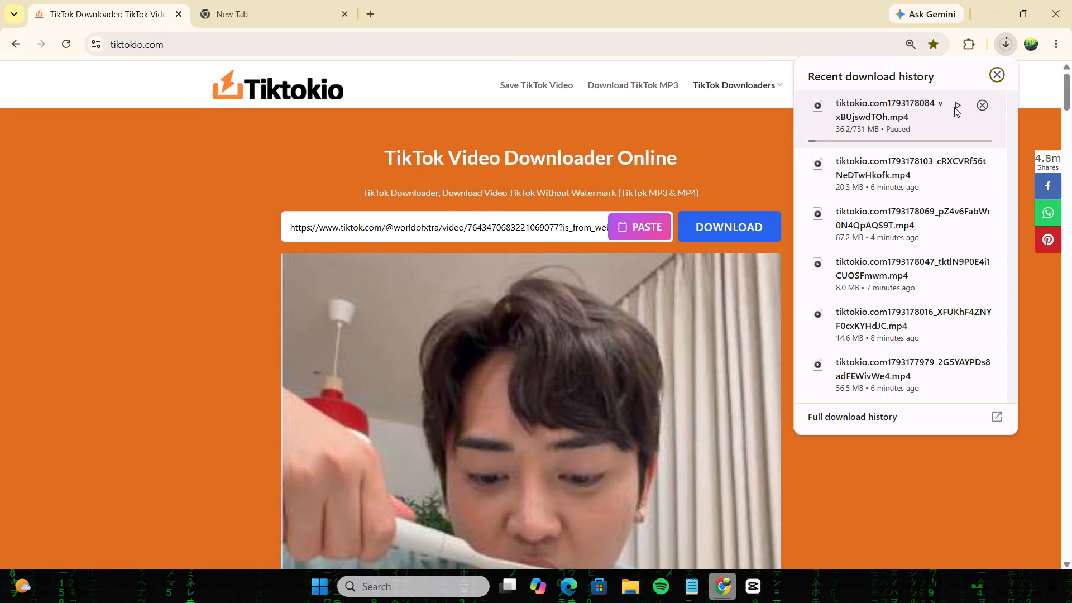
click(954, 107)
click(980, 108)
click(851, 125)
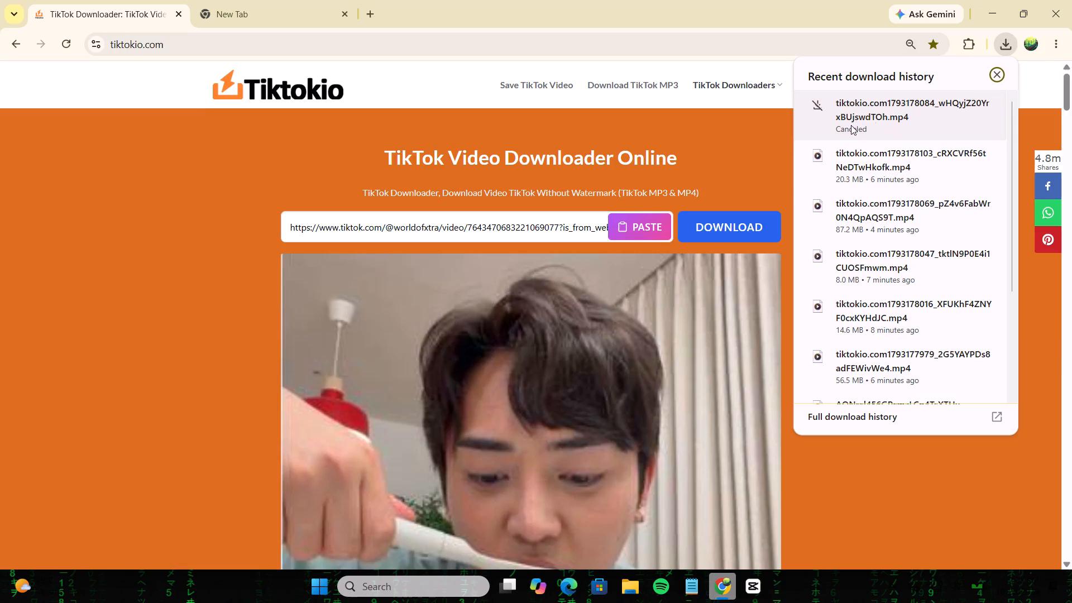
click(985, 7)
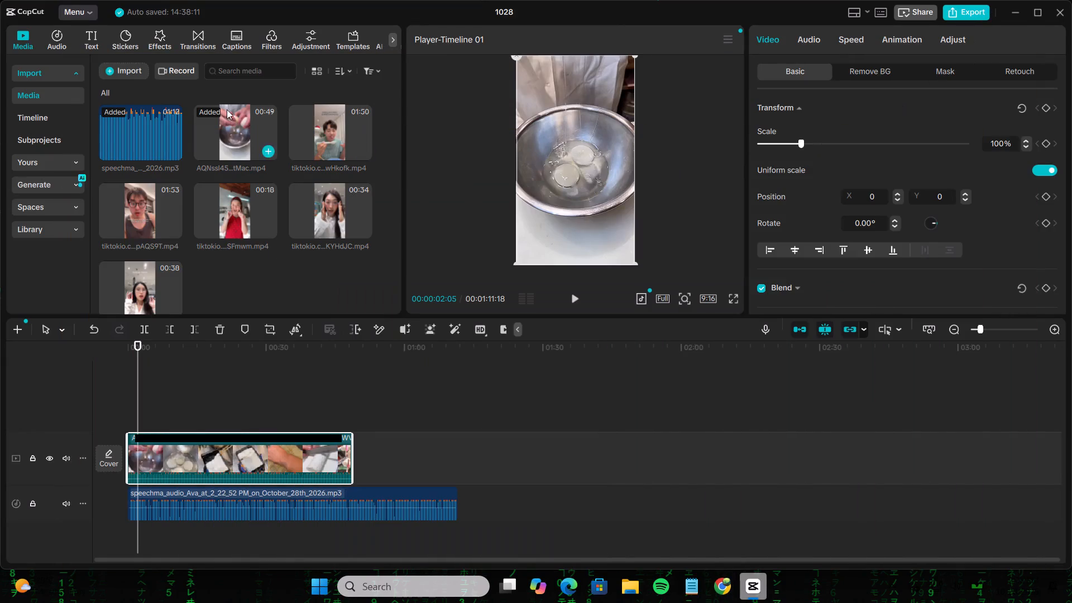
Preview the 34-second and 38-second makeup-glasses clips in the media library.
click(334, 219)
click(146, 273)
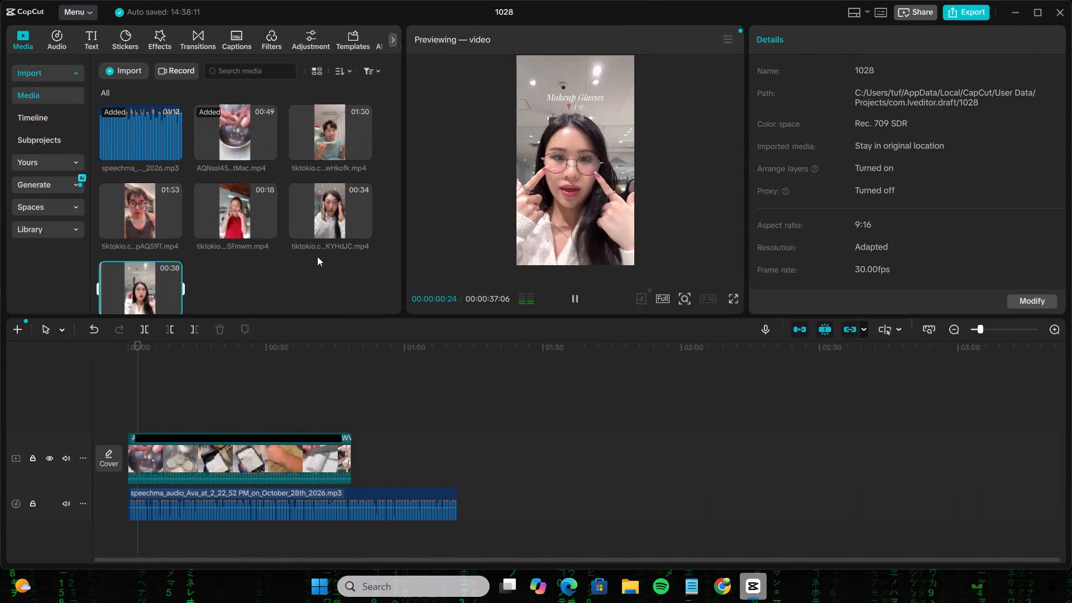
click(310, 280)
Copy the first MAKEUP GLASSES link from the Notepad list and load it in the Tiktokio downloader in Chrome.
click(685, 599)
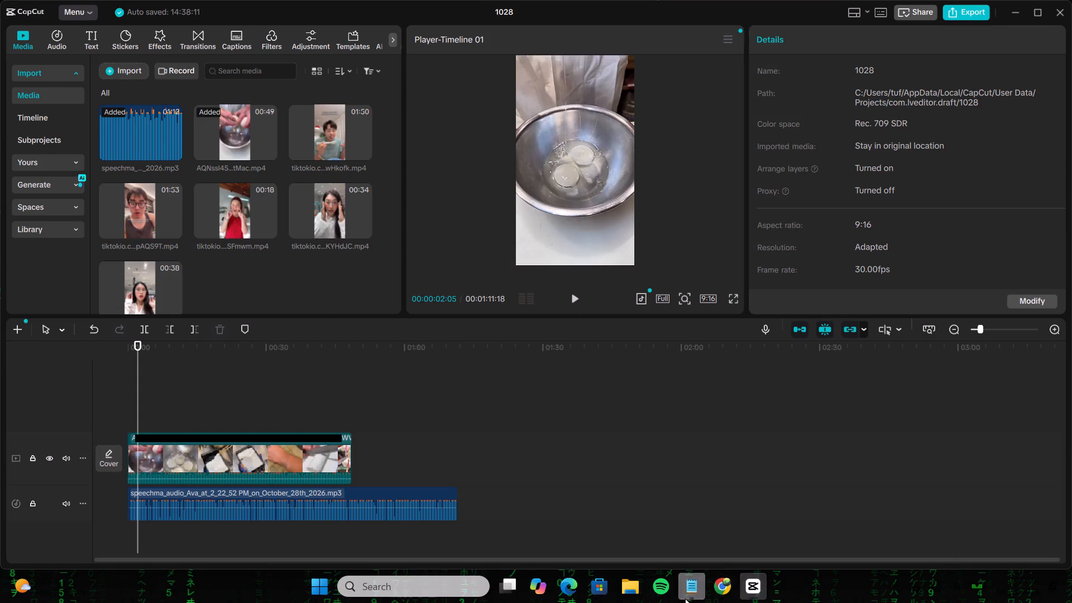
click(806, 18)
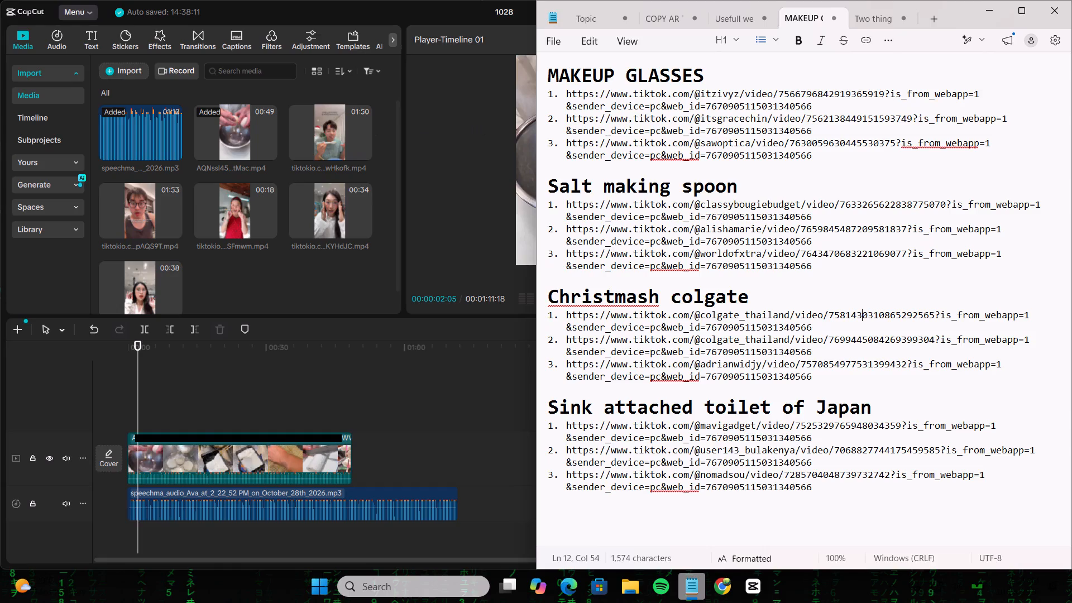
drag(567, 92, 733, 109)
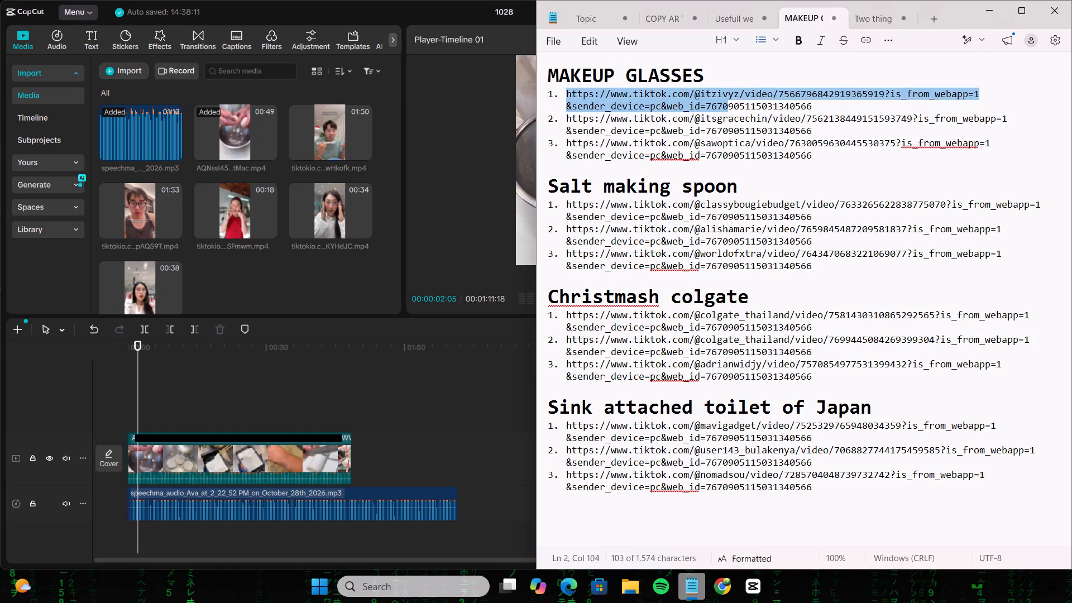
drag(733, 109, 812, 109)
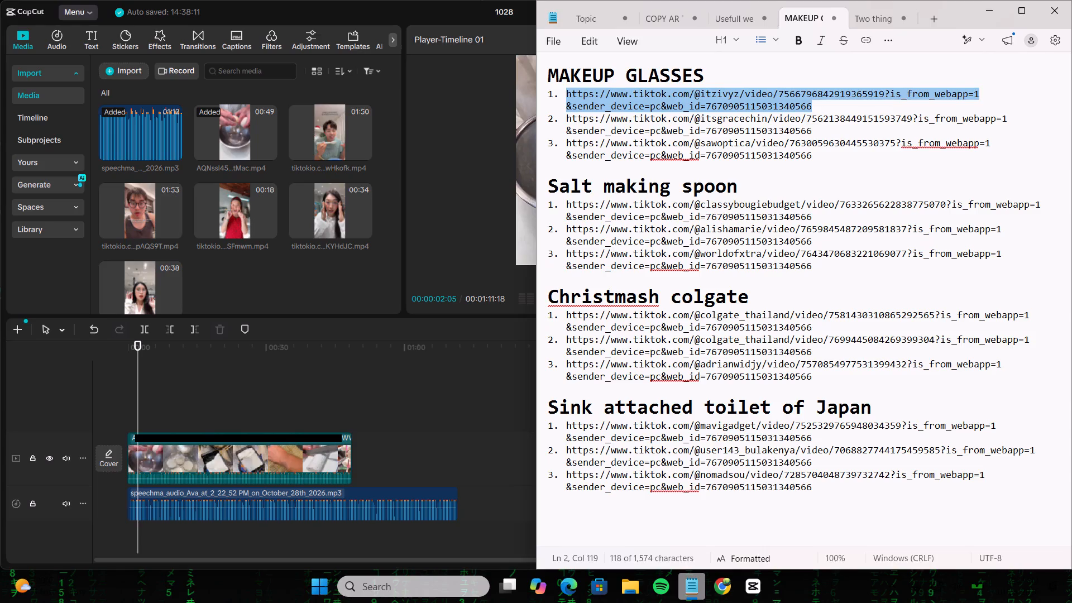
key(ctrl+c)
click(992, 4)
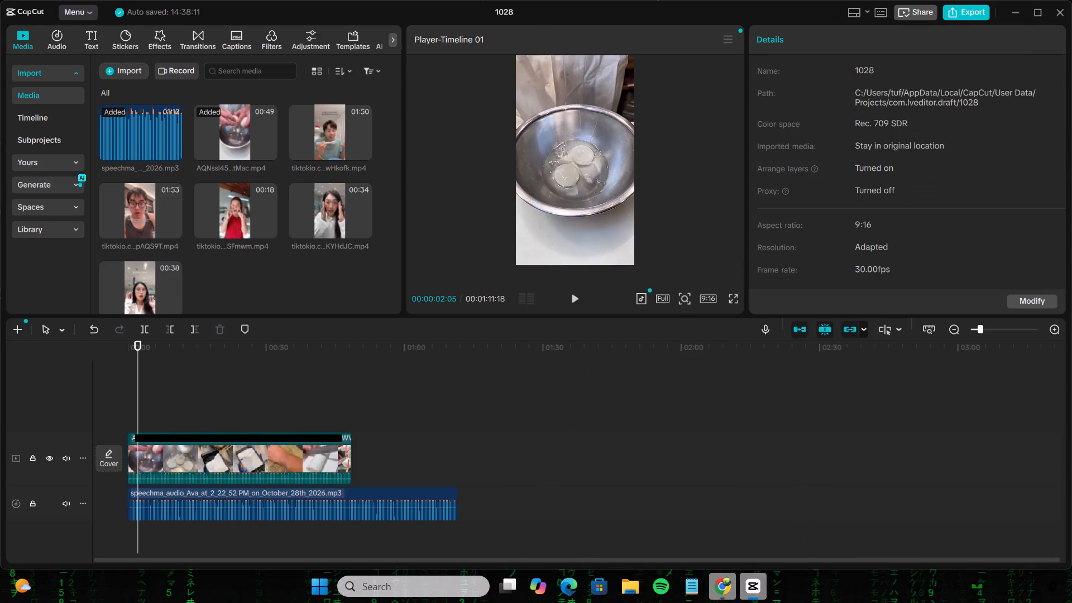
click(713, 602)
scroll(670, 221, down, 10)
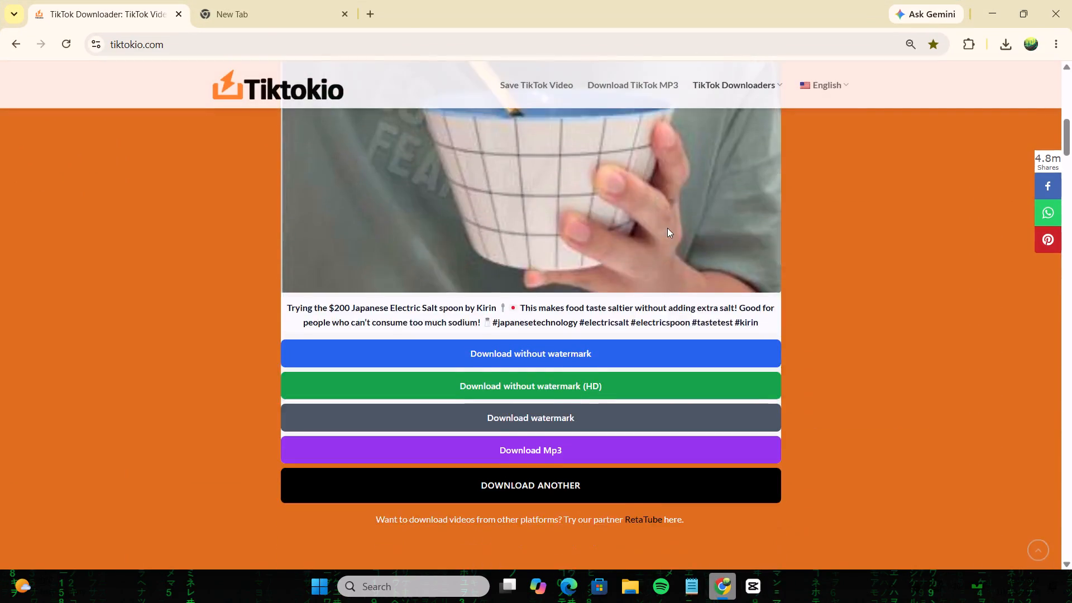
scroll(667, 228, down, 4)
click(580, 141)
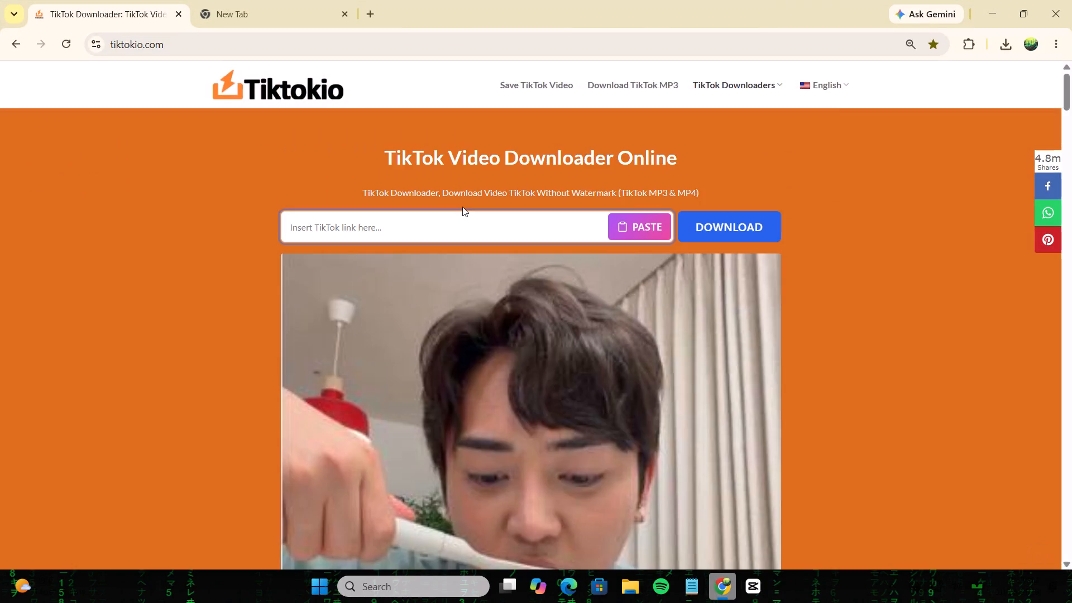
key(ctrl+v)
click(733, 224)
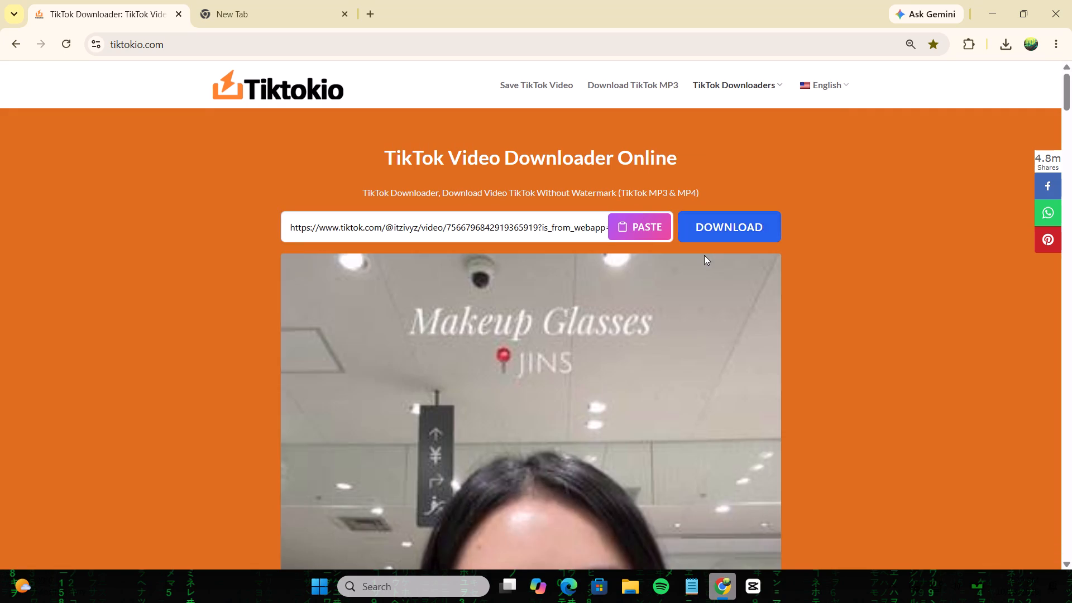
scroll(703, 257, down, 5)
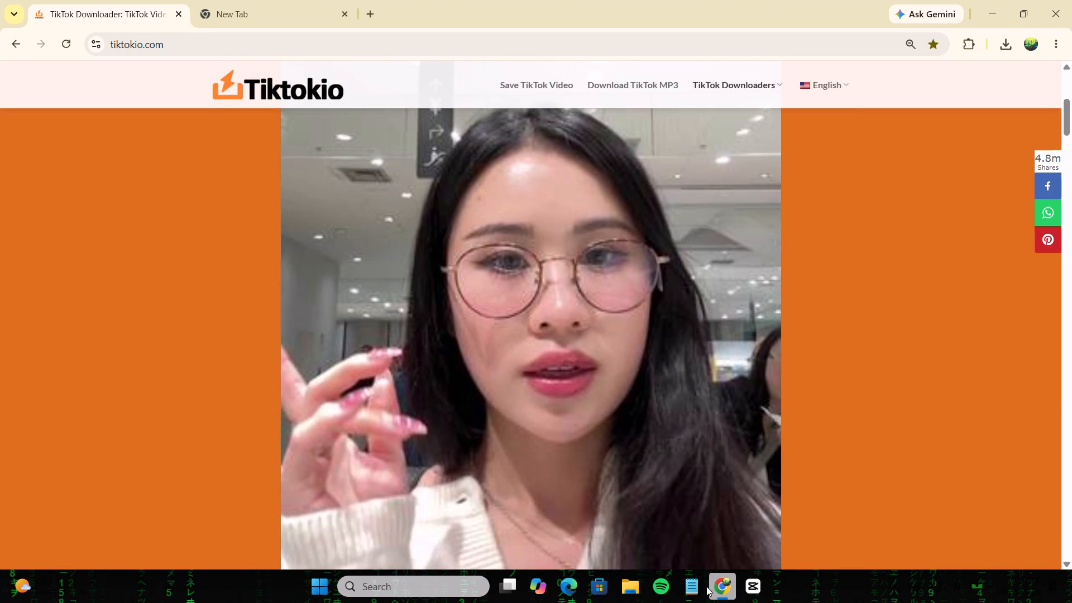
Copy the first Salt making spoon link from Notepad and load it in Tiktokio to view its video.
click(695, 587)
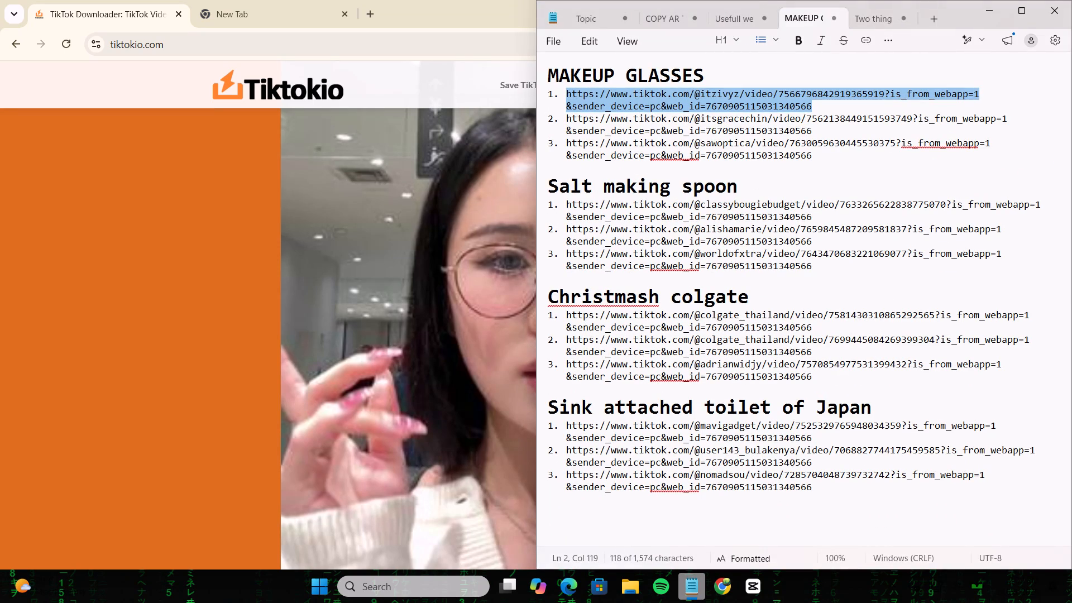
drag(568, 199, 813, 216)
key(ctrl+c)
click(179, 283)
scroll(212, 290, down, 5)
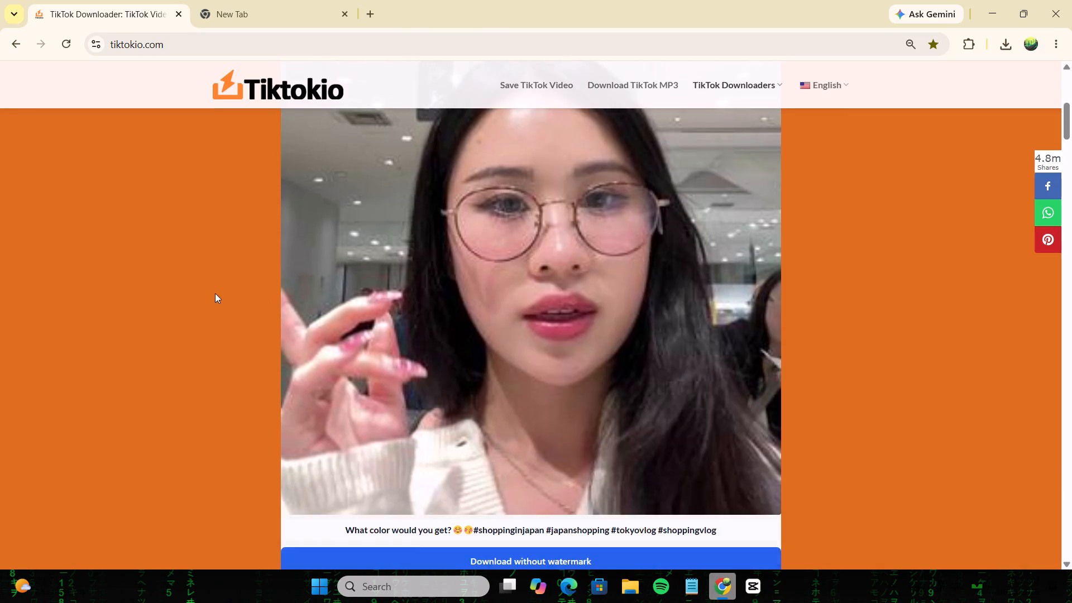
click(620, 390)
key(ctrl+v)
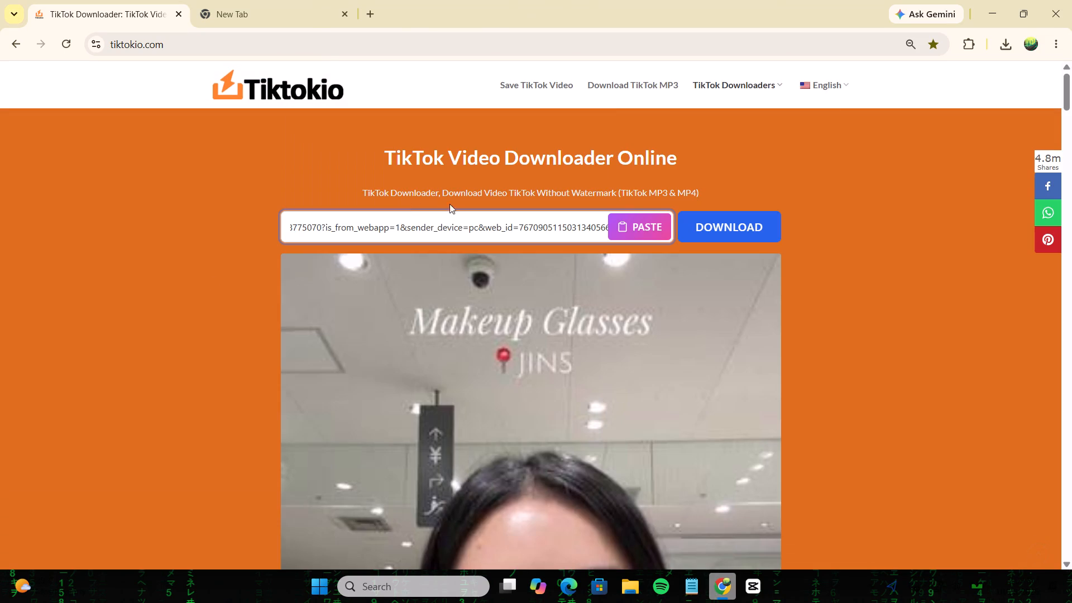
click(722, 217)
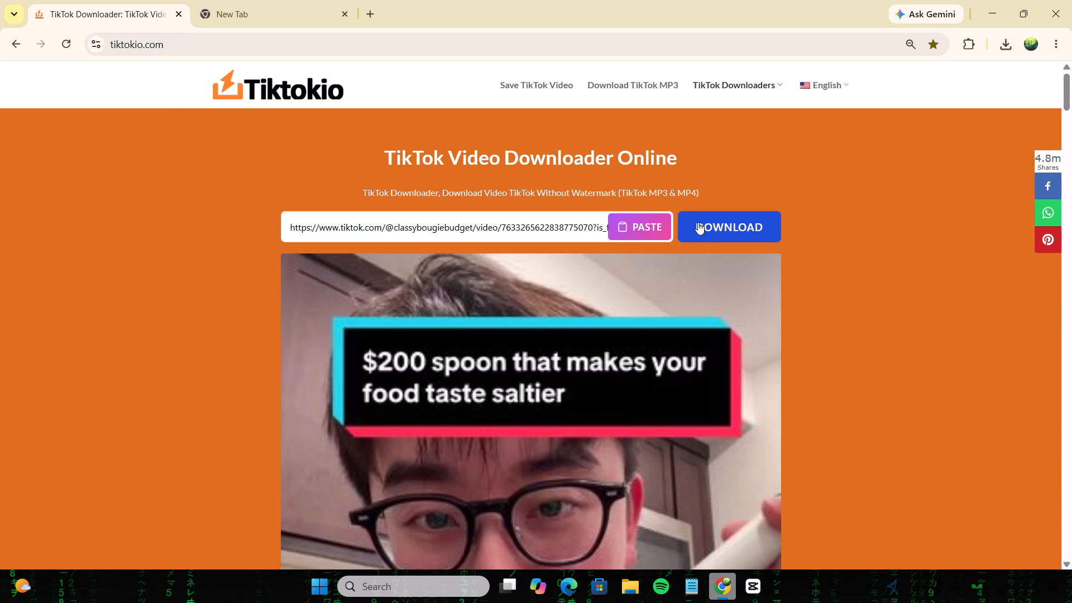
scroll(690, 266, down, 5)
Load the second Salt making spoon link from Notepad in Tiktokio, start its HD download without watermark, and check the download history.
click(698, 581)
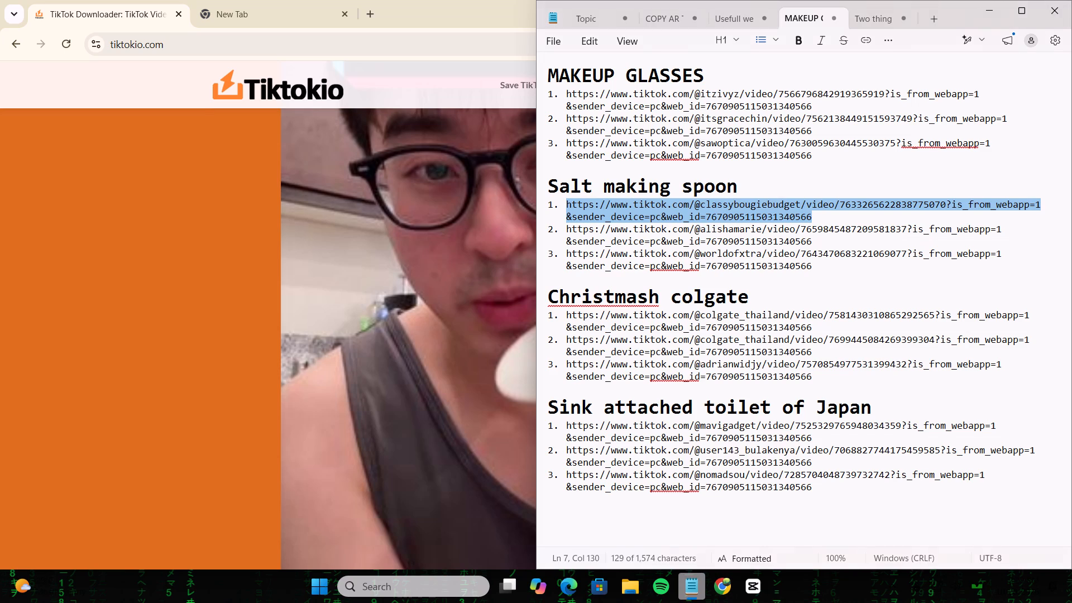
drag(568, 226, 798, 240)
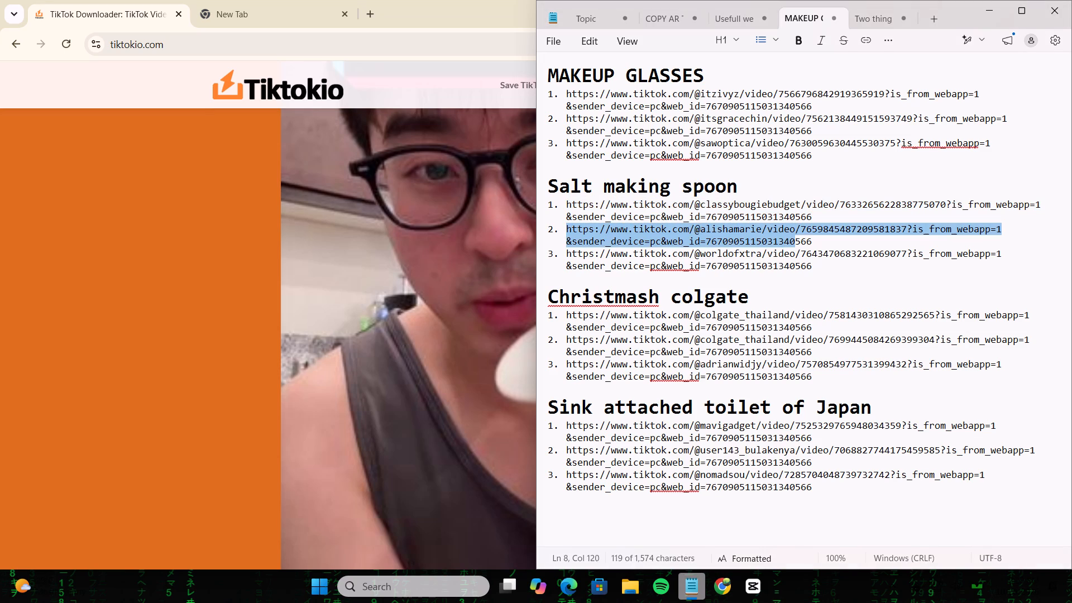
drag(798, 240, 811, 240)
key(ctrl+c)
click(195, 206)
scroll(215, 221, down, 5)
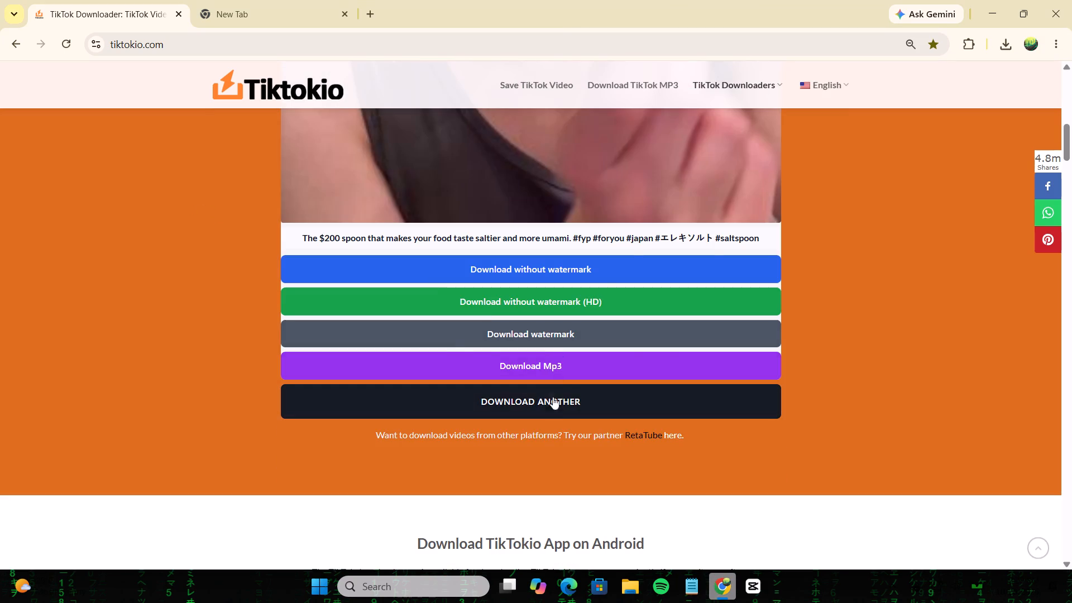
click(552, 399)
key(ctrl+v)
click(716, 226)
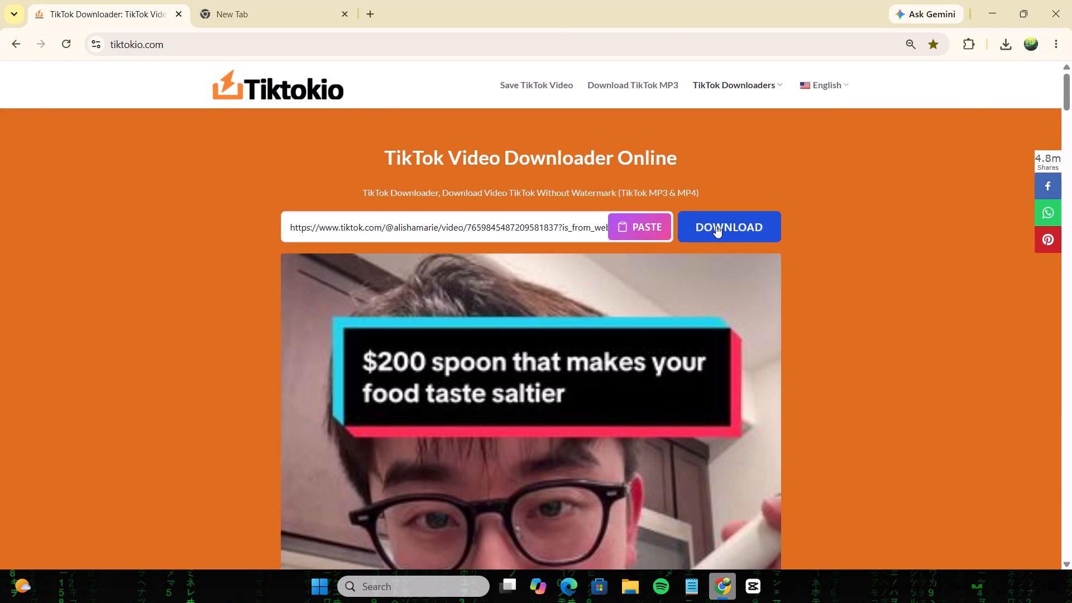
scroll(706, 224, down, 5)
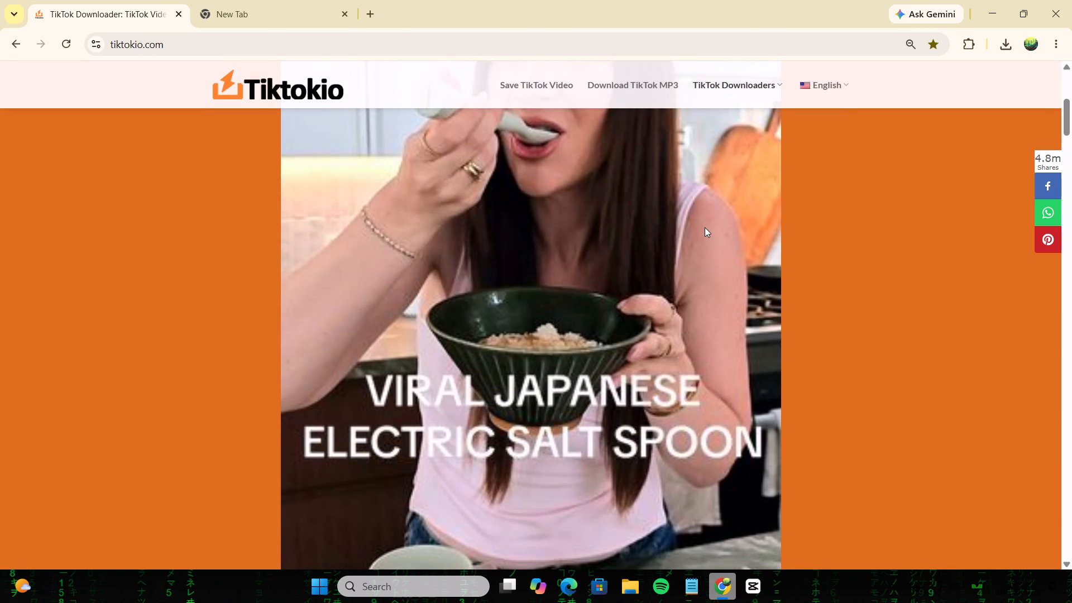
scroll(569, 458, down, 4)
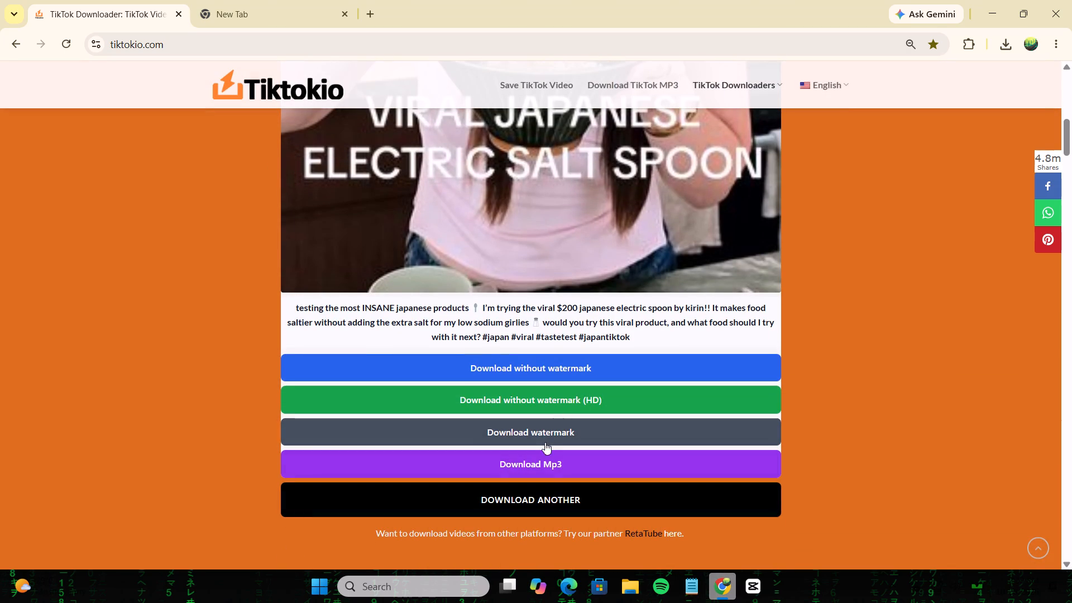
click(531, 396)
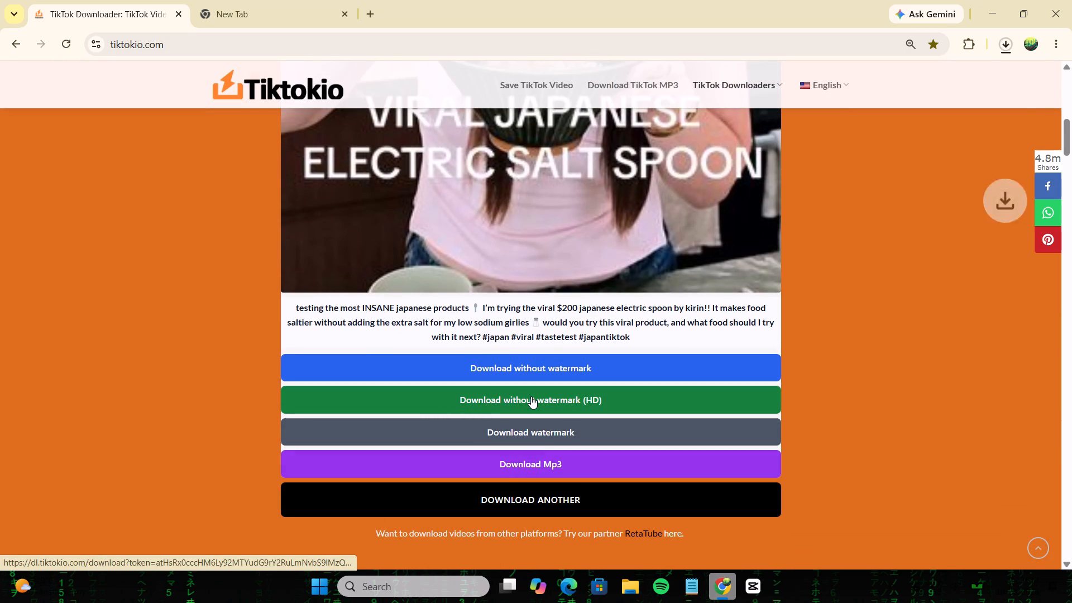
click(1003, 45)
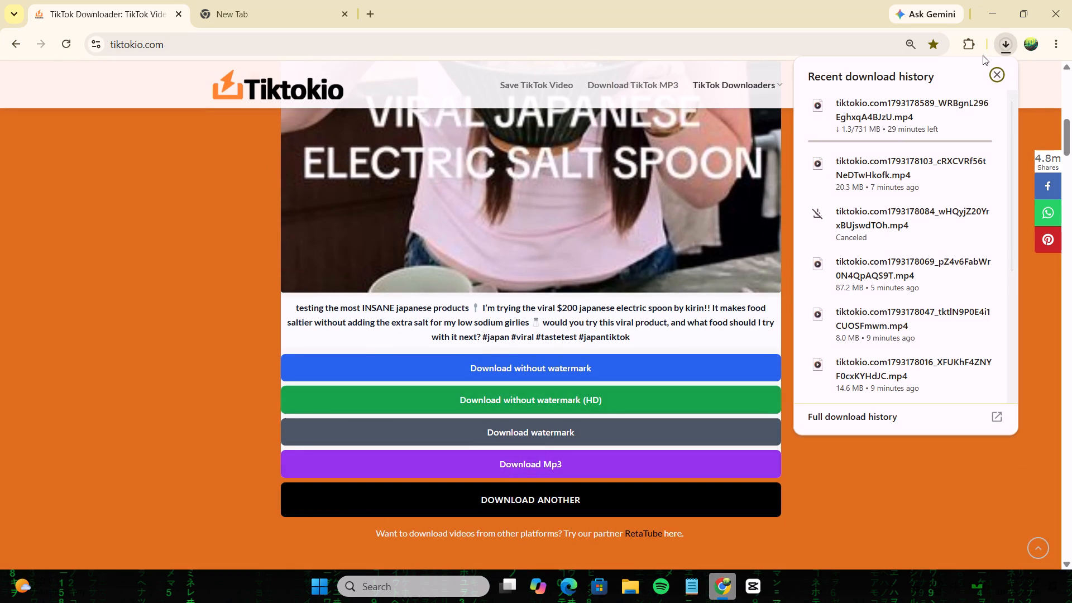
click(885, 490)
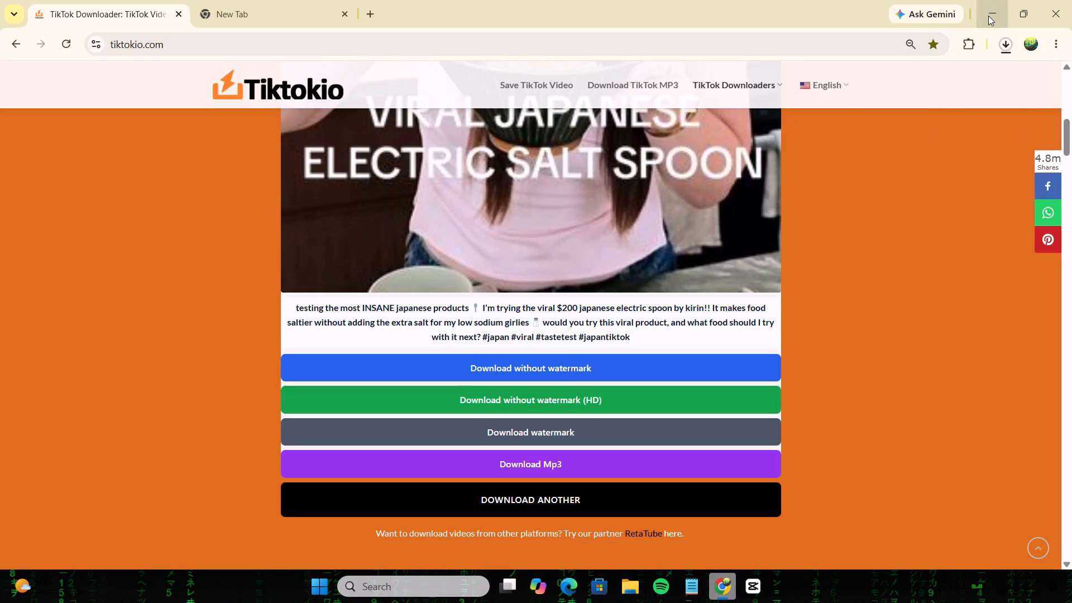
Minimize Chrome and close the Notepad link list to return to the CapCut project.
click(988, 16)
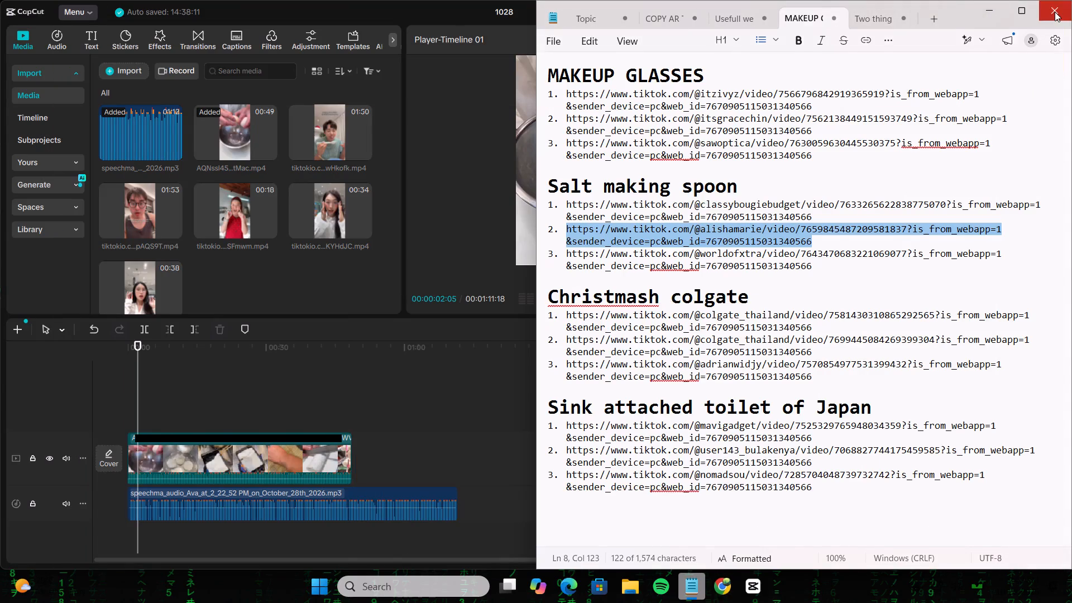
click(1055, 12)
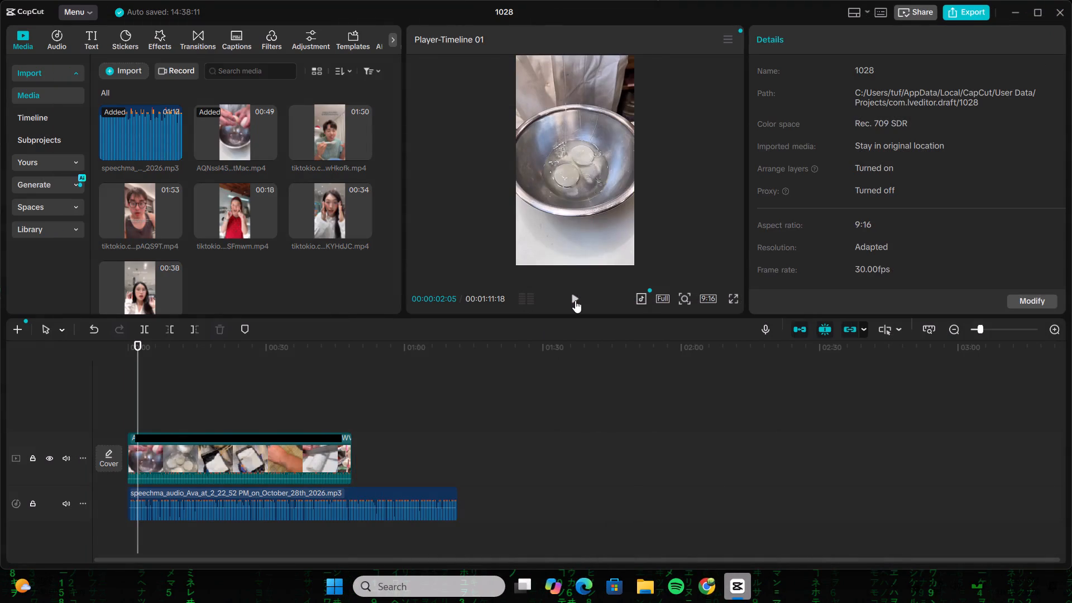
Split the egg-bowl clip on the timeline at 00:00:02:05.
click(141, 326)
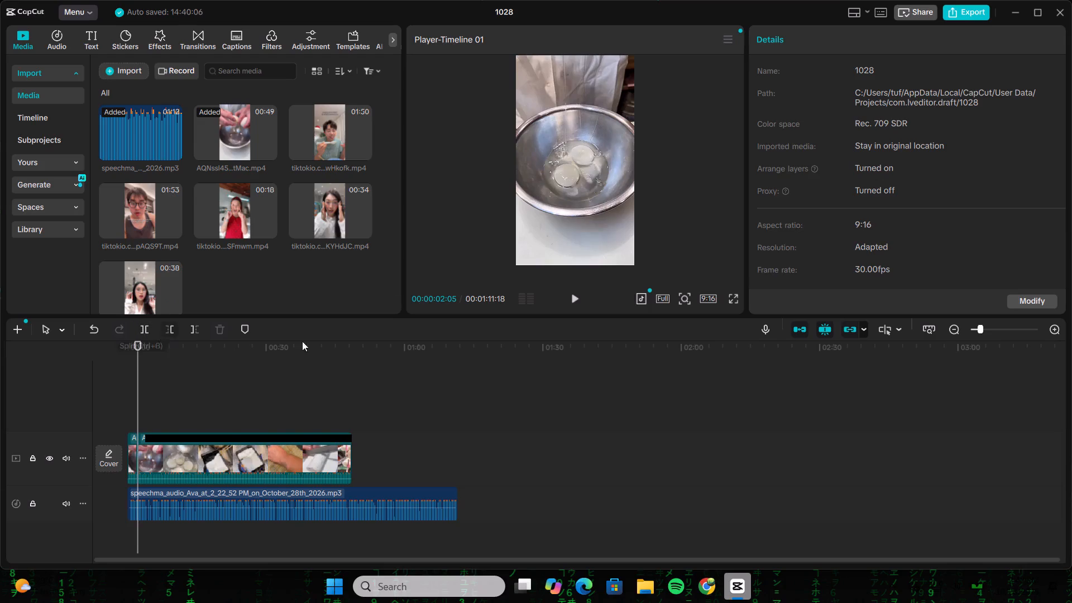
Play past the split and trim the start of the second egg-bowl segment to the frame at about 00:00:03:16.
click(571, 305)
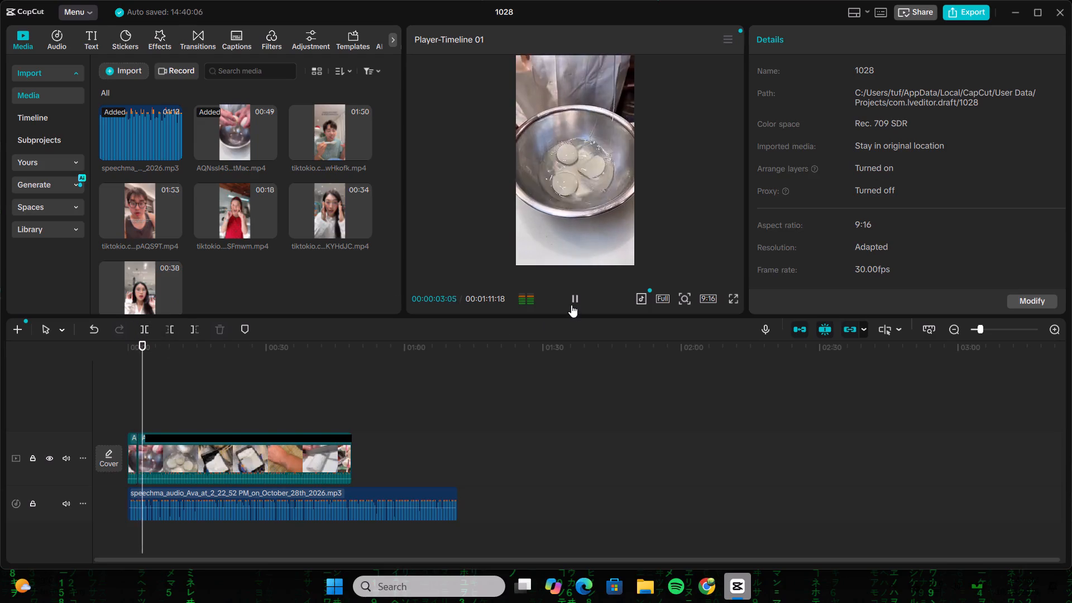
click(571, 305)
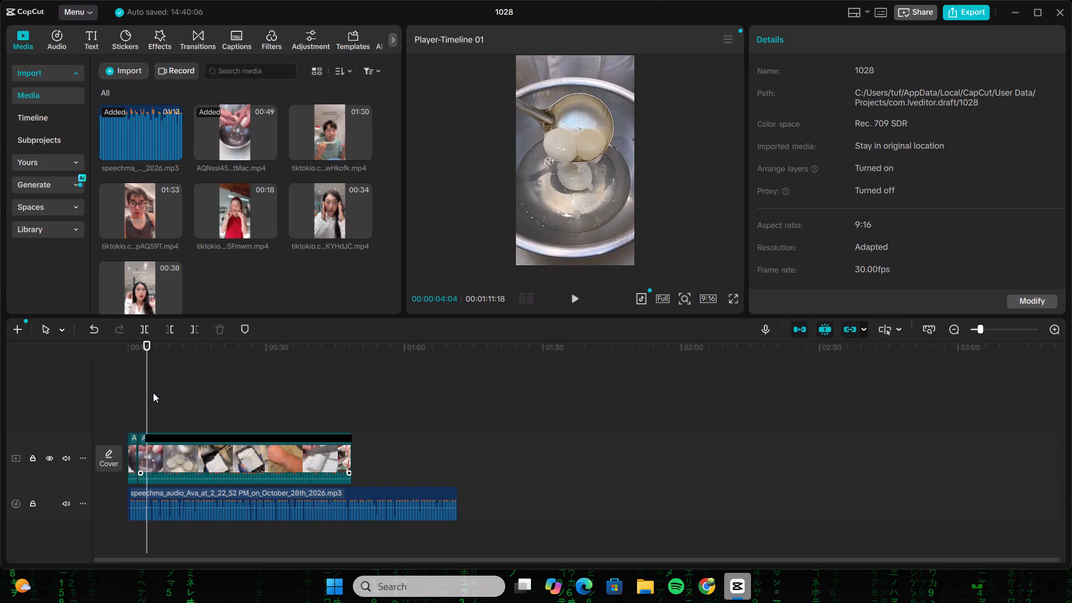
click(146, 384)
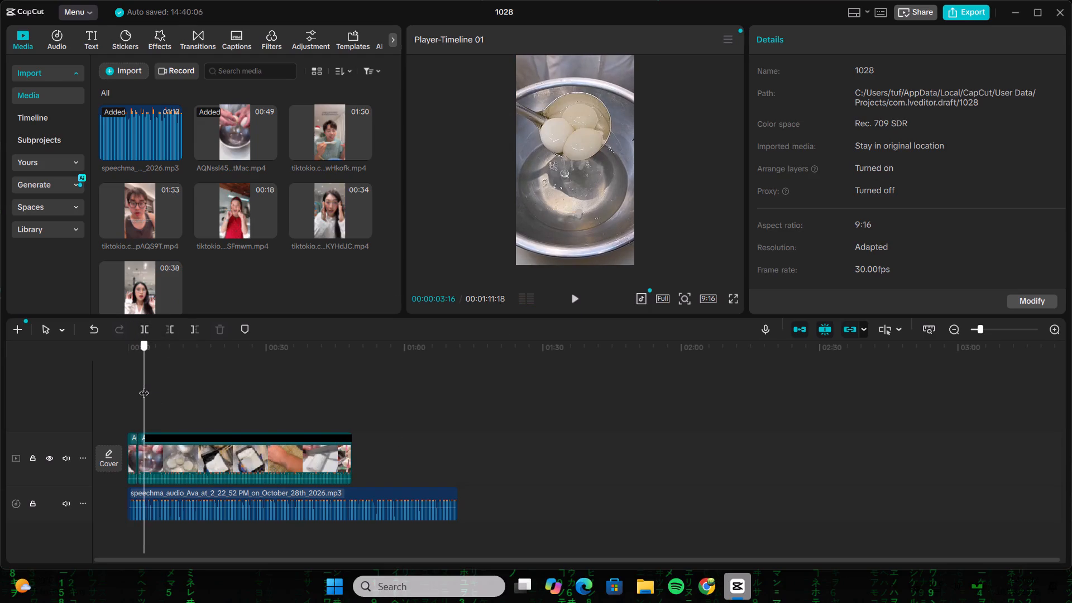
click(152, 458)
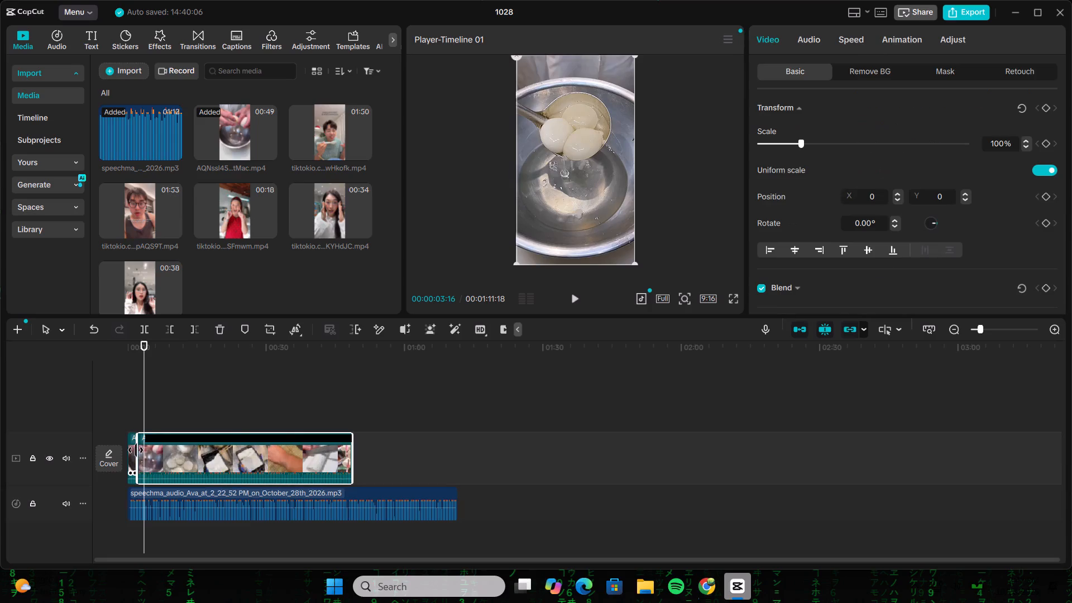
drag(136, 450, 142, 445)
Play the trimmed egg-bowl opening from the start of the timeline to about 00:00:04:10.
click(121, 377)
drag(145, 374, 144, 374)
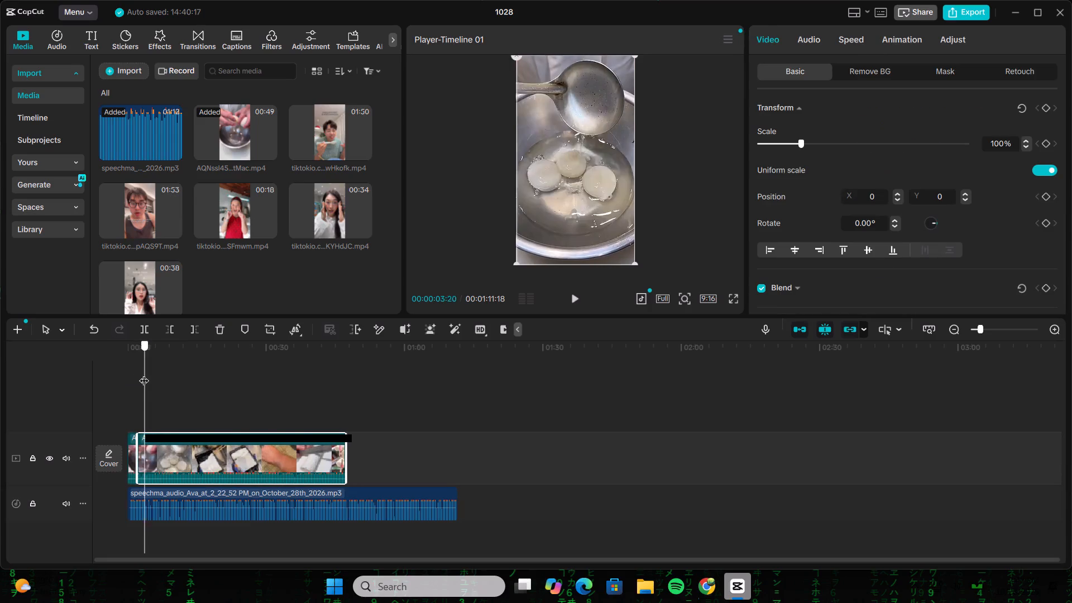
drag(144, 374, 50, 364)
click(575, 297)
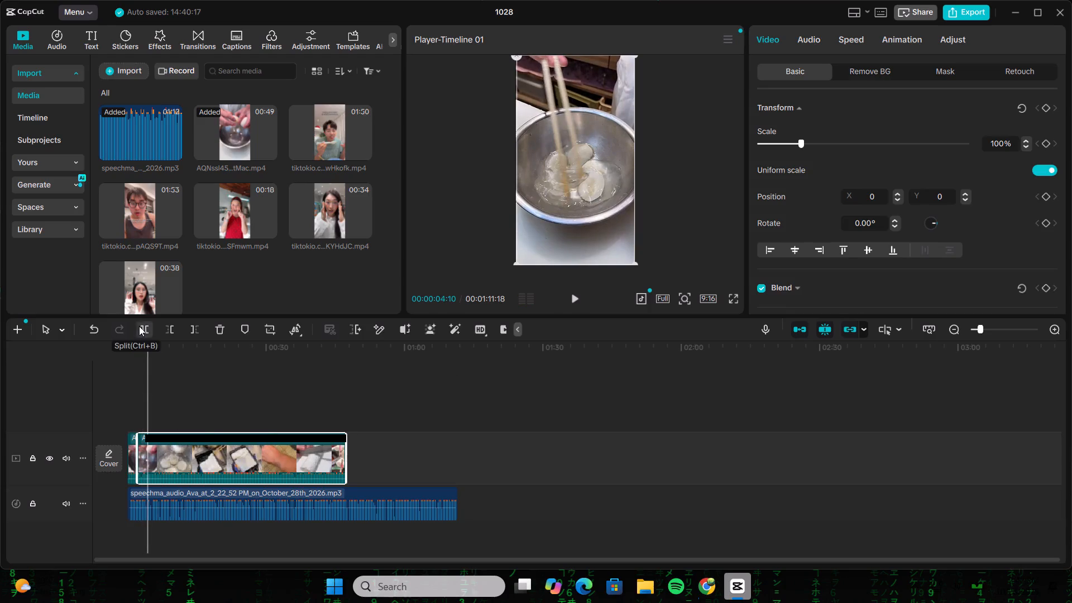
Mute the original sound of the video track.
click(70, 454)
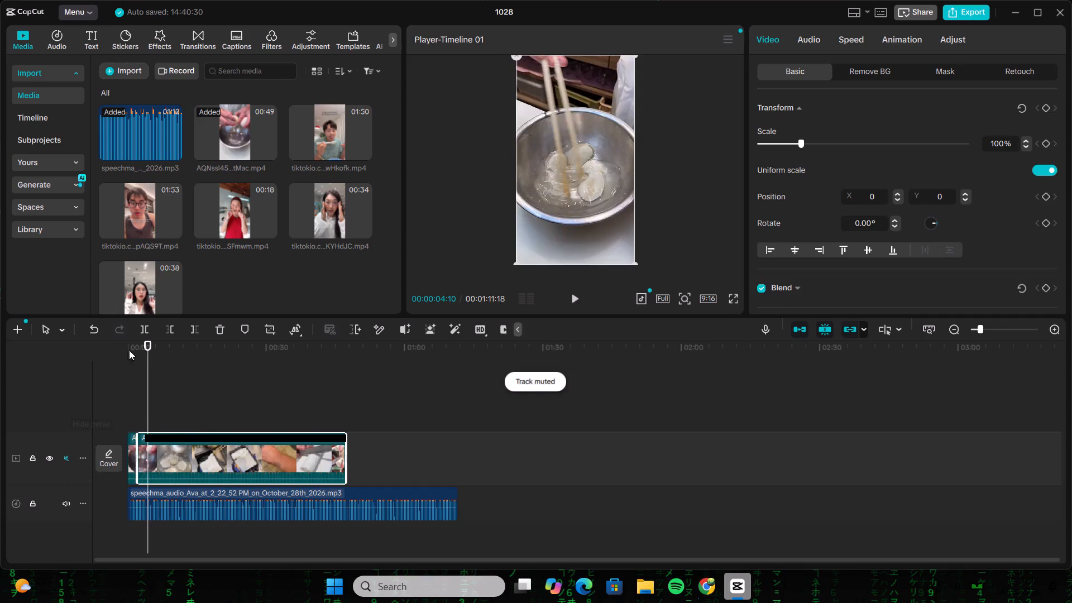
Play from the timeline start, split the second egg-bowl segment at 00:00:04:22 and delete the part after the split.
drag(145, 354, 37, 346)
click(578, 298)
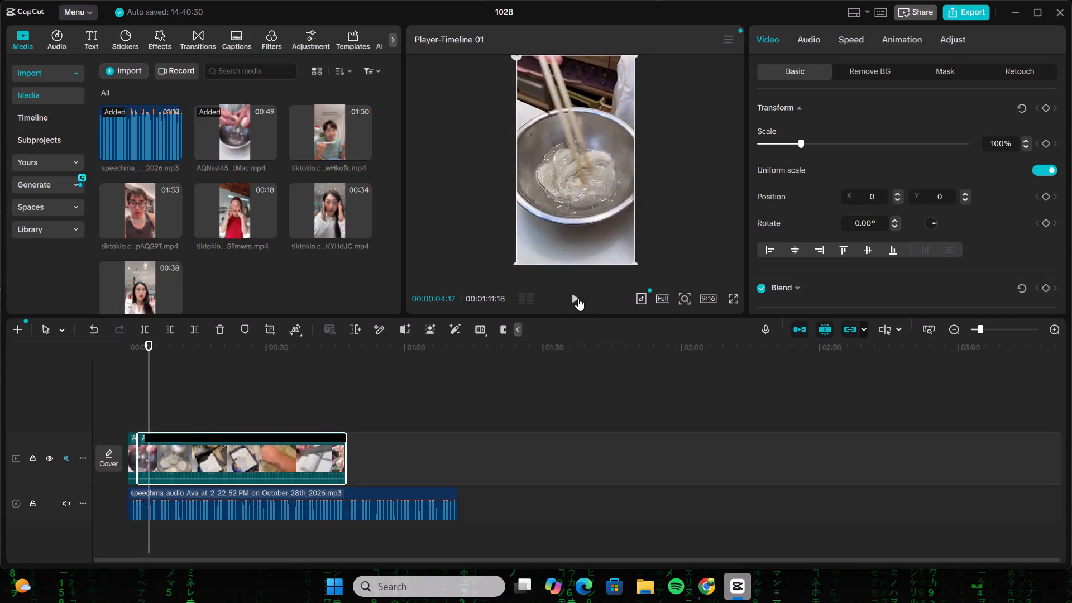
double_click(578, 298)
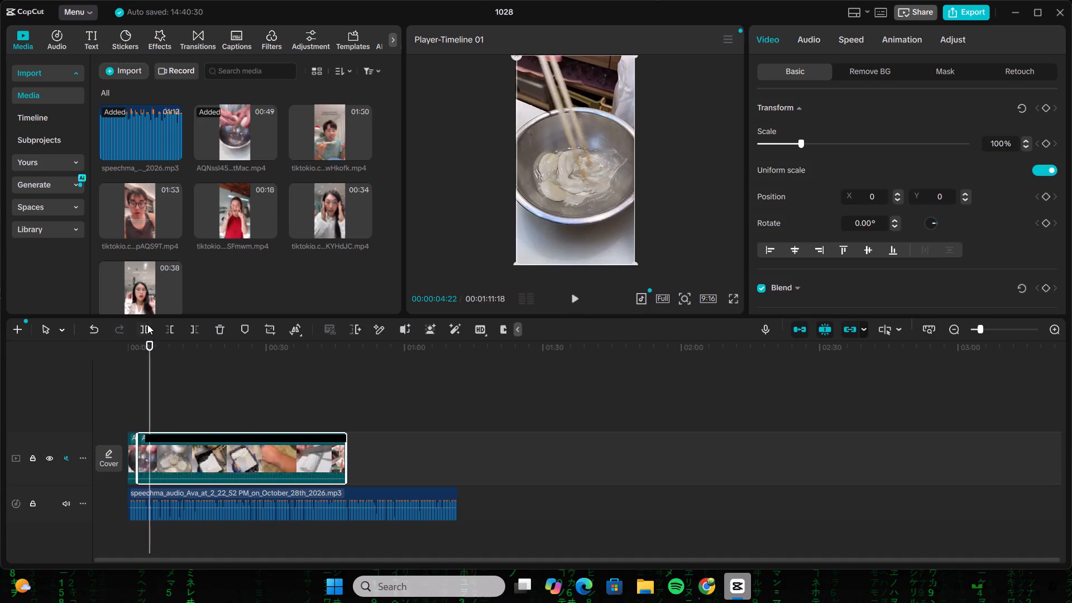
click(147, 324)
click(221, 330)
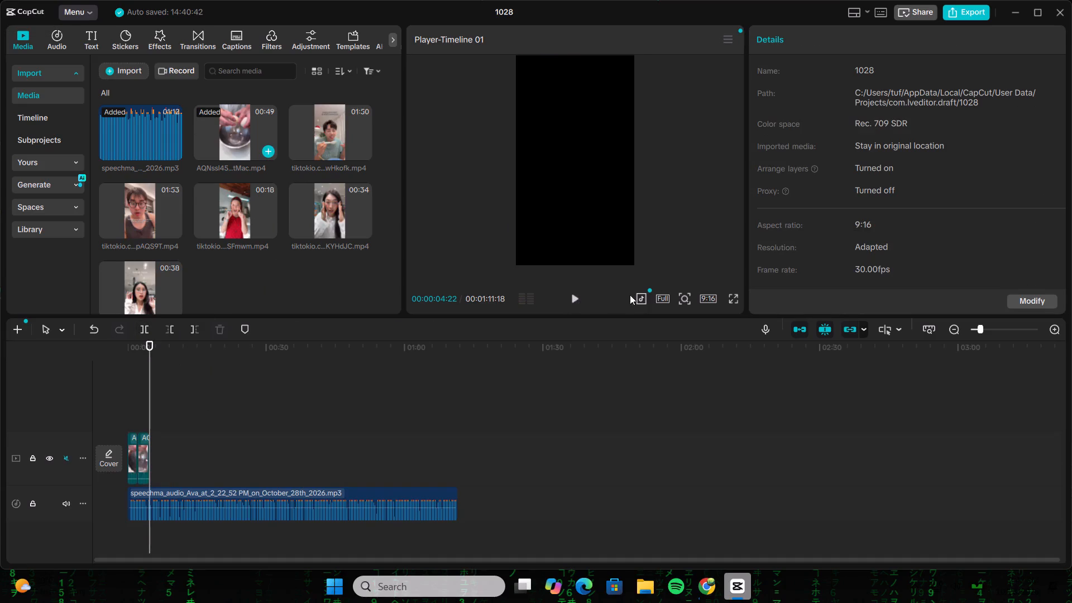
Play the voiceover past the last cut and preview the imported glasses clips, scrubbing through the 00:38 makeup-glasses clip.
click(578, 296)
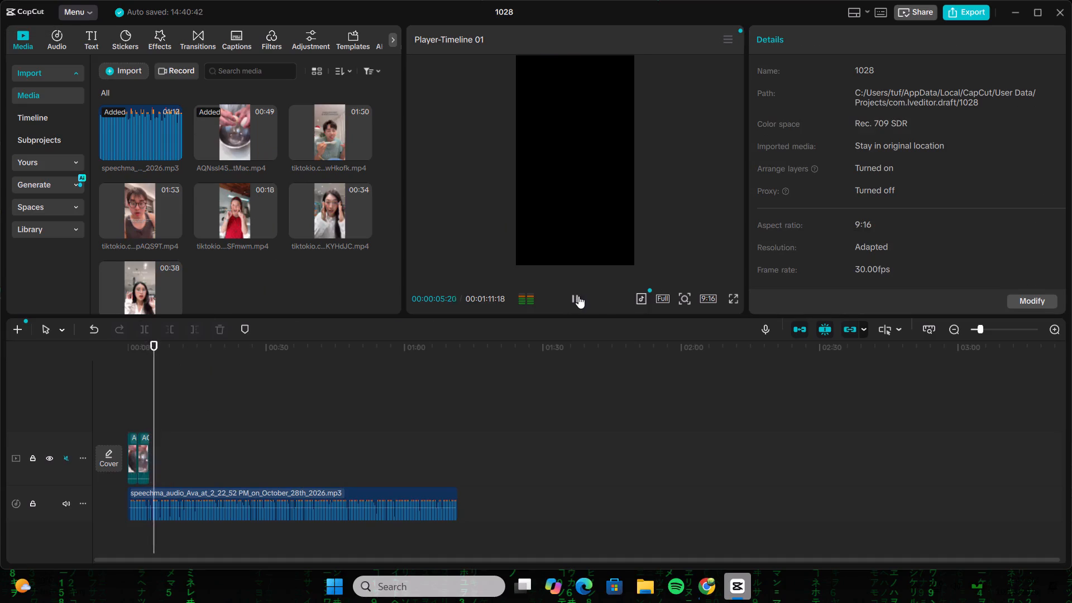
click(578, 296)
click(208, 198)
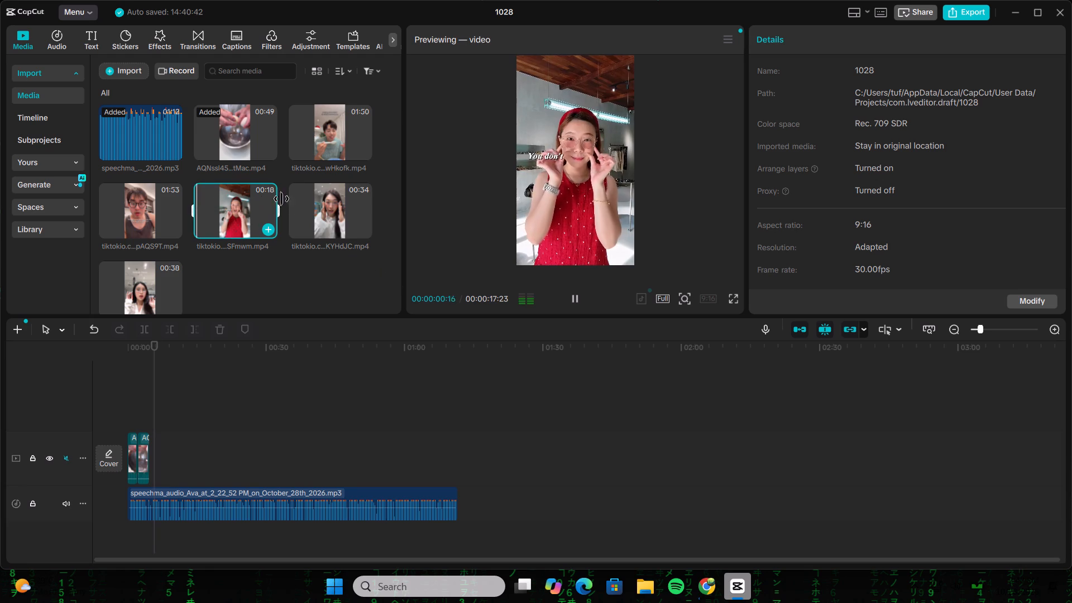
click(329, 201)
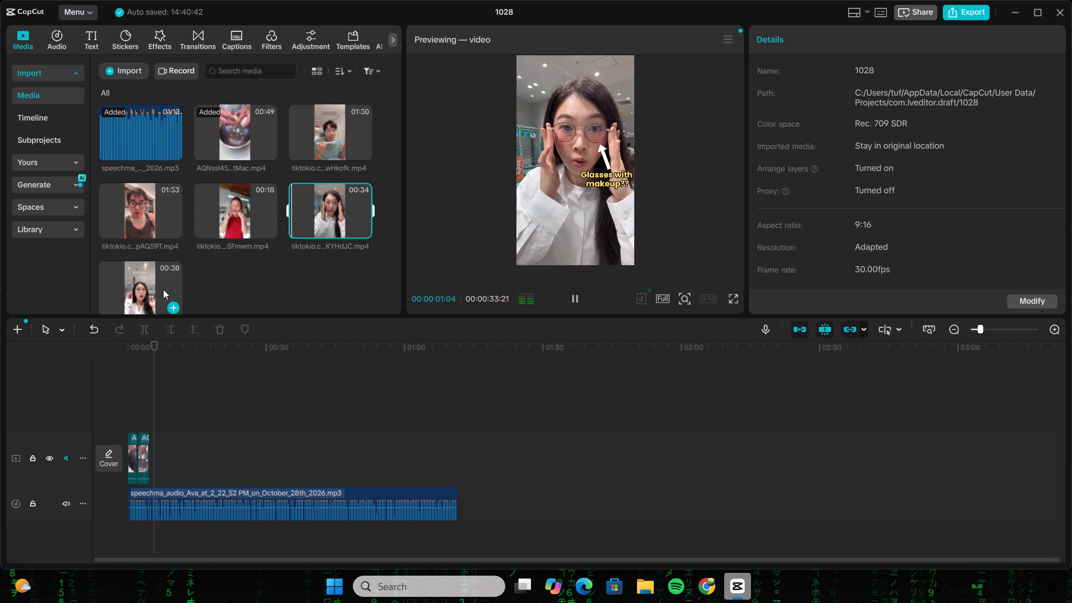
click(157, 286)
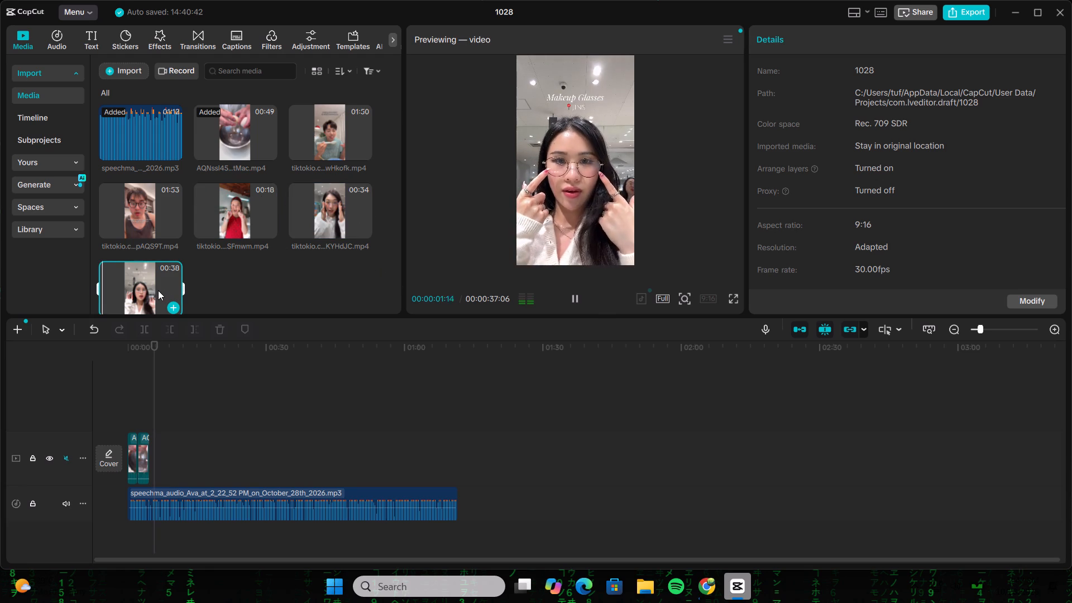
scroll(171, 285, down, 2)
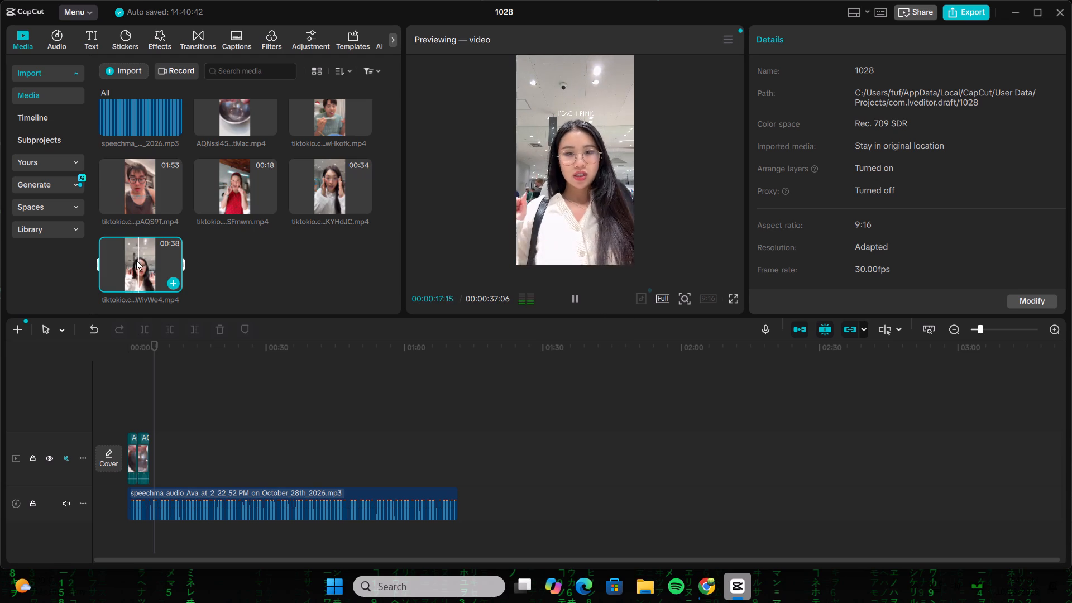
click(150, 259)
click(141, 256)
click(147, 256)
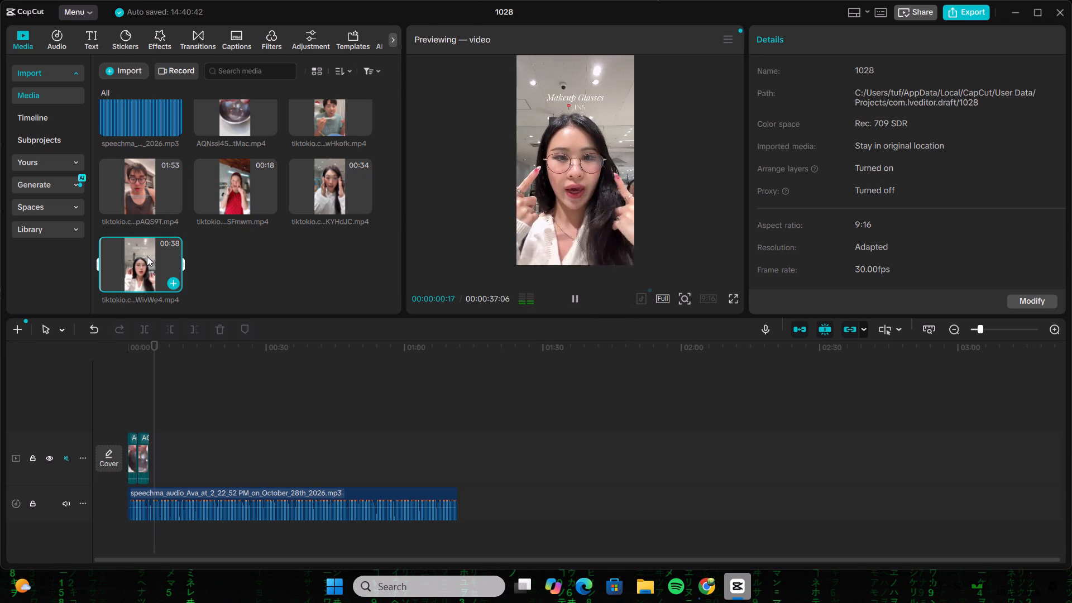
click(154, 256)
click(156, 256)
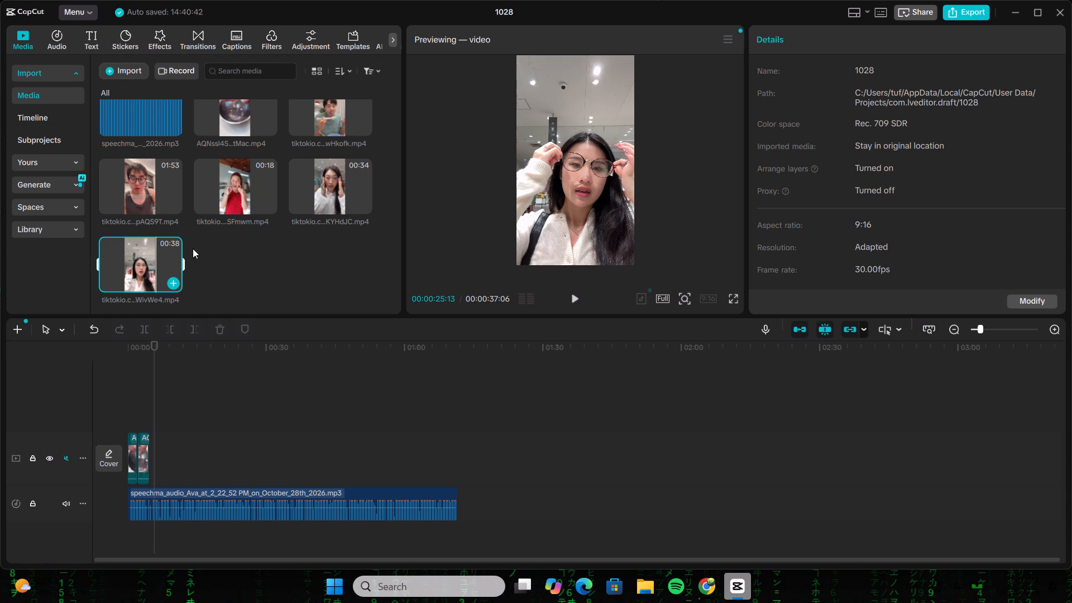
Scrub through the 00:18 clip of the woman in the red dress to examine its tinted-glasses shots.
click(229, 172)
click(231, 174)
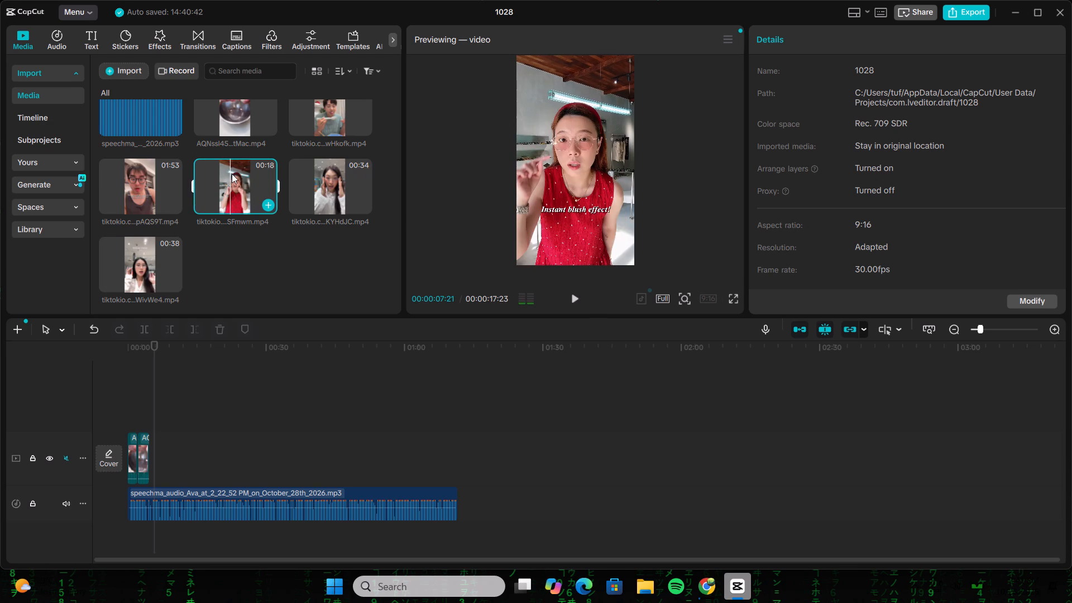
click(238, 174)
click(245, 175)
click(246, 175)
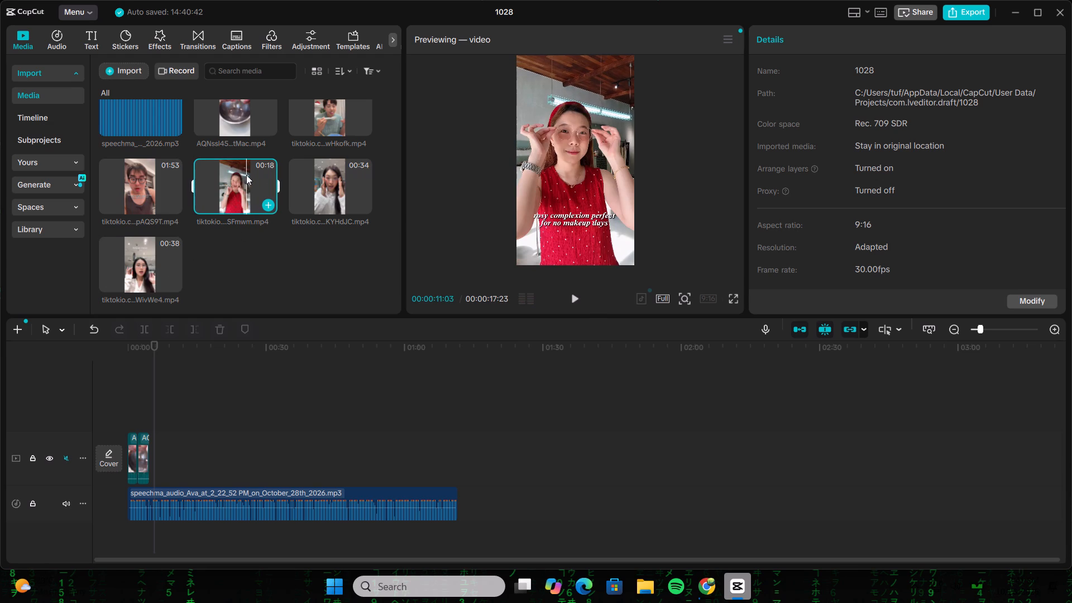
click(248, 175)
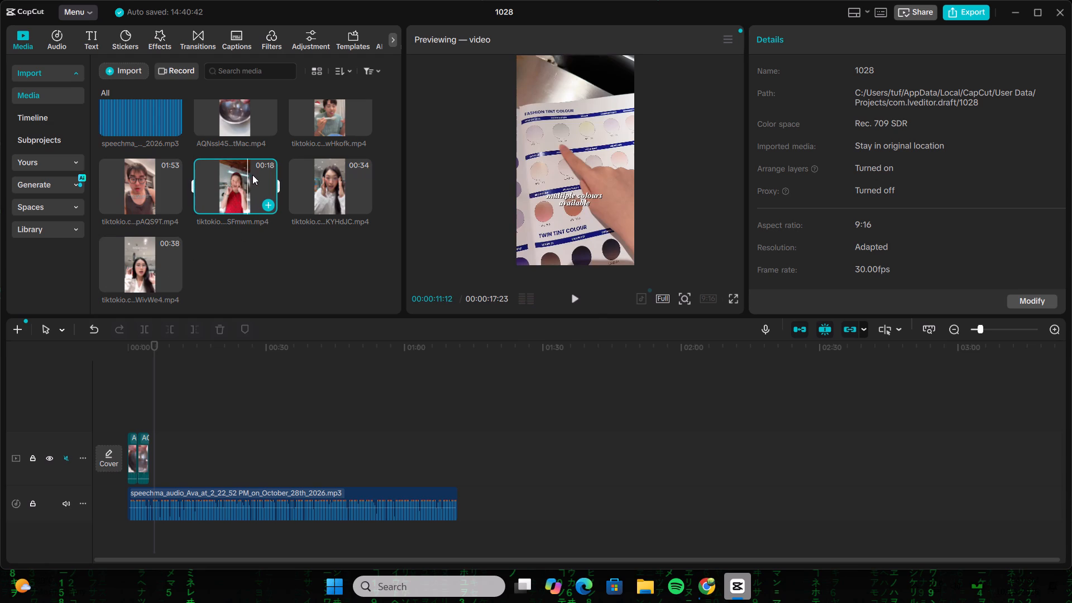
click(252, 175)
click(253, 175)
click(256, 175)
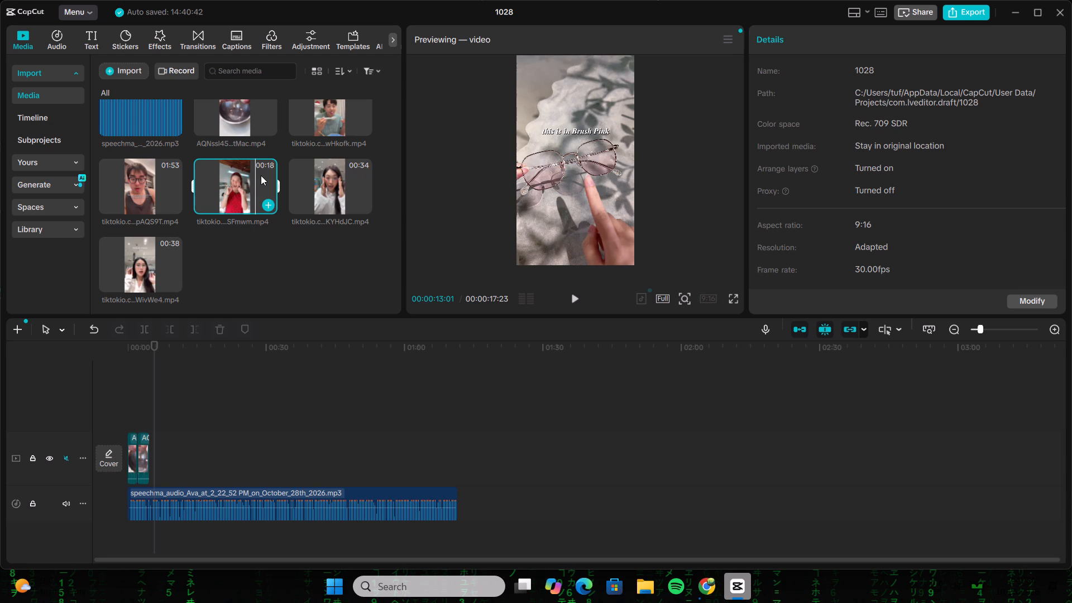
click(261, 175)
Scrub through the 00:34 blush-glasses clip and add it to the timeline after the egg-bowl segments.
click(309, 182)
click(318, 182)
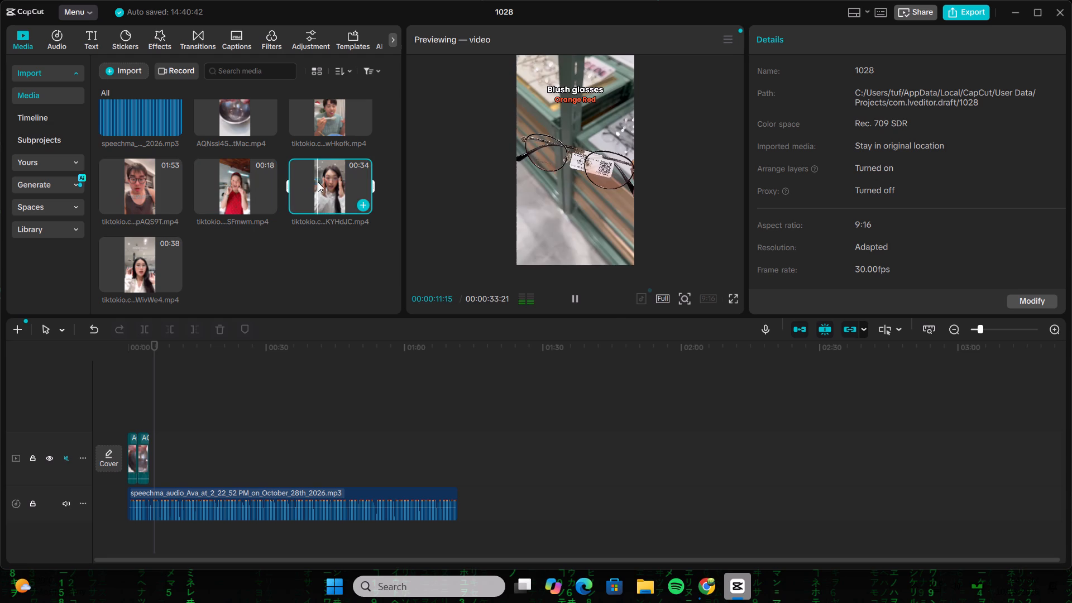
click(304, 183)
click(314, 184)
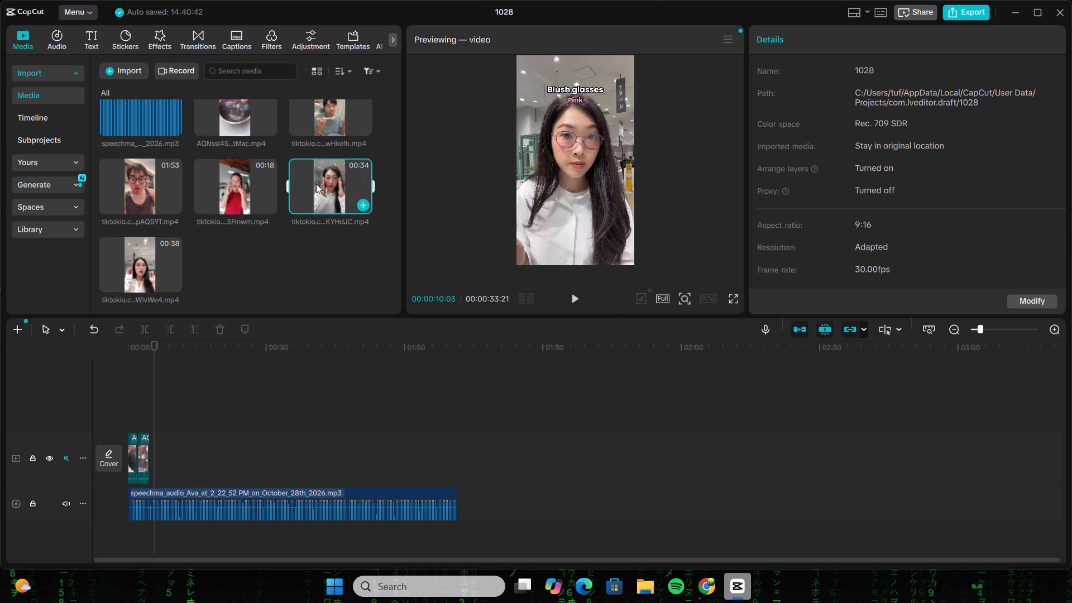
click(317, 184)
click(326, 184)
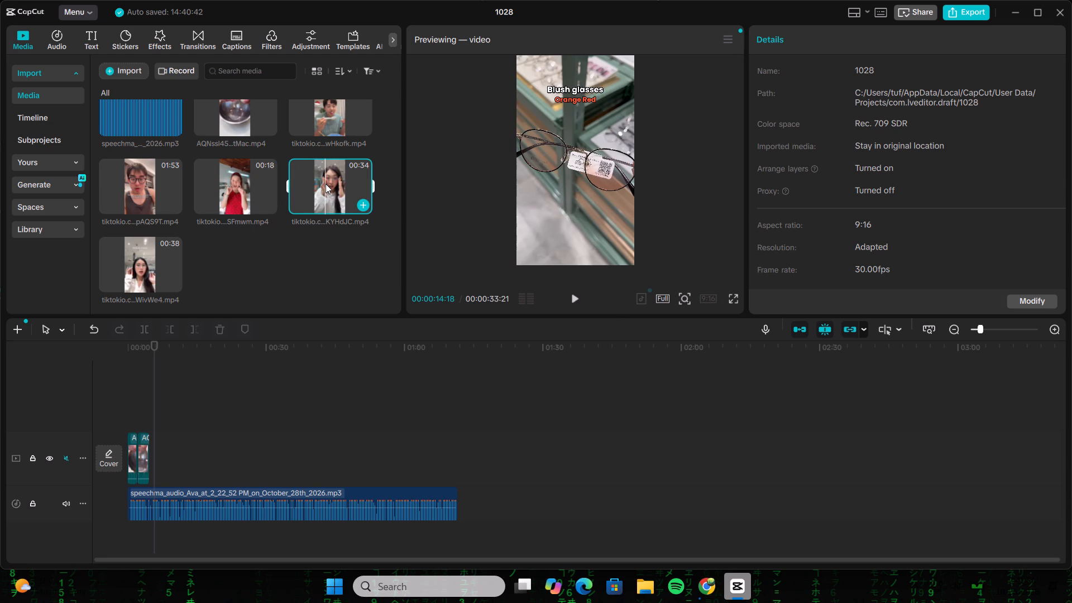
click(326, 184)
click(337, 185)
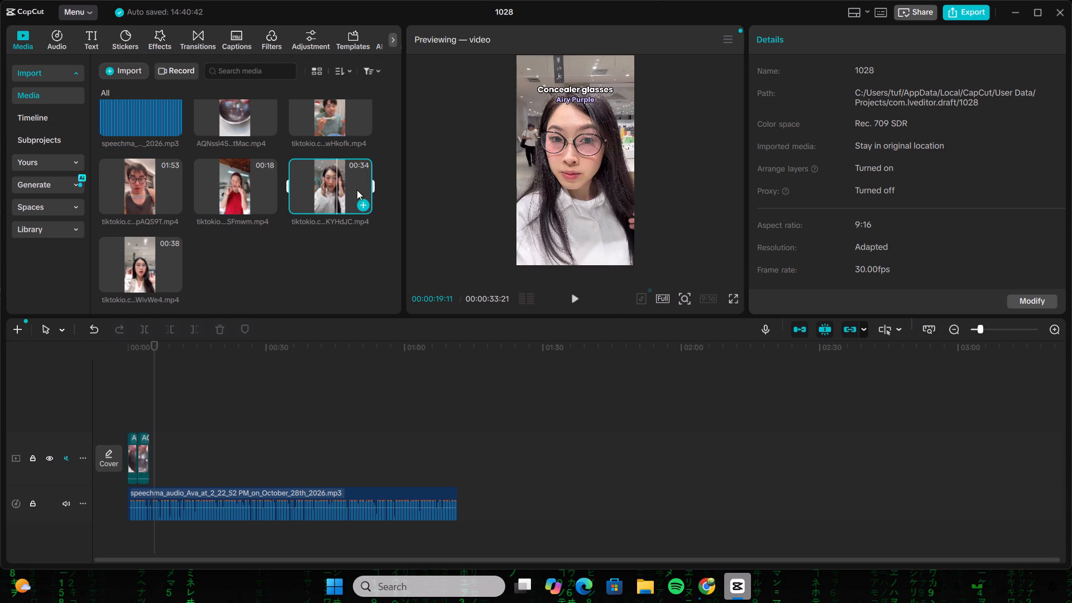
click(362, 205)
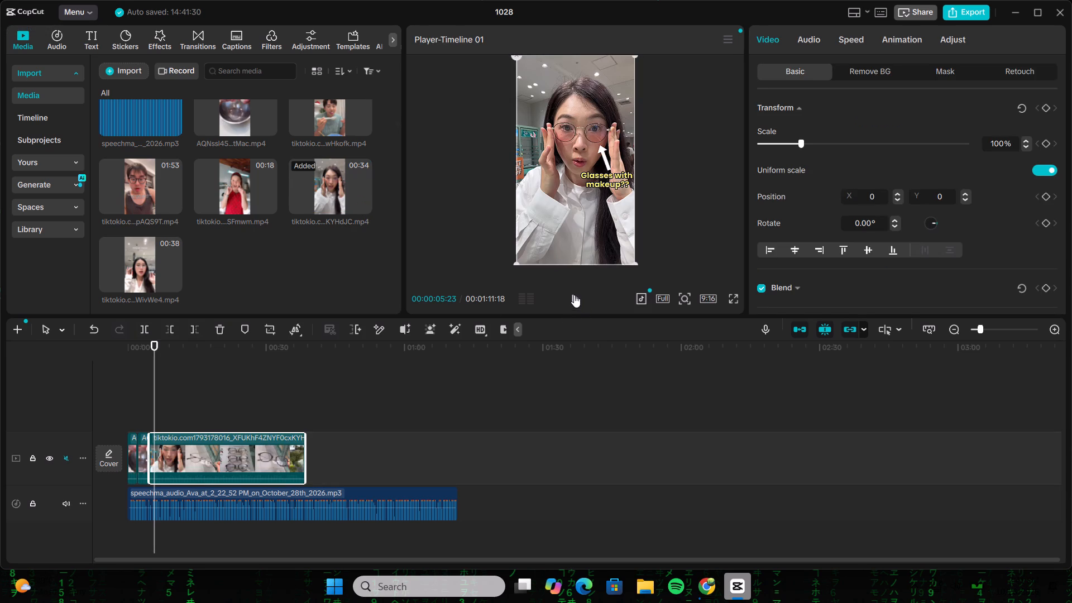
Play the added glasses clip from 00:00:04:22 and trim its start to the Orange Red blush-glasses shot at 00:00:16:11.
drag(156, 367, 148, 367)
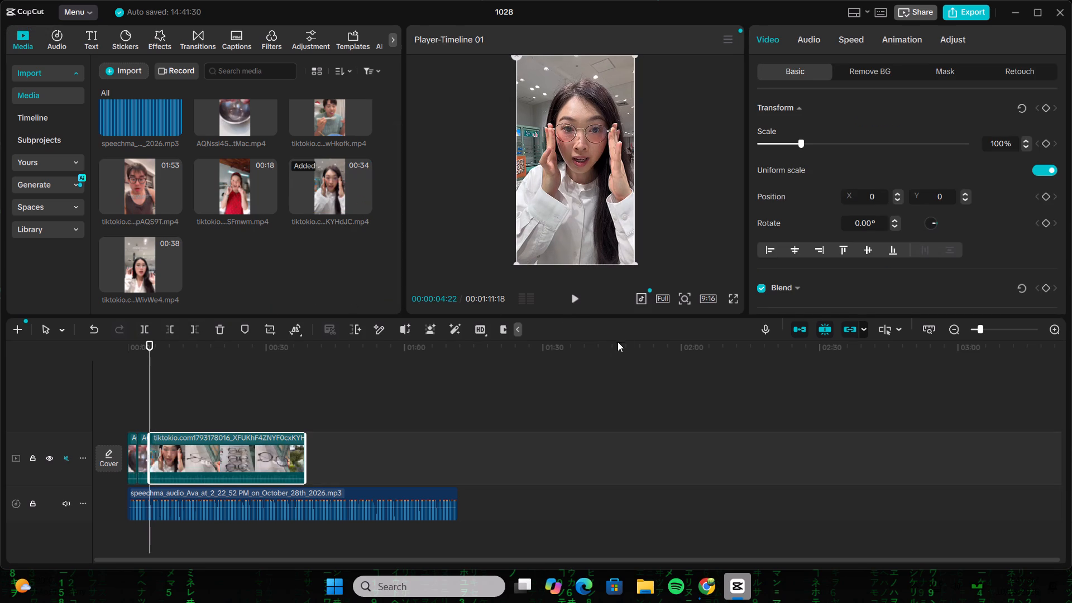
click(573, 293)
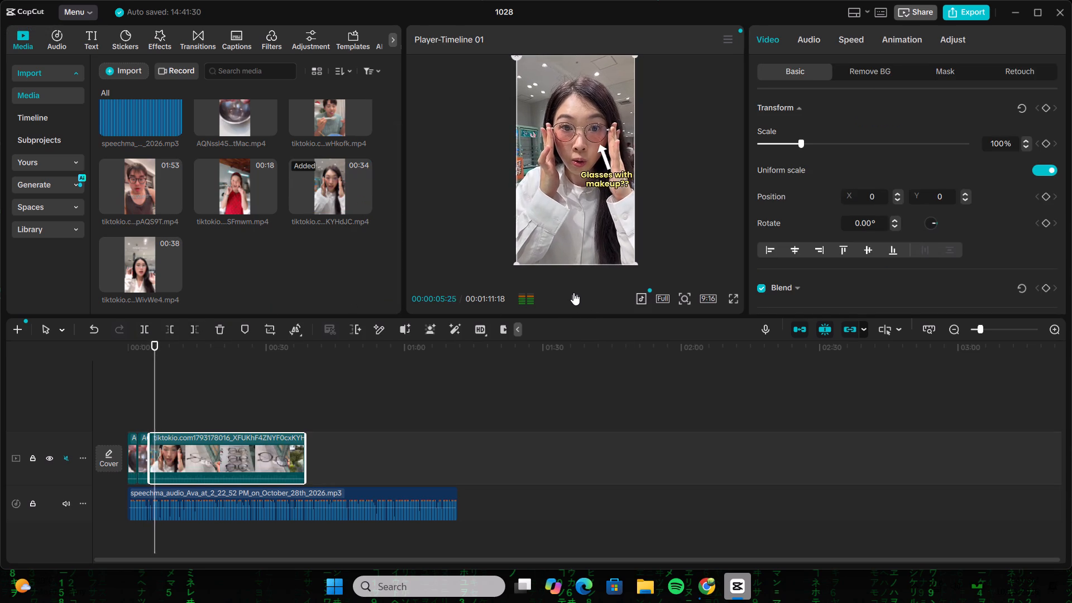
click(573, 293)
click(573, 293)
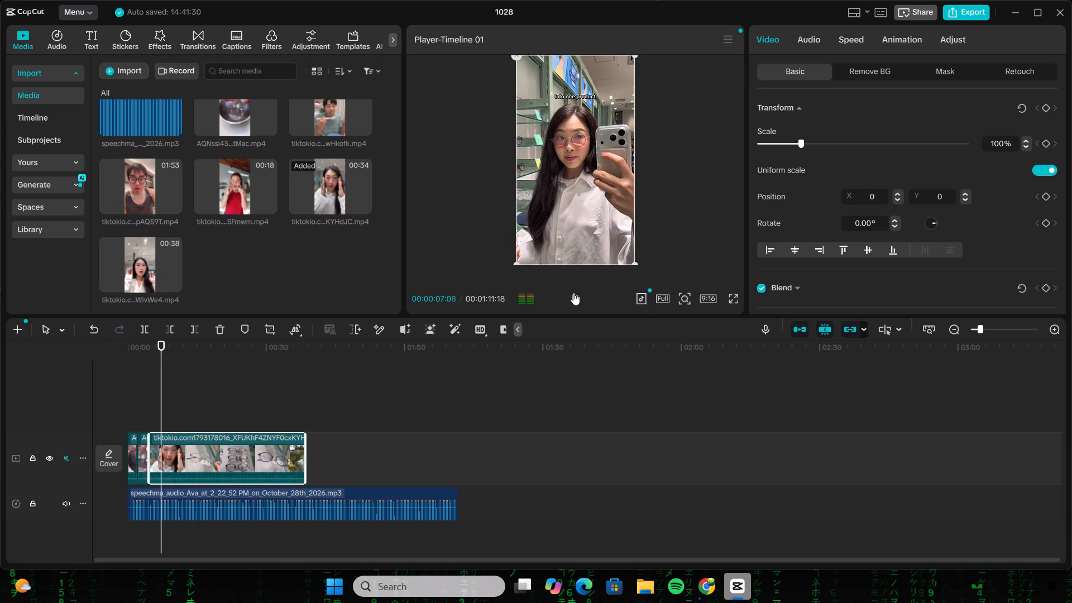
click(573, 293)
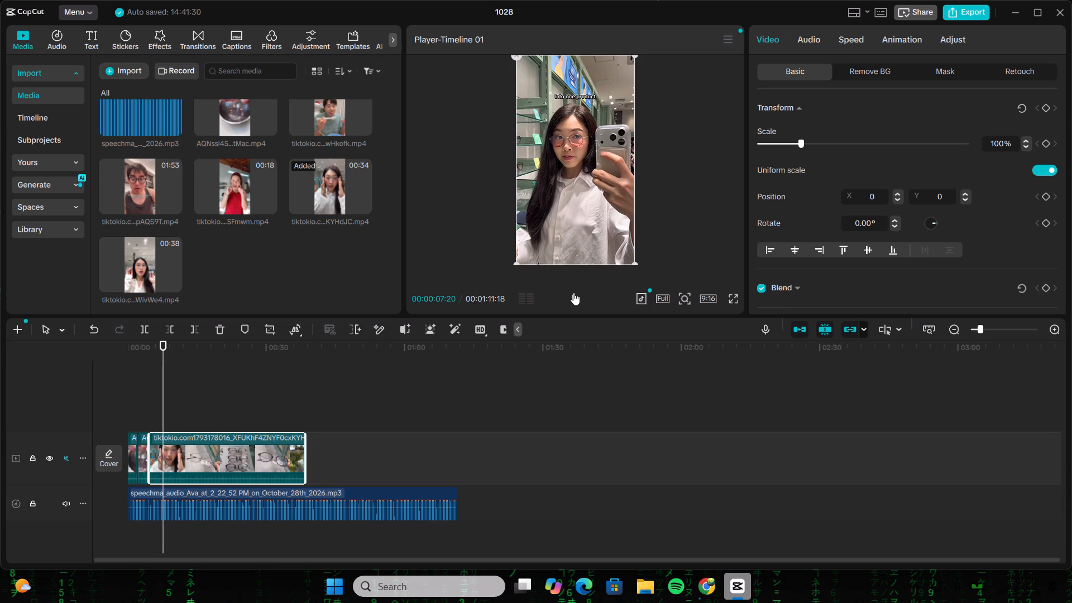
click(573, 293)
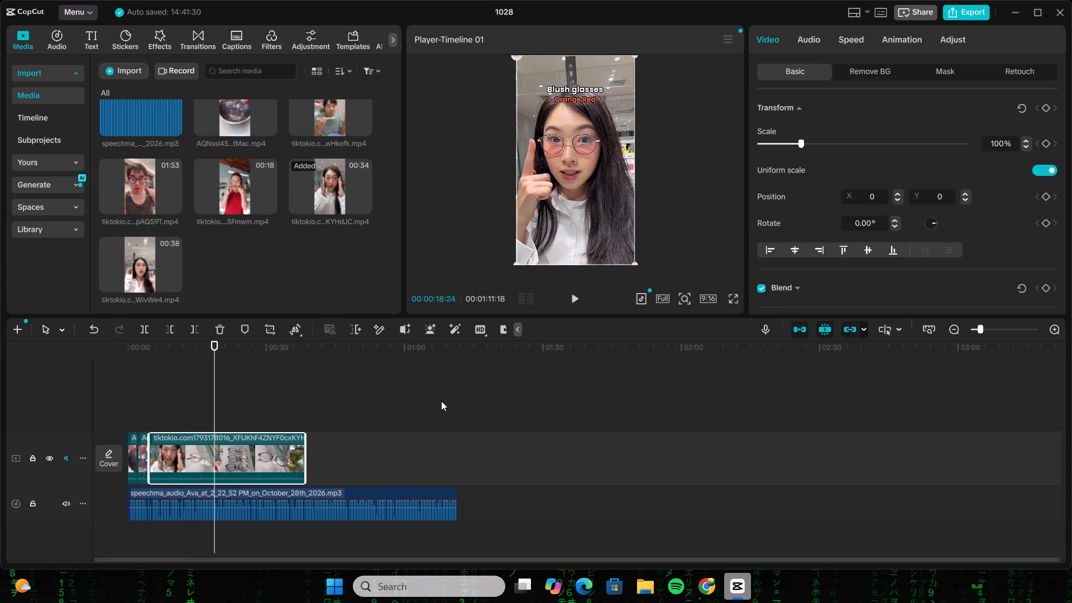
drag(212, 355, 203, 358)
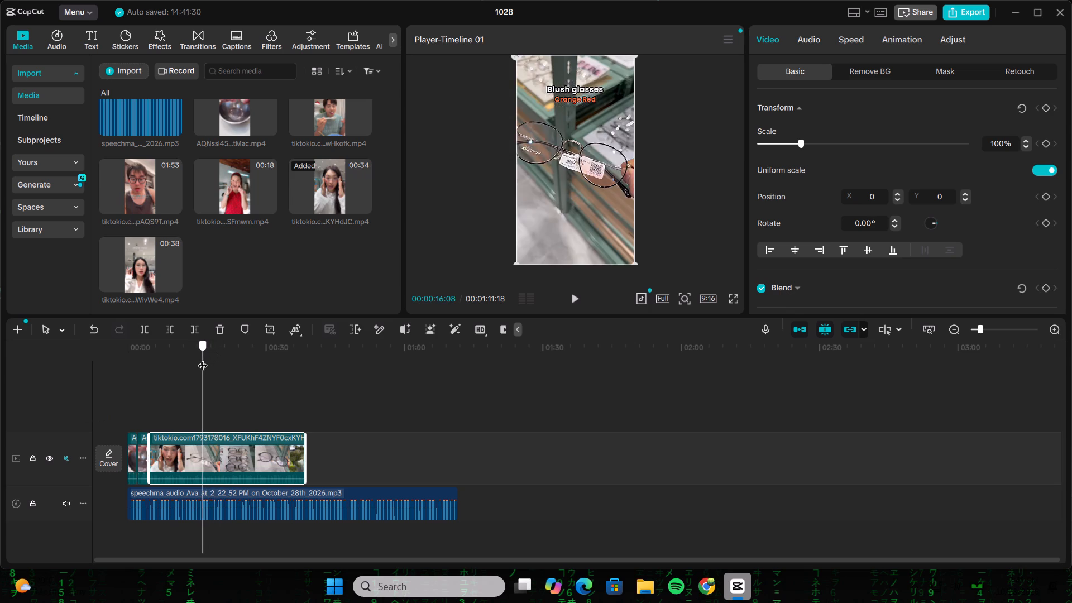
drag(203, 358, 203, 358)
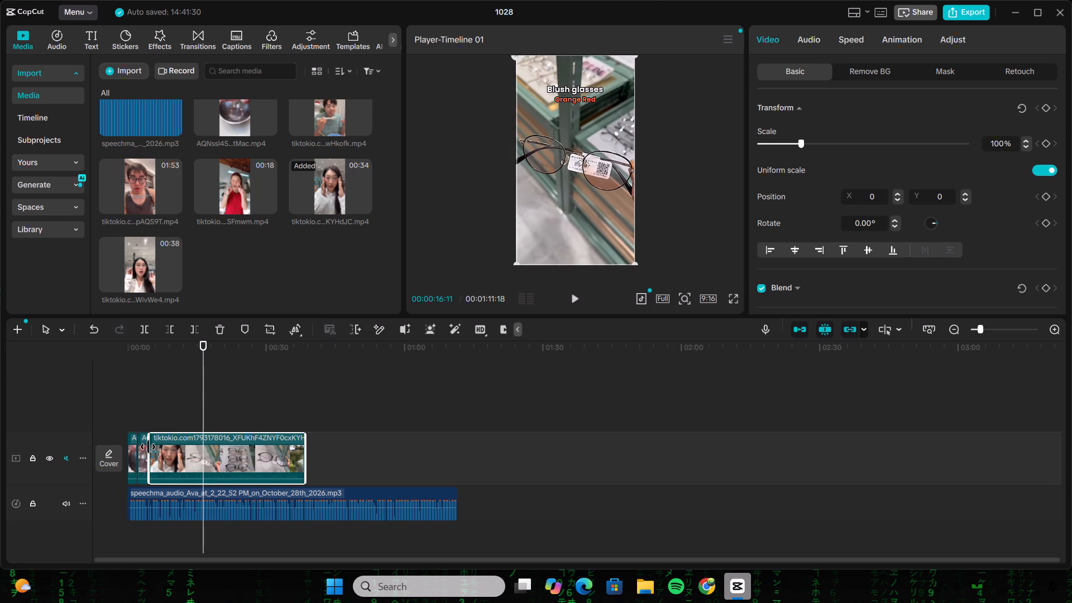
drag(148, 447, 200, 433)
Play the trimmed glasses clip with the voiceover from 00:00:04:22 past the clip's end.
click(146, 347)
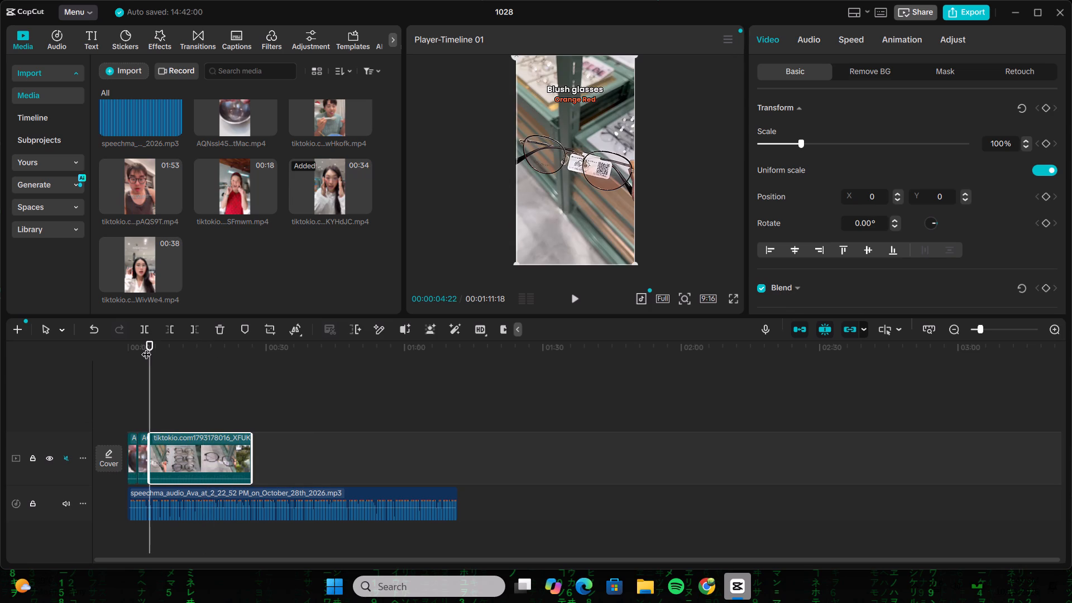
click(576, 300)
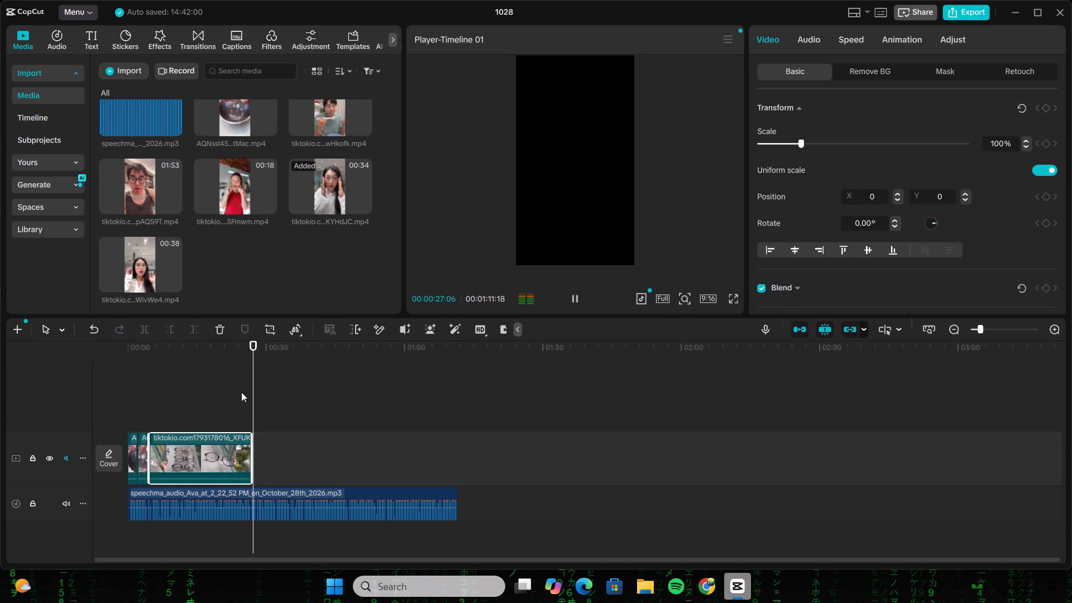
Examine the 00:38 makeup-glasses clip from its middle through to the end for usable glasses footage.
click(121, 272)
click(132, 266)
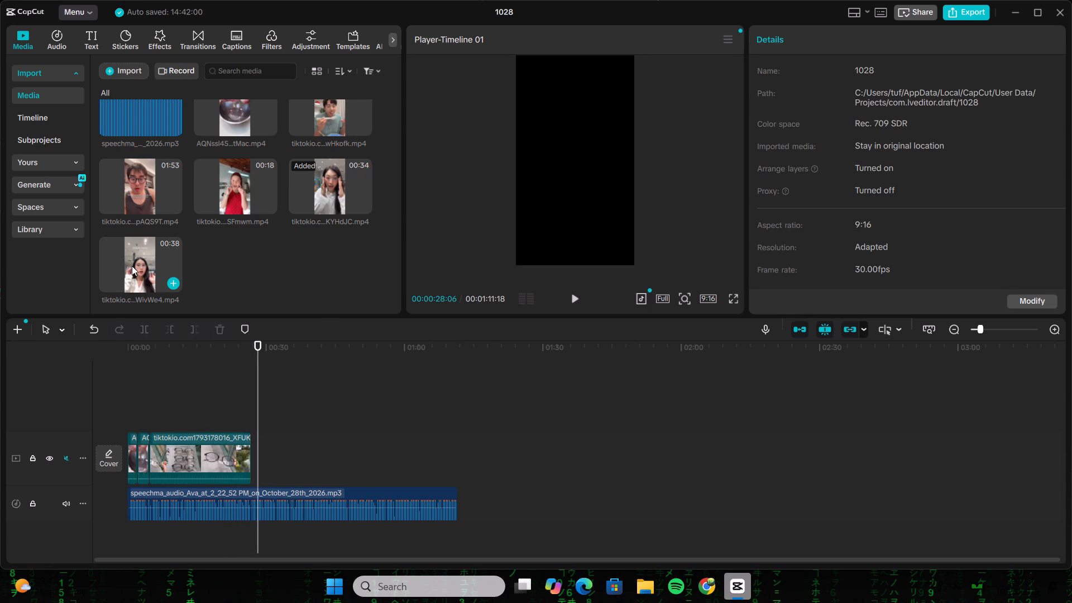
click(151, 264)
click(132, 264)
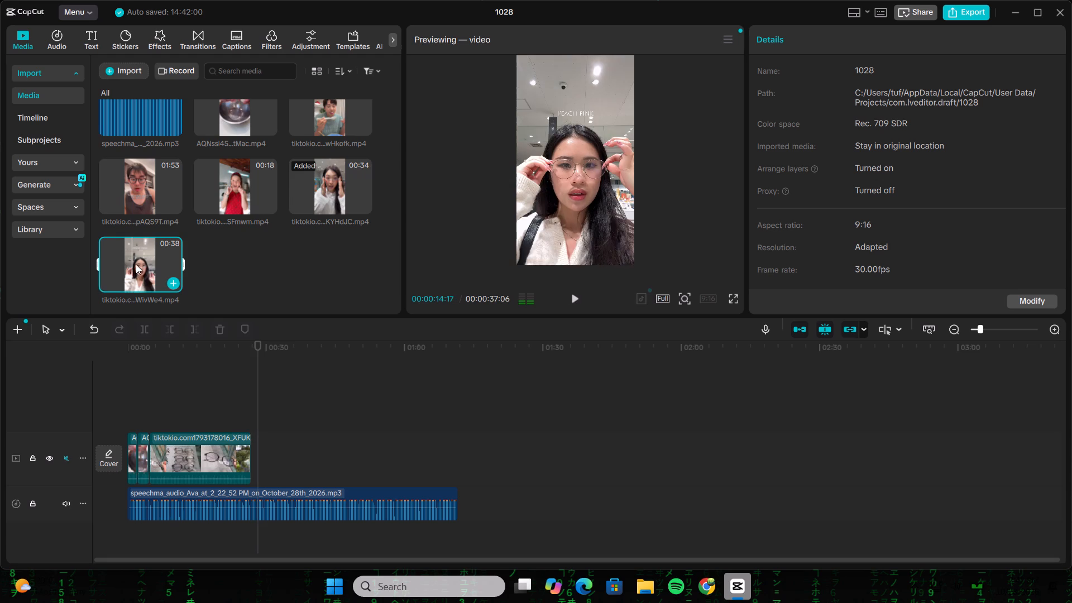
click(137, 264)
click(137, 264)
click(142, 264)
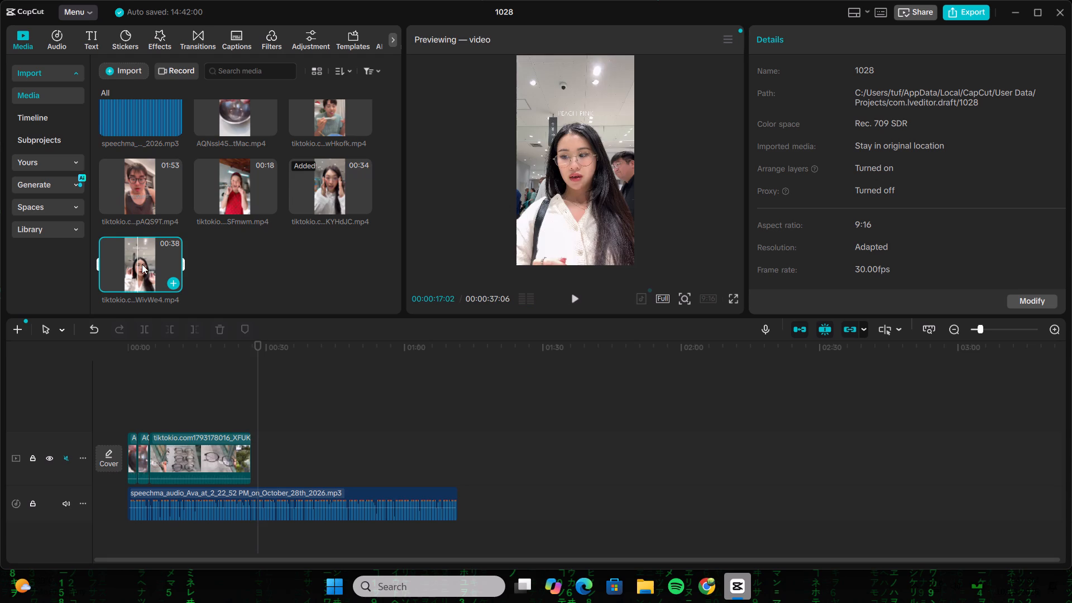
click(152, 266)
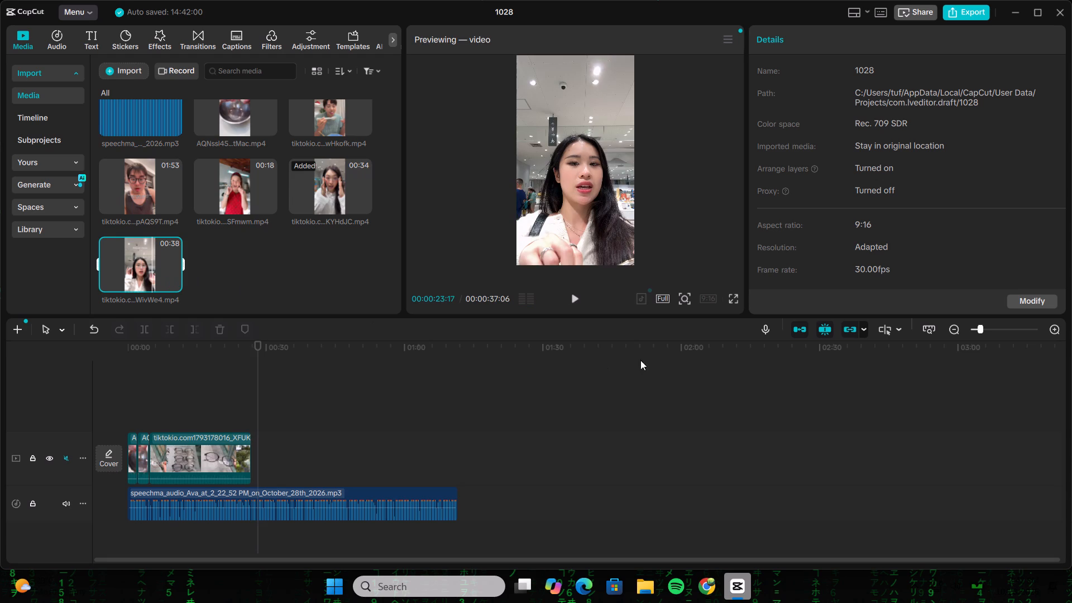
click(571, 296)
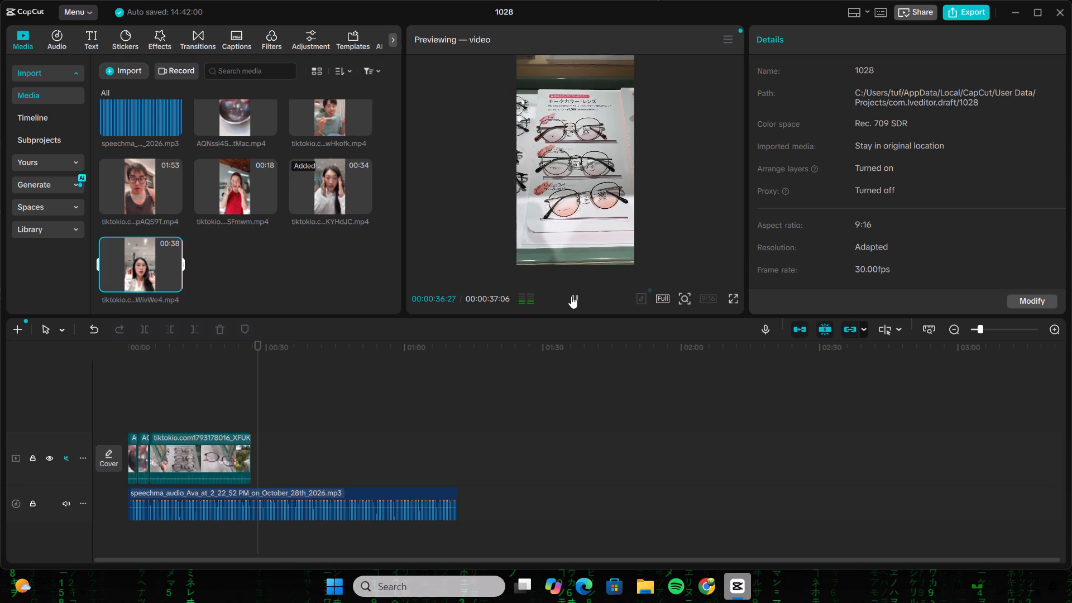
Preview the 00:18 red-dress makeup-glasses clip from its middle and add it to the timeline after the blush-glasses clip.
click(229, 200)
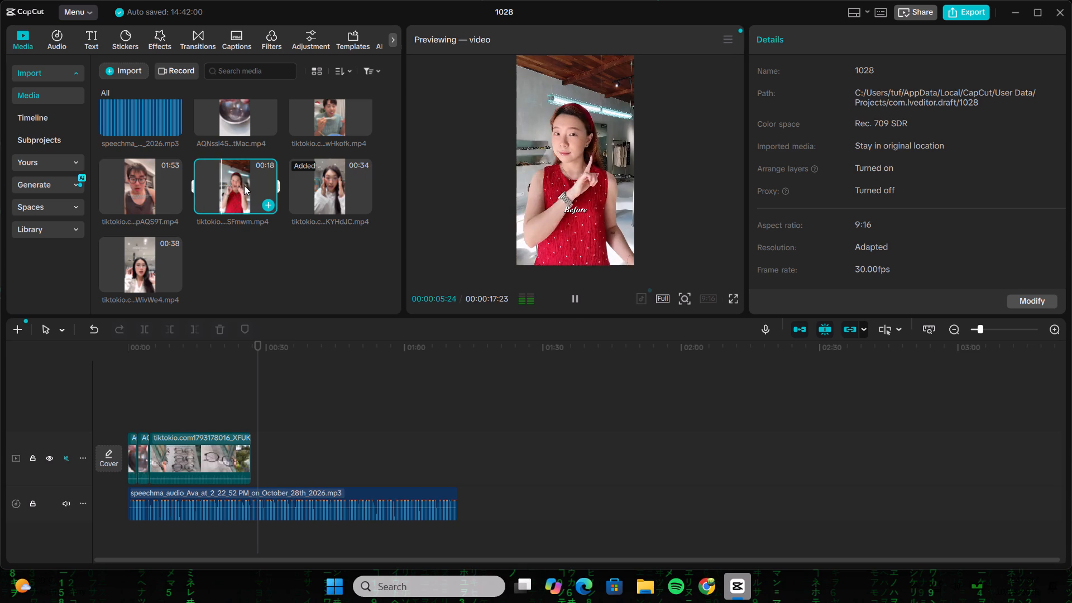
click(268, 201)
Play the Orange Red blush-glasses shot with the voiceover from 00:00:04:22 and split the clip at 00:00:07:08.
click(214, 410)
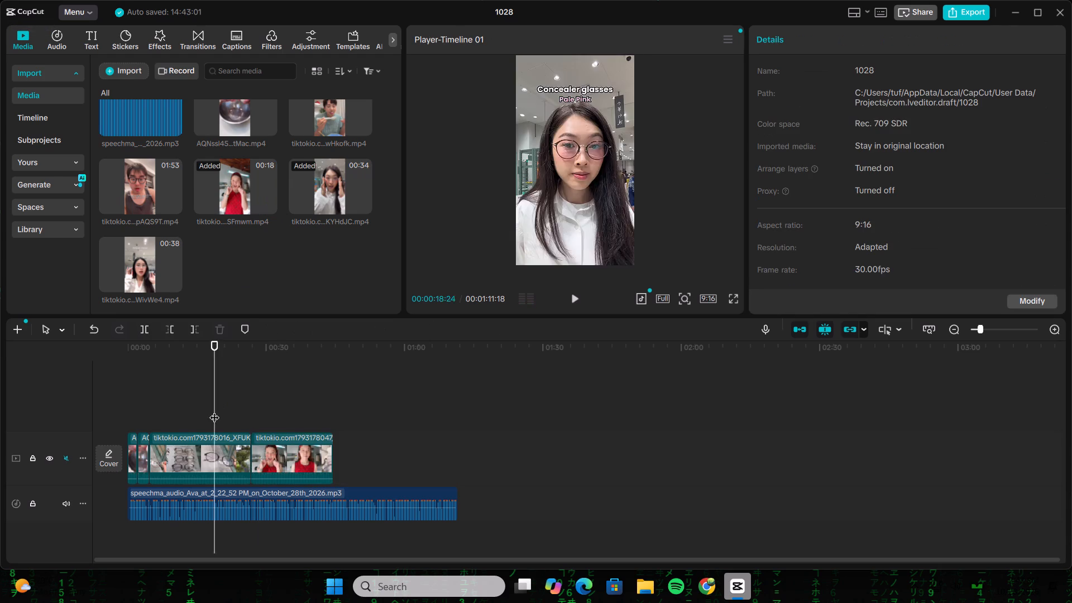
drag(213, 410, 149, 418)
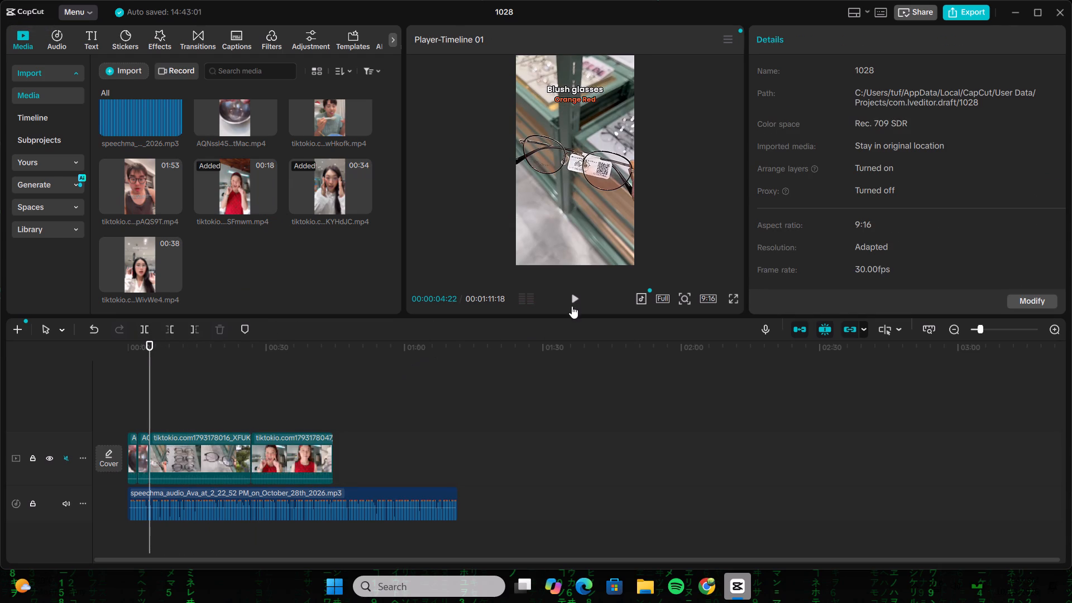
click(572, 299)
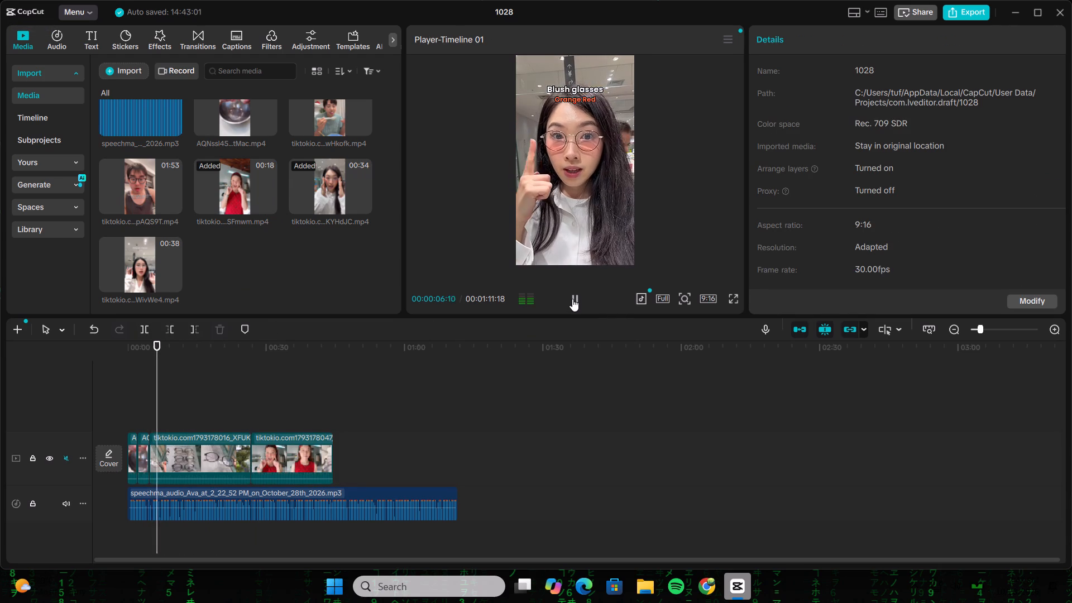
double_click(572, 299)
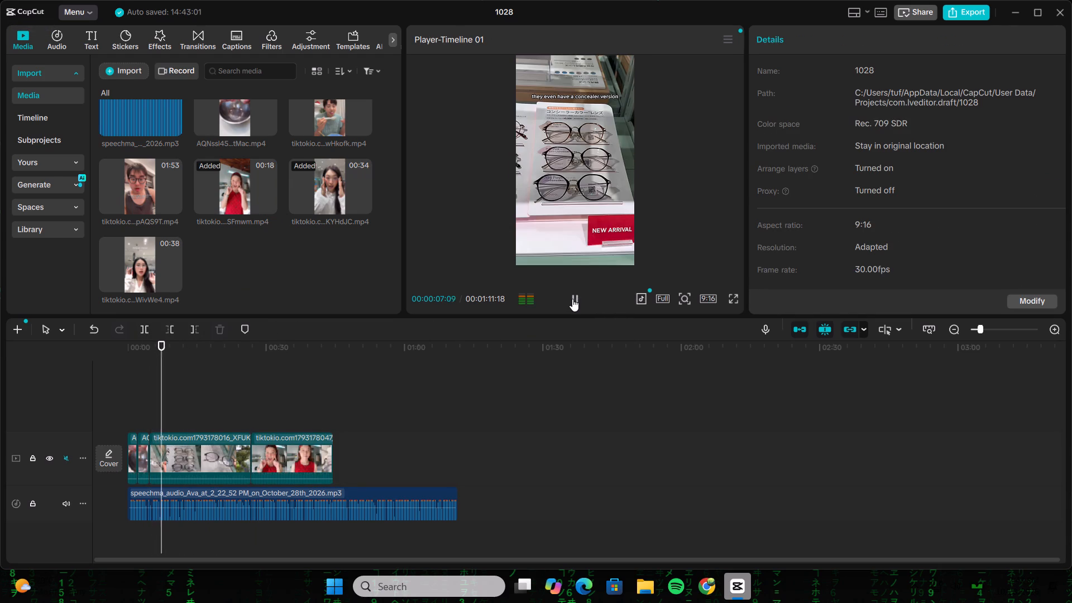
click(163, 362)
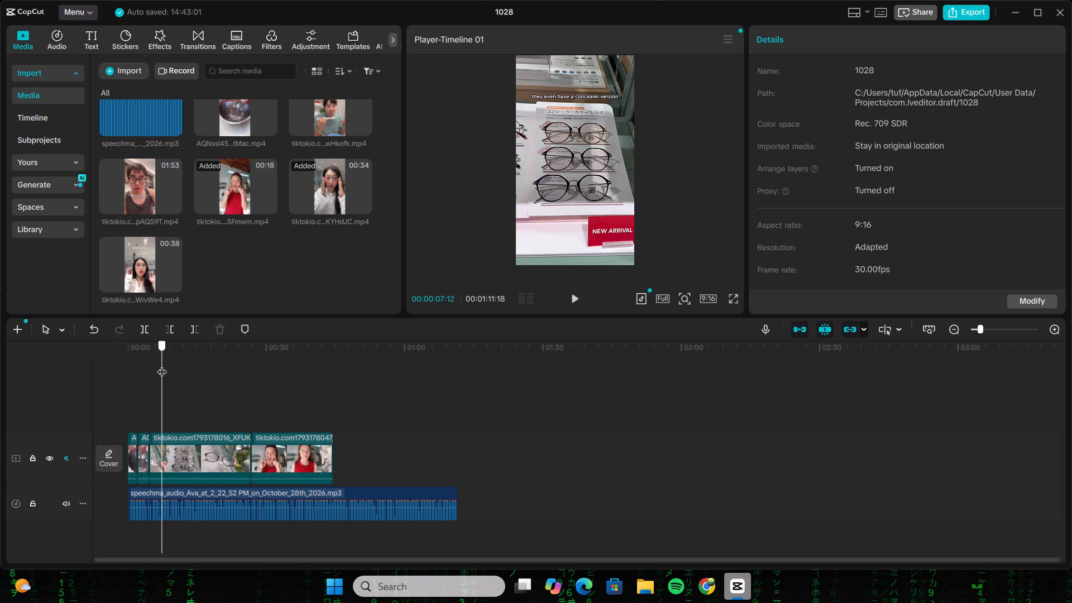
click(996, 331)
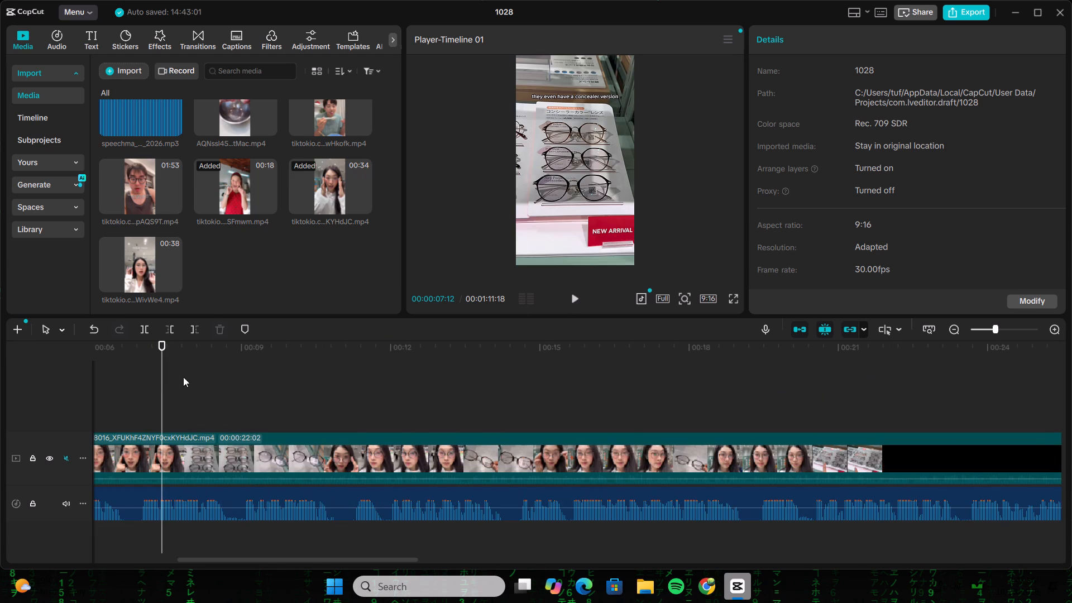
drag(162, 371, 158, 371)
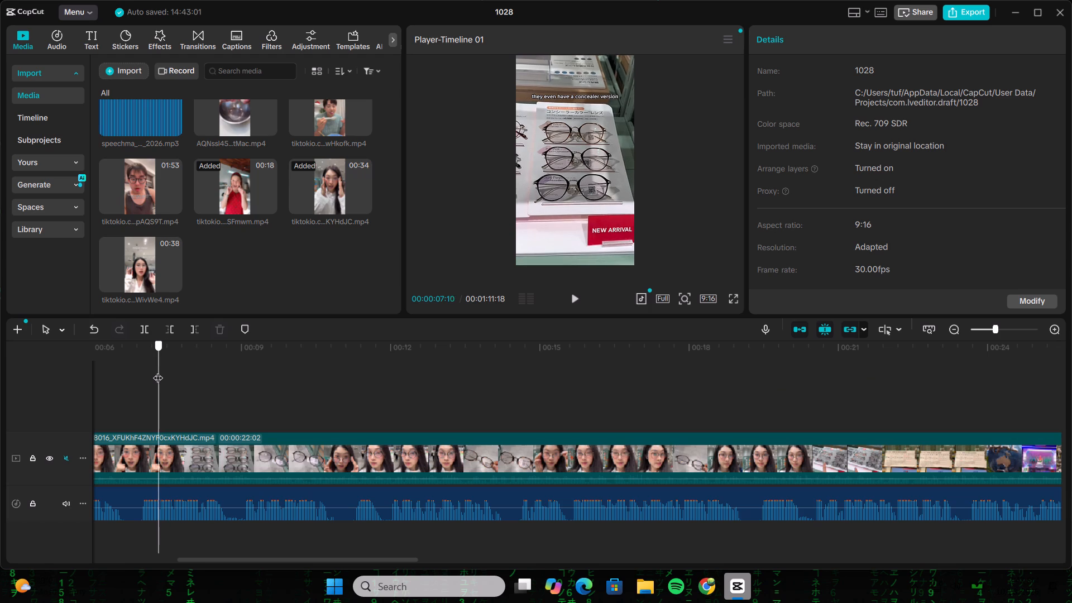
drag(158, 371, 157, 372)
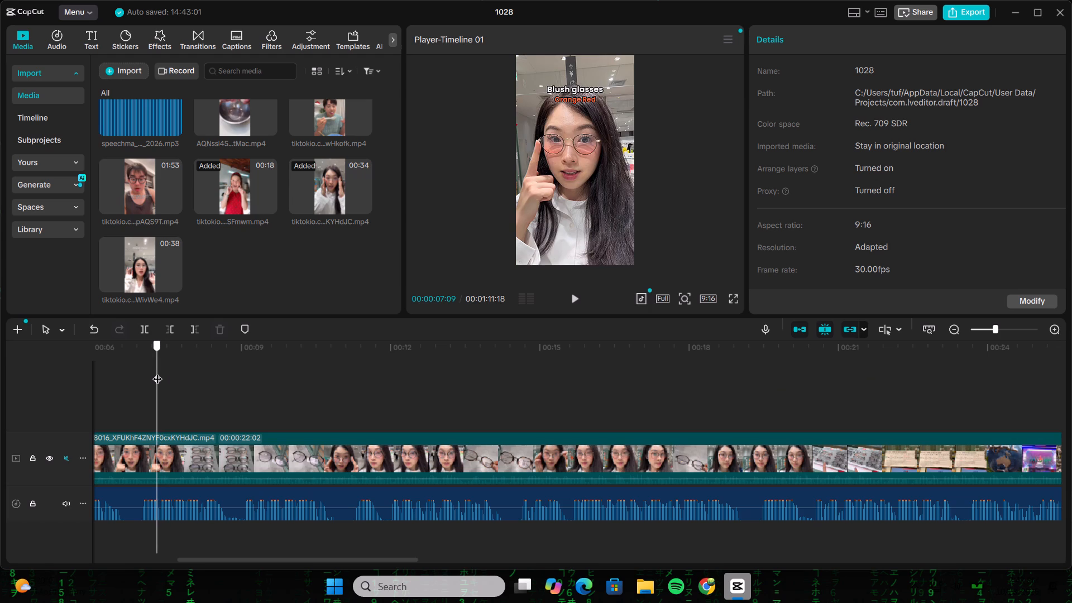
drag(157, 372, 155, 373)
click(140, 325)
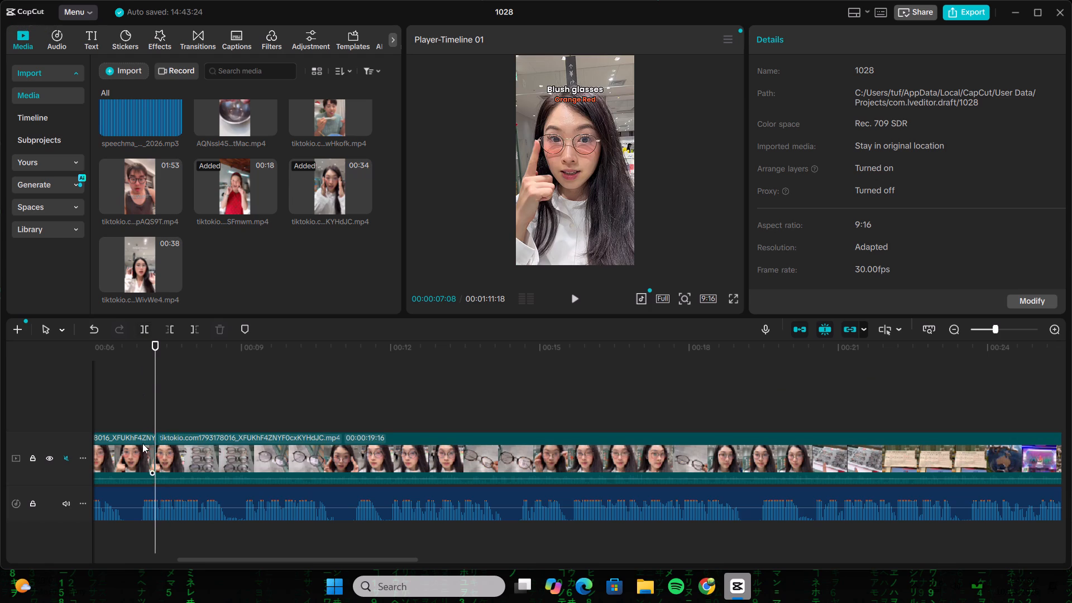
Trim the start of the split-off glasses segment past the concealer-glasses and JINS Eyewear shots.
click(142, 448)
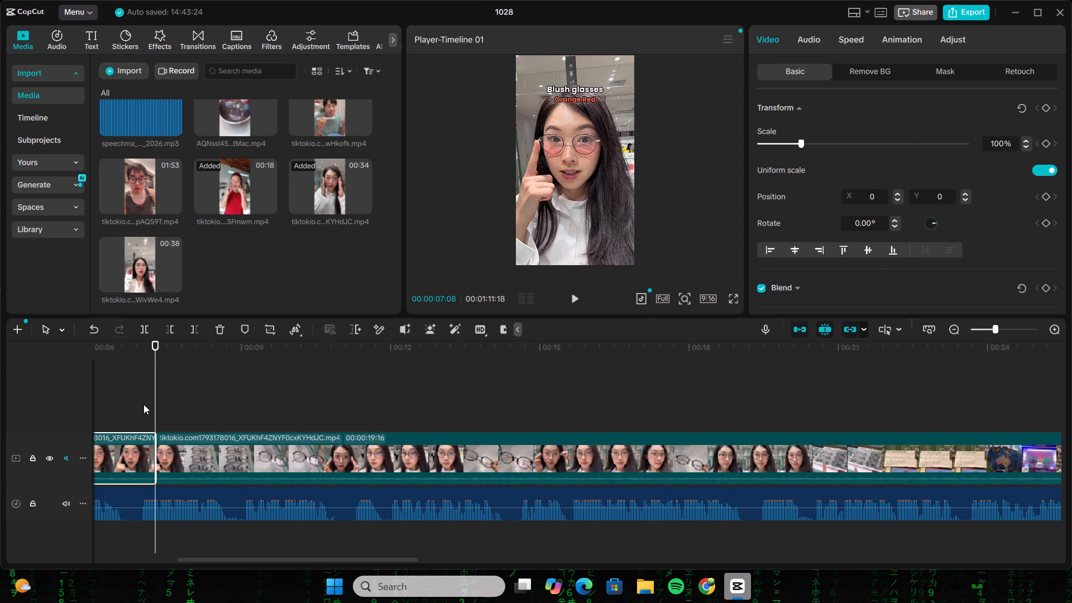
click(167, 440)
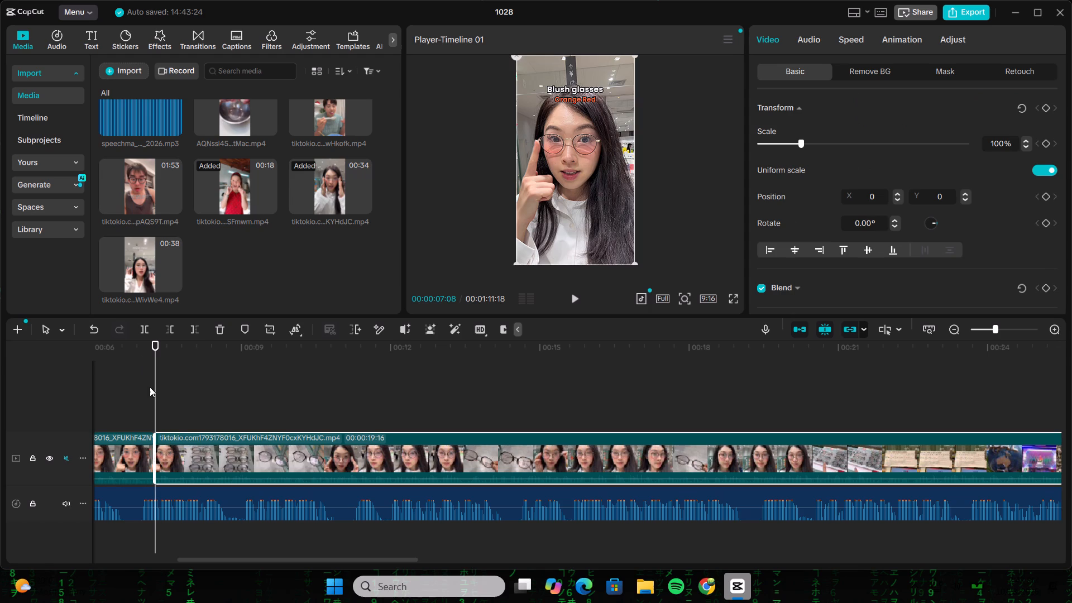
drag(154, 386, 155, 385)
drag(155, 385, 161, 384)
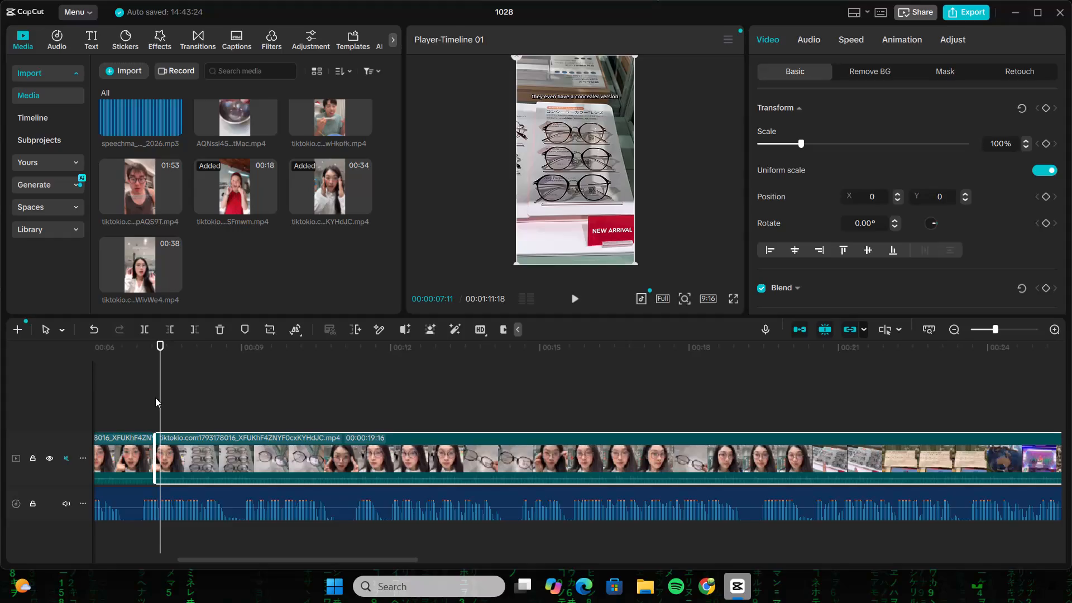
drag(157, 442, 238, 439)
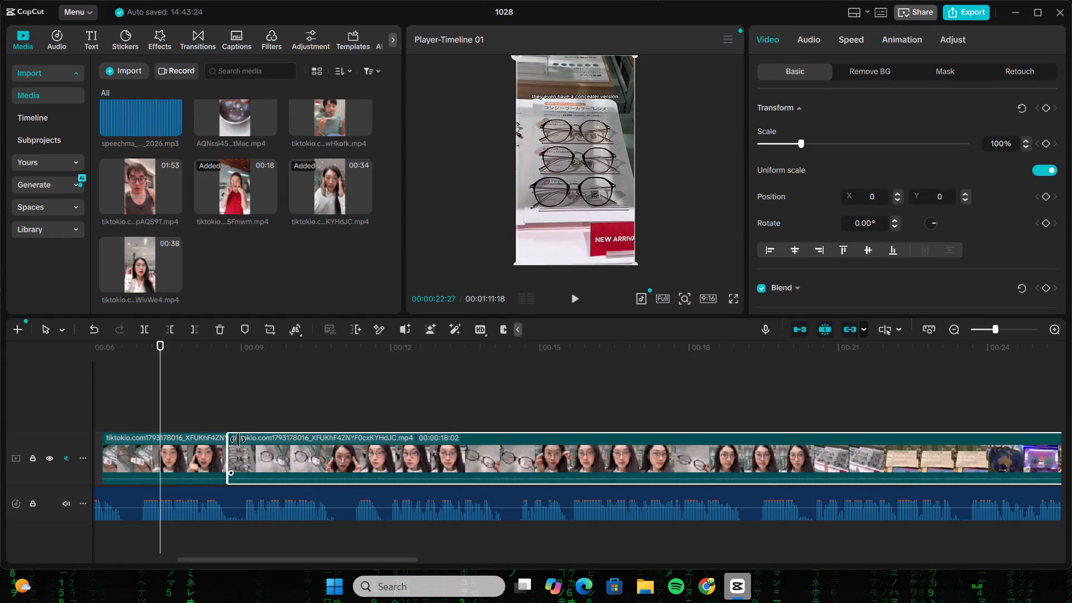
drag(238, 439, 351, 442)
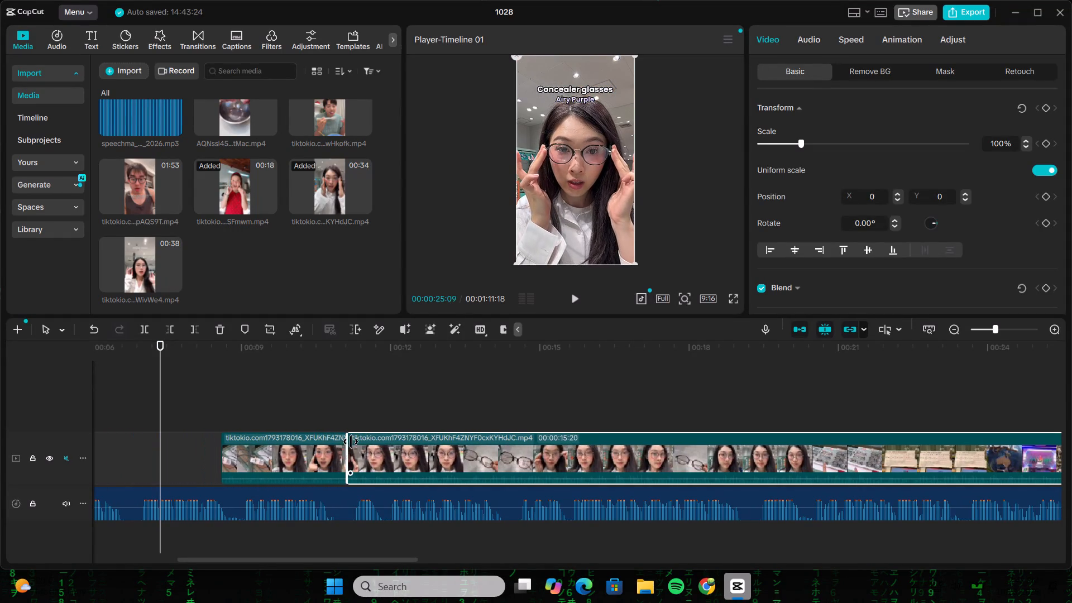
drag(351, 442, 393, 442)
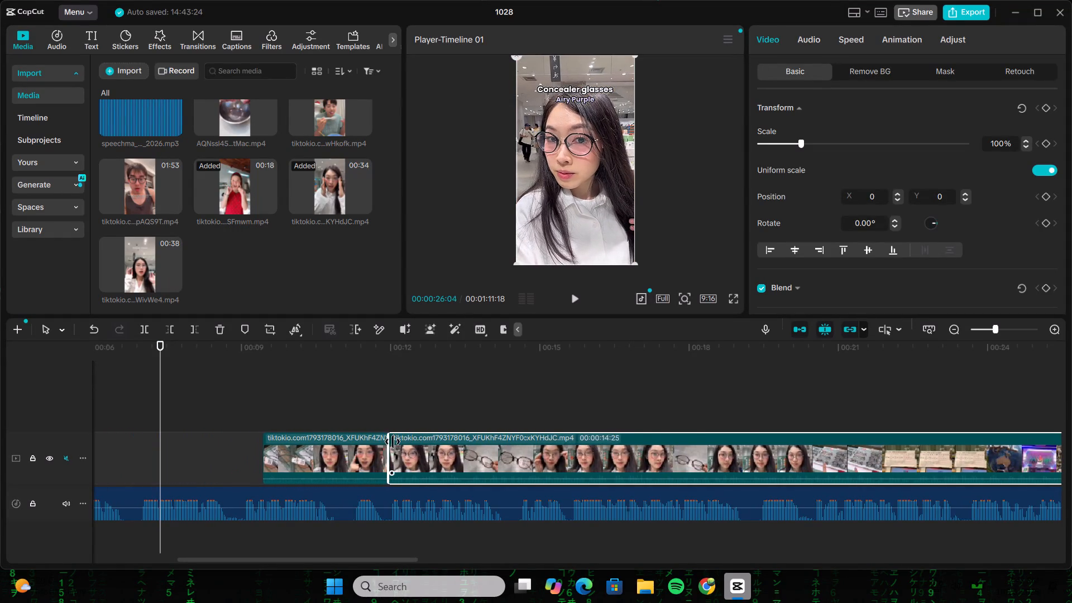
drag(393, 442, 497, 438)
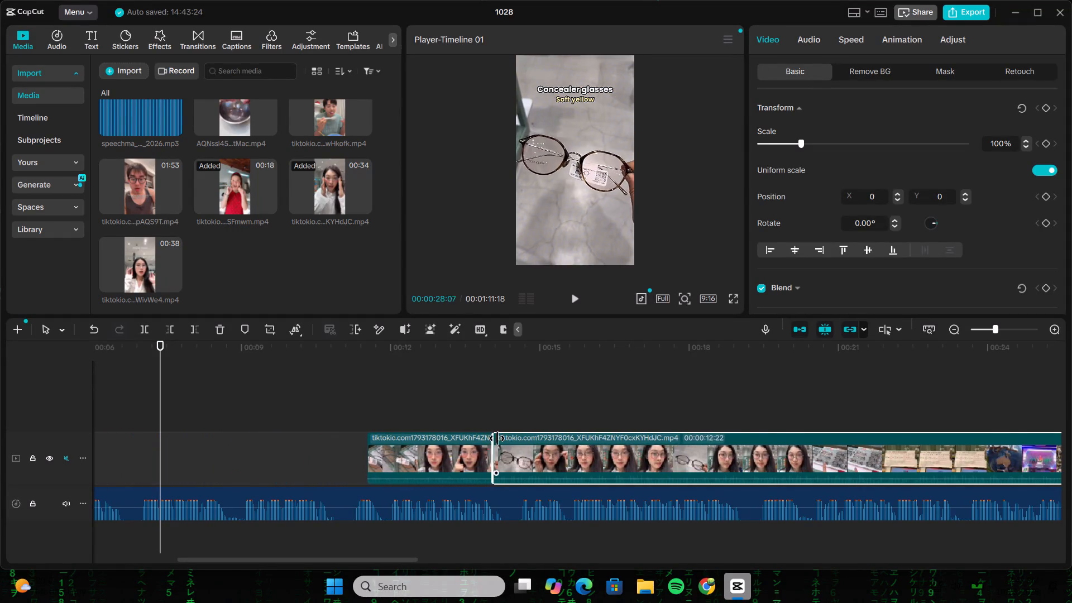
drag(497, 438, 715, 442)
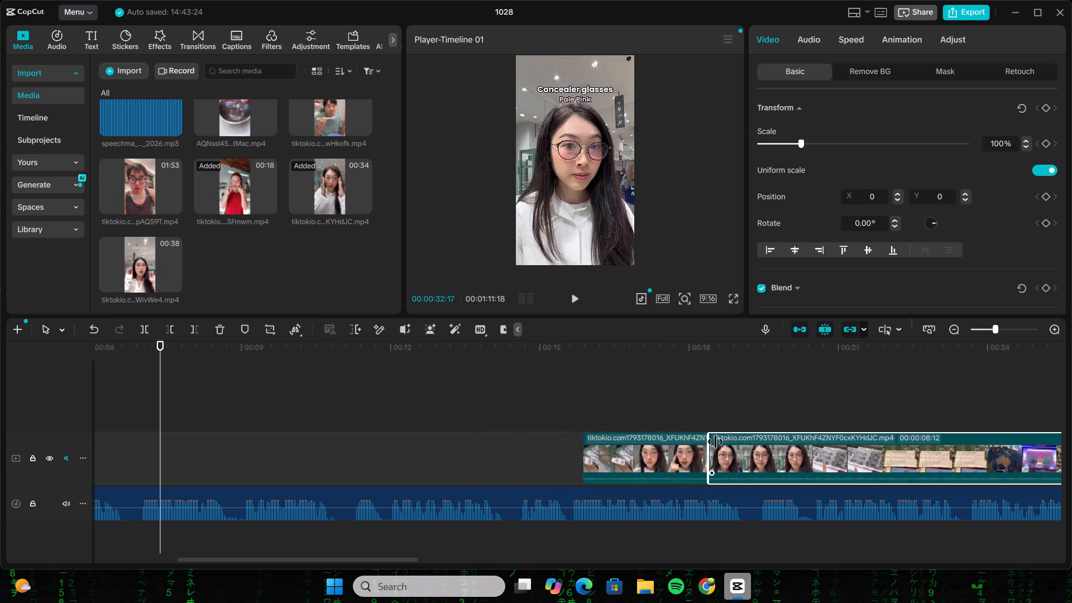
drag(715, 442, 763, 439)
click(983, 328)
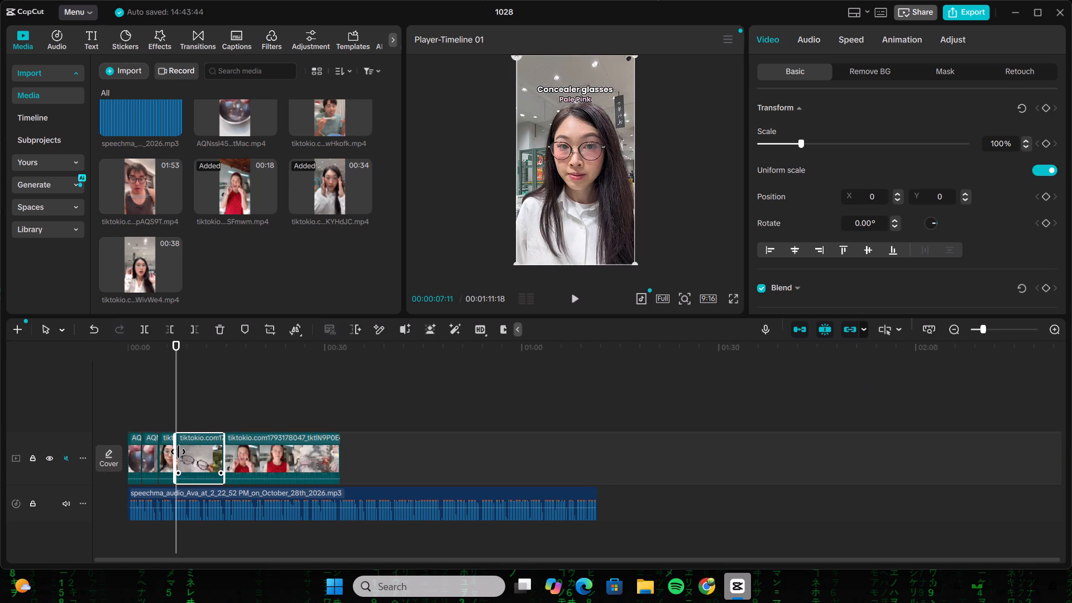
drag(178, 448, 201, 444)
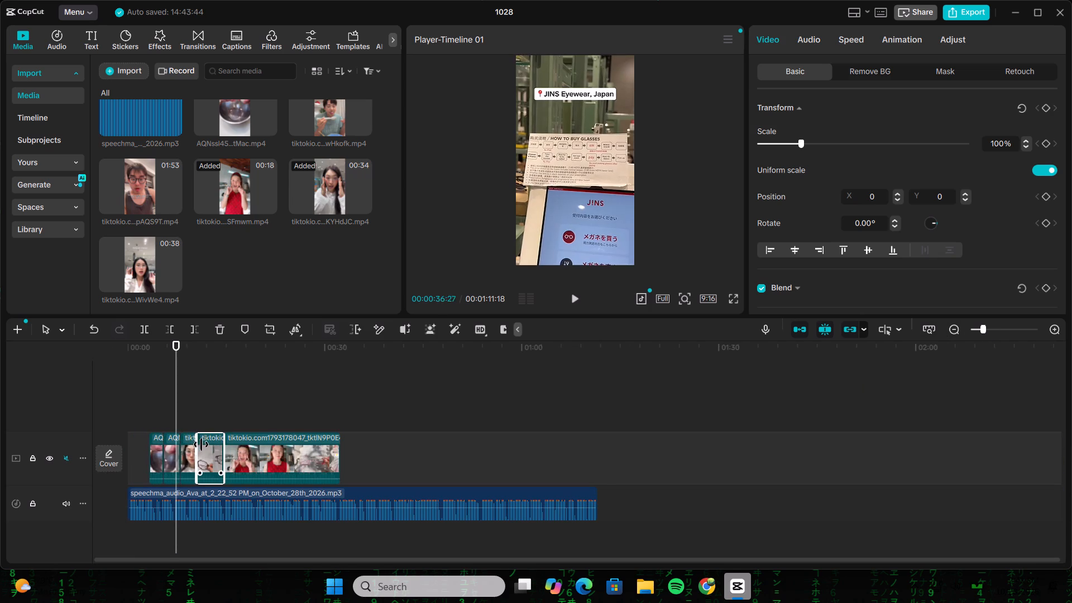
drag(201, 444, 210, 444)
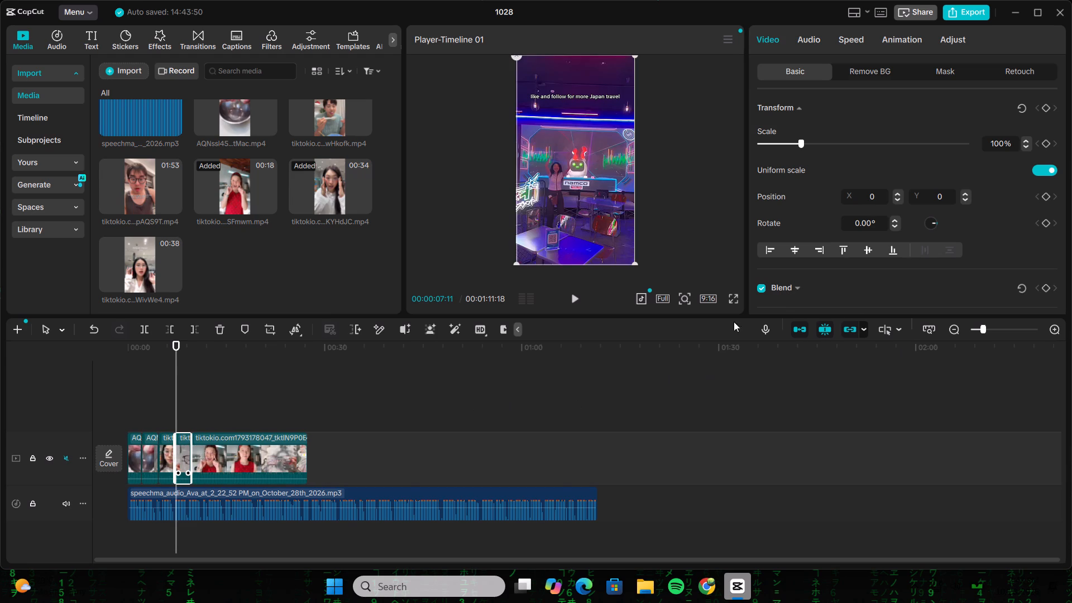
Delete the leftover glasses segment between the Orange Red shot and the red-dress clip.
click(219, 329)
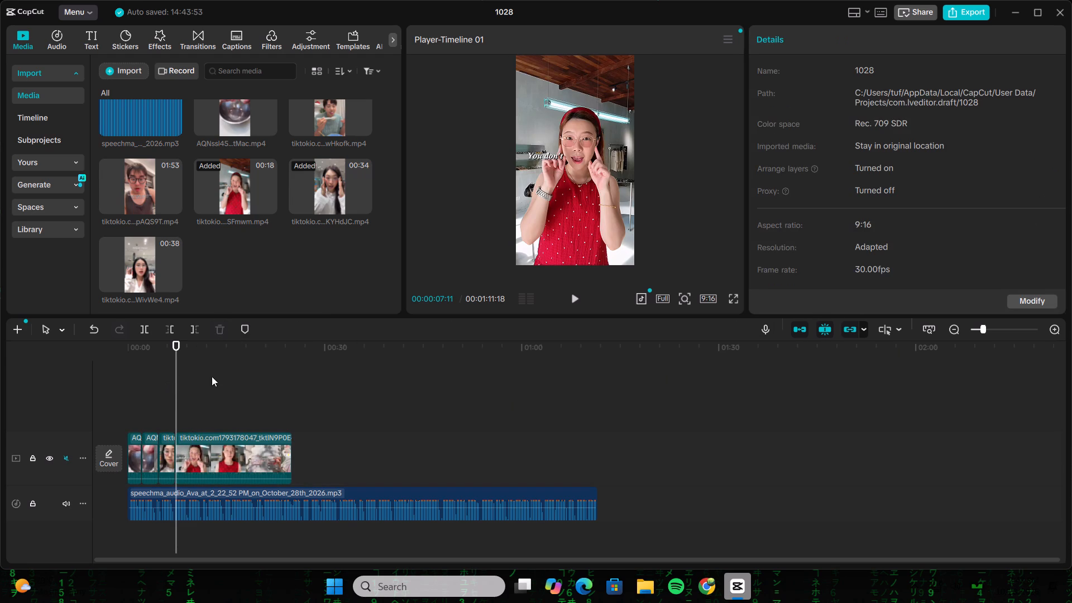
Play the red-dress glasses clip with the voiceover from 00:00:07:11 to find where its shot should be cut.
click(573, 300)
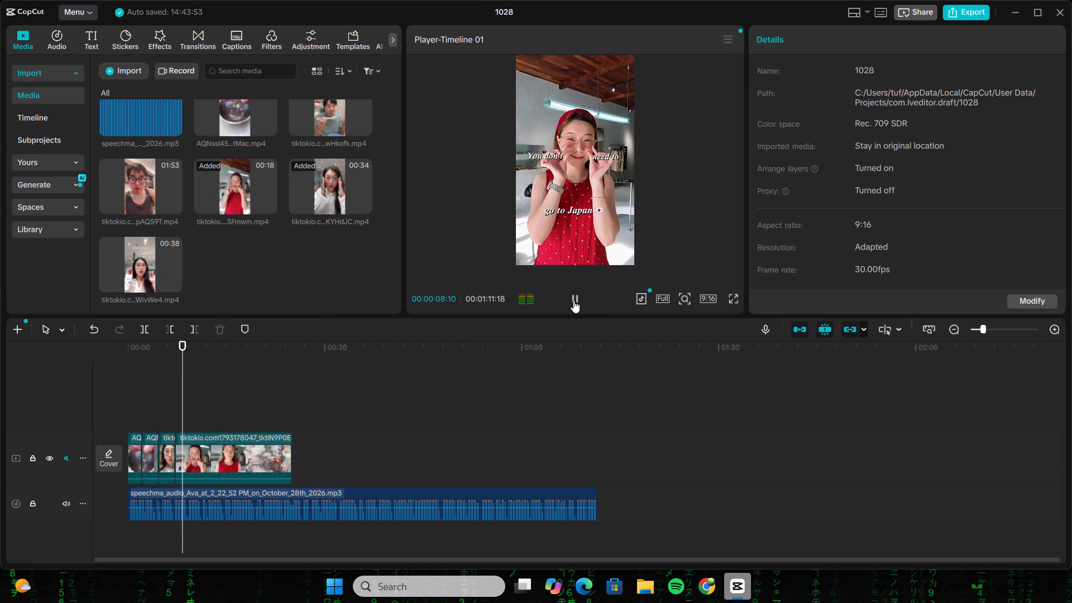
click(573, 300)
click(573, 300)
click(573, 300)
click(573, 300)
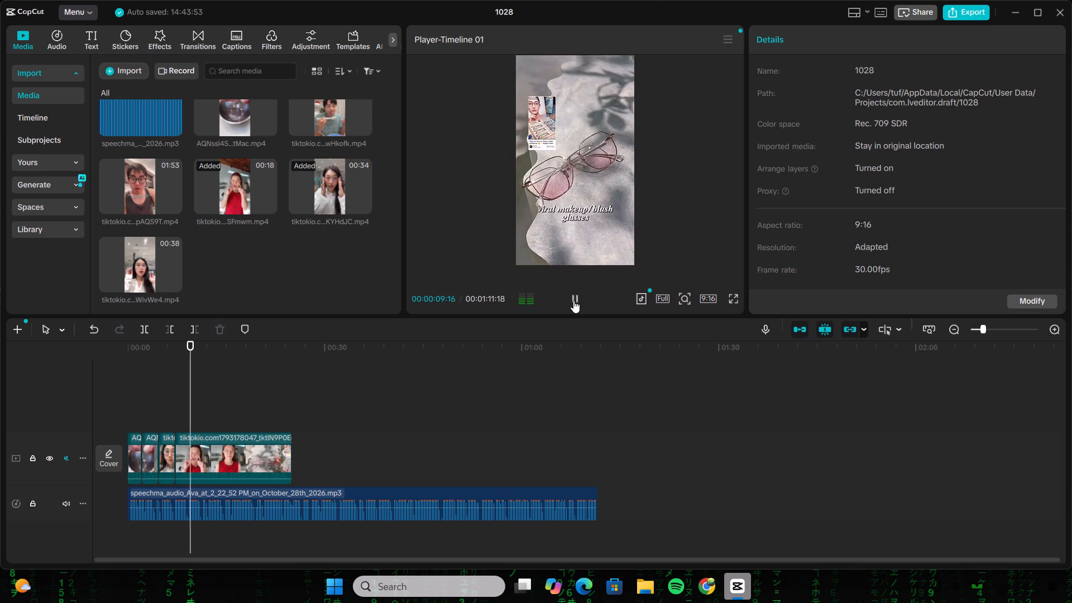
click(573, 300)
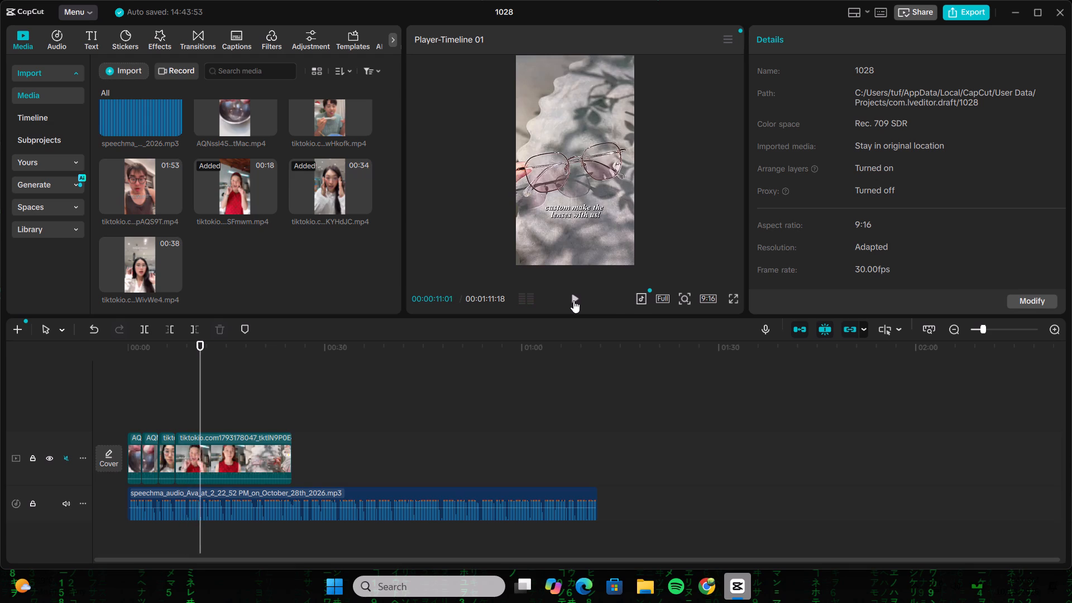
click(573, 300)
click(573, 300)
click(573, 300)
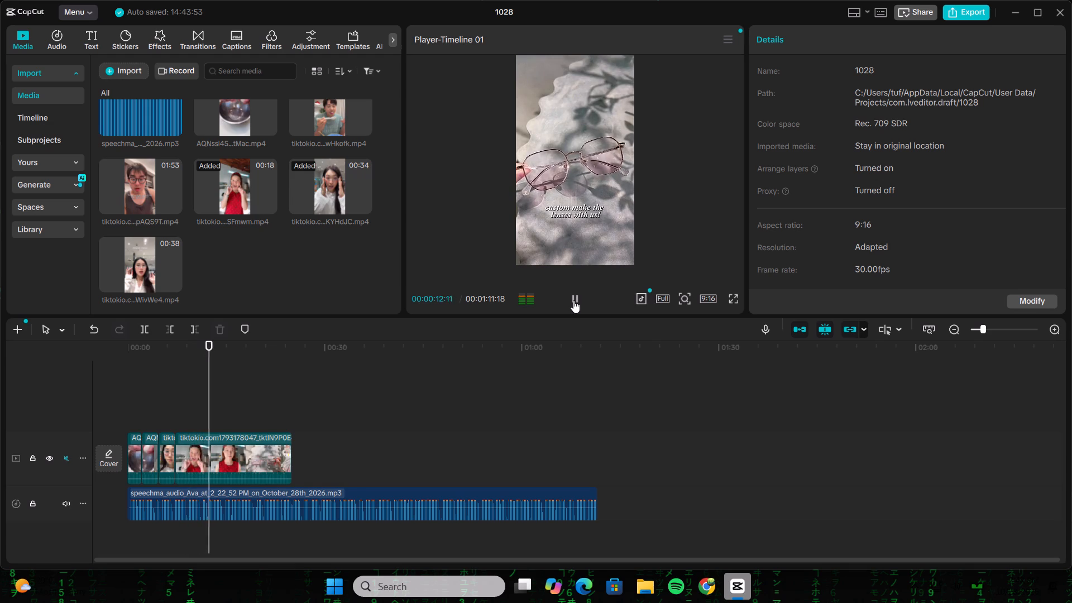
click(573, 300)
Split the red-dress clip at 00:00:12:15, where its "Before" shot begins, and delete the segment ahead of the split.
click(212, 373)
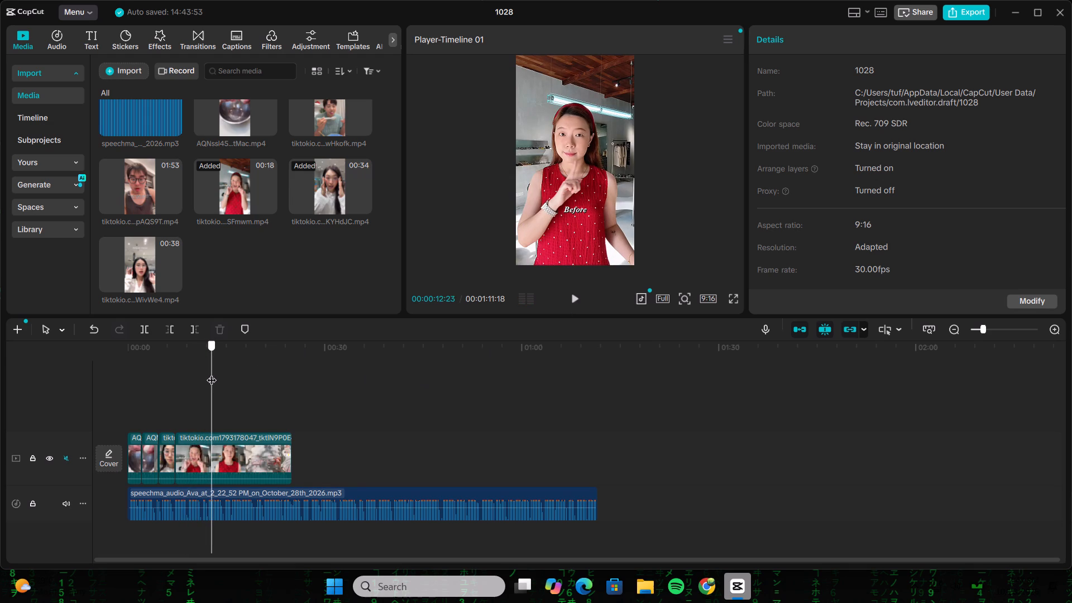
click(997, 328)
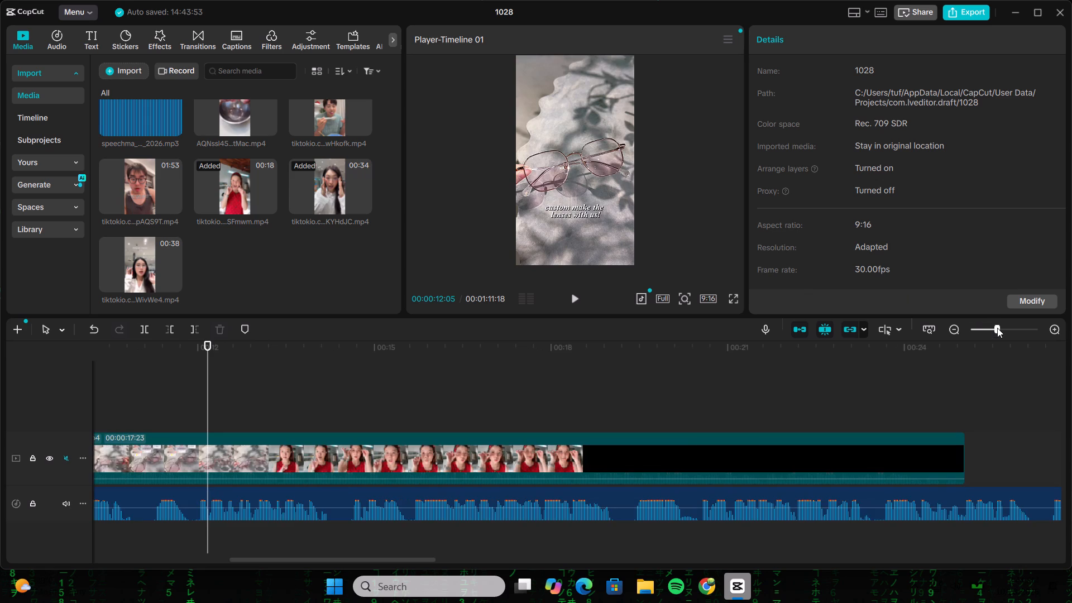
drag(207, 391, 217, 386)
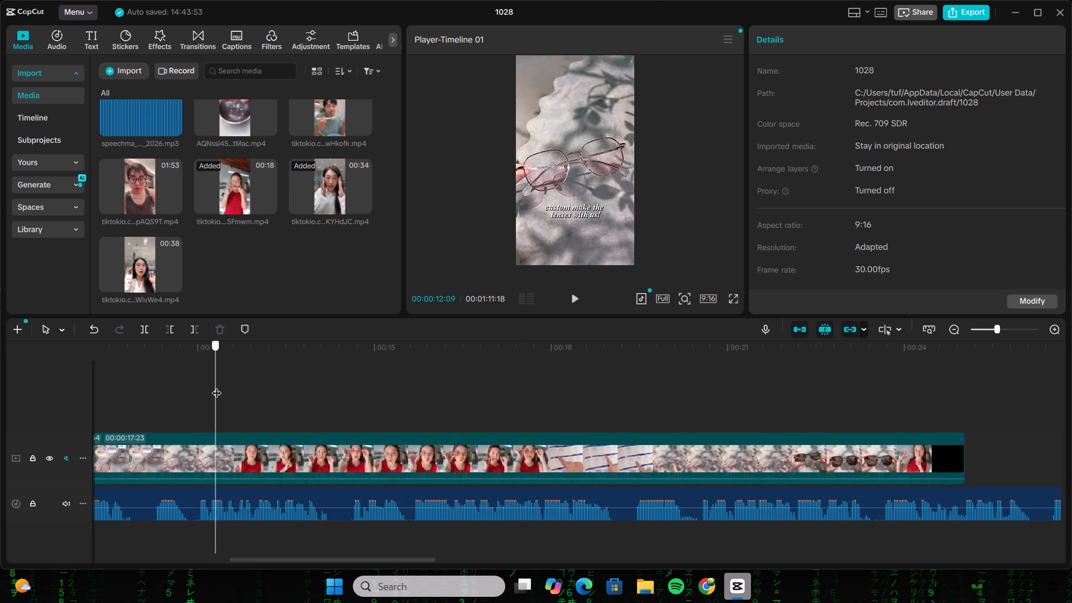
drag(217, 386, 228, 381)
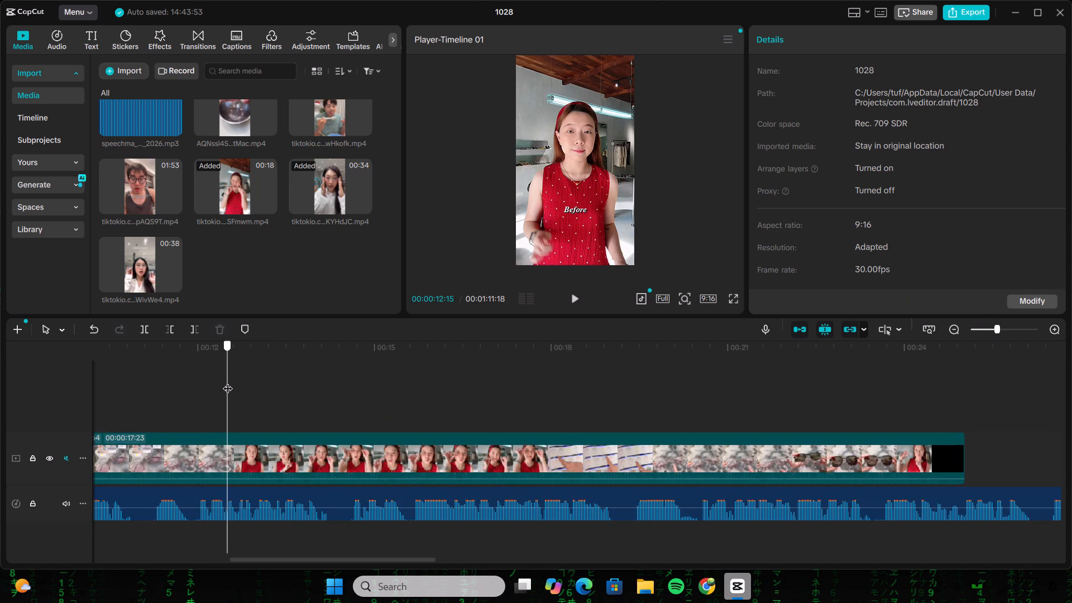
drag(228, 381, 222, 381)
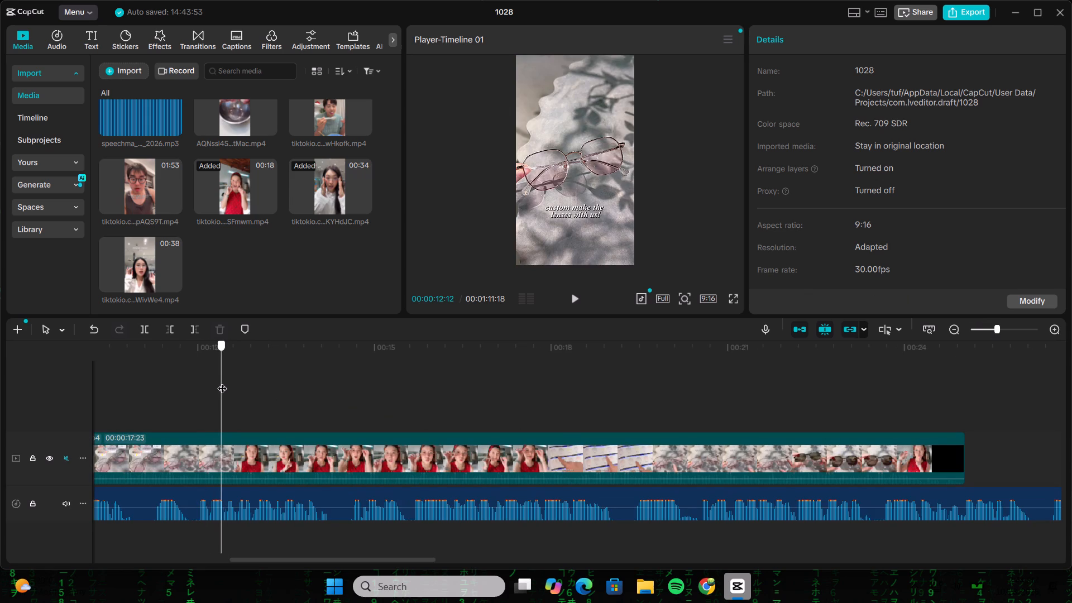
drag(222, 381, 228, 380)
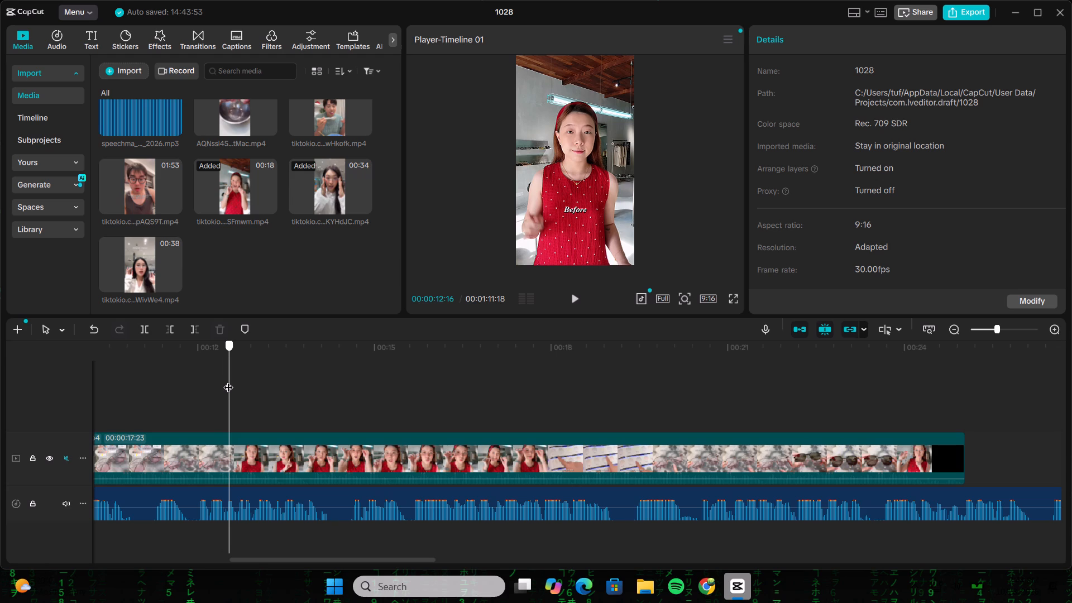
drag(228, 380, 227, 381)
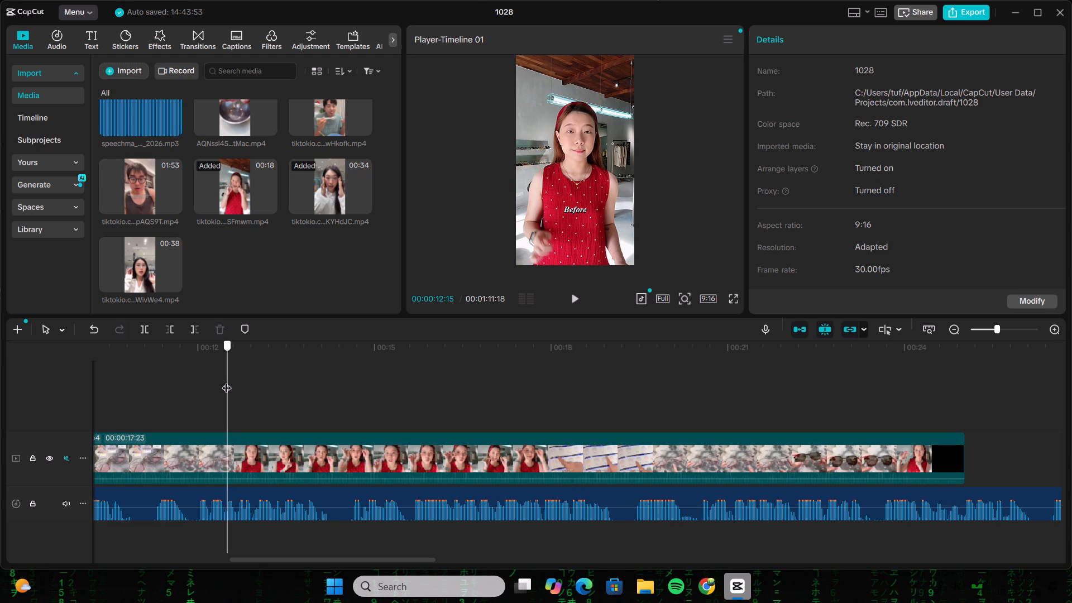
drag(227, 381, 224, 381)
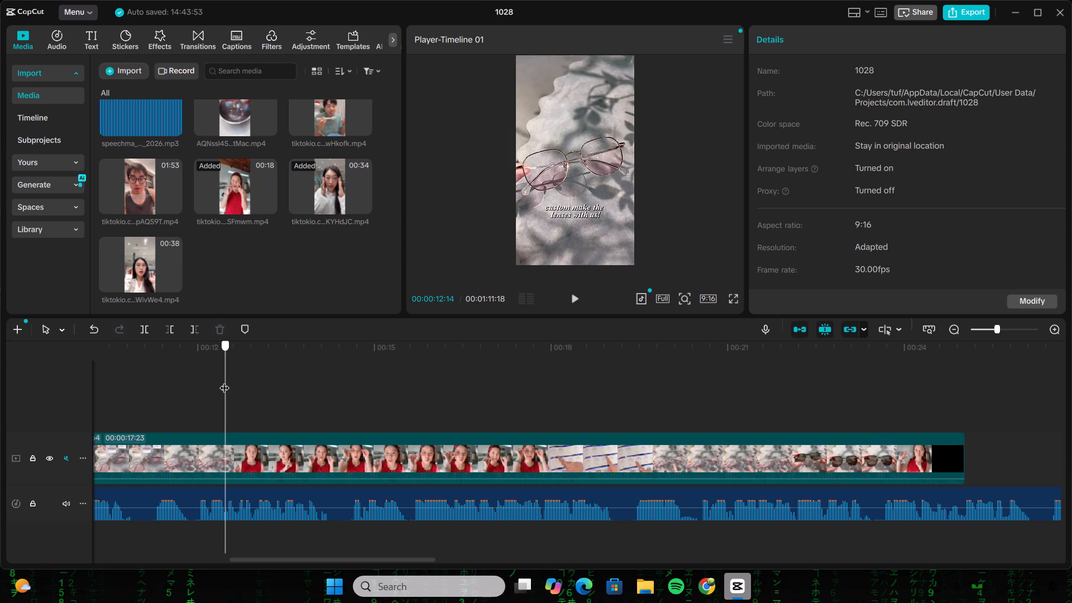
drag(224, 381, 227, 380)
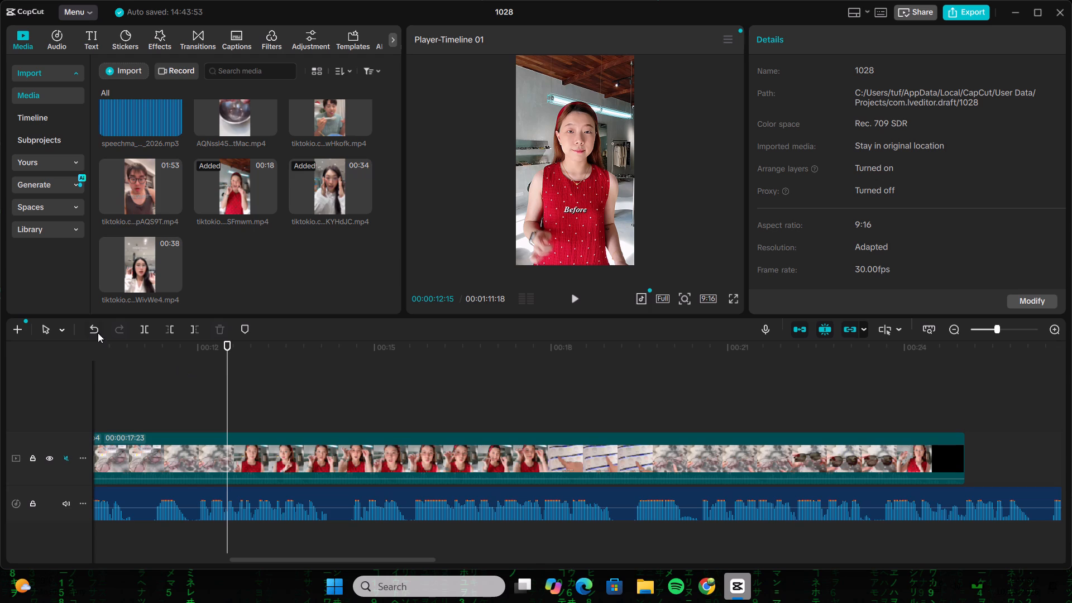
click(144, 333)
click(156, 451)
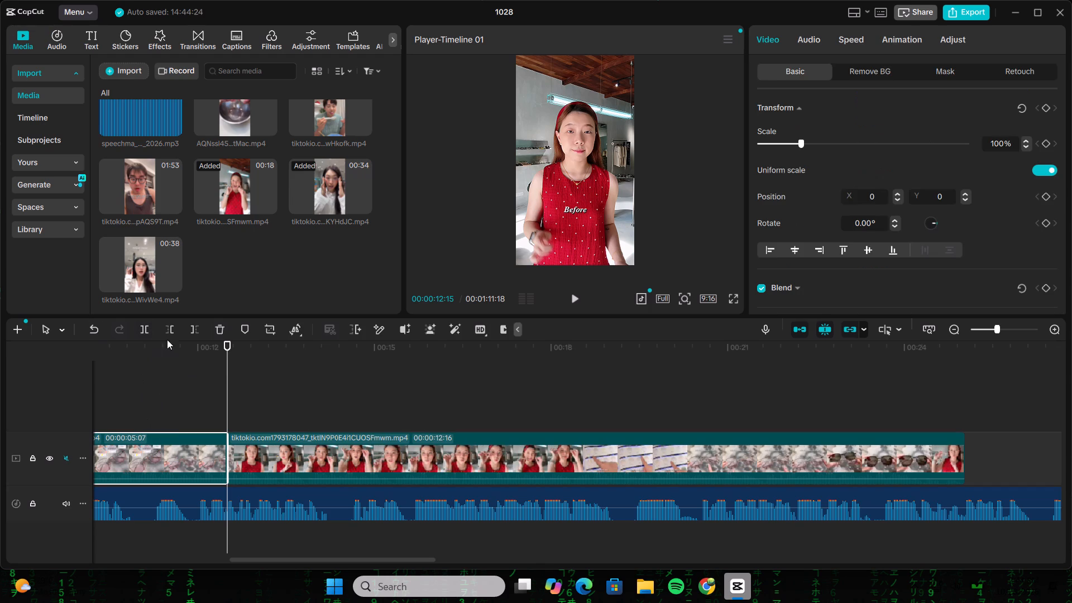
click(218, 333)
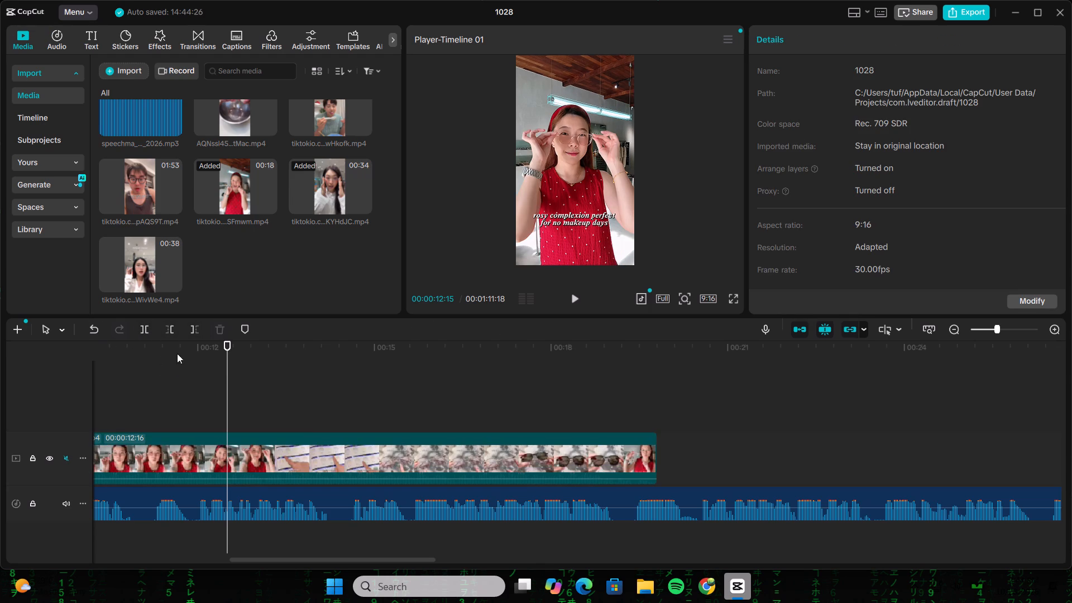
Play the edit from the start with the voiceover, and replay the cut from the Orange Red segment into the red-dress shot.
click(988, 328)
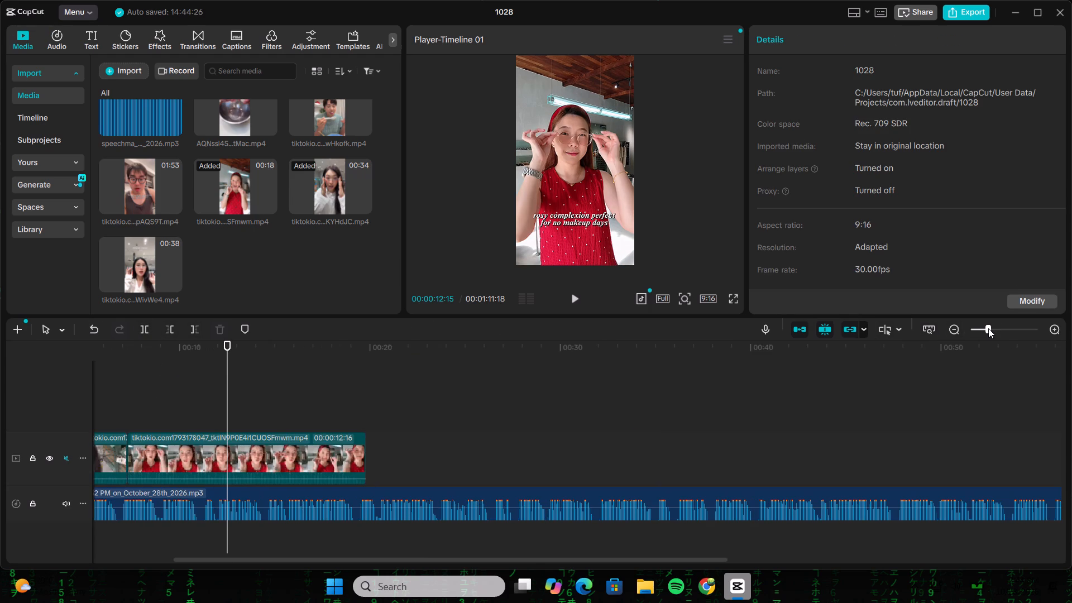
click(123, 348)
drag(123, 348, 31, 347)
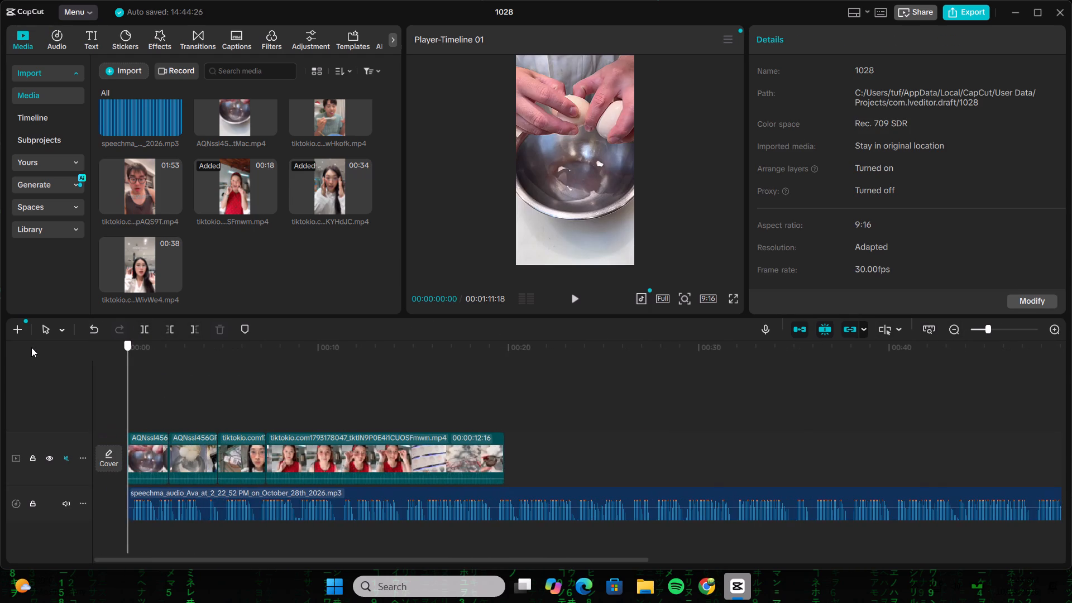
drag(31, 347, 87, 343)
click(575, 305)
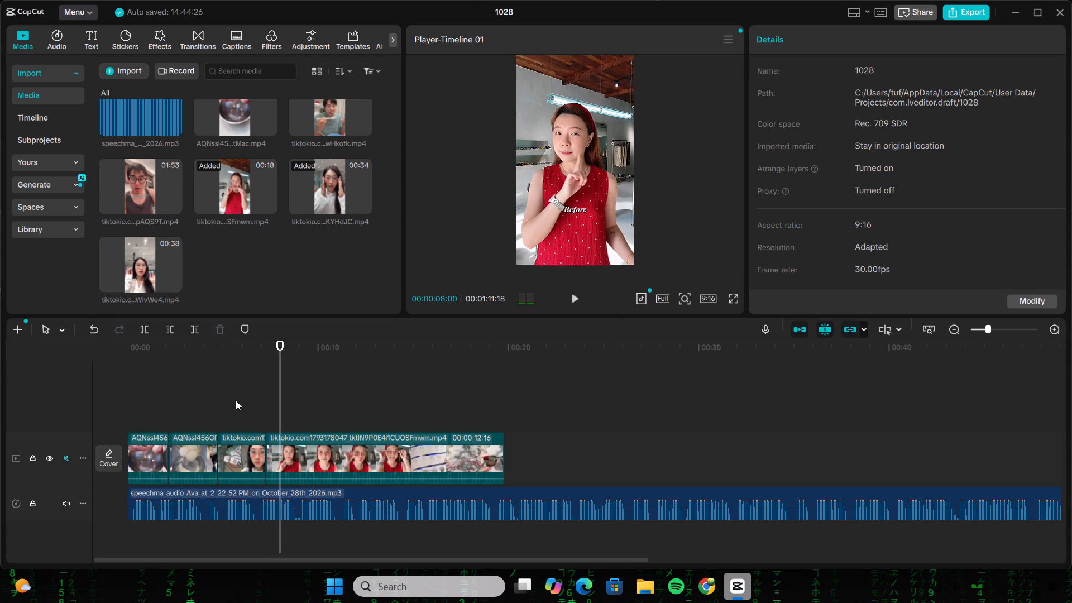
click(226, 380)
drag(226, 380, 214, 384)
click(577, 298)
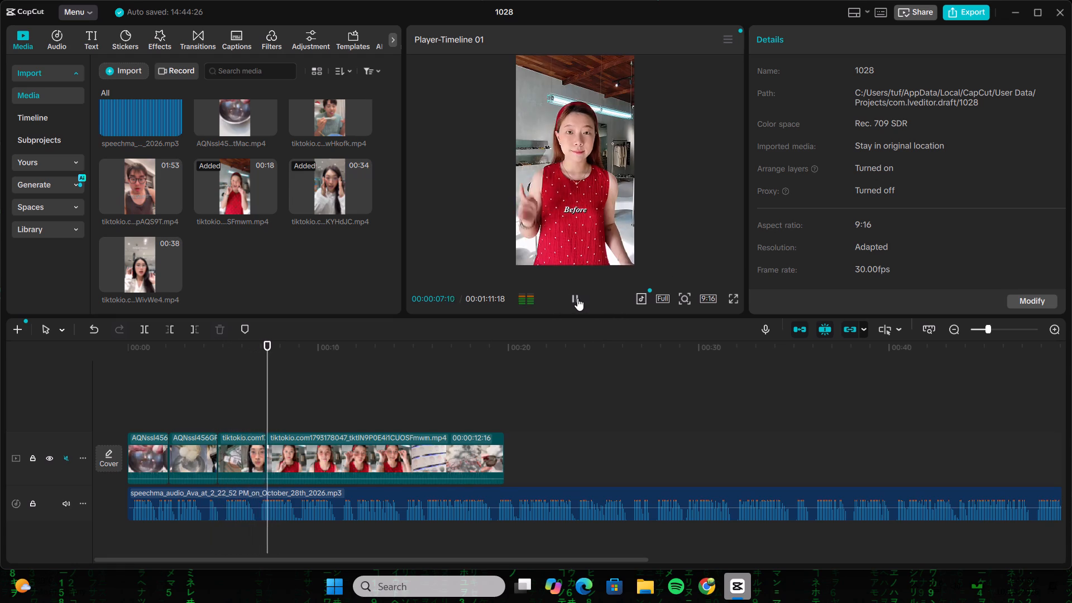
double_click(261, 381)
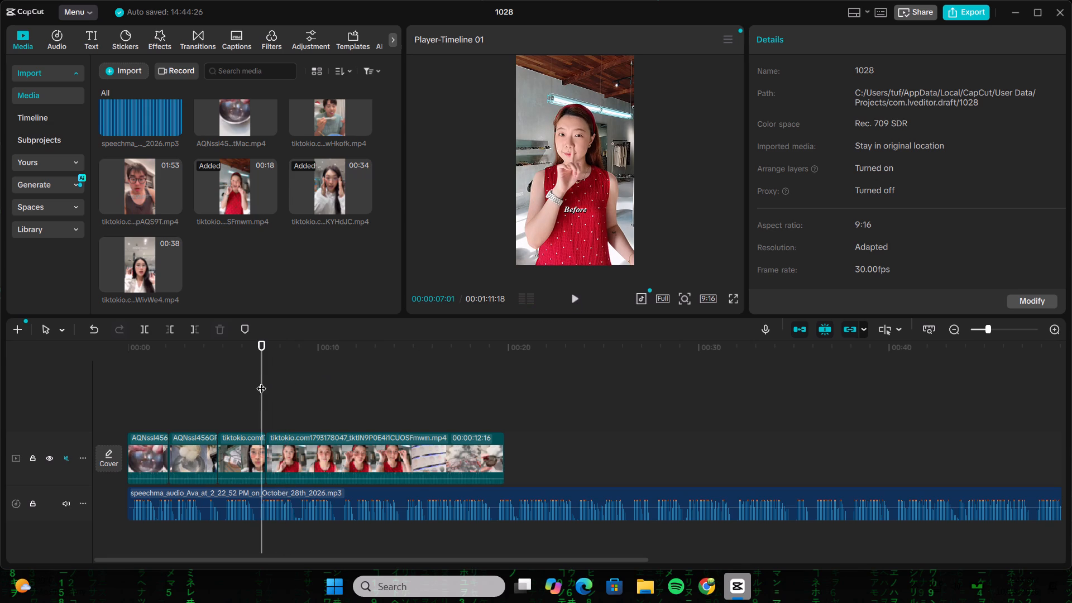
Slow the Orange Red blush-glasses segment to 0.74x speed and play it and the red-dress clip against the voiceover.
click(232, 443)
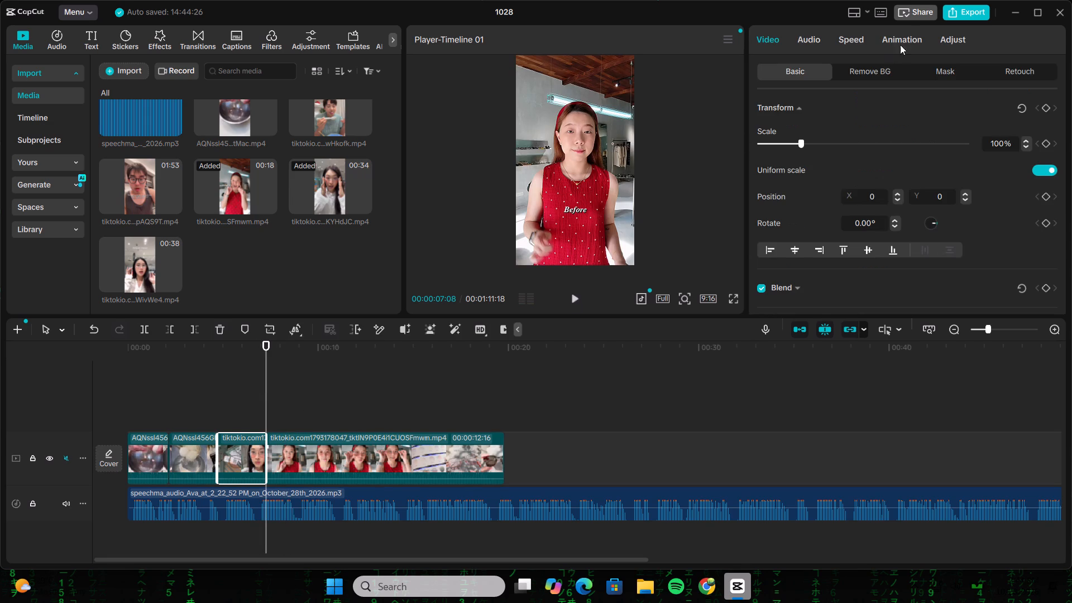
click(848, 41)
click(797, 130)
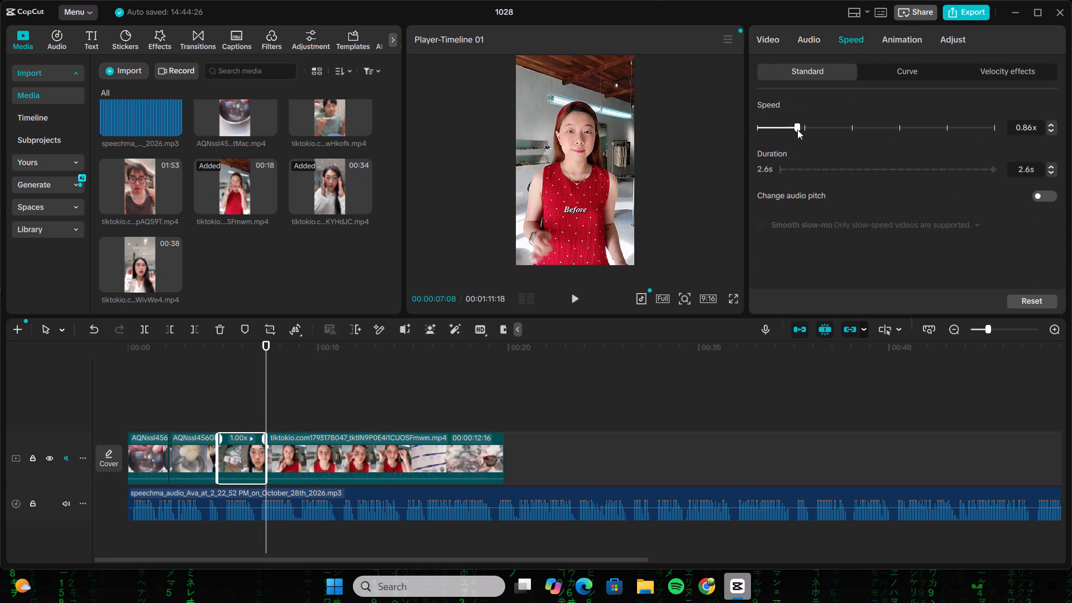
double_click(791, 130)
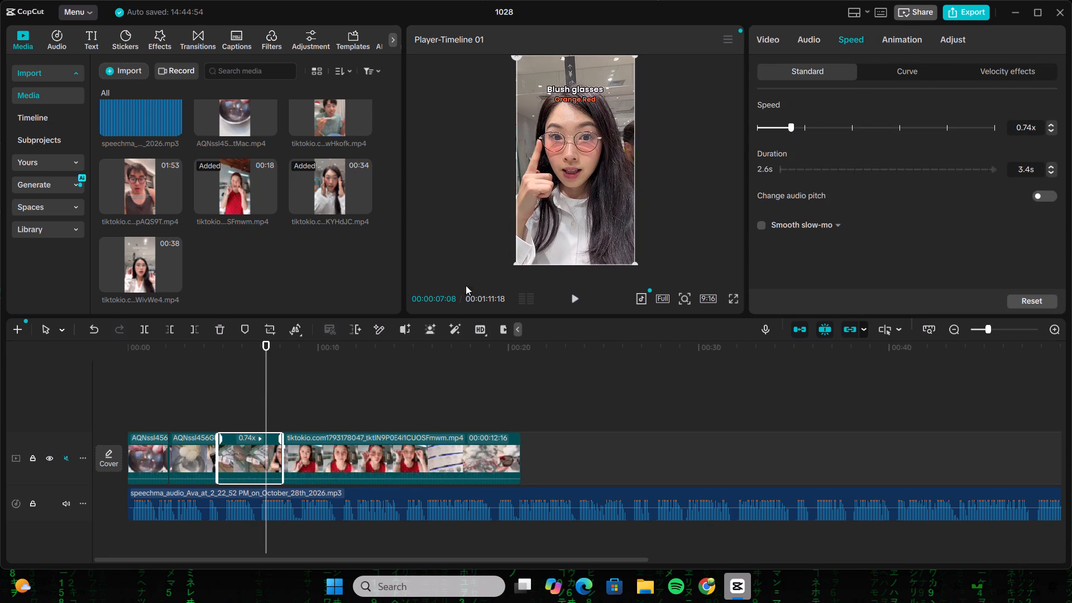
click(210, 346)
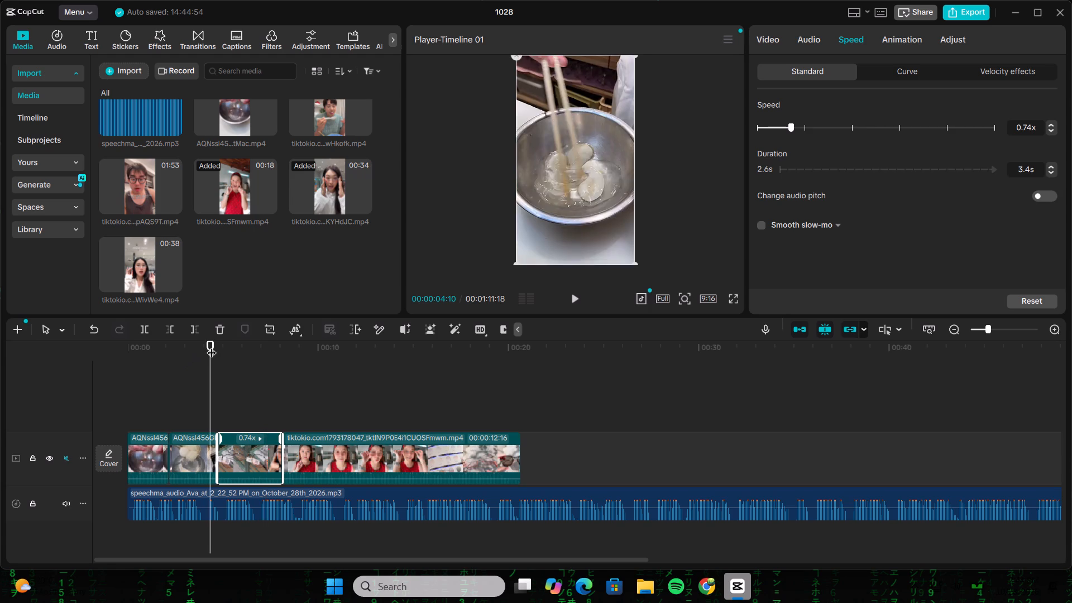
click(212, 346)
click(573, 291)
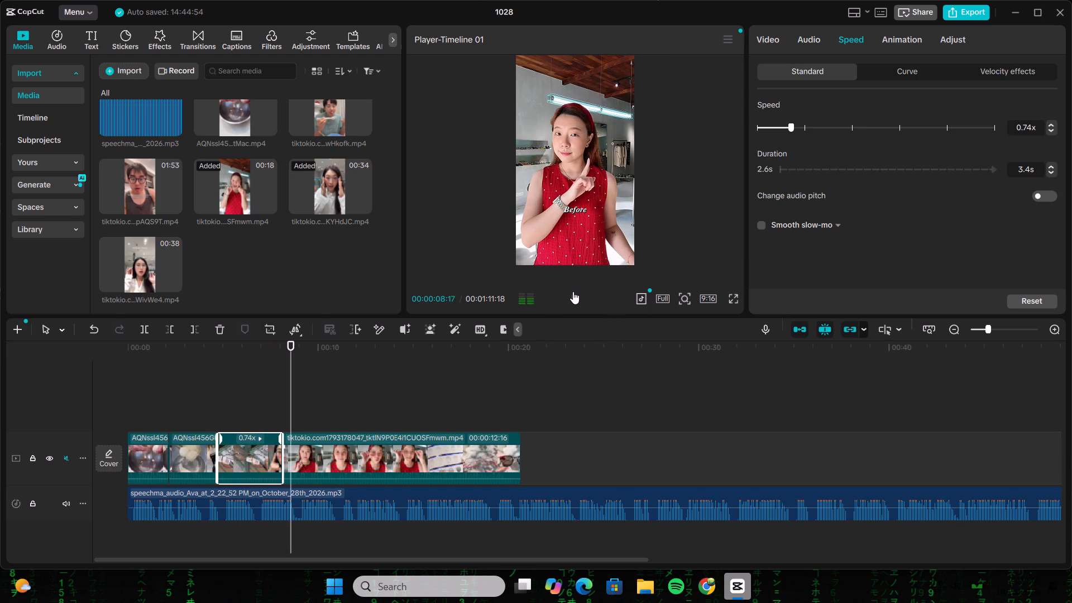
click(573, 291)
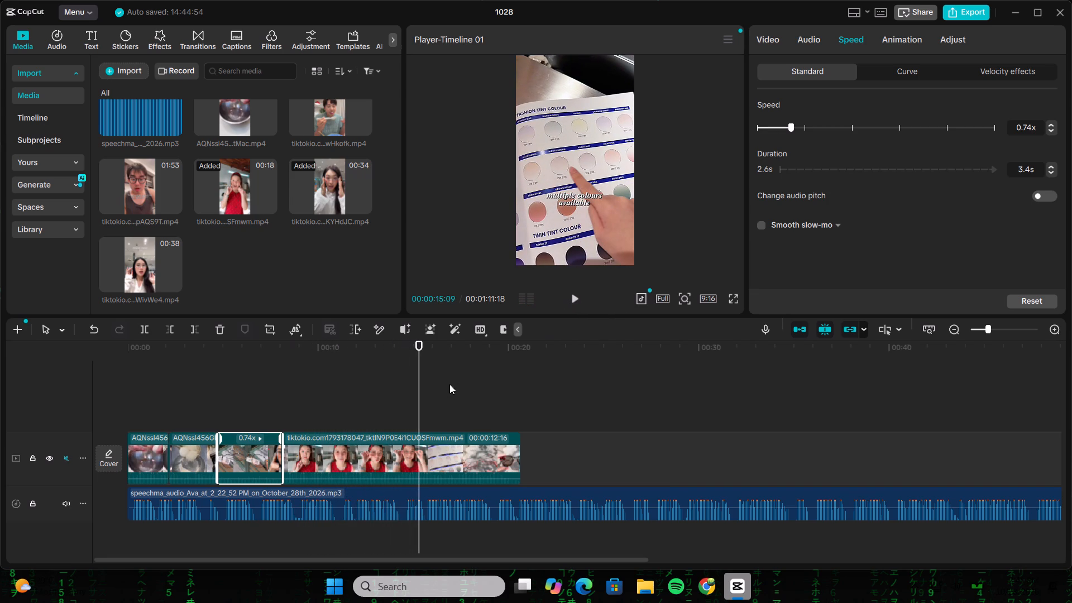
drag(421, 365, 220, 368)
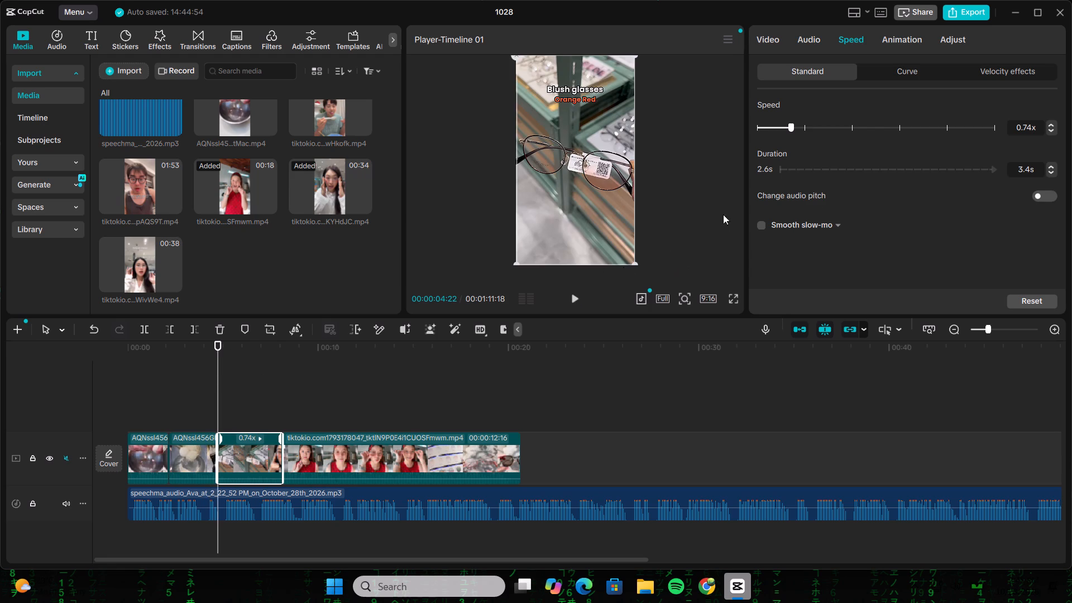
Set the Orange Red blush-glasses segment's speed to 0.63x and play its beginning.
click(785, 127)
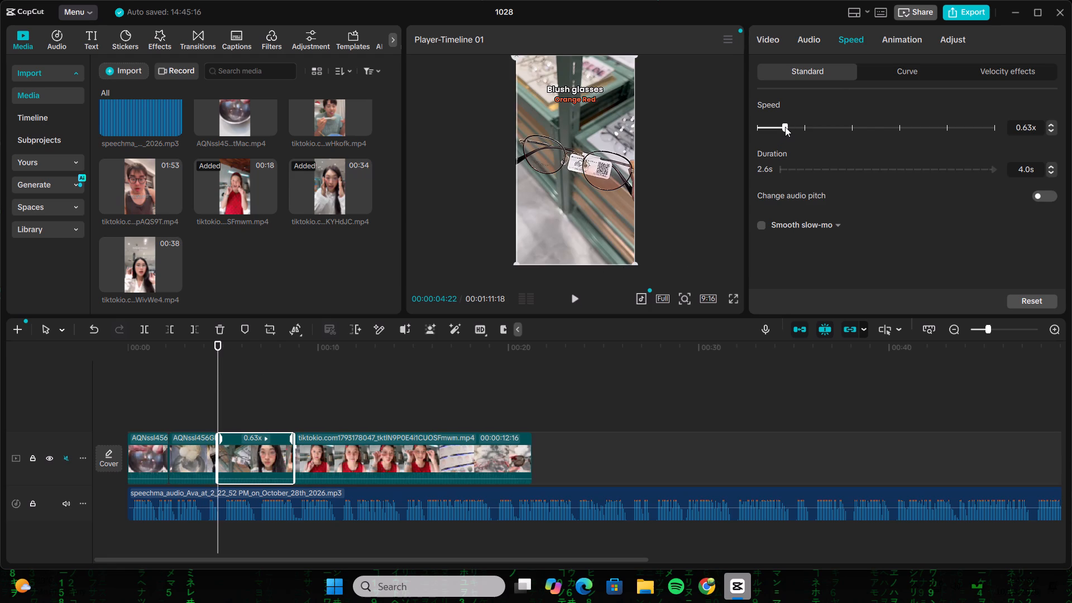
click(576, 294)
click(576, 294)
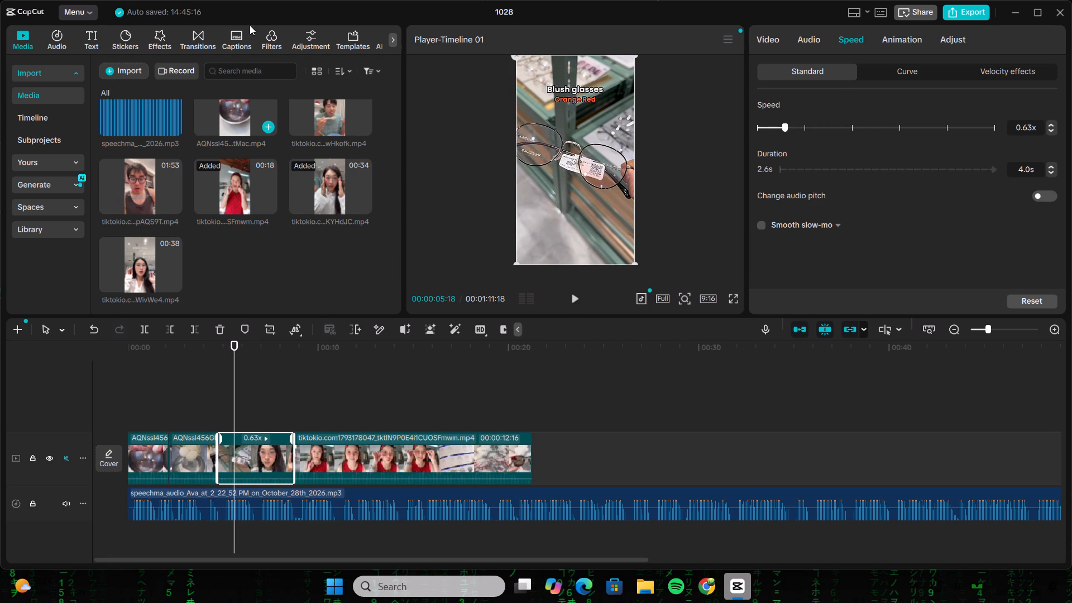
Search the video effects for "blur" and add the Blur effect over the blush-glasses segment at 00:00:05:18.
click(275, 41)
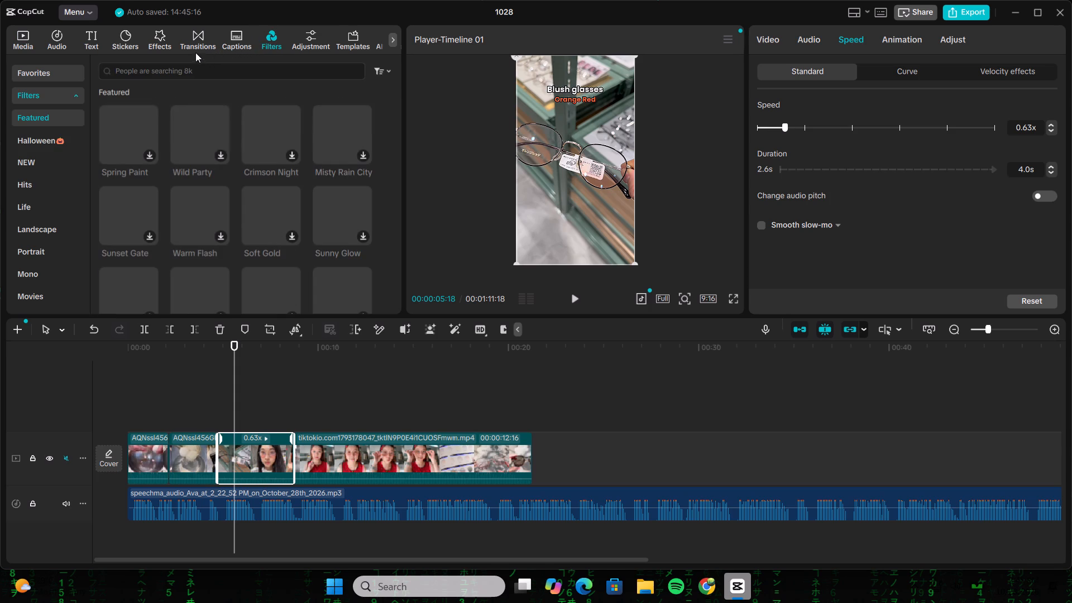
click(159, 33)
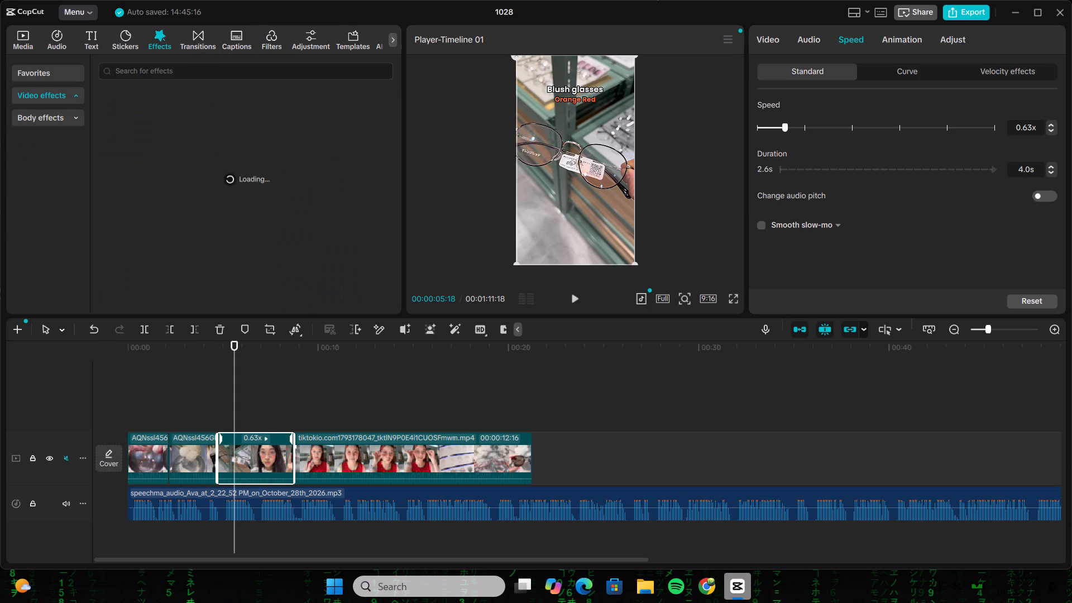
click(162, 69)
click(123, 104)
click(919, 595)
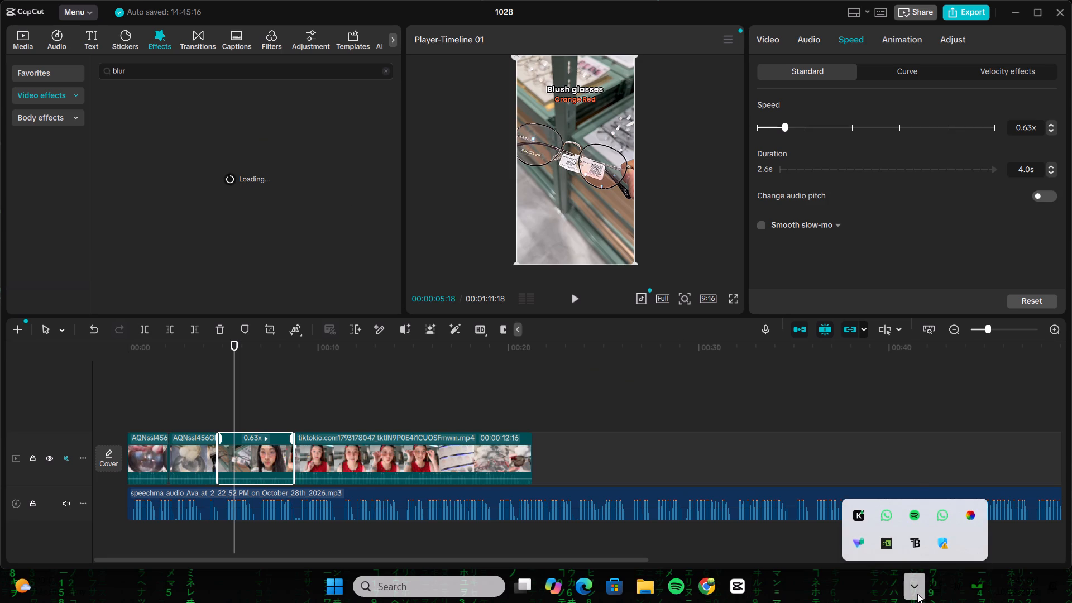
click(917, 594)
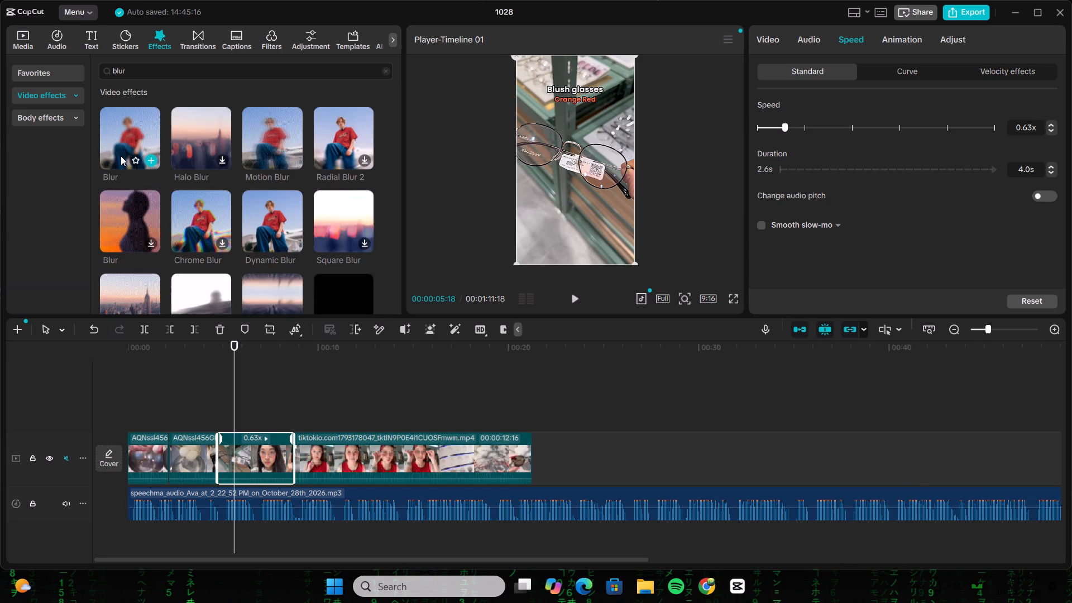
click(121, 156)
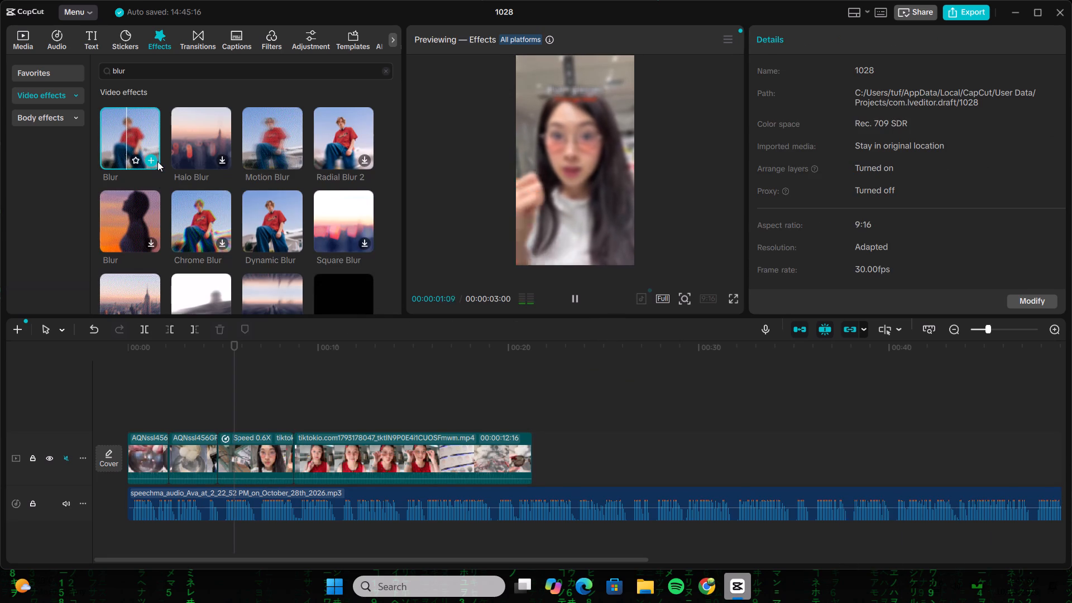
click(152, 159)
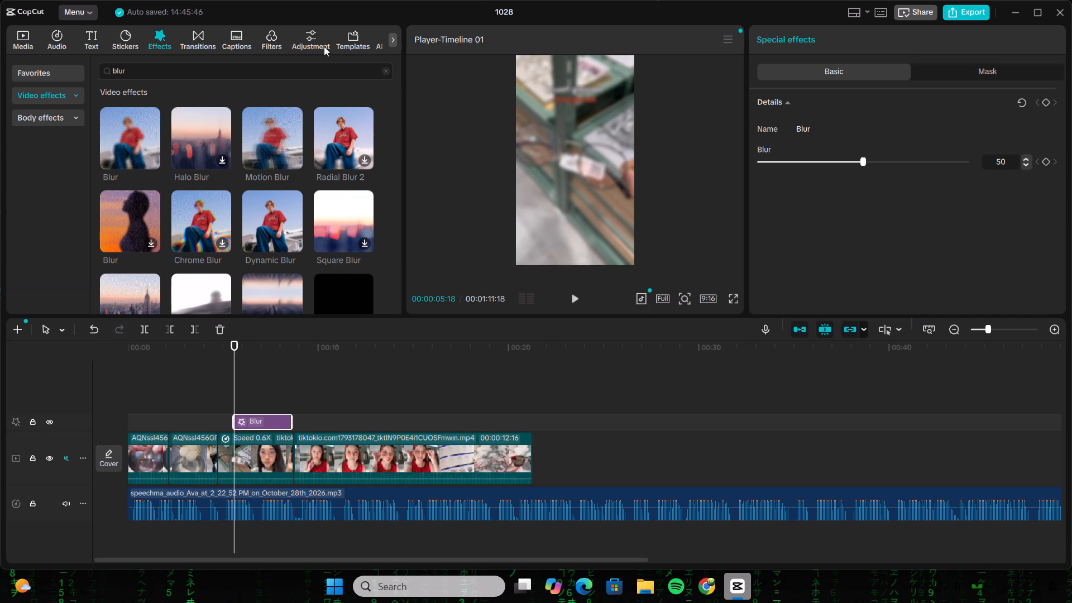
Add a Filmstrip mask to the Blur effect.
click(973, 65)
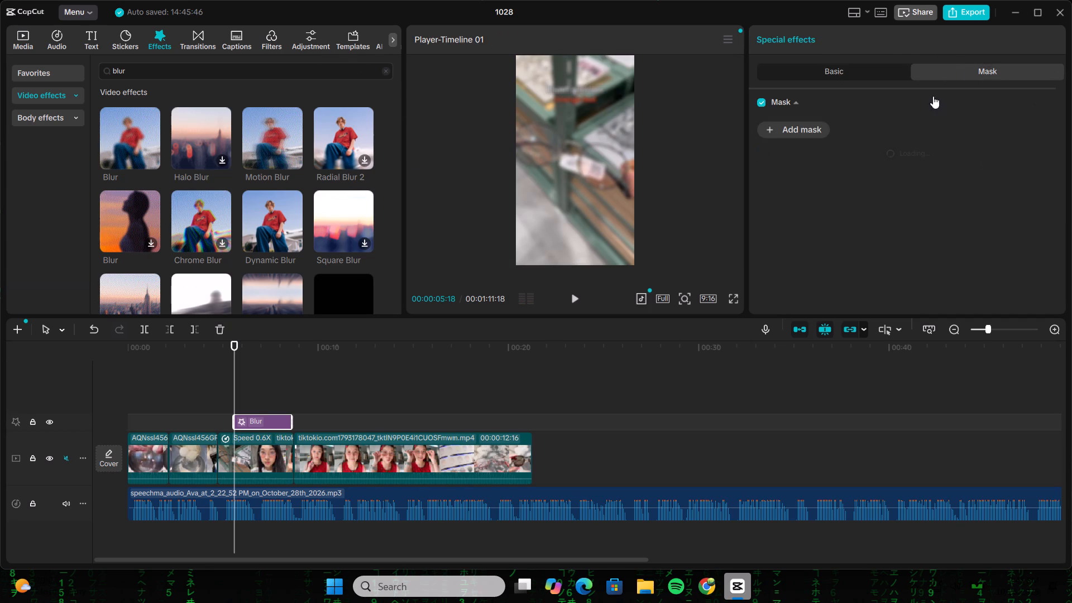
click(777, 128)
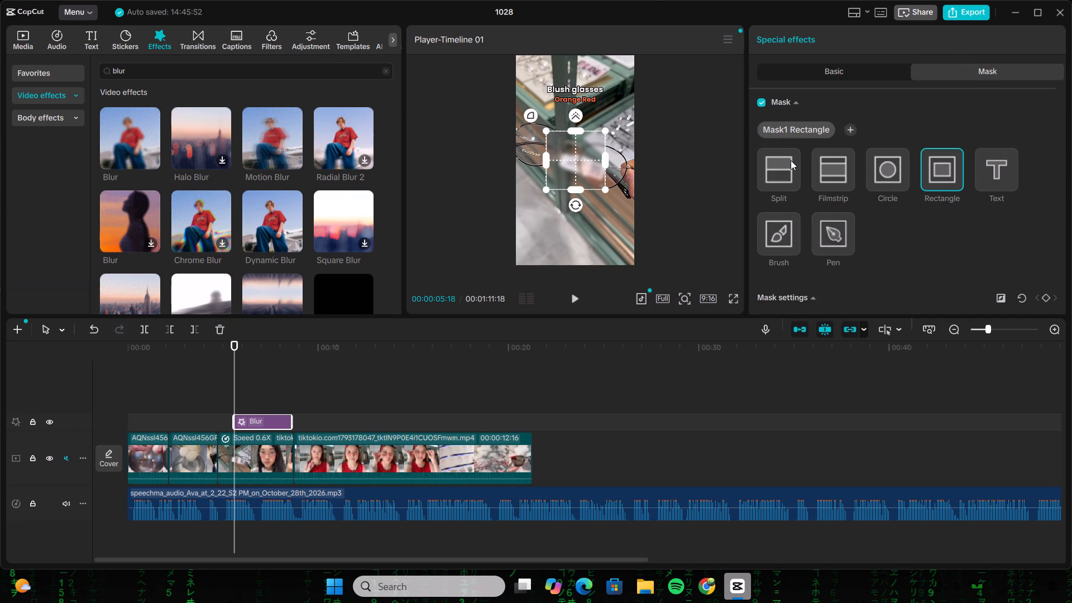
click(828, 173)
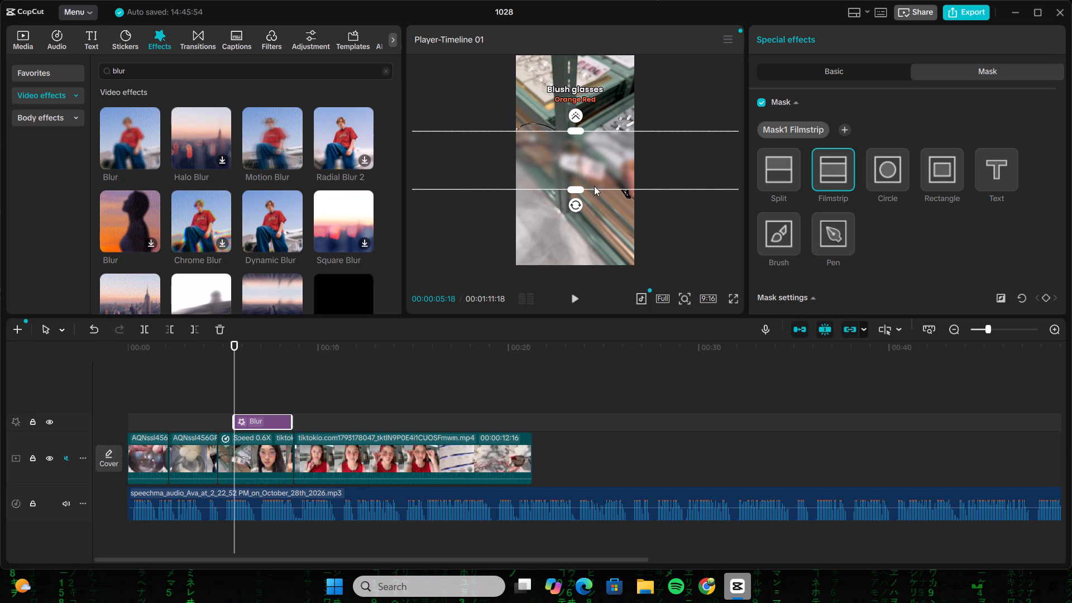
Narrow the Filmstrip mask to a thin band and move it up over the "Blush glasses Orange Red" caption.
drag(573, 190, 579, 179)
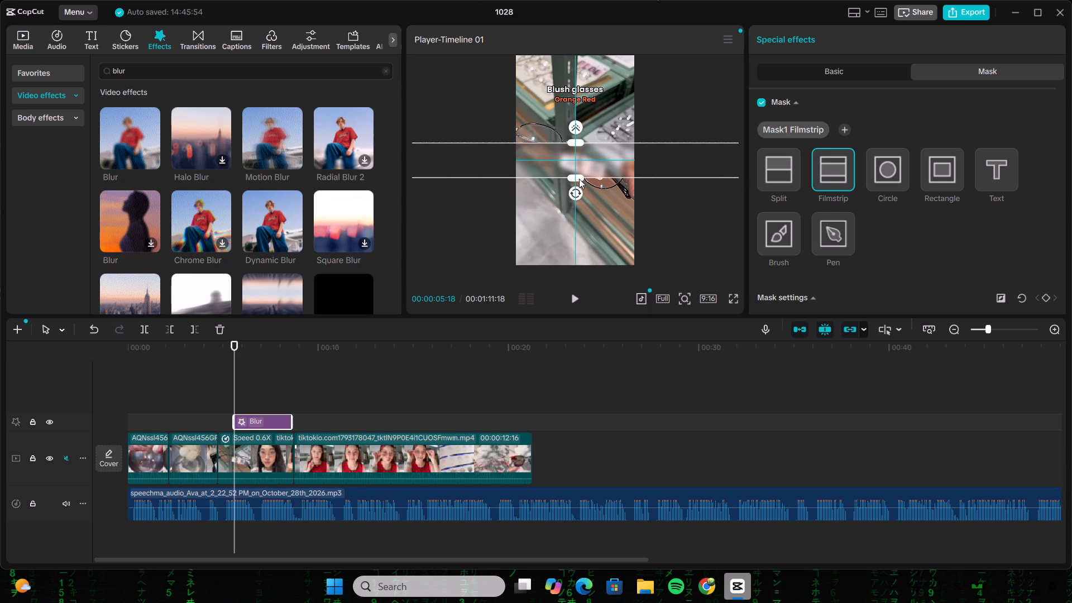
drag(579, 179, 580, 172)
drag(606, 162, 614, 145)
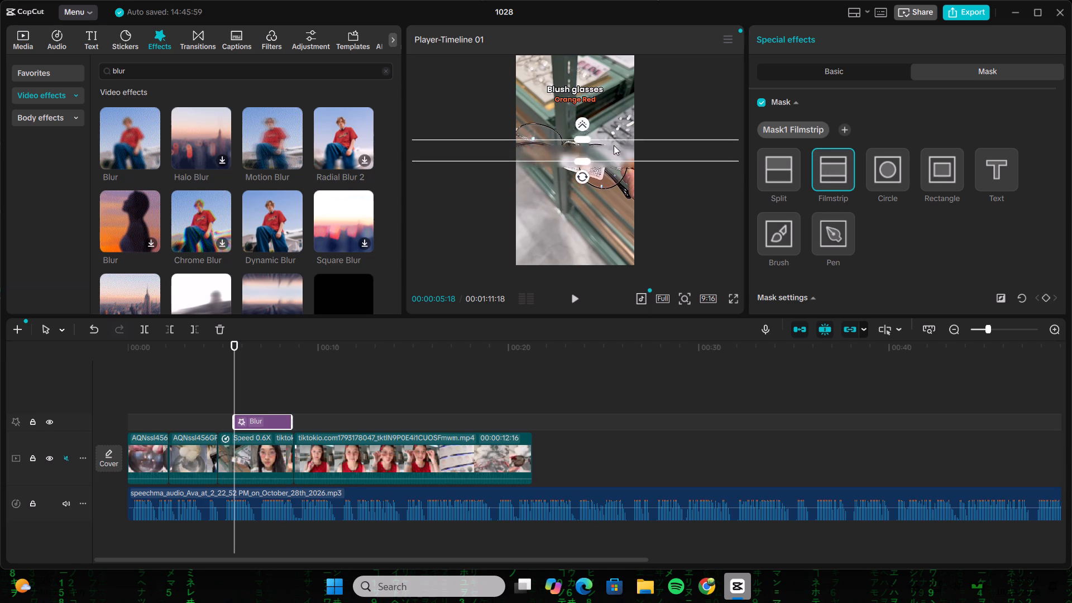
drag(614, 145, 617, 95)
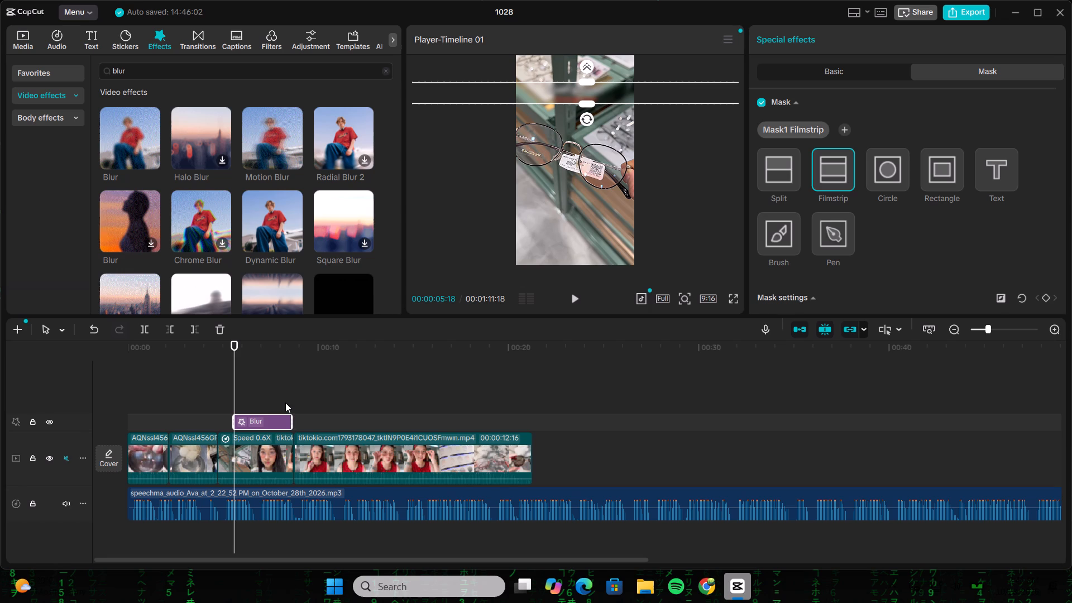
Extend the Blur effect's start back to the beginning of the blush-glasses segment at 00:00:04:22 and play through the segment.
click(283, 384)
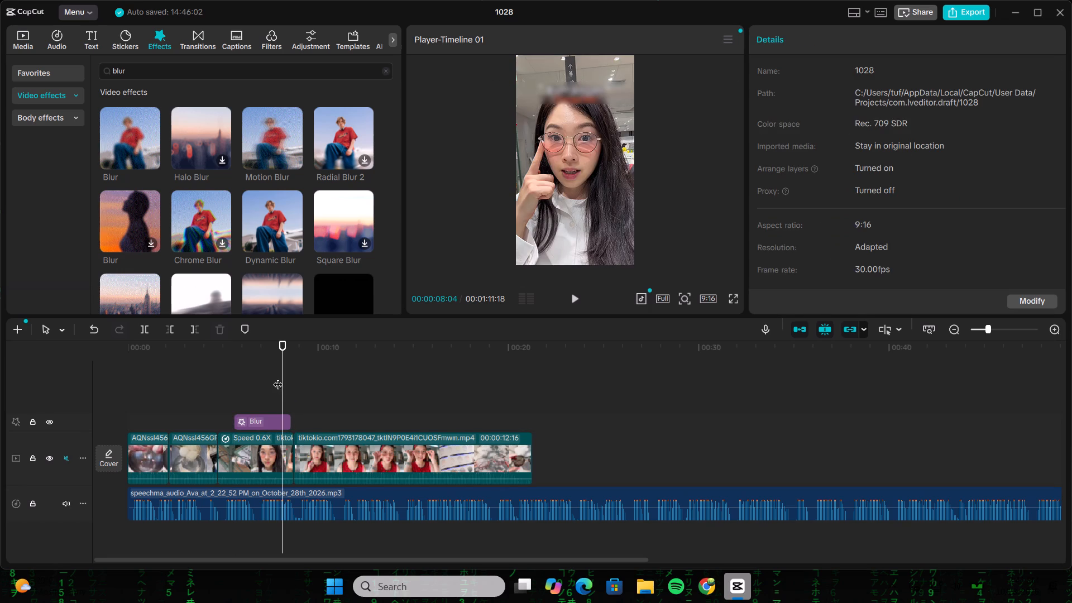
click(242, 415)
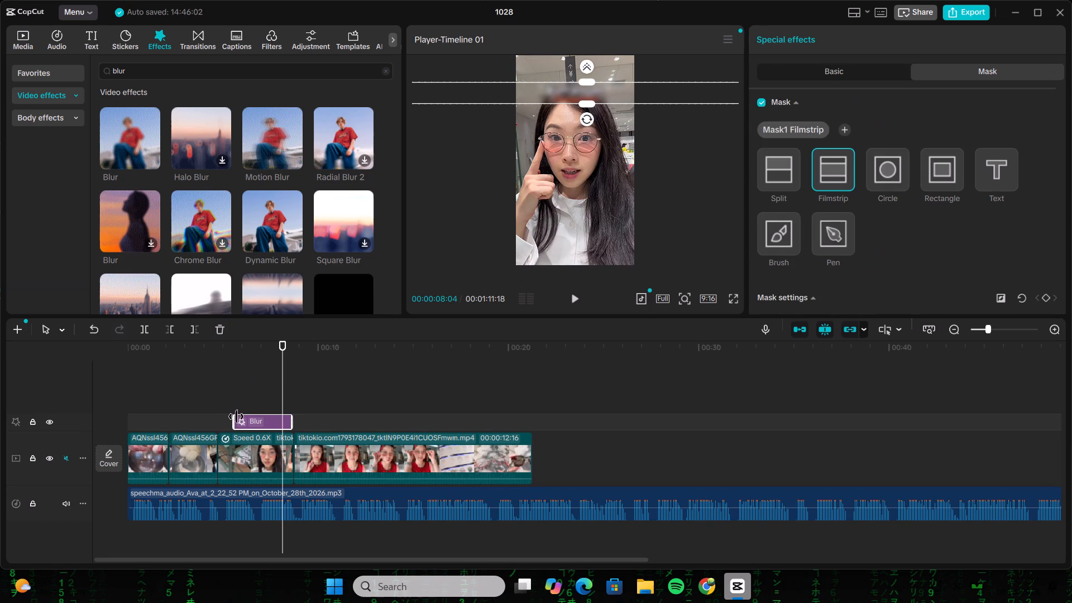
drag(236, 418, 218, 417)
click(214, 342)
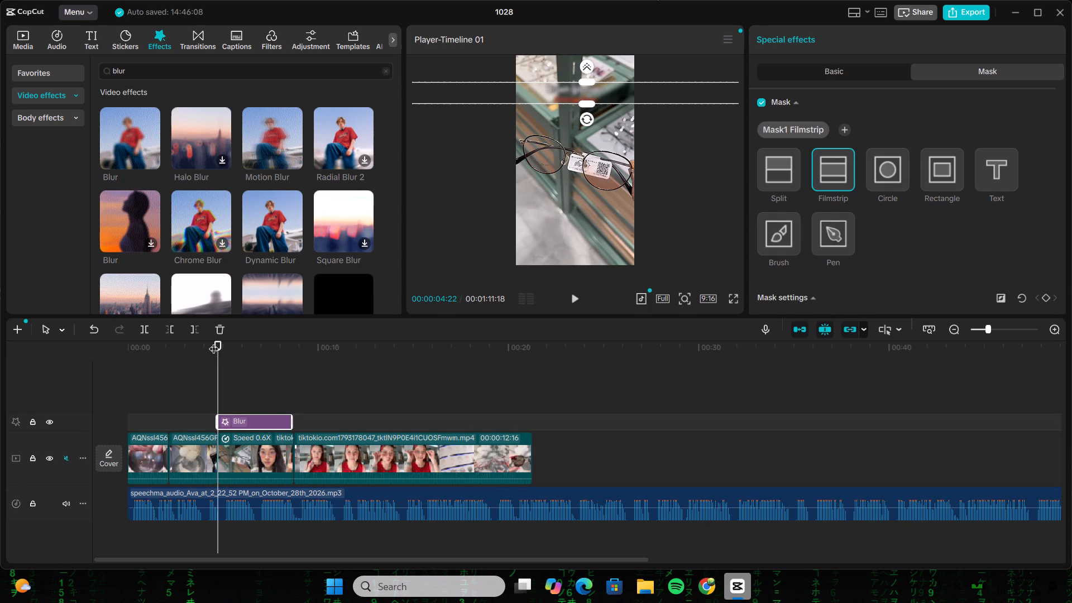
click(528, 358)
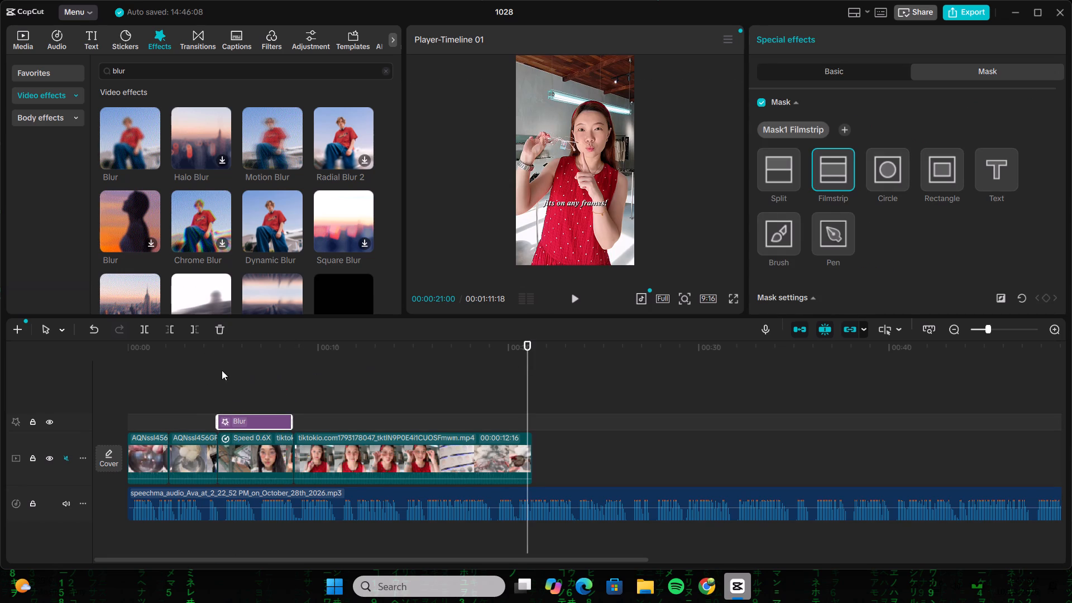
click(215, 355)
click(293, 377)
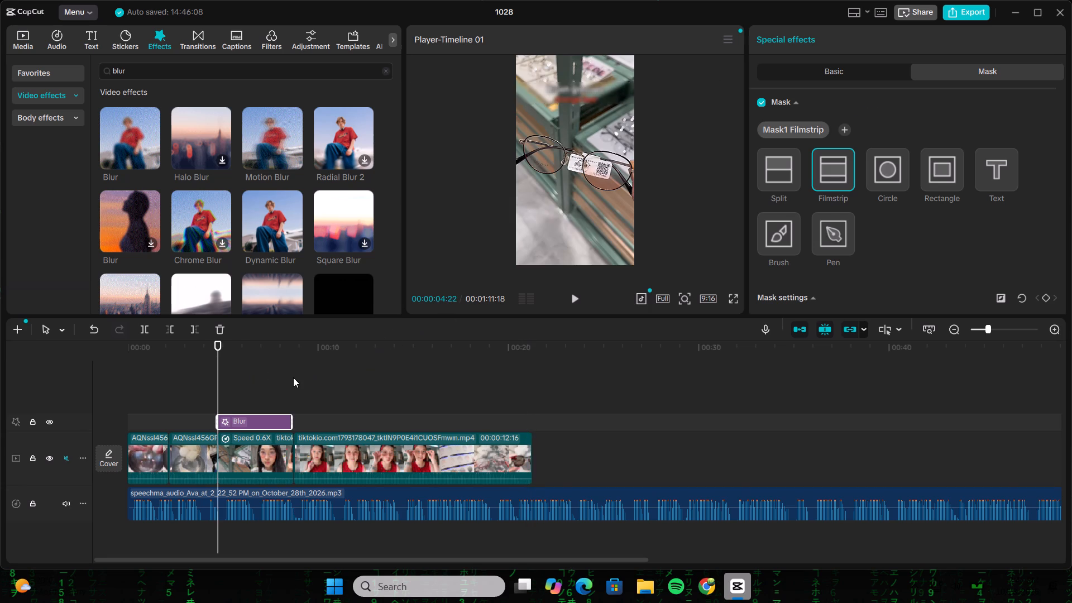
click(201, 378)
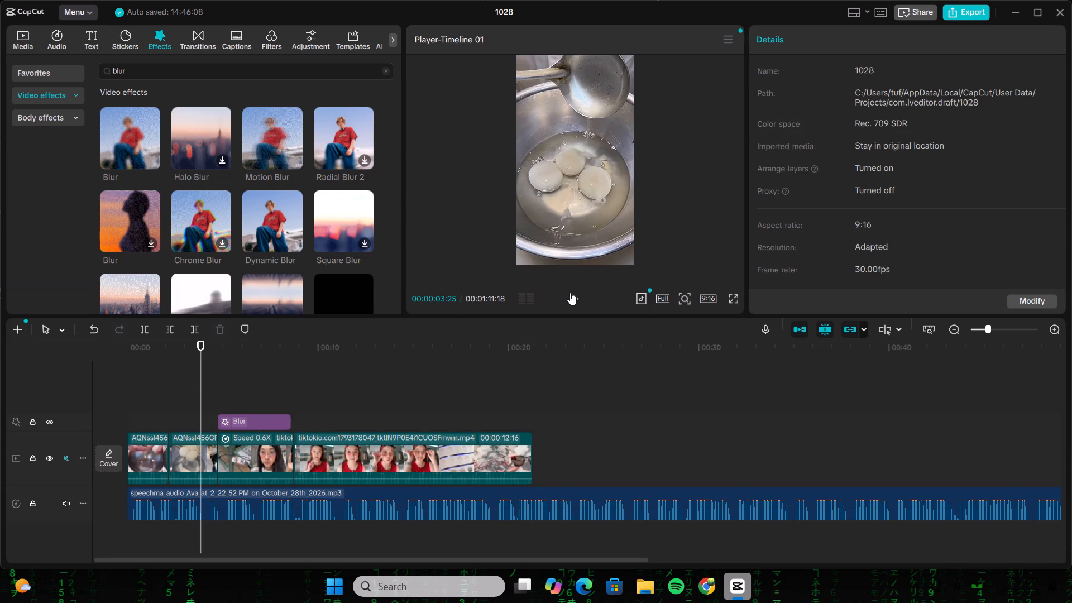
click(570, 293)
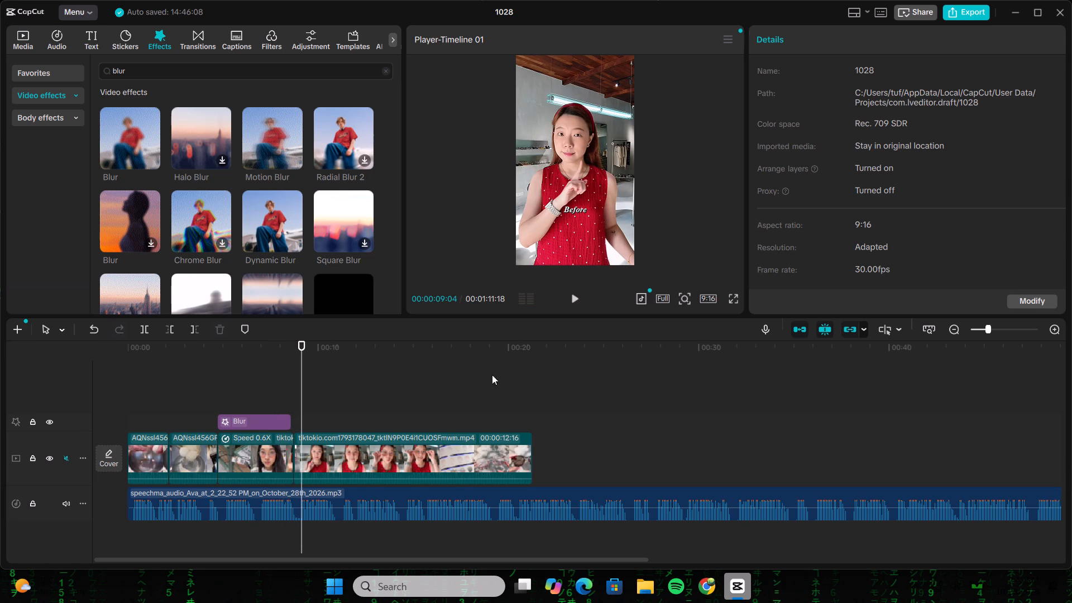
Slow the red-dress clip, first playing it at 0.75x against the voiceover, and set its speed to 0.63x.
click(320, 452)
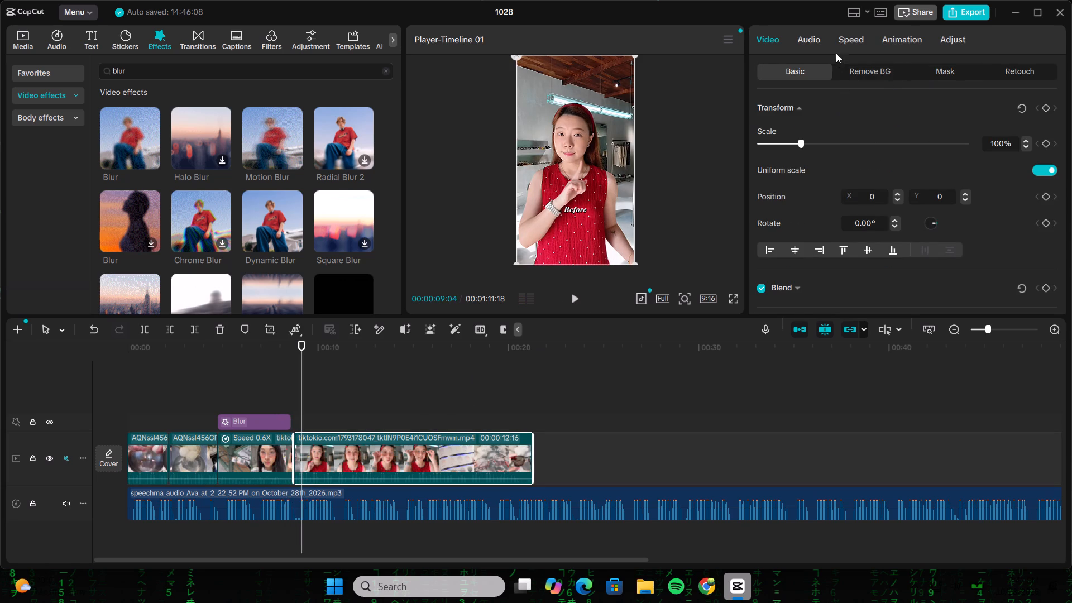
click(851, 39)
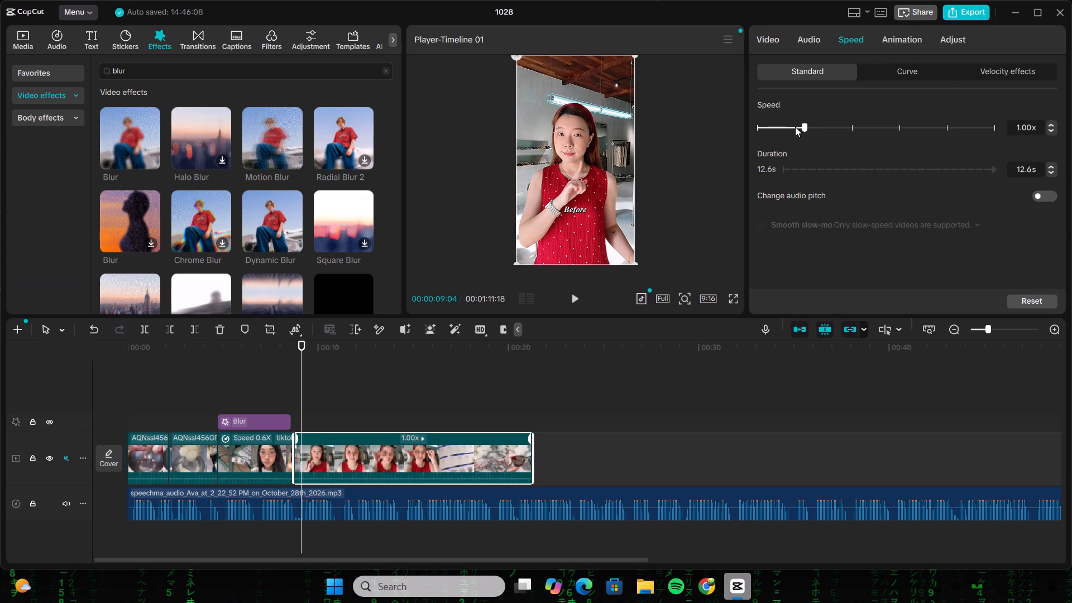
click(795, 127)
click(792, 127)
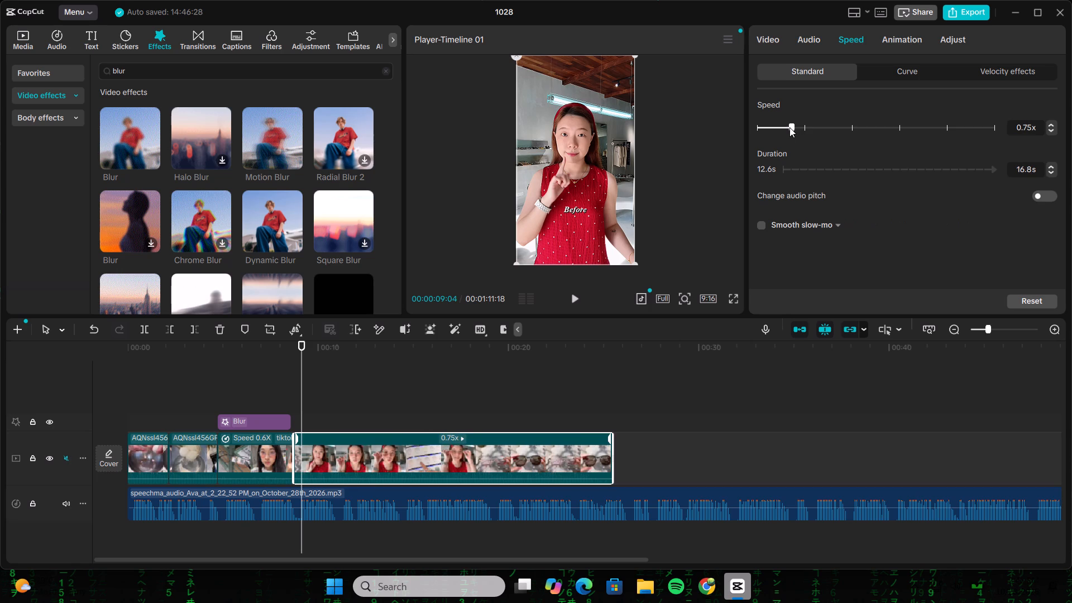
click(569, 296)
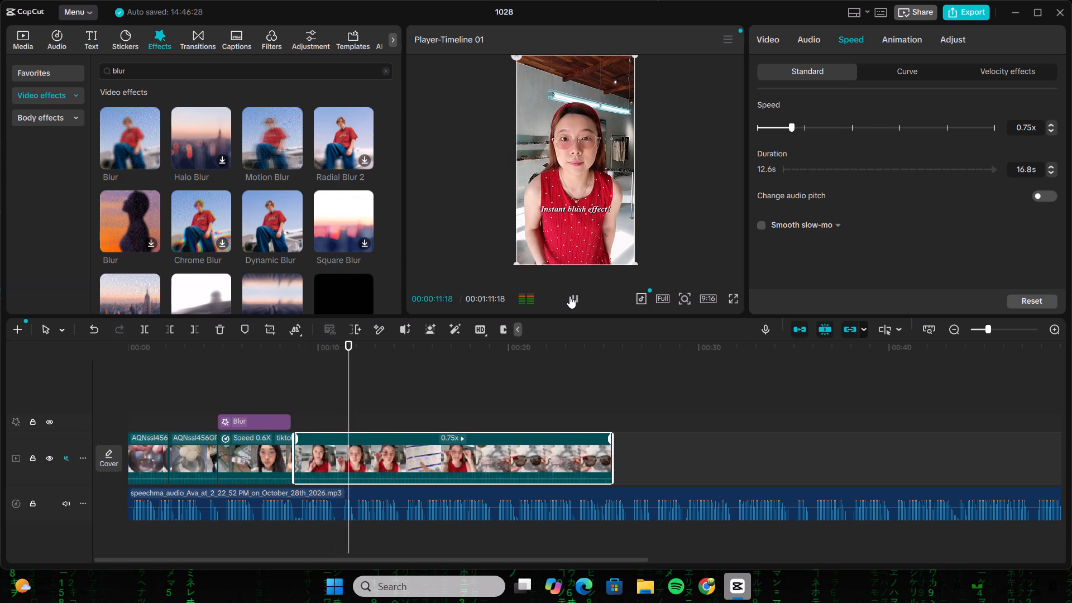
click(785, 130)
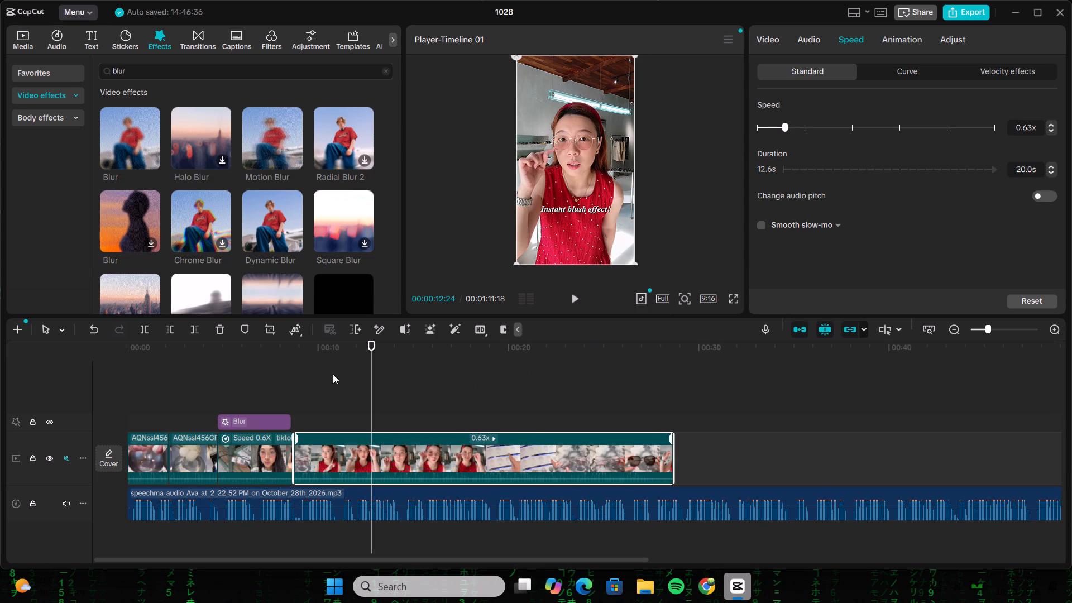
Copy the Blur effect and paste it at 00:00:08:22, where the red-dress clip begins.
click(321, 371)
drag(321, 371, 288, 378)
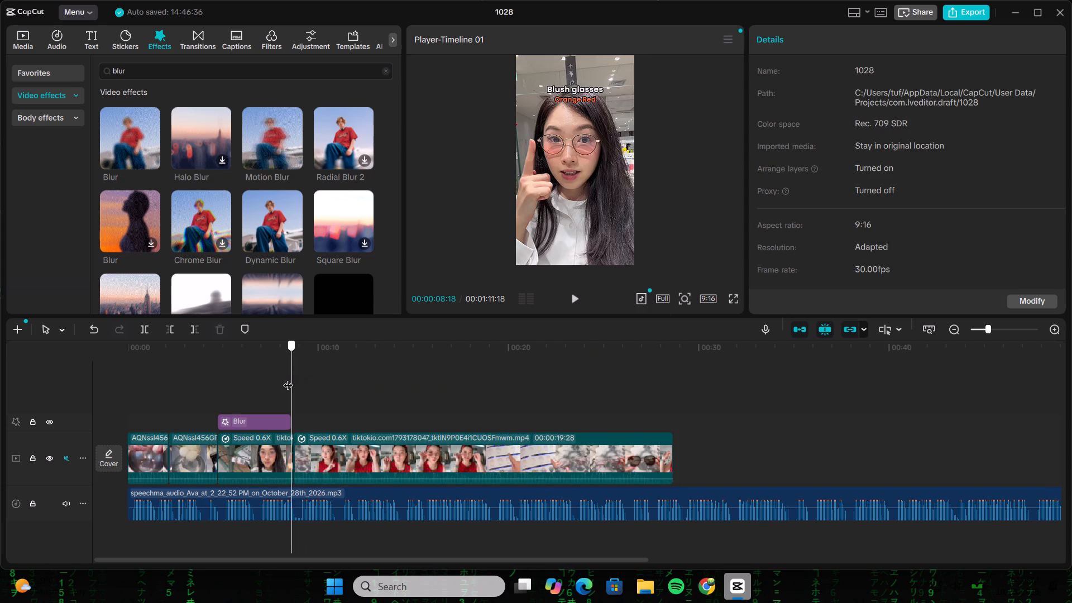
drag(288, 378, 290, 374)
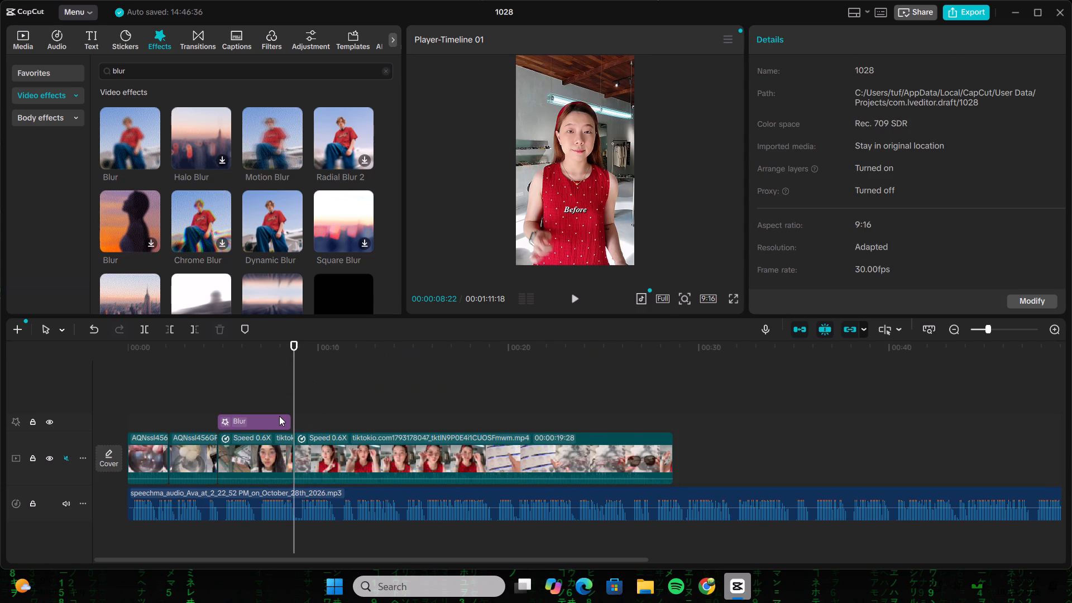
click(279, 416)
key(ctrl+c)
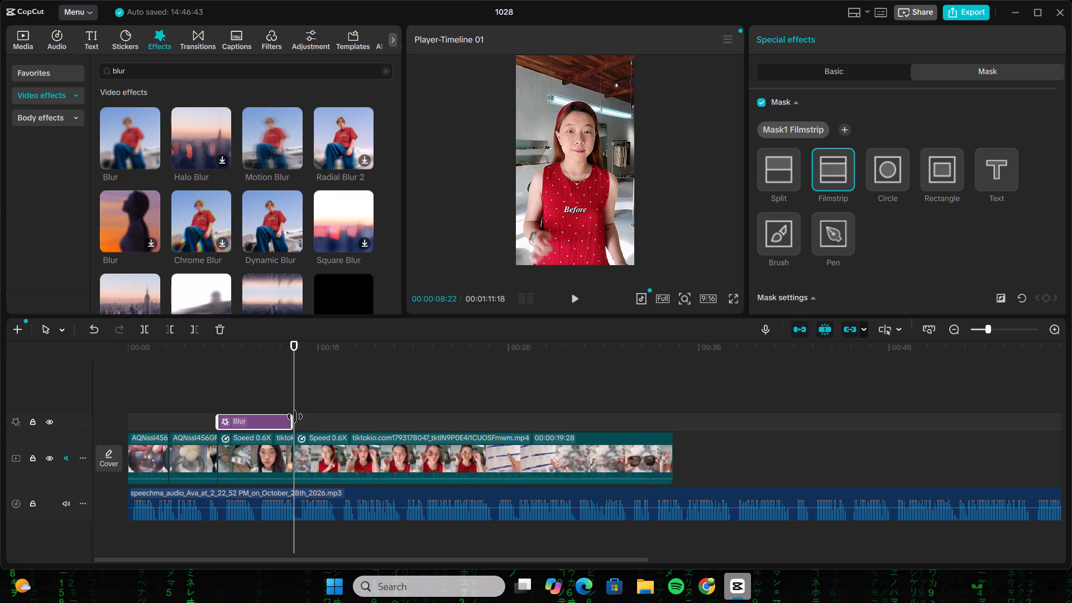
key(ctrl+v)
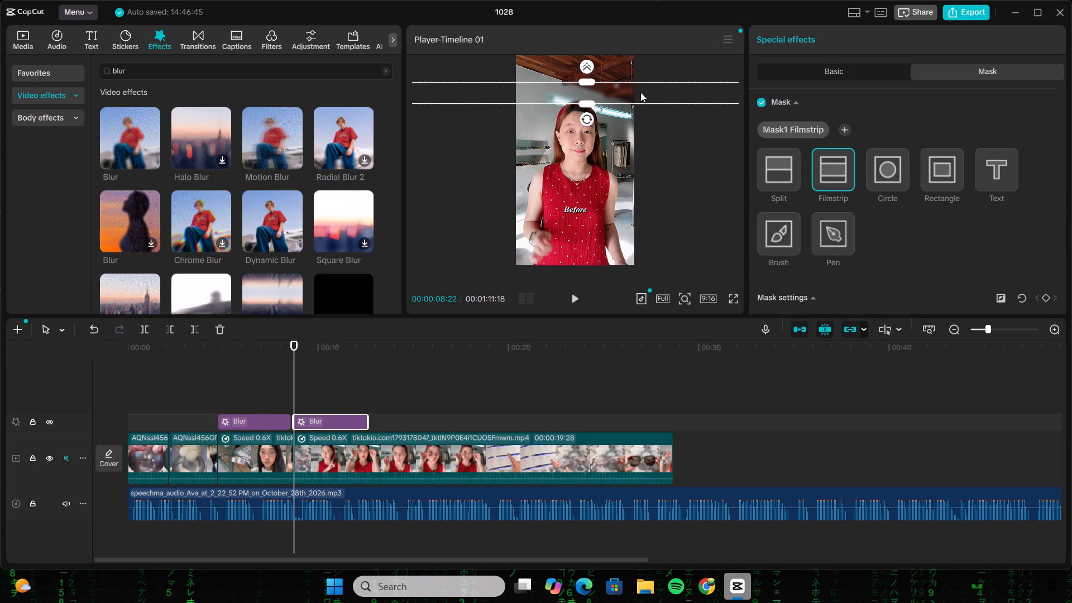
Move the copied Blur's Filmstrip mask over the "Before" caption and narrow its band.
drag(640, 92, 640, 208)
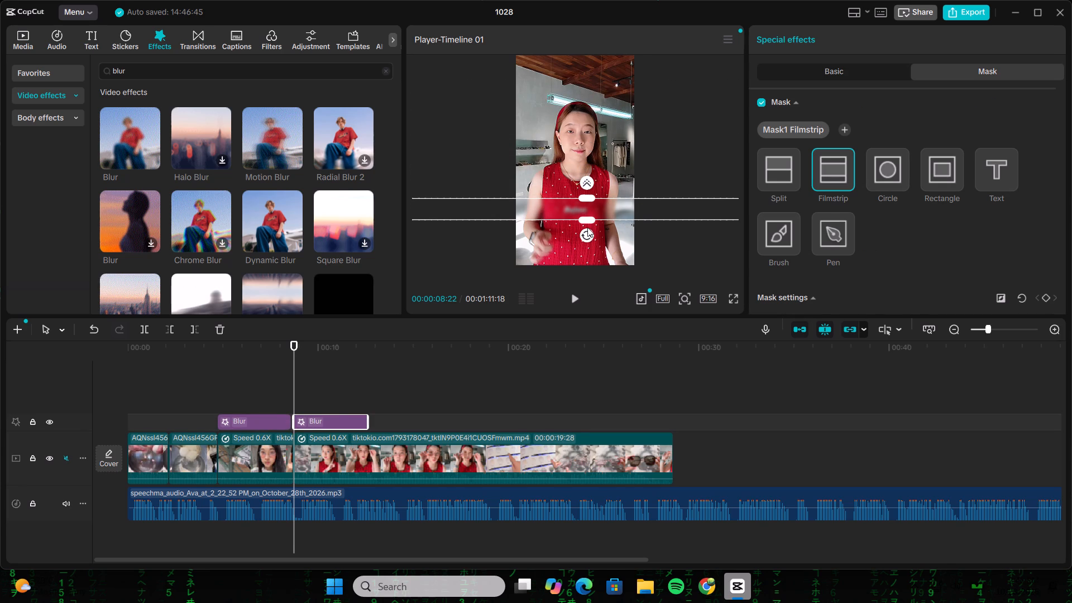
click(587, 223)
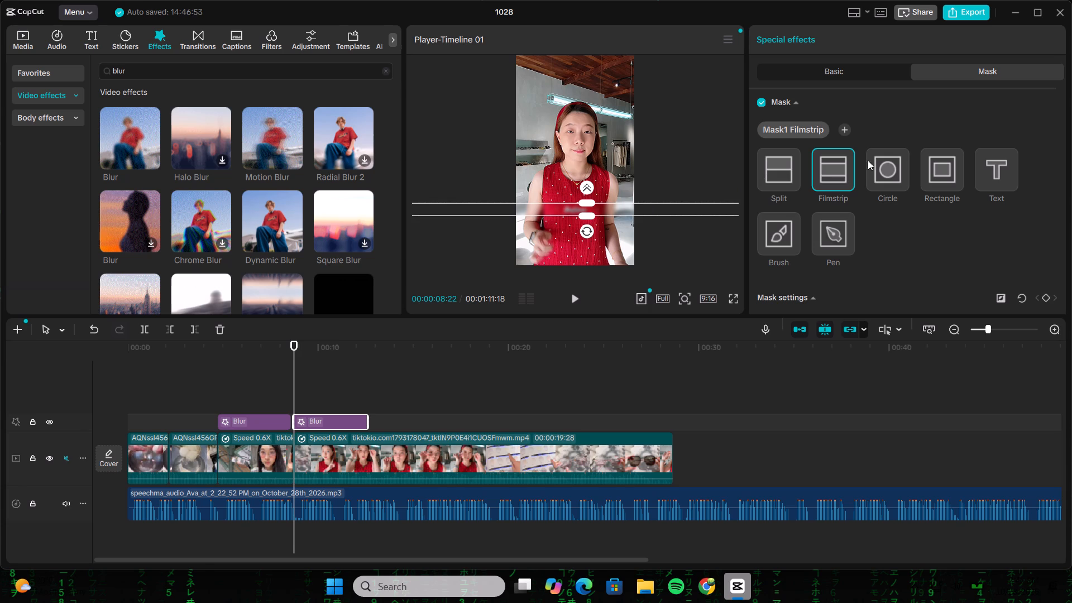
Switch the copied Blur to a Rectangle mask and fit it tightly over the "Before" caption on the red dress.
click(948, 173)
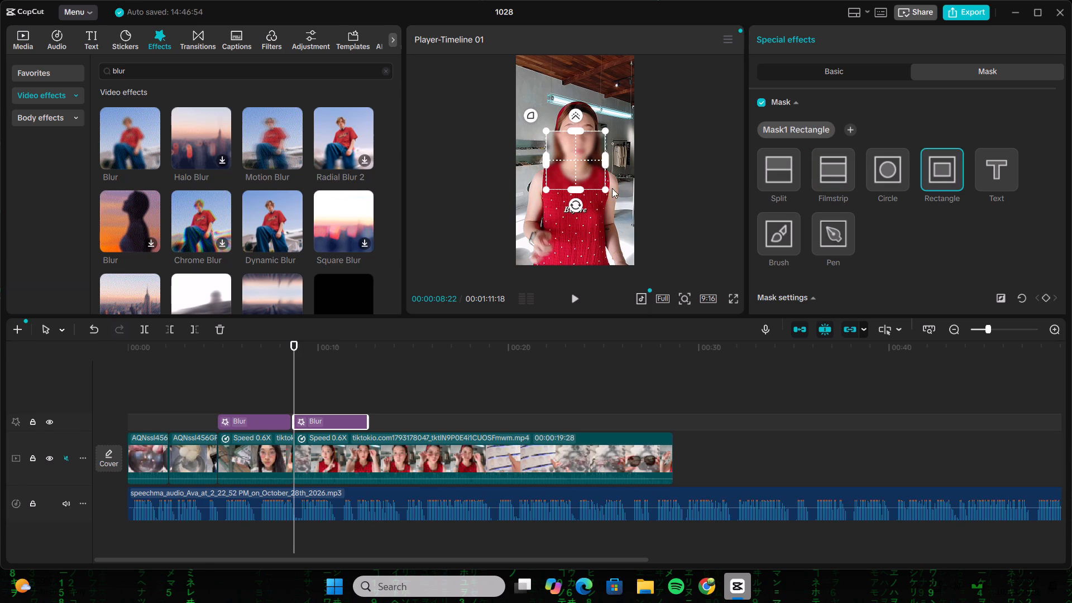
drag(608, 162, 622, 160)
drag(575, 131, 577, 152)
drag(590, 156, 594, 204)
click(583, 195)
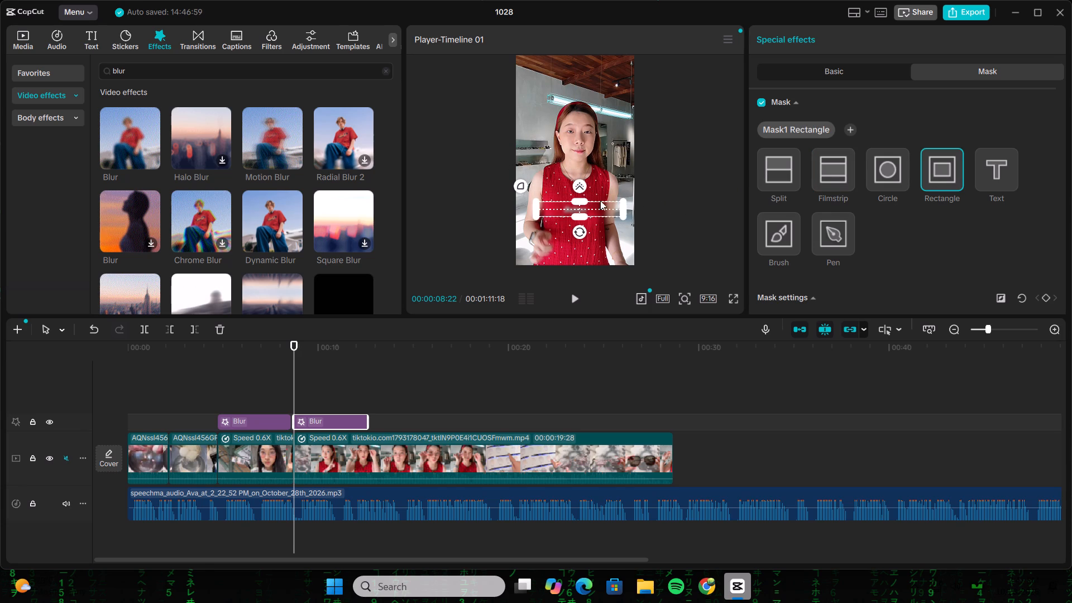
drag(622, 205, 610, 207)
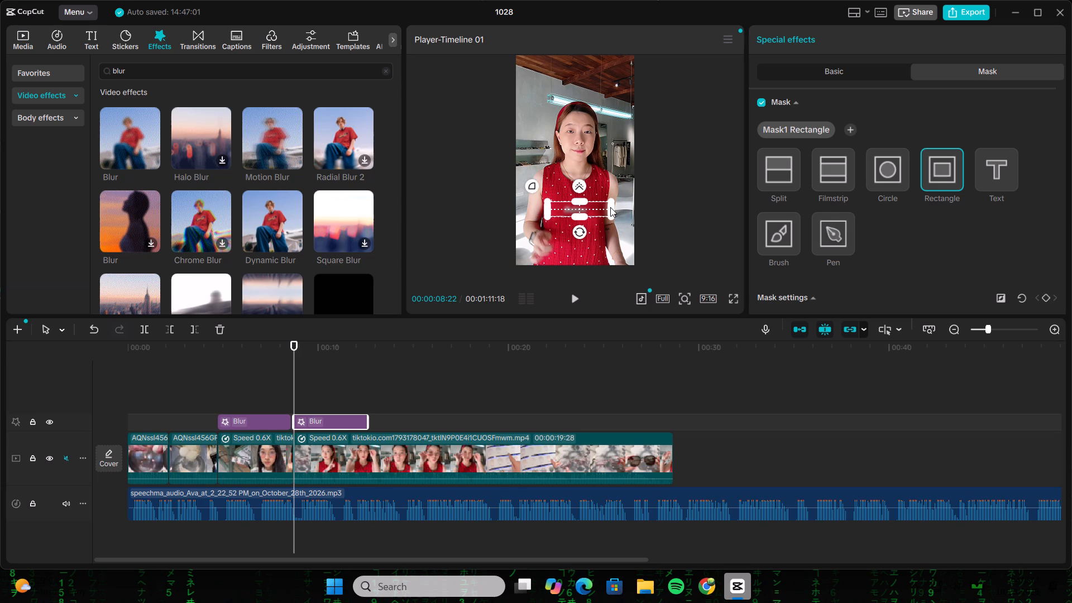
drag(610, 207, 602, 208)
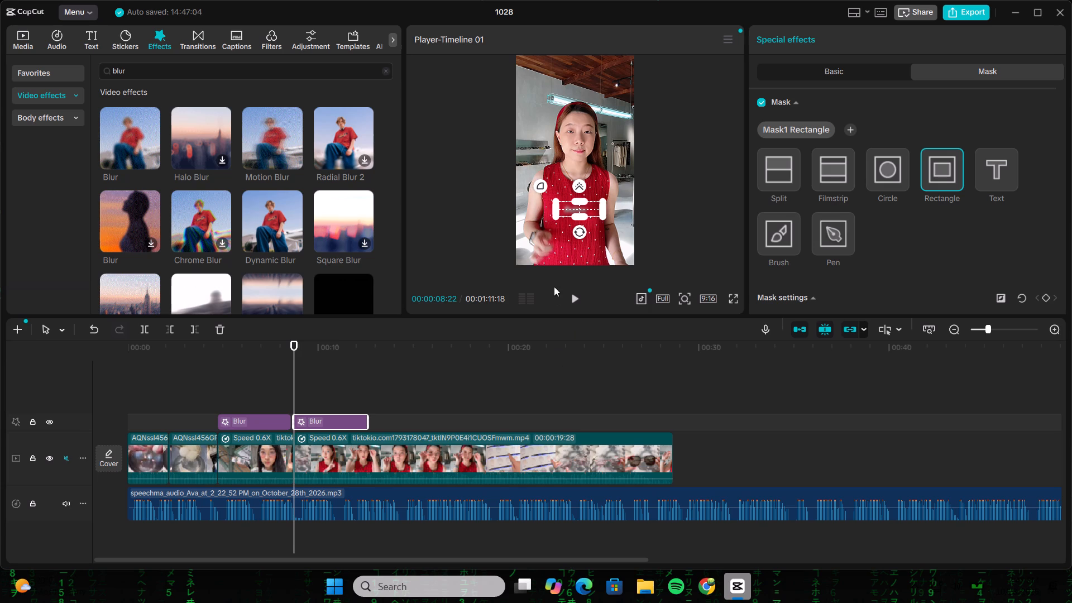
click(576, 217)
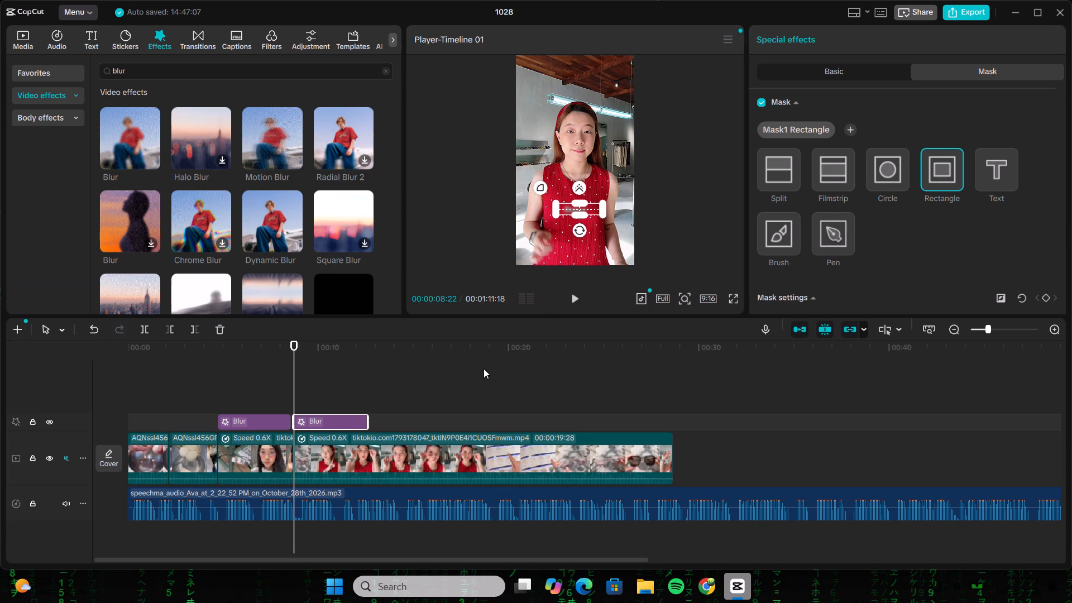
Play the red-dress clip's beginning and widen the Rectangle mask to span the "Instant blush effect!" caption at 00:00:12:06.
click(481, 357)
drag(481, 357, 311, 380)
click(405, 353)
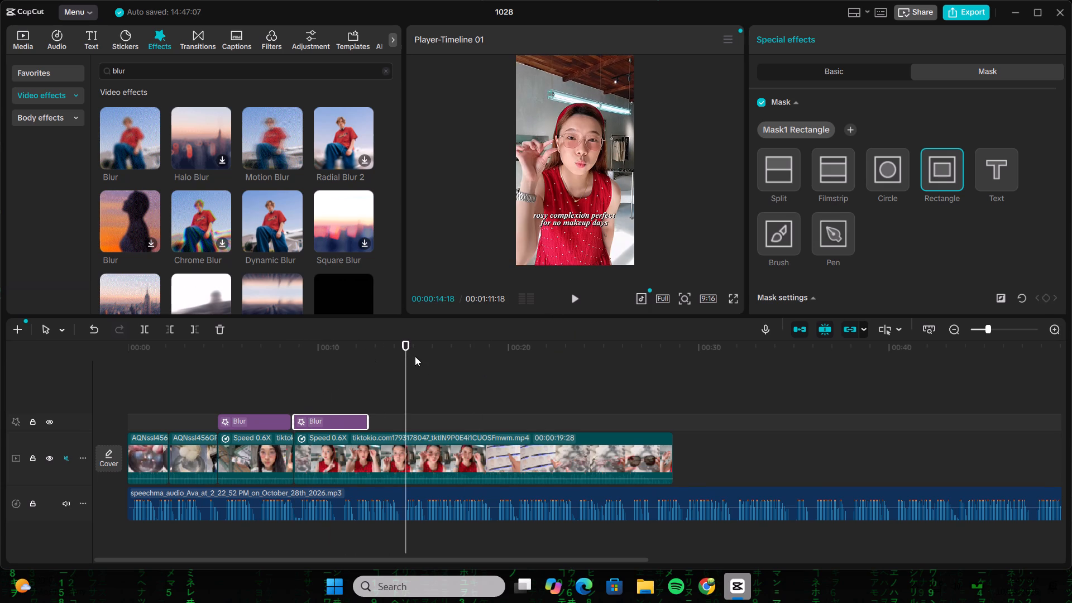
click(457, 420)
click(300, 366)
drag(300, 366, 295, 368)
click(577, 294)
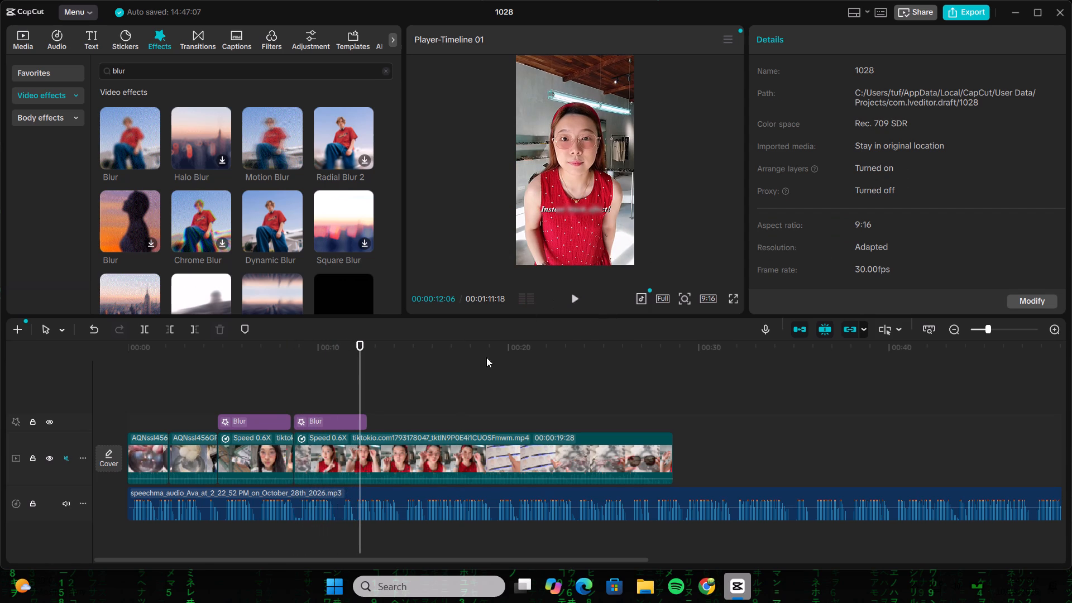
click(341, 423)
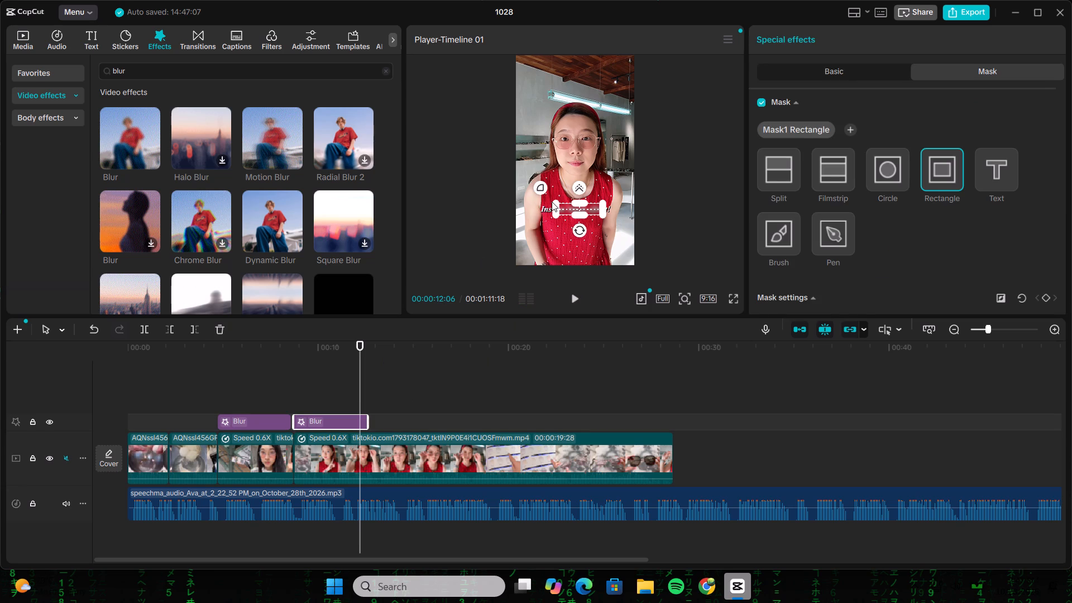
drag(555, 208, 539, 212)
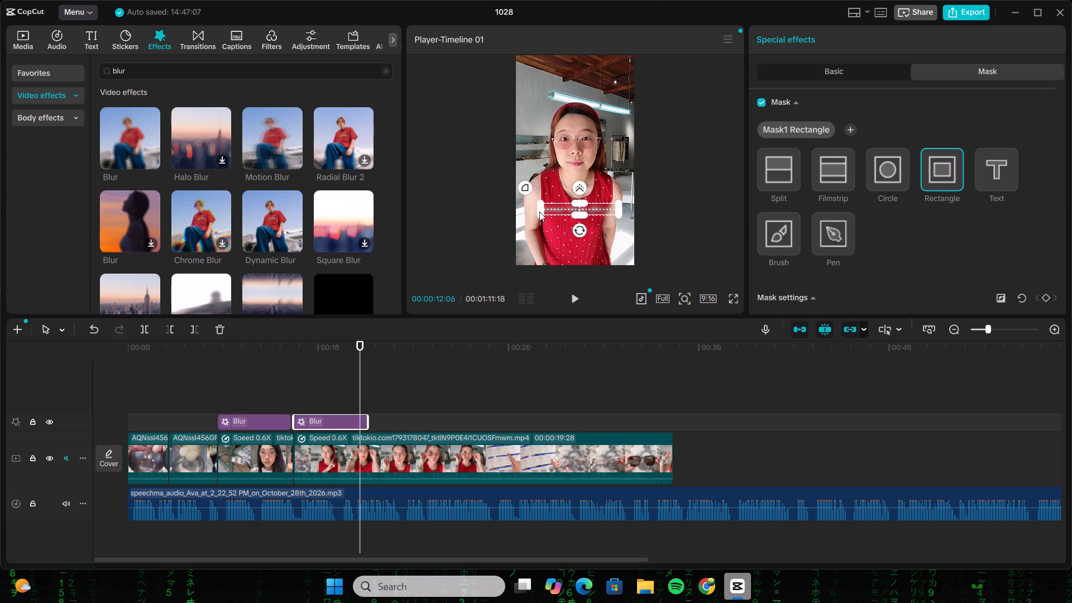
drag(539, 212, 535, 212)
Replay the masked captions from the red-dress clip's start and paste another Blur effect at 00:00:12:18, where the second Blur ends.
click(544, 361)
click(320, 368)
drag(320, 367, 315, 374)
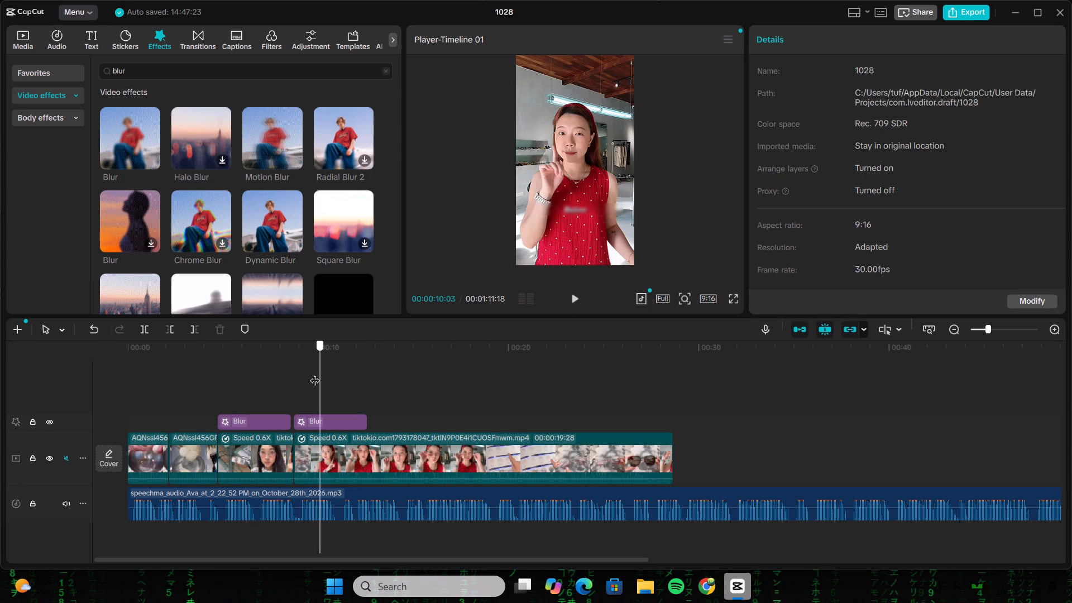
drag(315, 374, 292, 381)
click(577, 300)
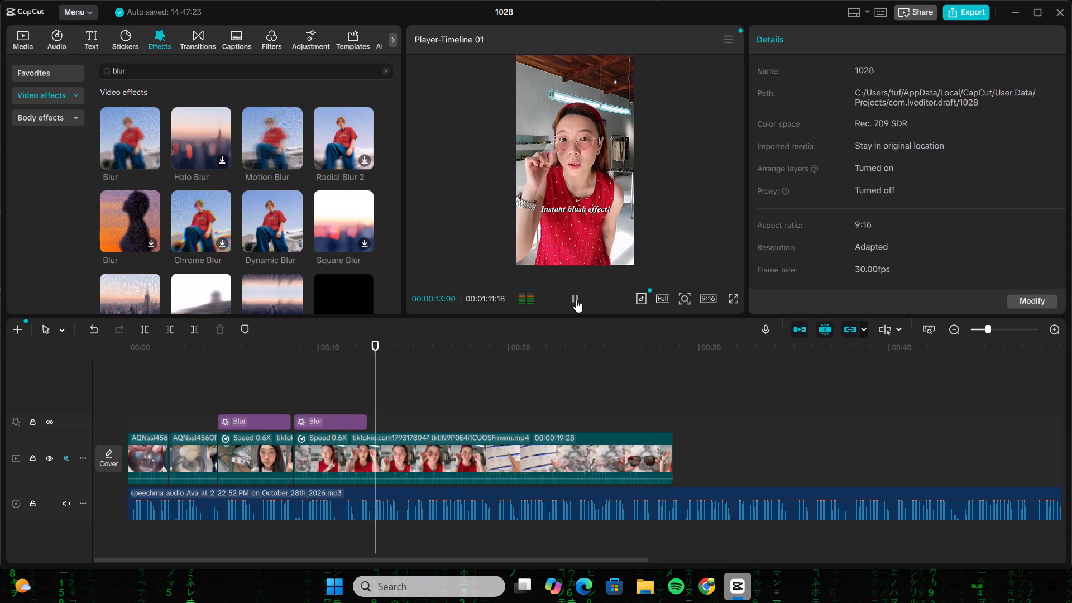
click(576, 300)
drag(379, 371, 376, 371)
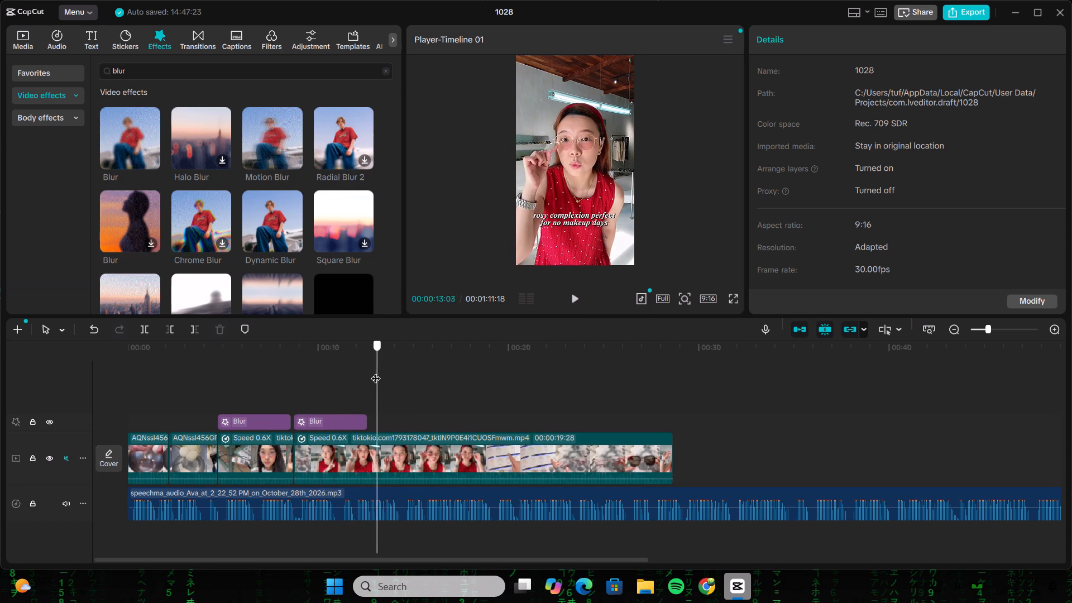
drag(376, 371, 370, 372)
click(355, 415)
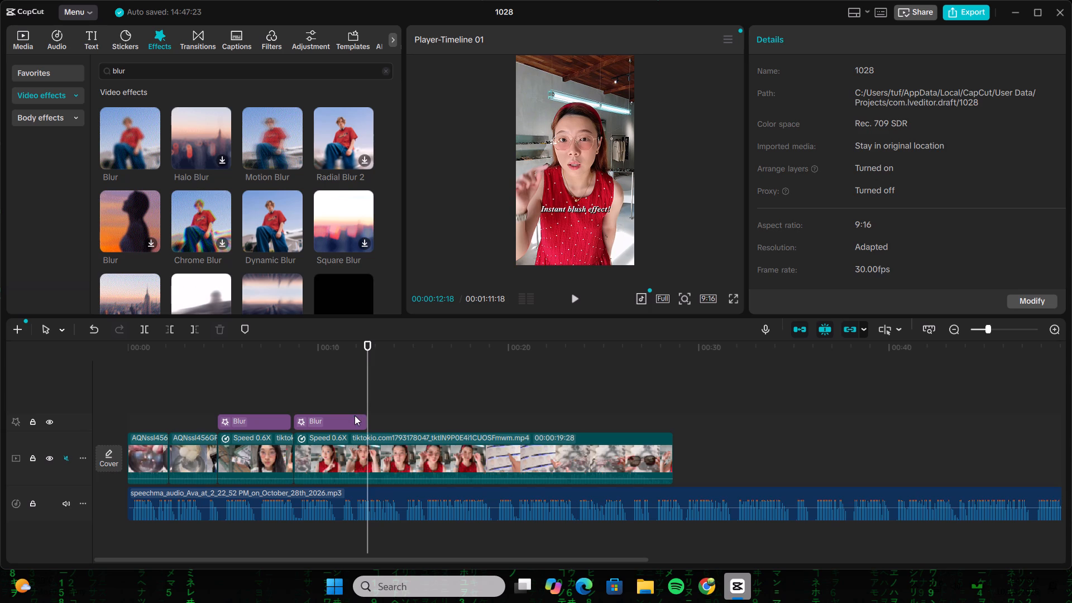
key(ctrl+v)
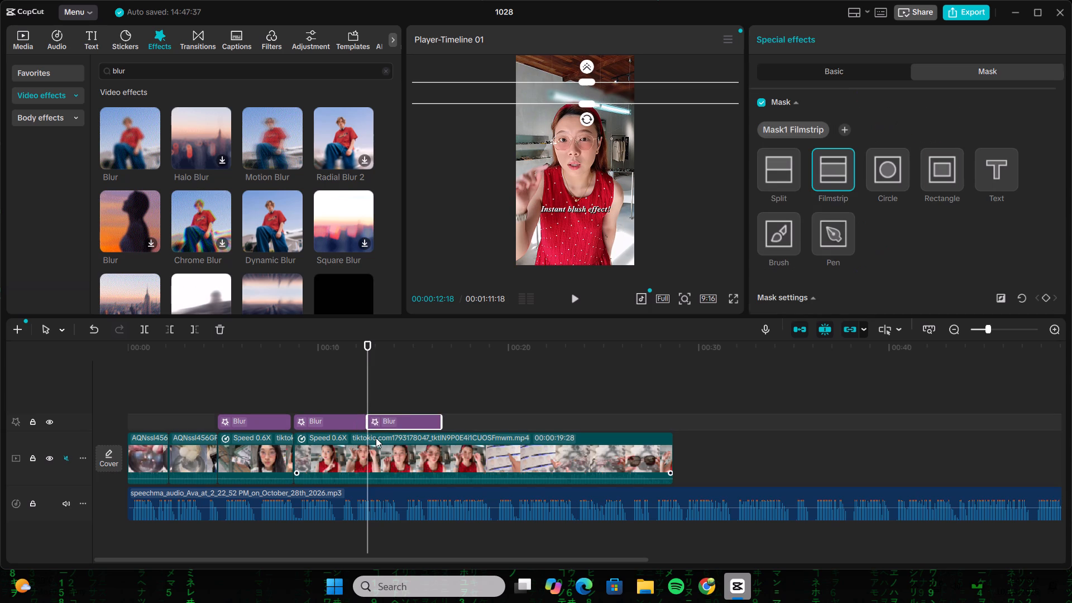
Move the third Blur's Filmstrip mask down onto the two-line caption ending "for no makeup days" and check it in playback.
drag(612, 93, 607, 167)
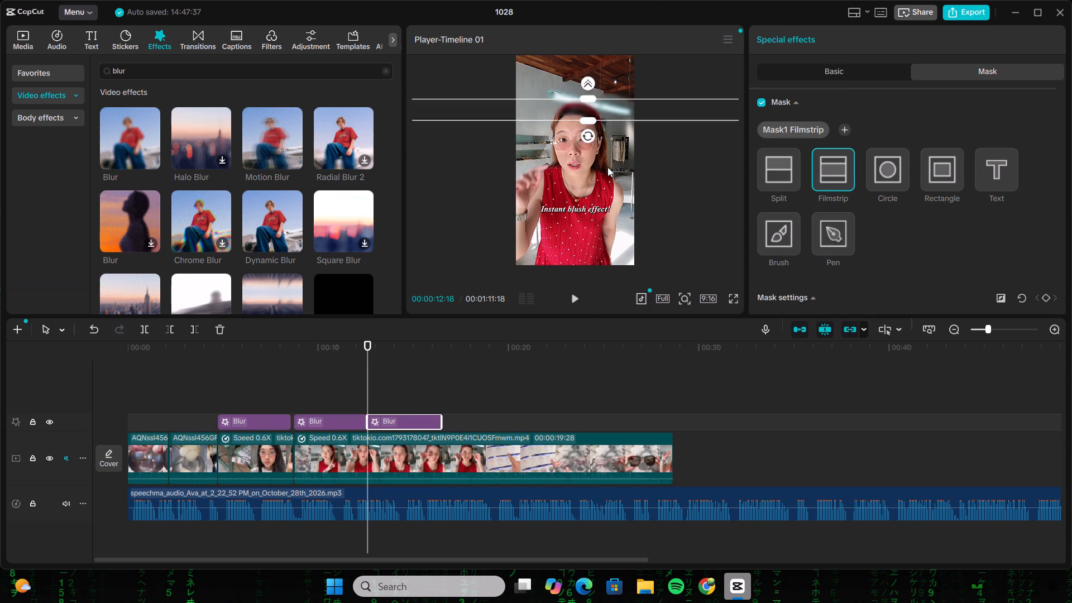
drag(607, 167, 597, 209)
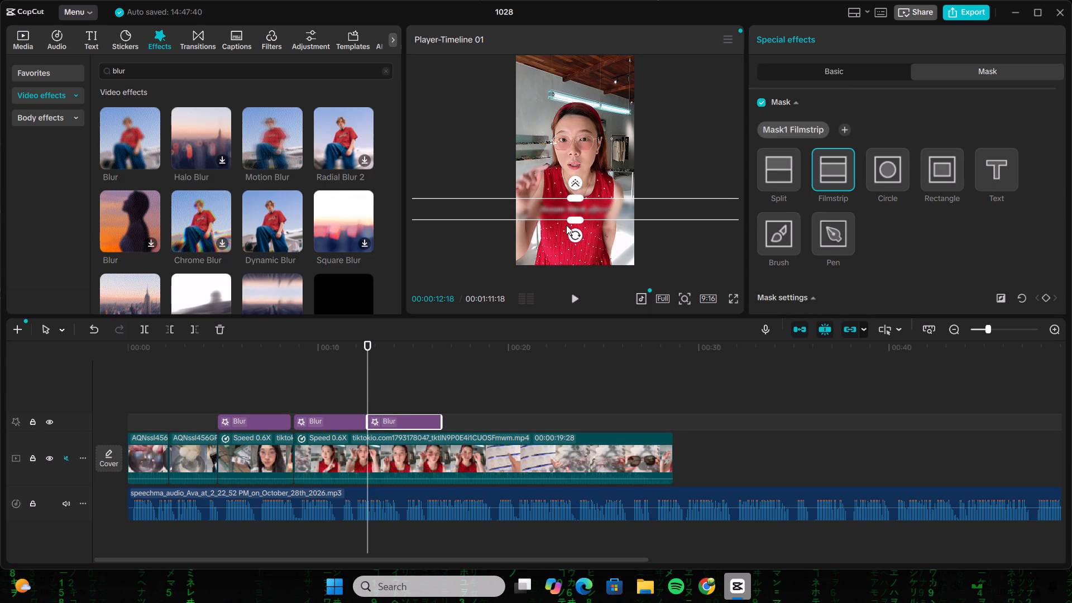
click(571, 298)
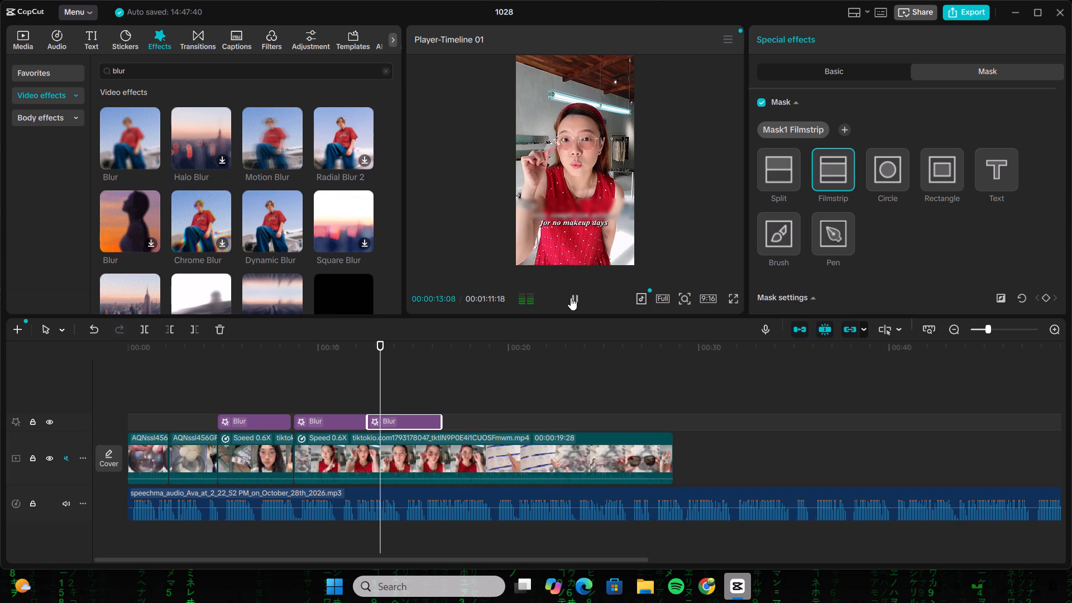
click(571, 298)
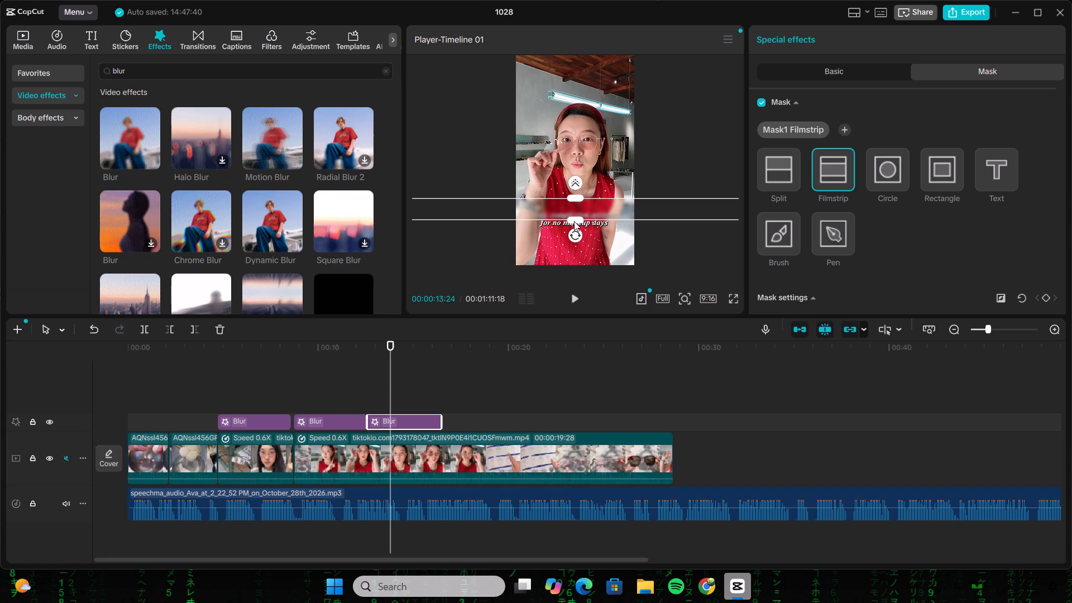
drag(593, 207, 595, 213)
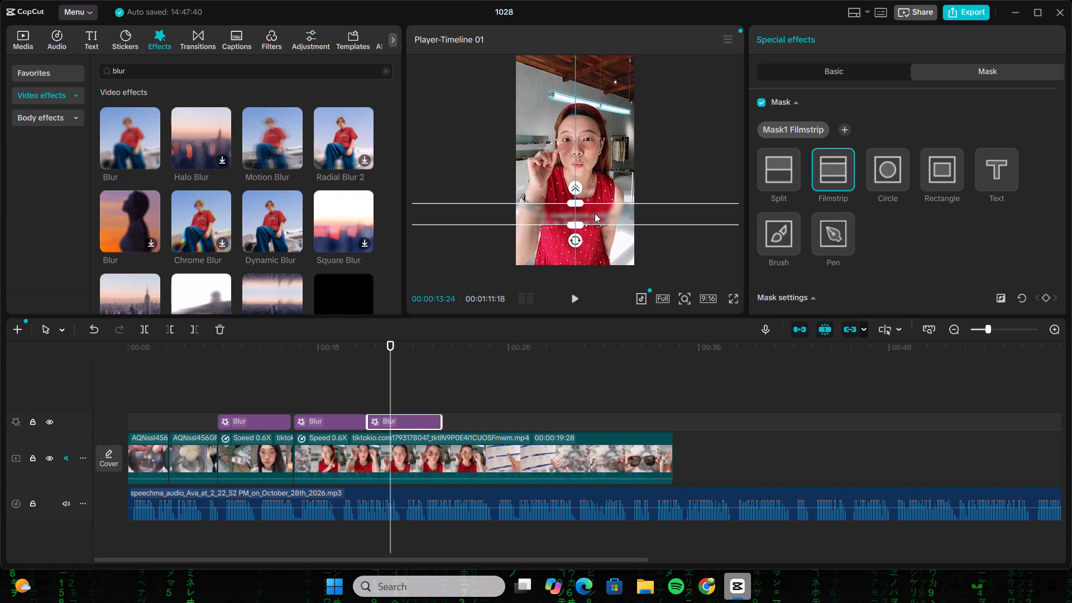
drag(595, 213, 595, 217)
click(573, 291)
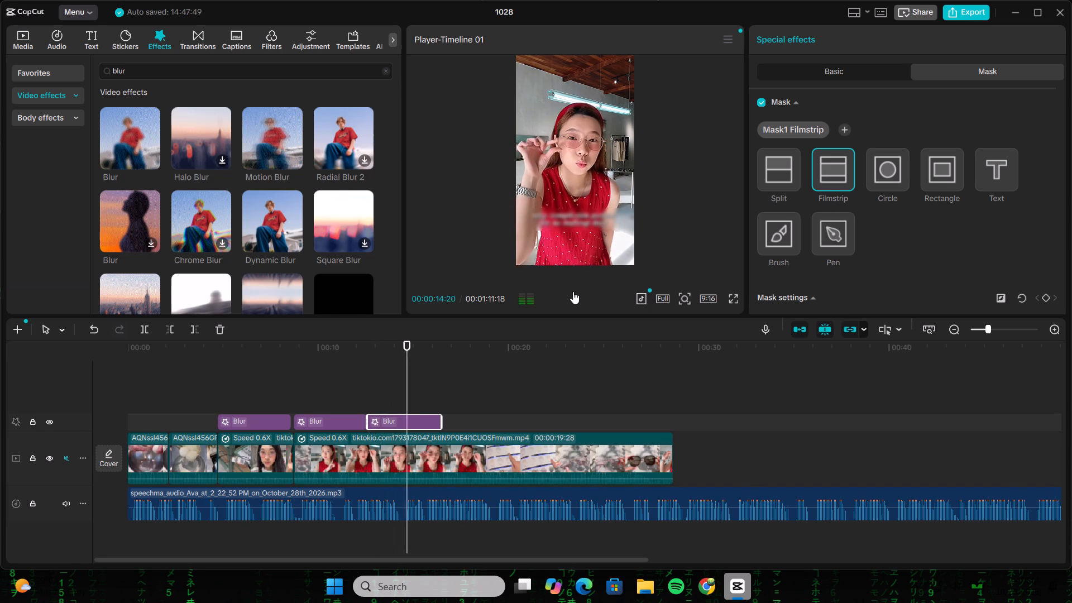
click(573, 291)
Play the red-dress clip onward and split it at 00:00:16:02.
click(424, 456)
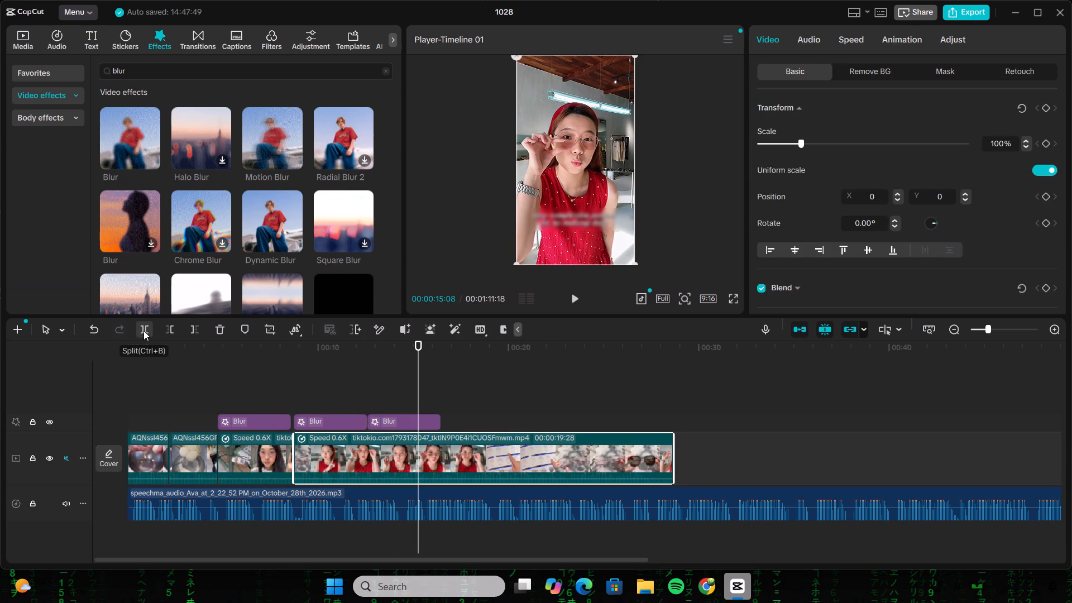
click(575, 290)
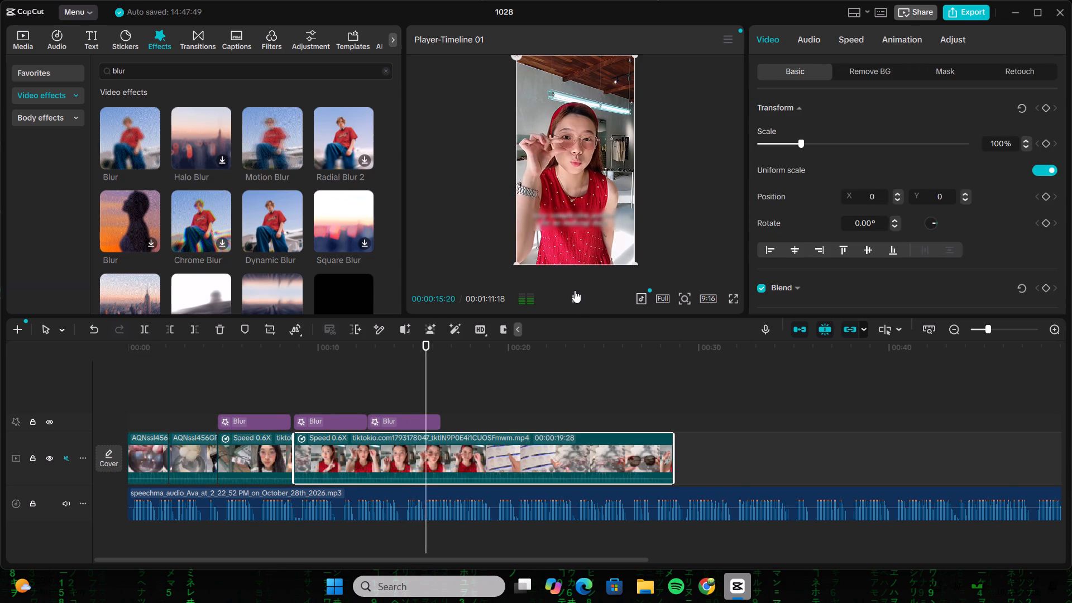
click(575, 290)
click(575, 290)
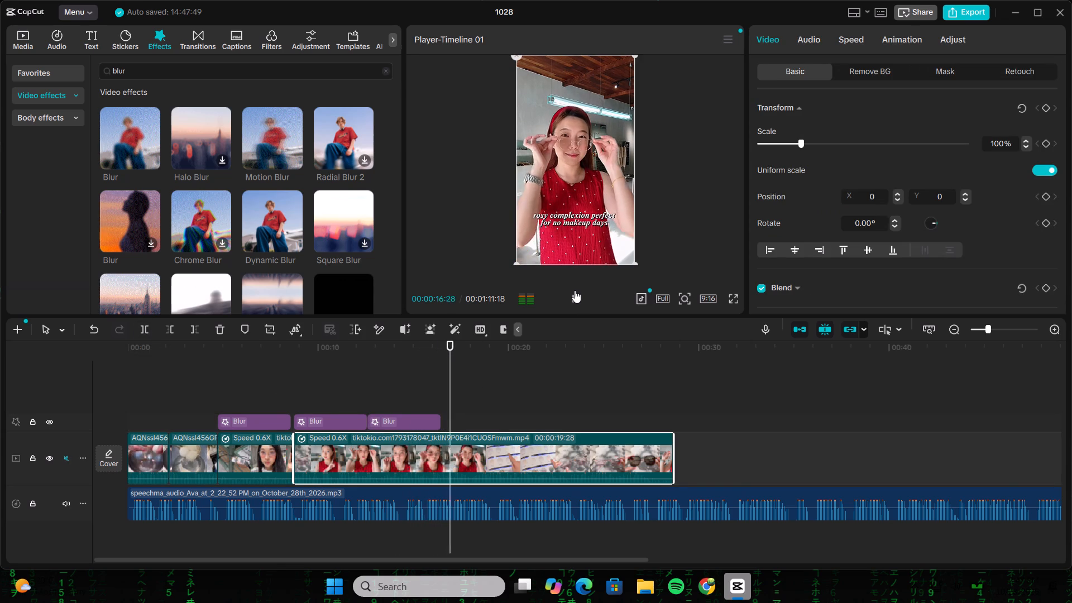
click(575, 290)
click(430, 394)
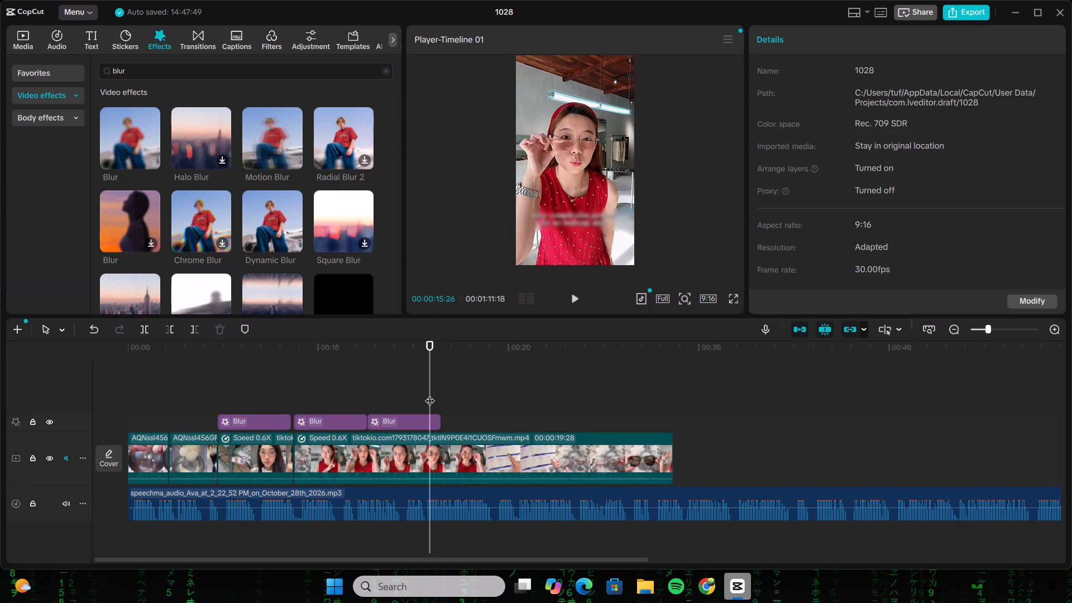
click(430, 394)
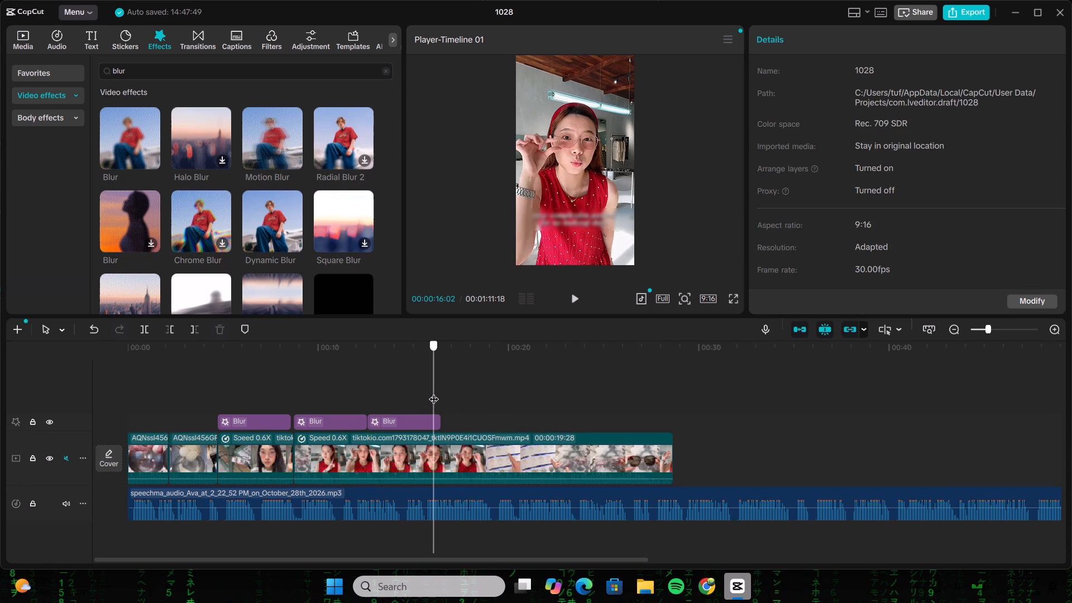
click(439, 454)
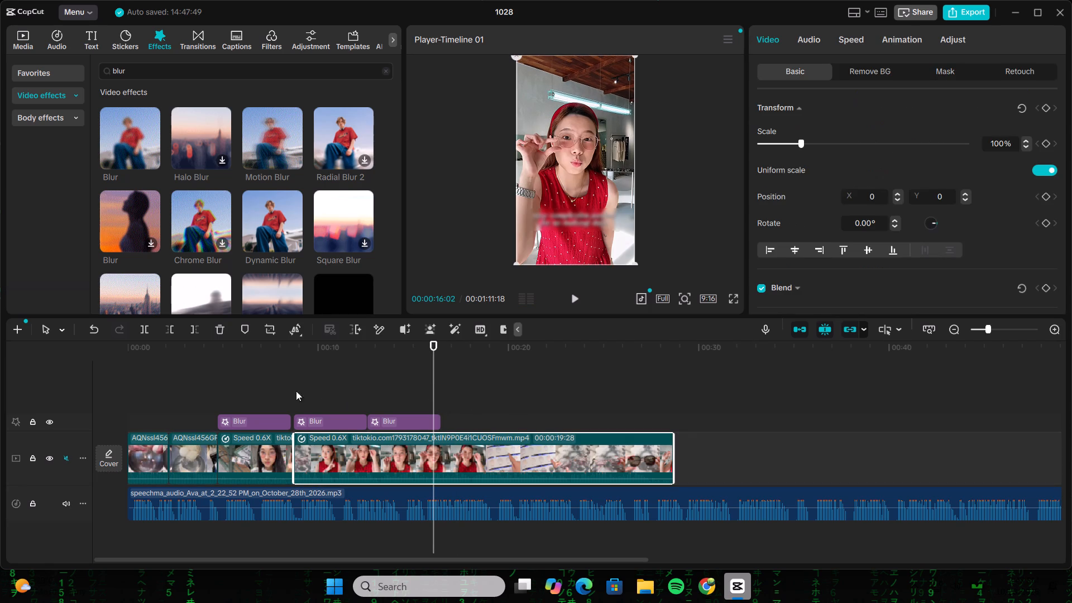
click(148, 331)
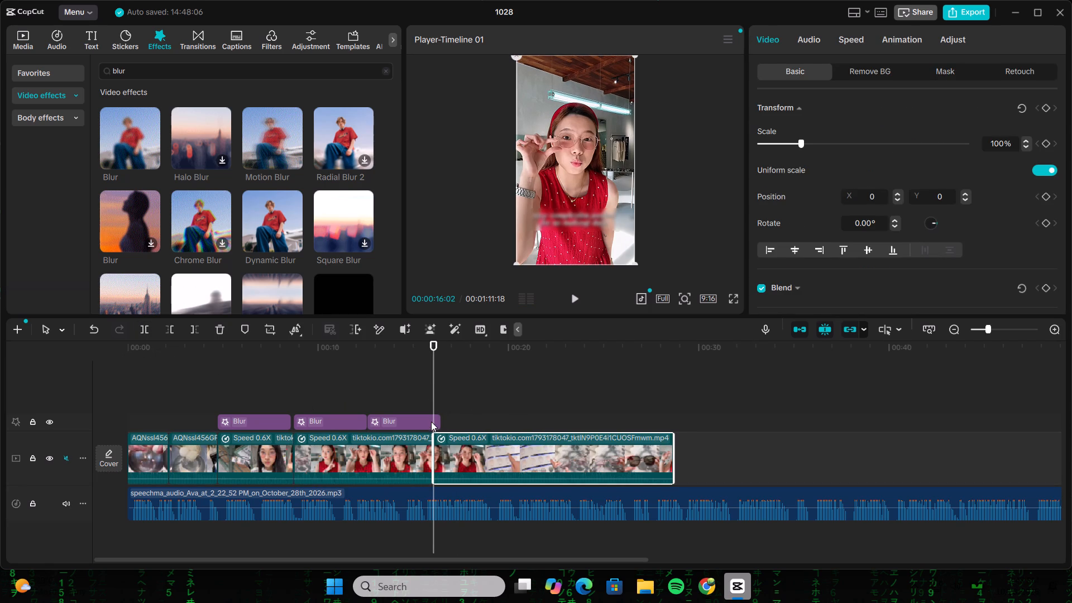
Trim the third Blur effect's end back to the new cut at 00:00:16:02.
click(431, 420)
drag(442, 415, 435, 416)
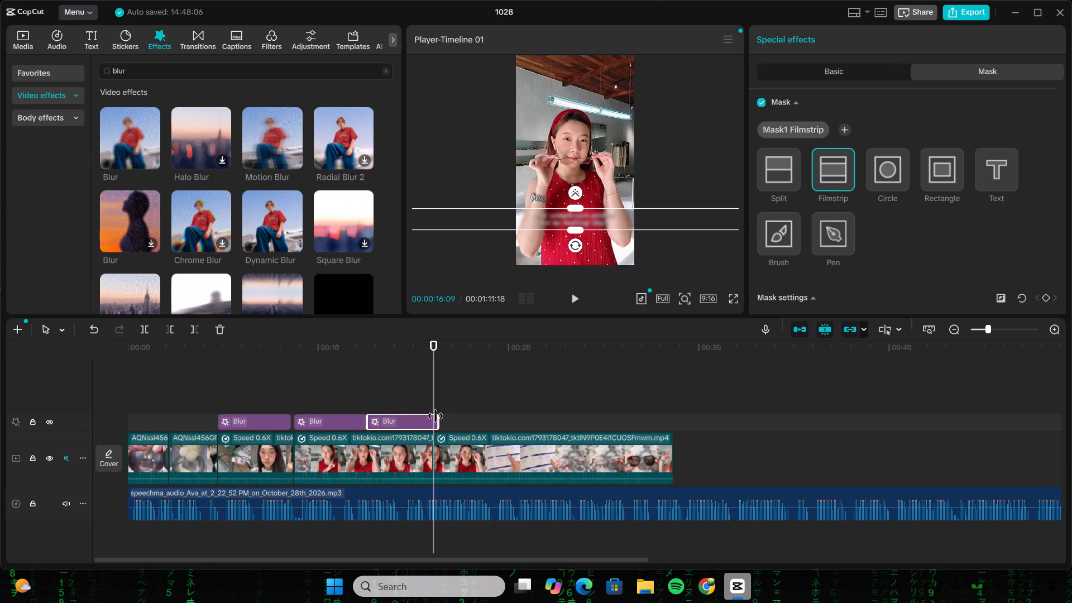
drag(435, 416, 433, 417)
Skim the rest of the red-dress clip after the cut and delete that remaining segment.
click(452, 466)
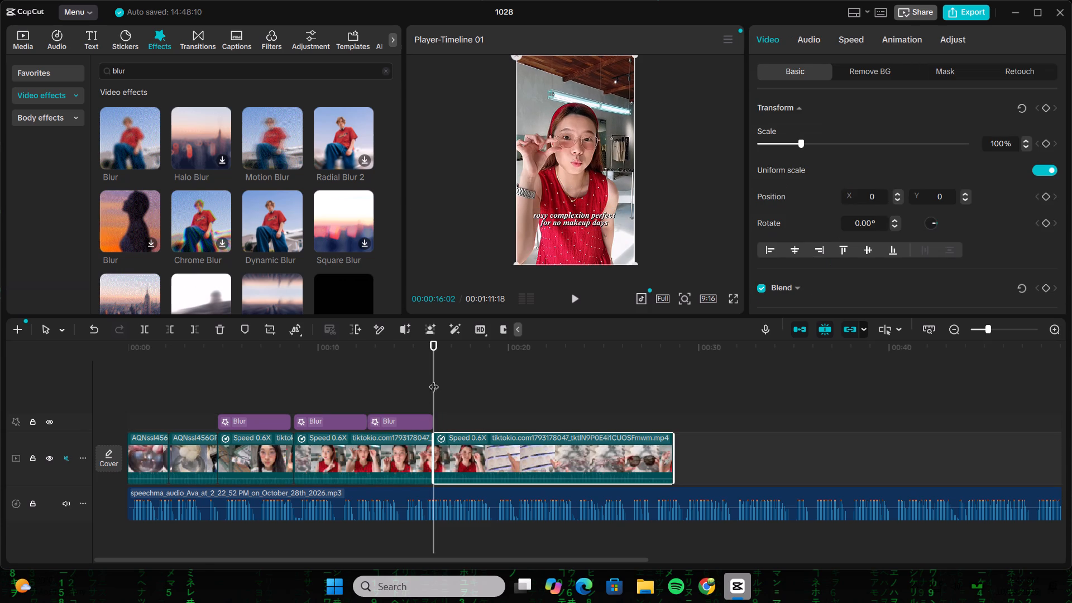
drag(436, 377, 510, 375)
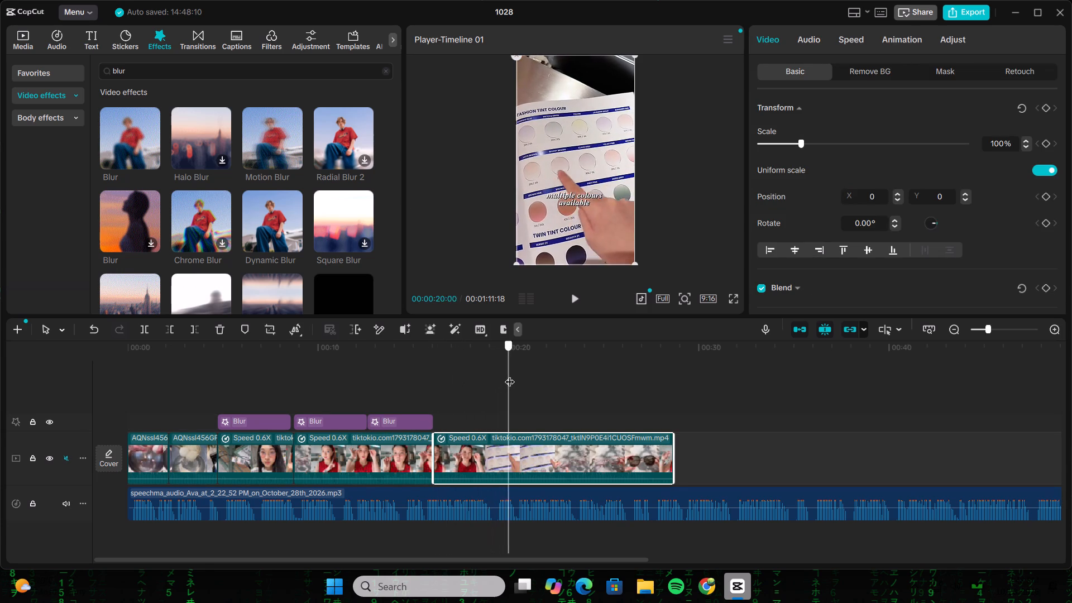
drag(510, 375, 597, 370)
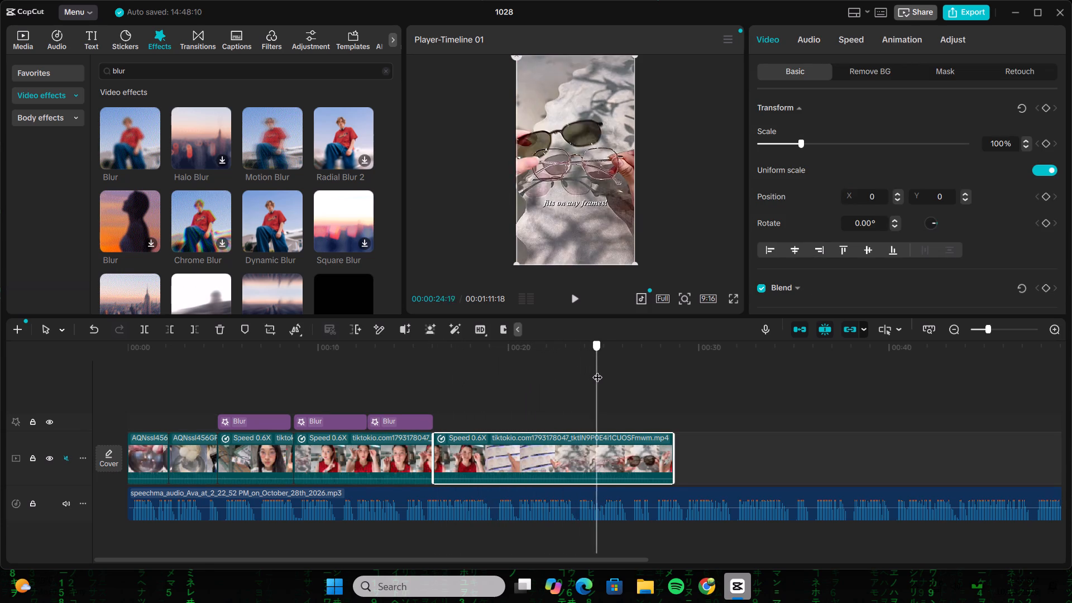
drag(597, 370, 672, 369)
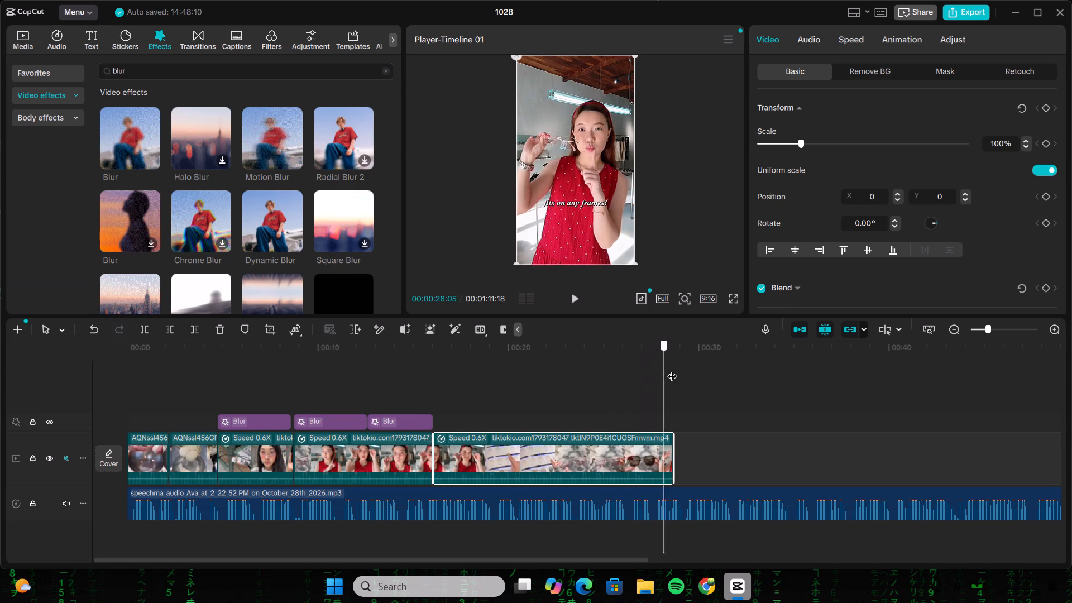
drag(672, 369, 675, 368)
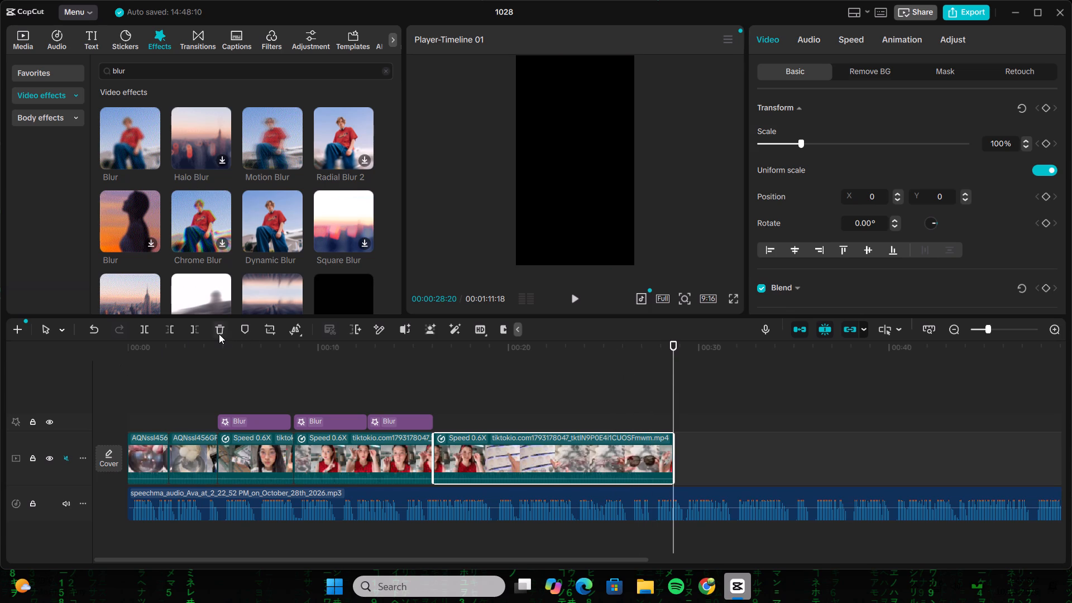
click(219, 334)
click(138, 357)
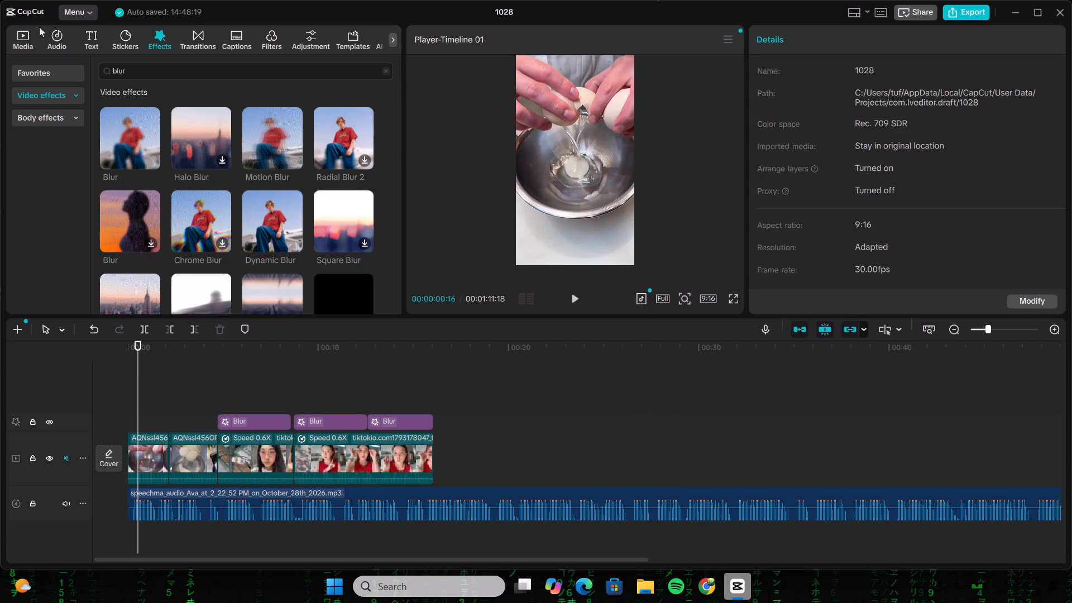
Preview the 00:38 clip and parts of the 00:34 glasses clip in the imported media for the next shot.
click(18, 27)
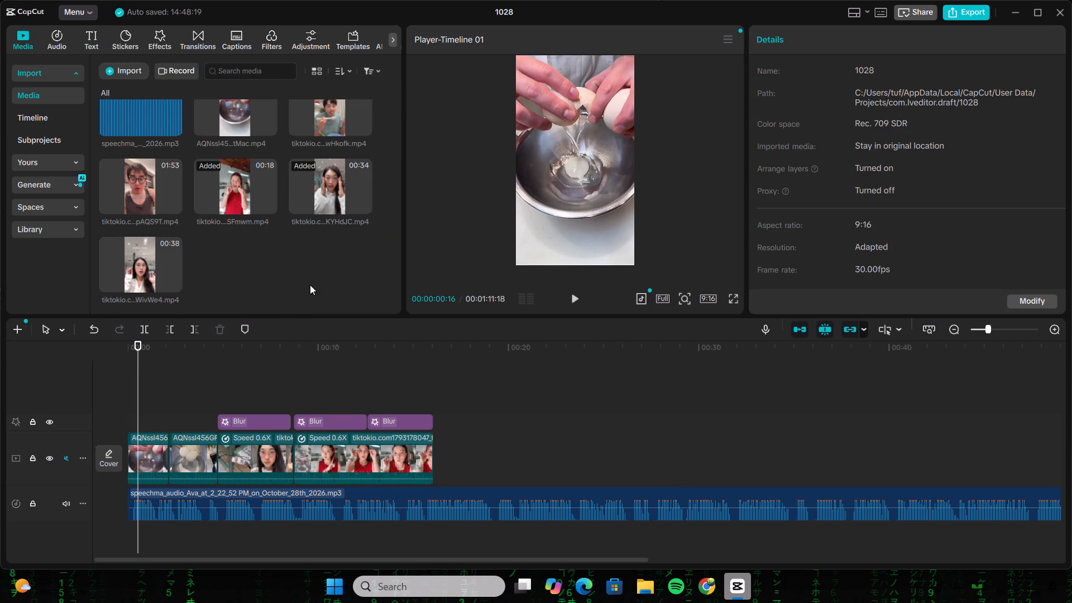
scroll(303, 250, down, 2)
scroll(304, 240, up, 3)
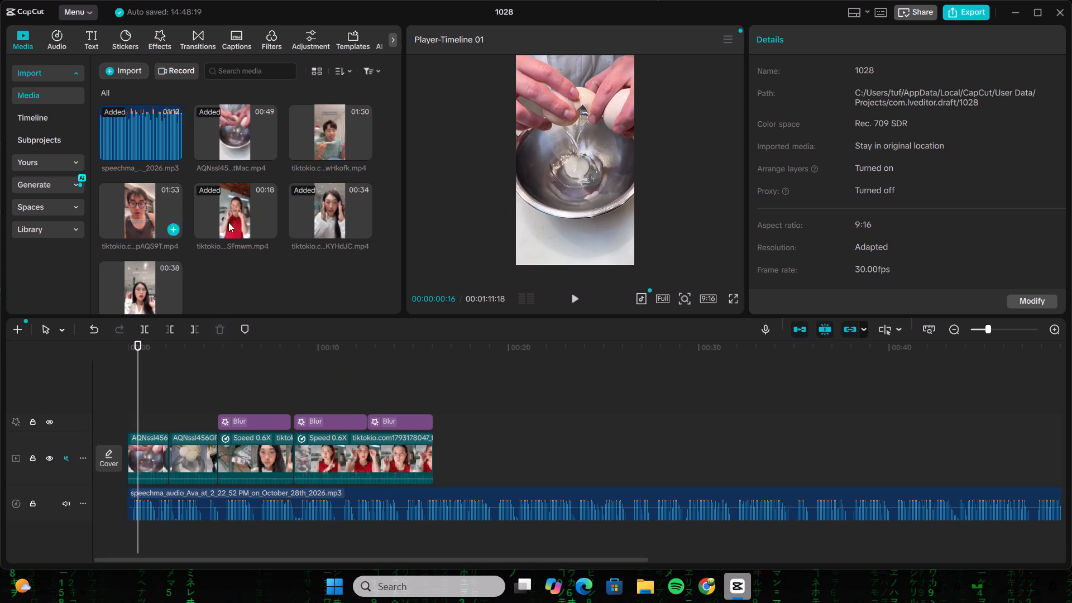
click(156, 296)
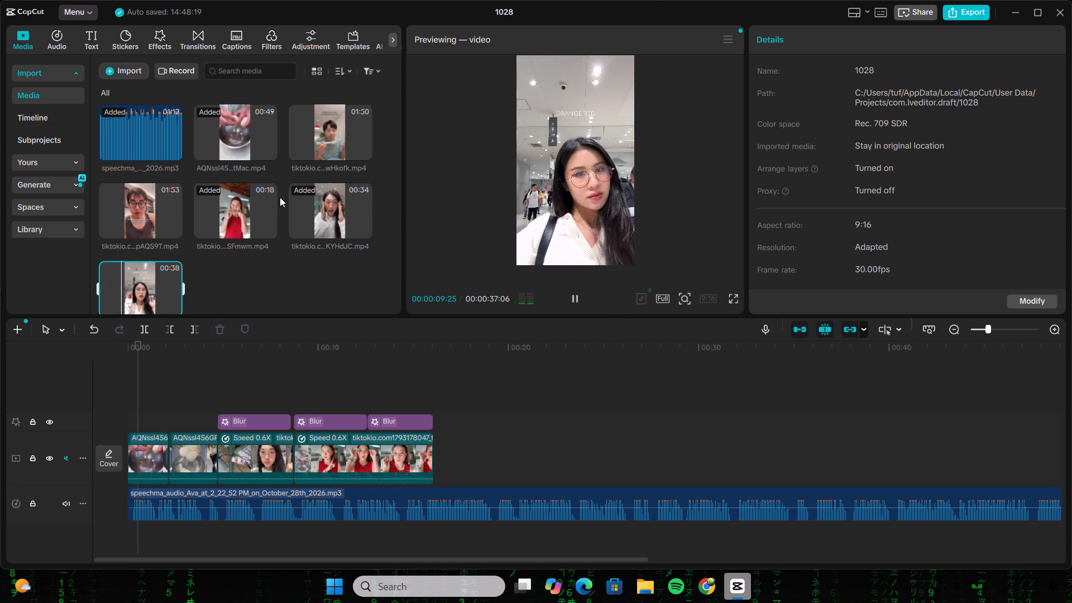
click(319, 215)
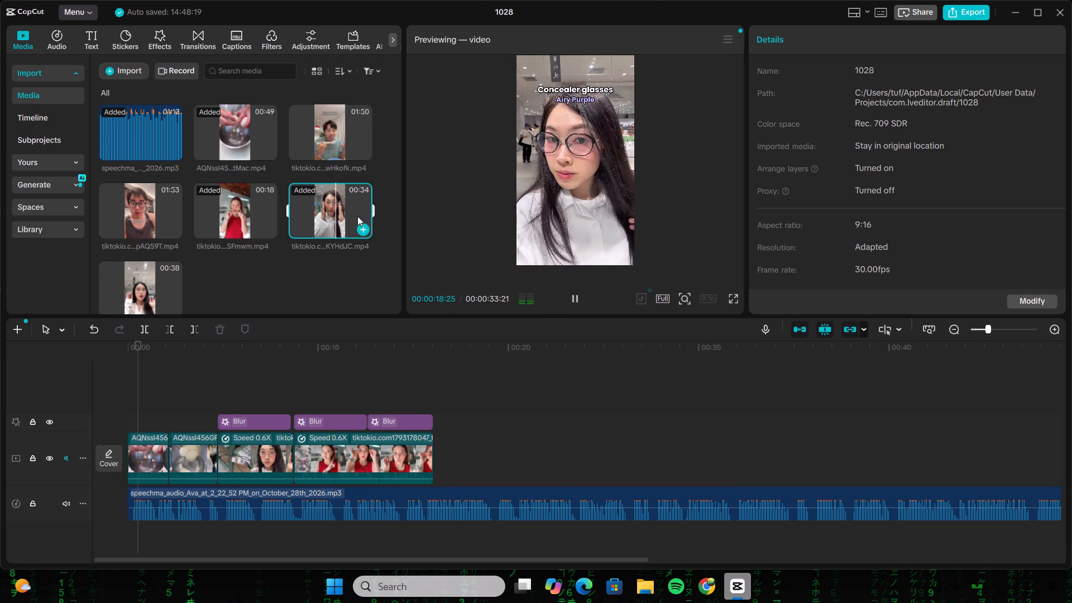
click(344, 213)
click(353, 207)
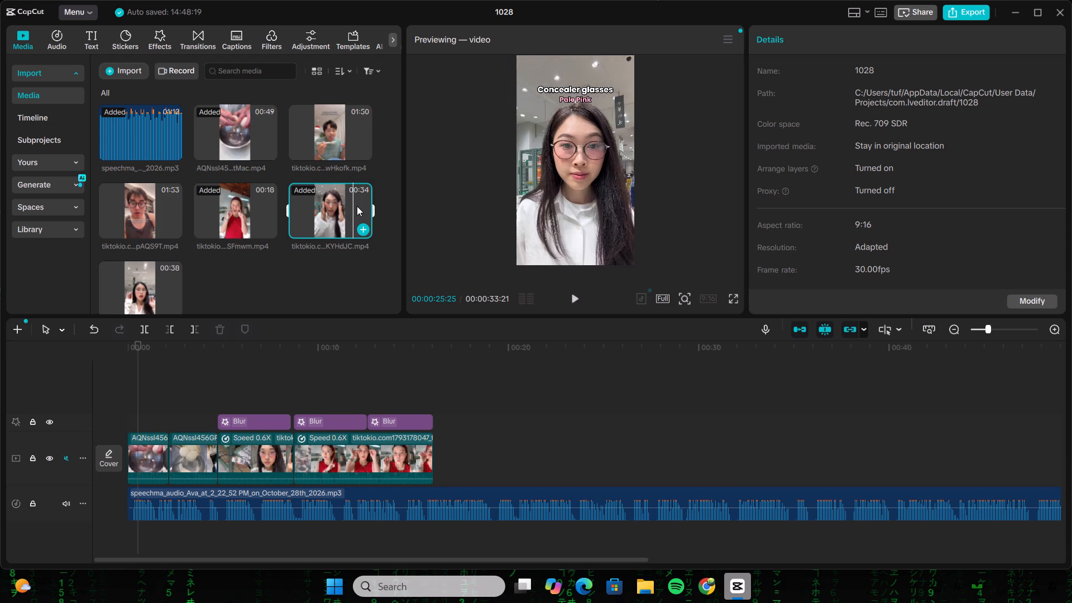
click(363, 205)
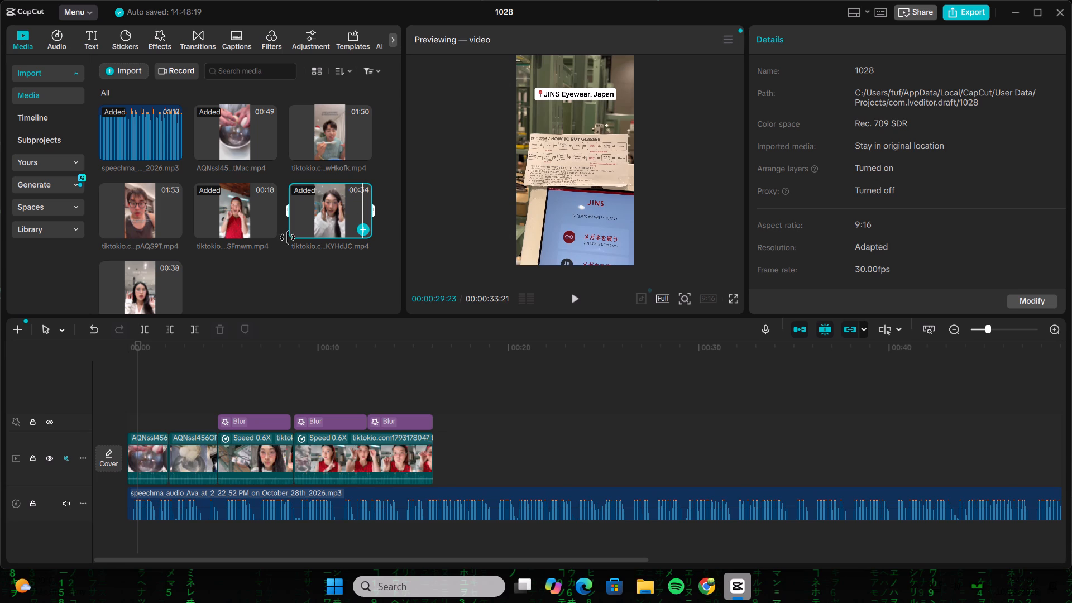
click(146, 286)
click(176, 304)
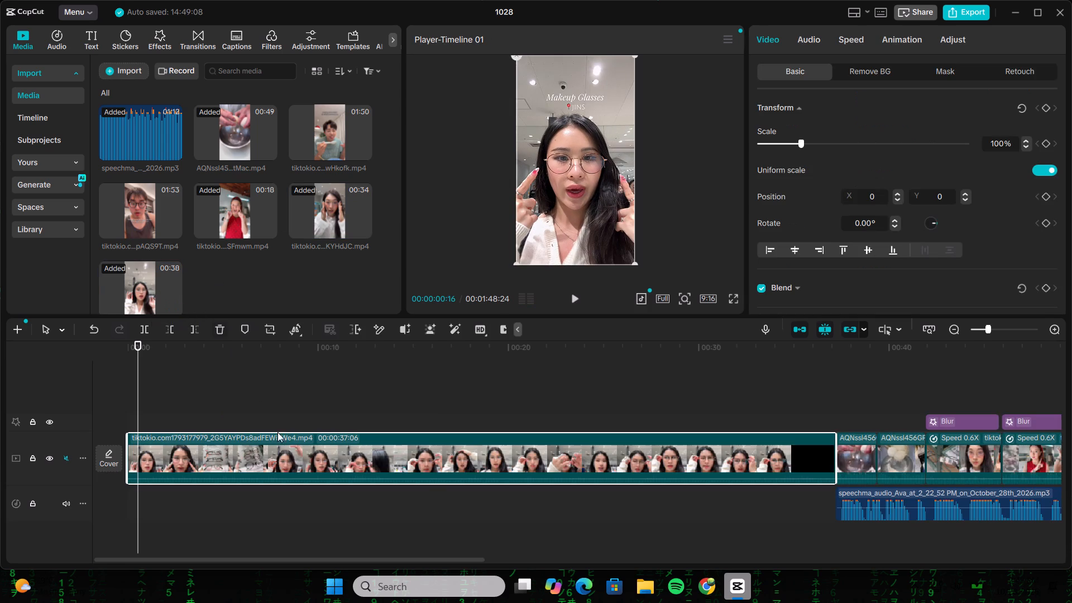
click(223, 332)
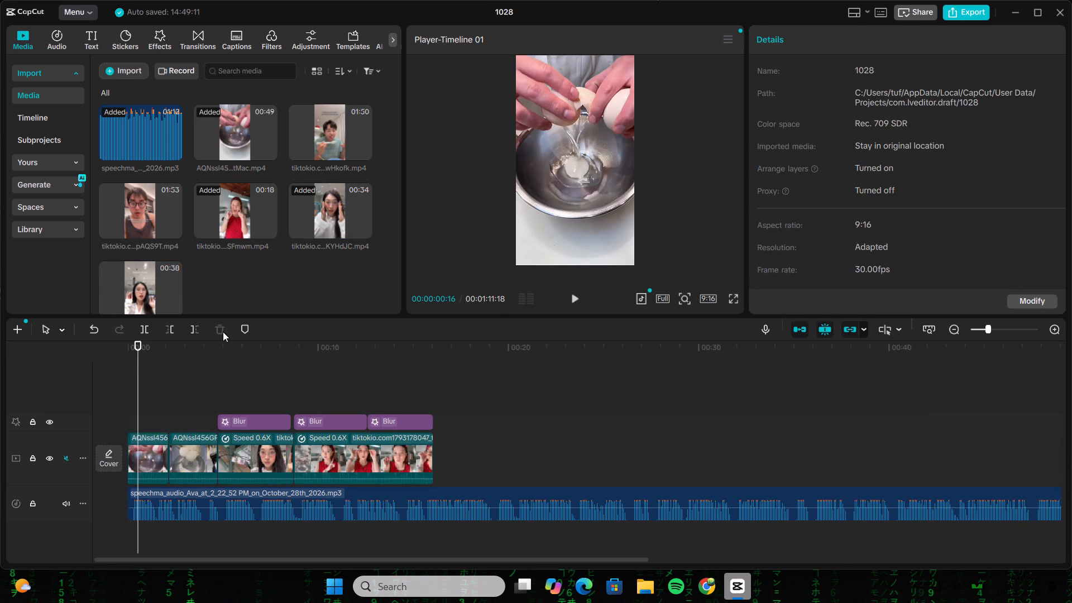
Play the edit from the beginning to the end of the red-dress clip and append the 00:38 "Makeup Glasses" clip there.
drag(138, 356, 120, 351)
click(576, 299)
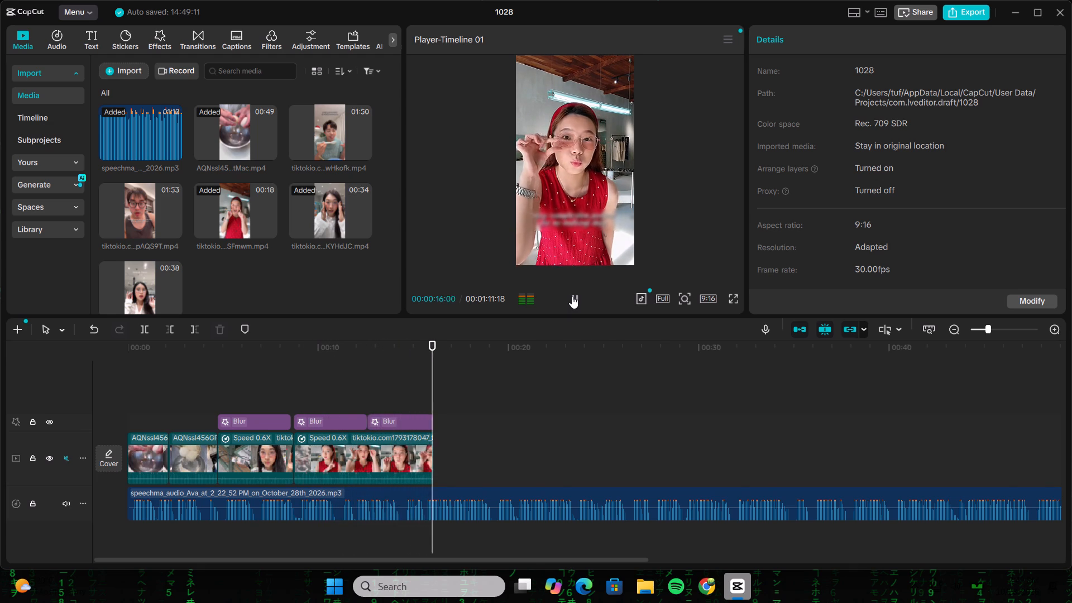
click(175, 304)
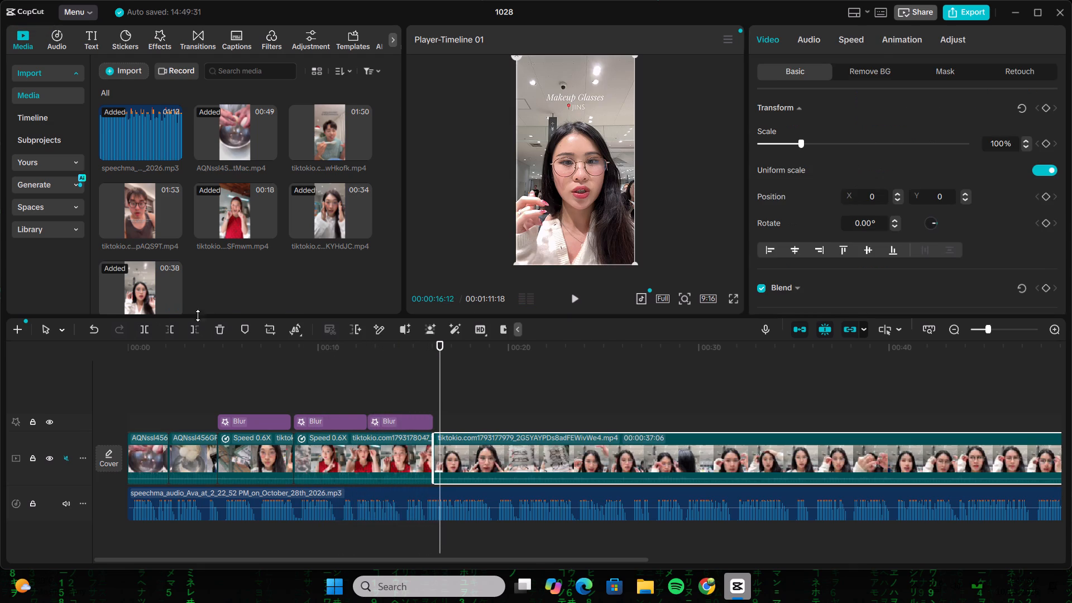
Play the added "Makeup Glasses" clip against the voiceover and split it at 00:00:19:00.
click(570, 296)
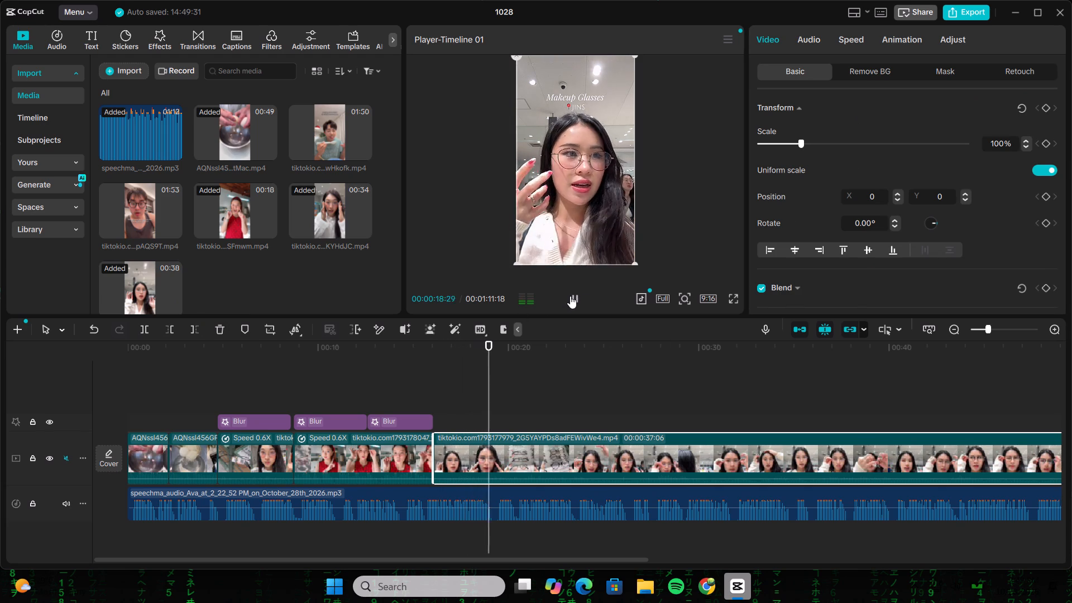
click(570, 296)
click(570, 296)
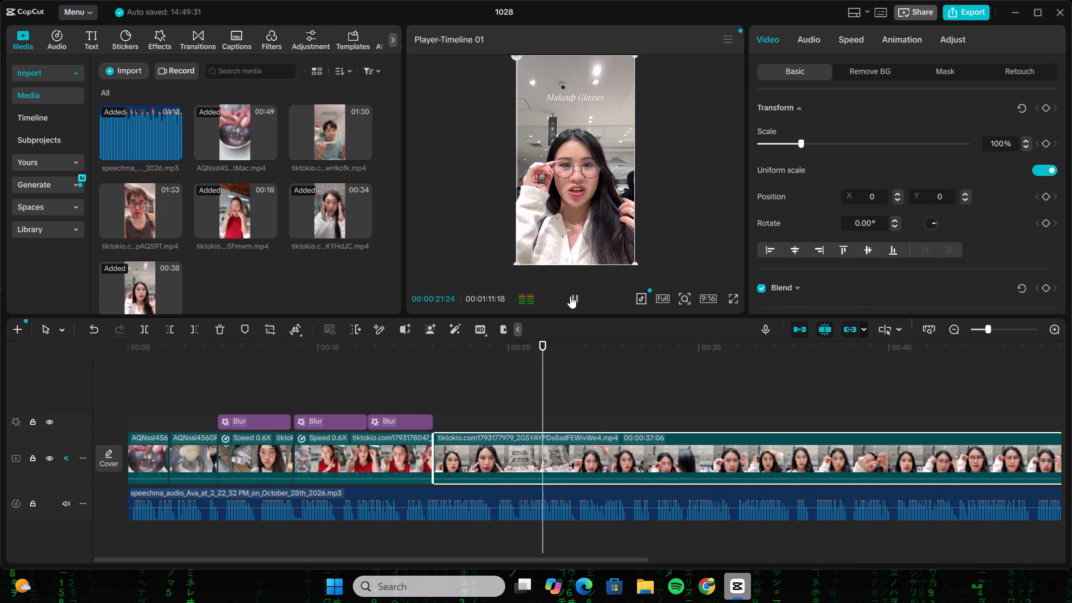
click(570, 296)
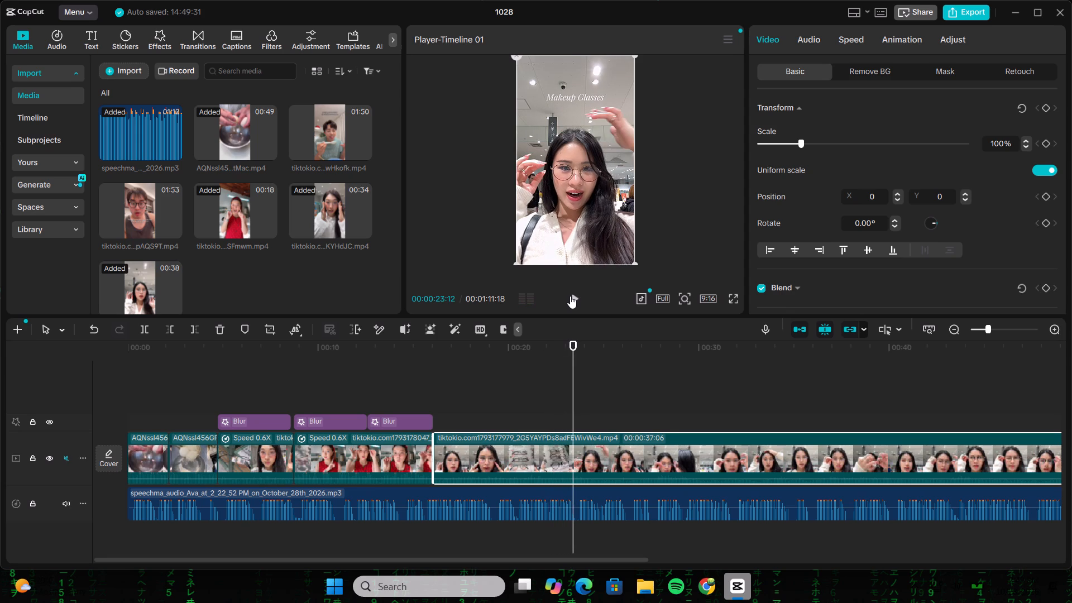
click(473, 374)
drag(473, 375, 489, 371)
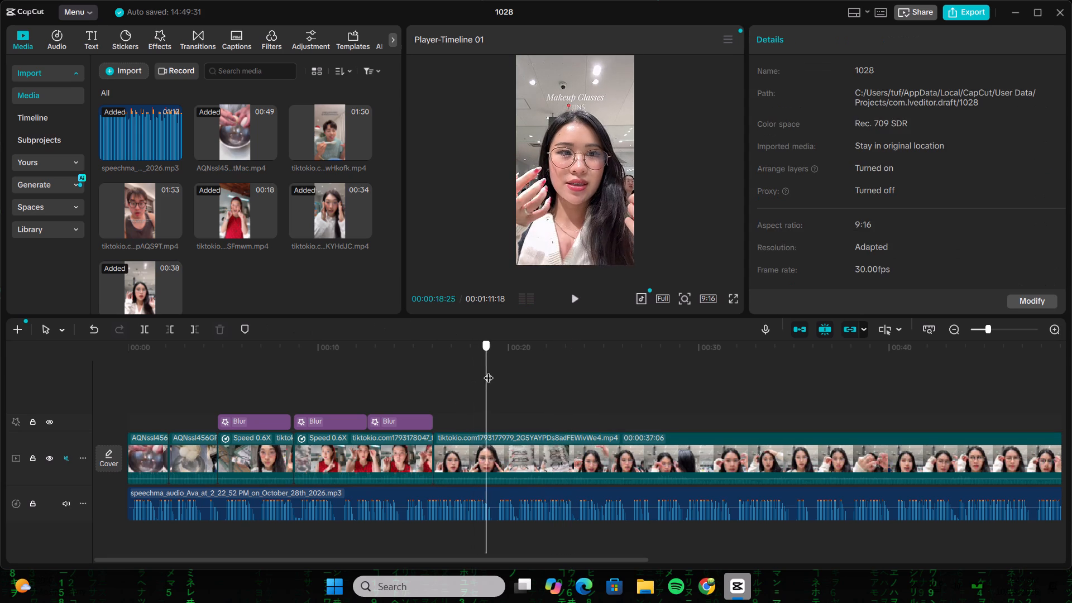
drag(489, 371, 489, 371)
click(142, 327)
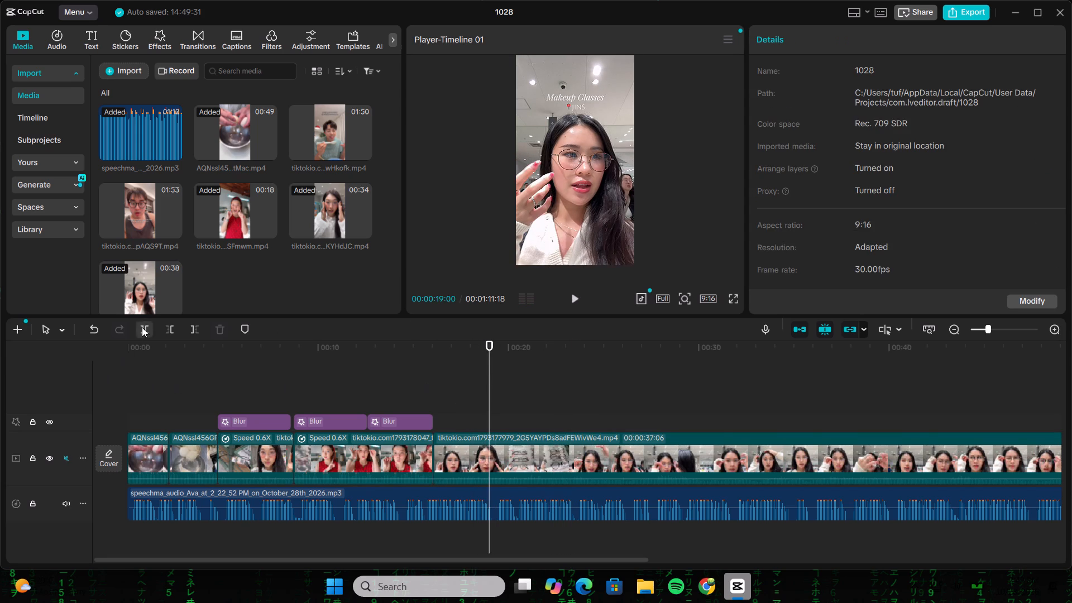
Trim about 3 seconds off the start of the "Makeup Glasses" segment after the 00:00:19:00 cut.
click(510, 447)
drag(491, 449, 550, 442)
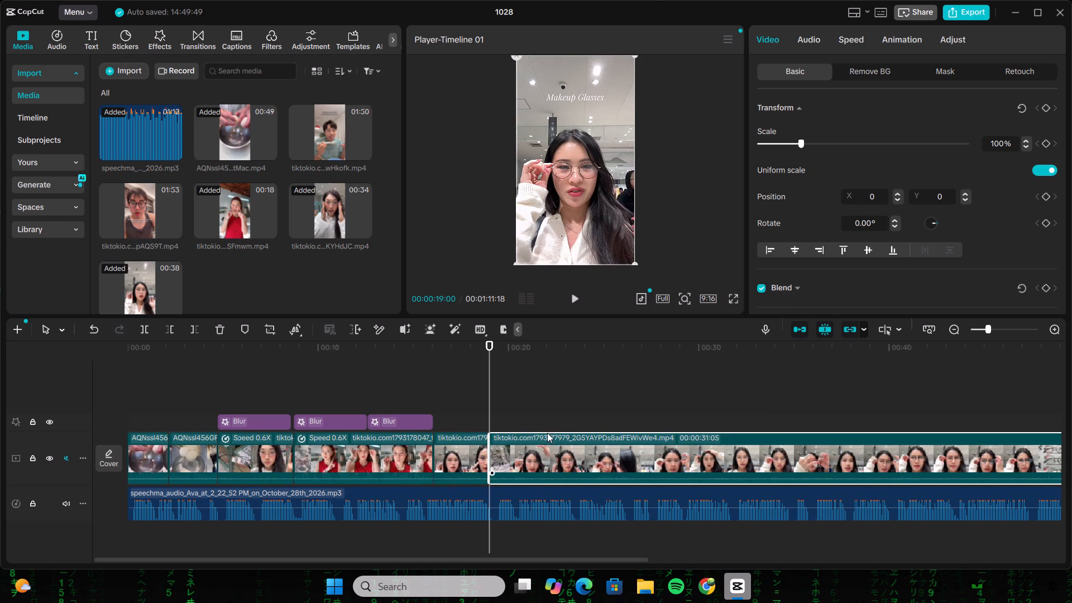
Play the edit against the voiceover from the start of the "Makeup Glasses" clip at 00:00:16:02 to about 00:00:28:01.
click(470, 354)
drag(470, 359, 436, 377)
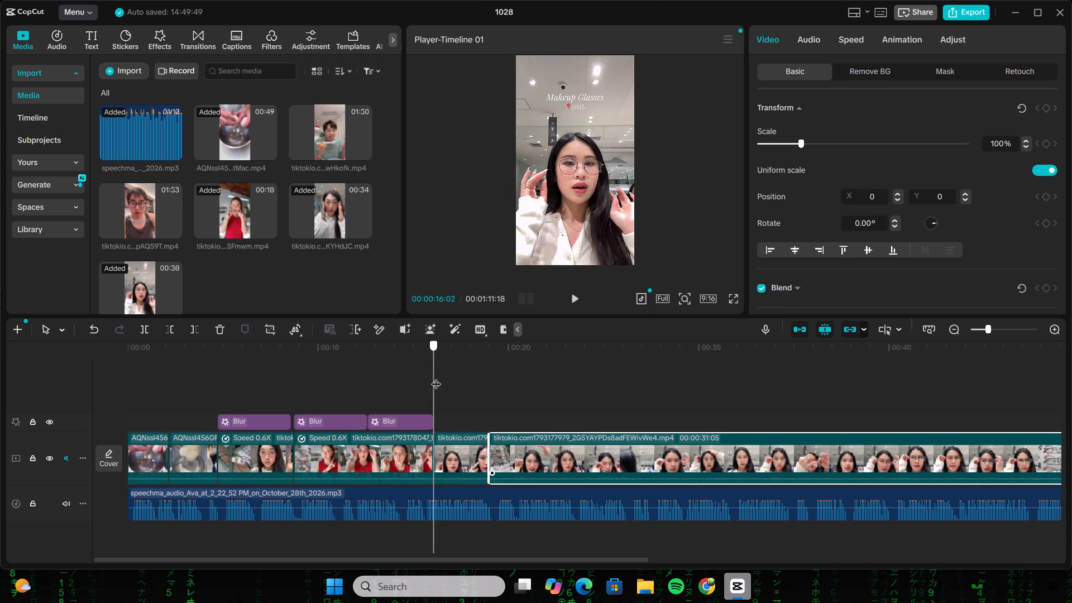
drag(436, 377, 435, 378)
click(573, 299)
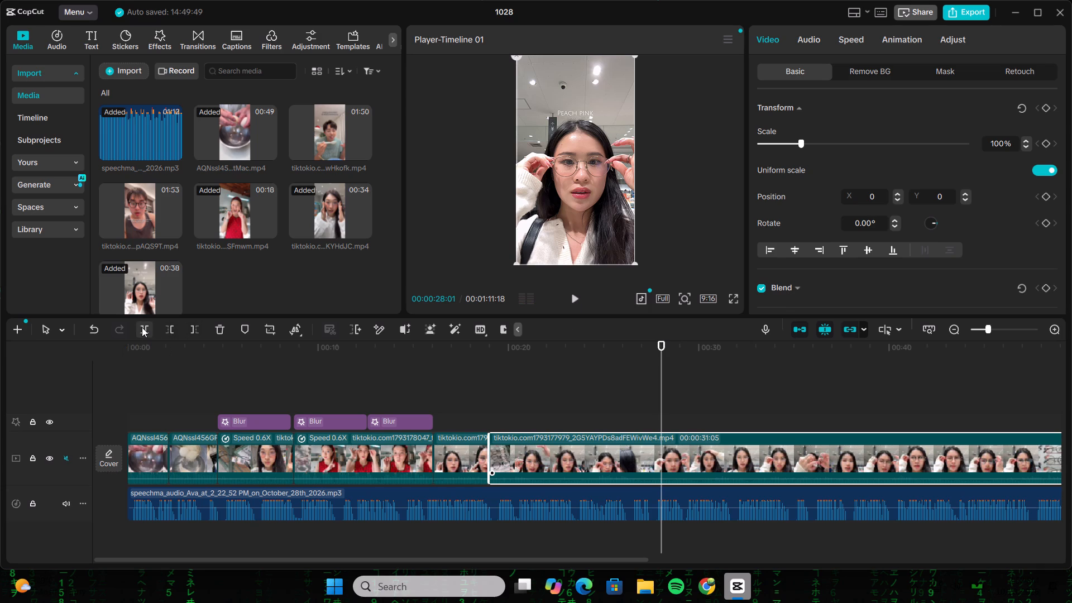
Skim the 00:18 red-dress clip, the 00:34 glasses clip and the 00:38 clip in the imported media for usable shots.
click(237, 203)
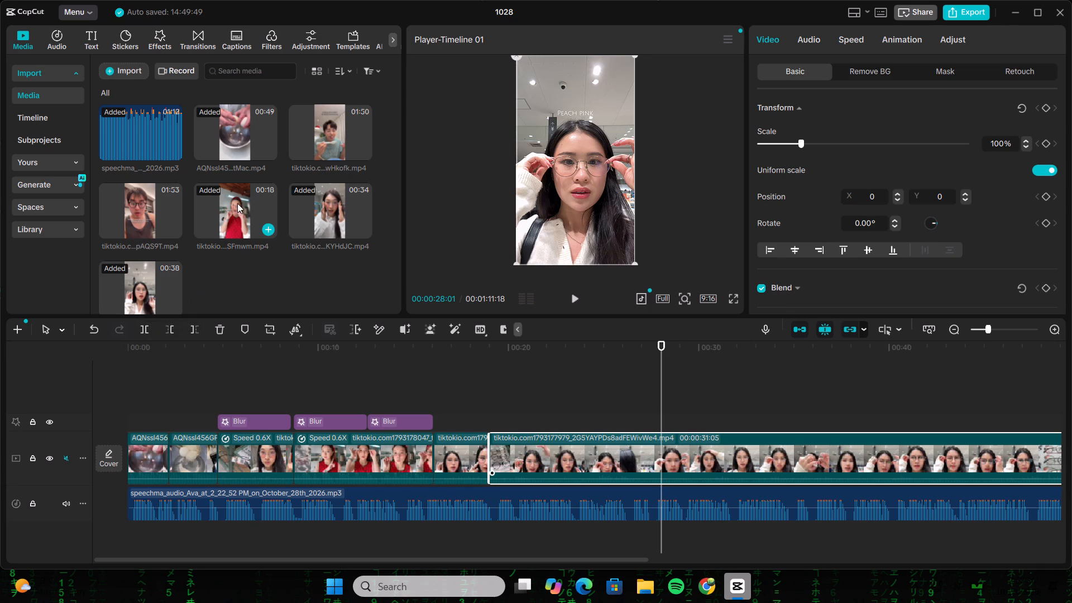
click(236, 204)
click(242, 204)
click(253, 205)
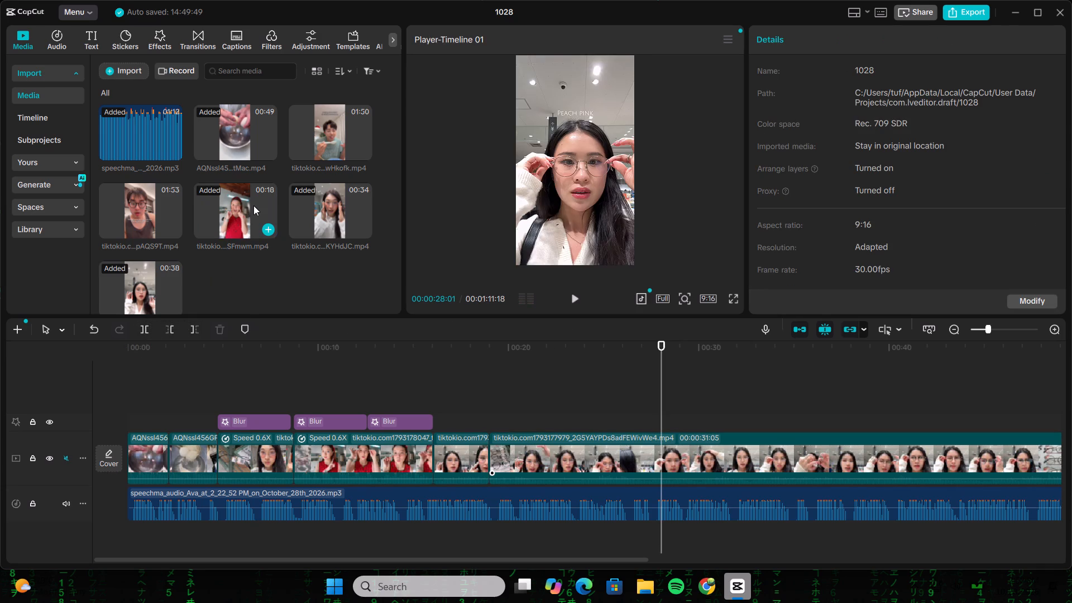
click(241, 205)
click(250, 205)
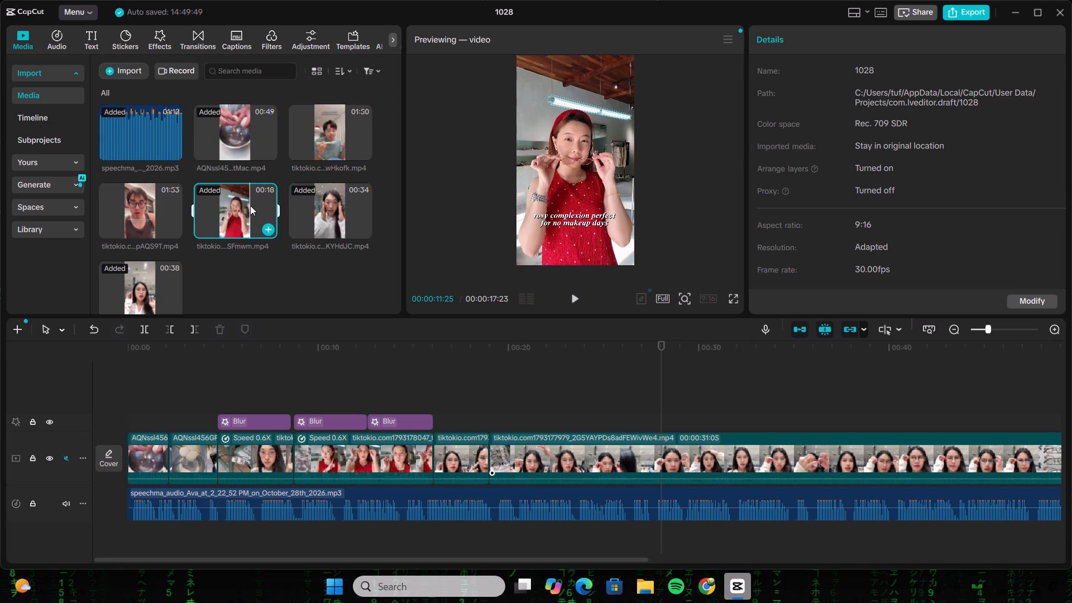
click(250, 205)
click(318, 205)
click(323, 203)
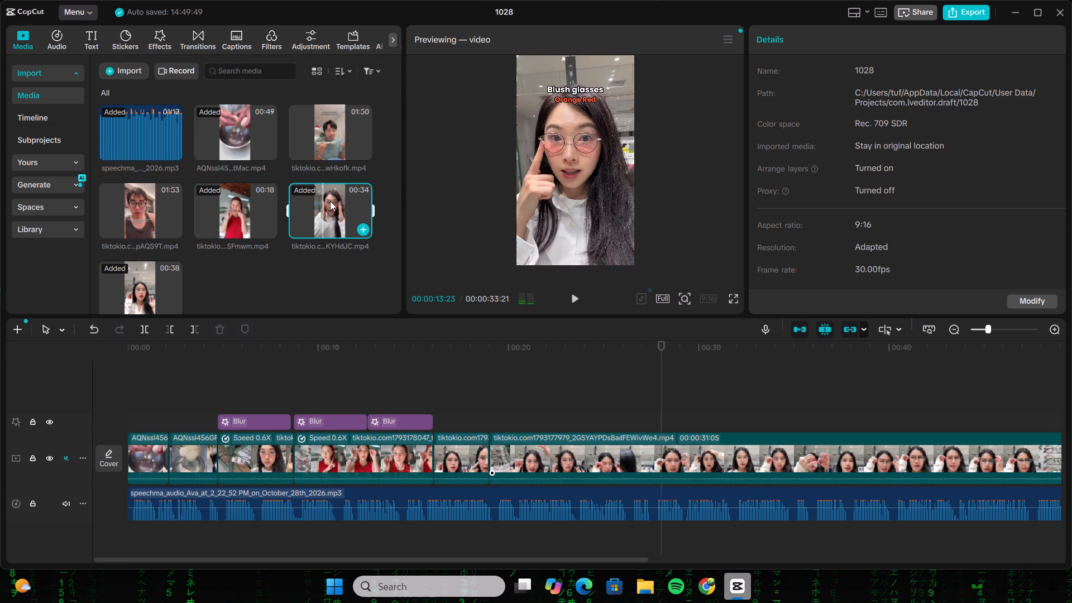
click(339, 201)
click(343, 201)
click(344, 201)
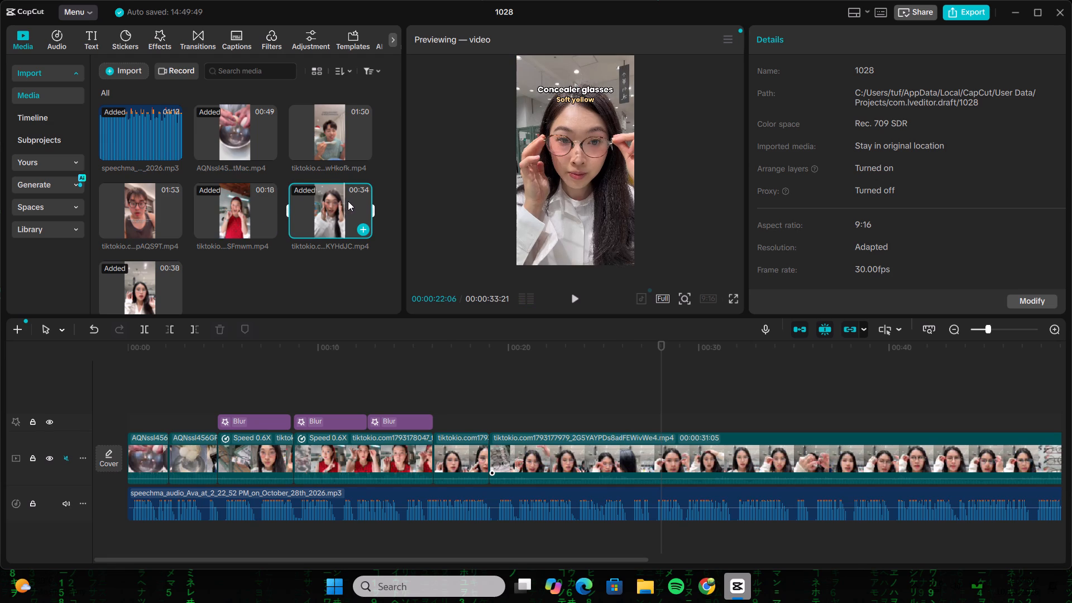
click(353, 201)
click(357, 201)
click(143, 281)
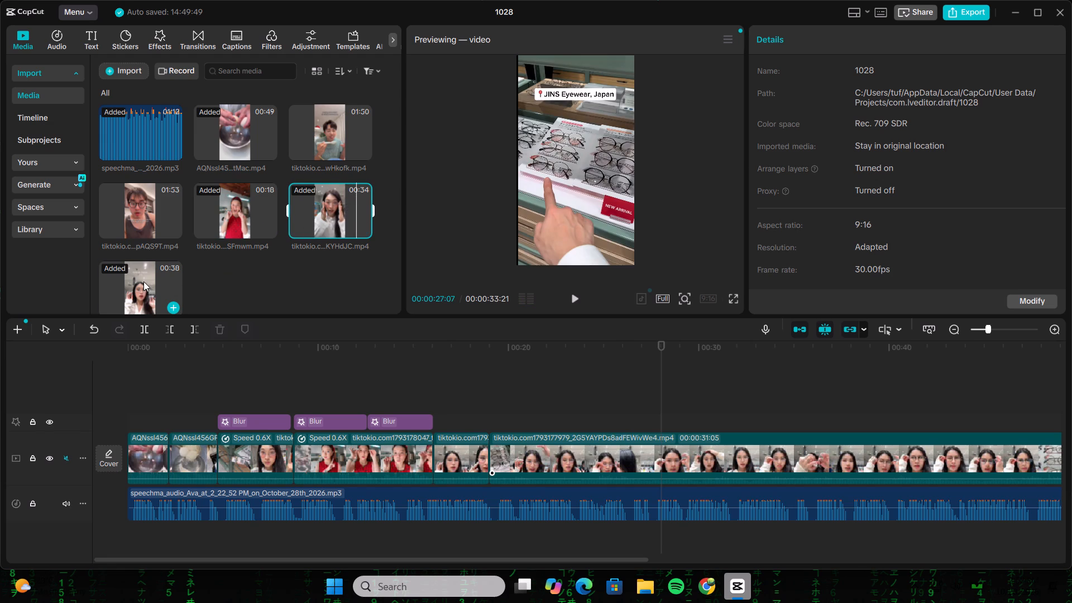
click(138, 281)
click(147, 281)
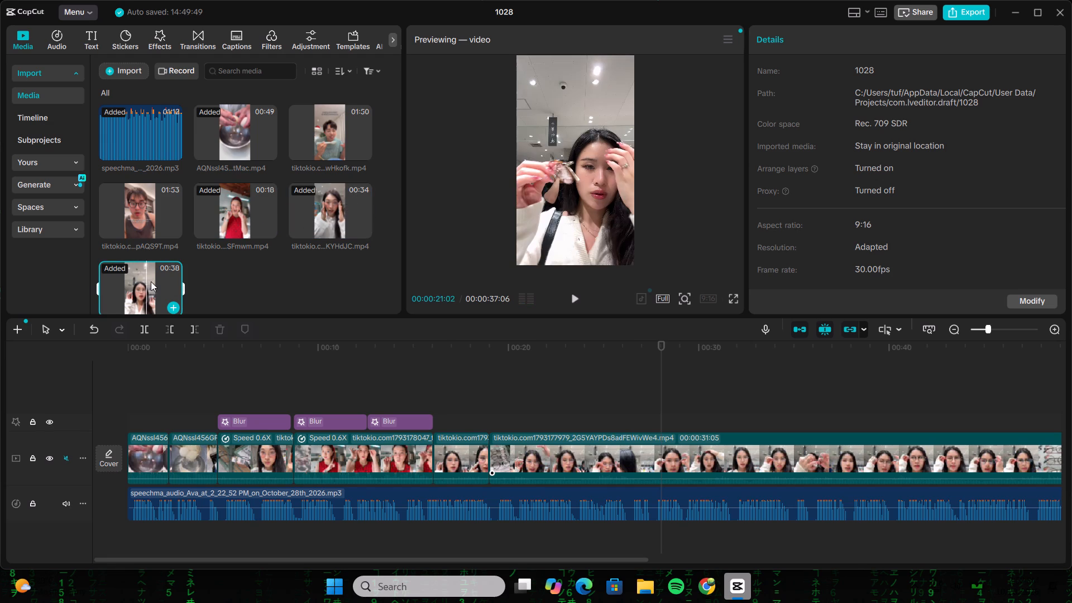
click(151, 281)
click(155, 281)
click(155, 281)
click(159, 281)
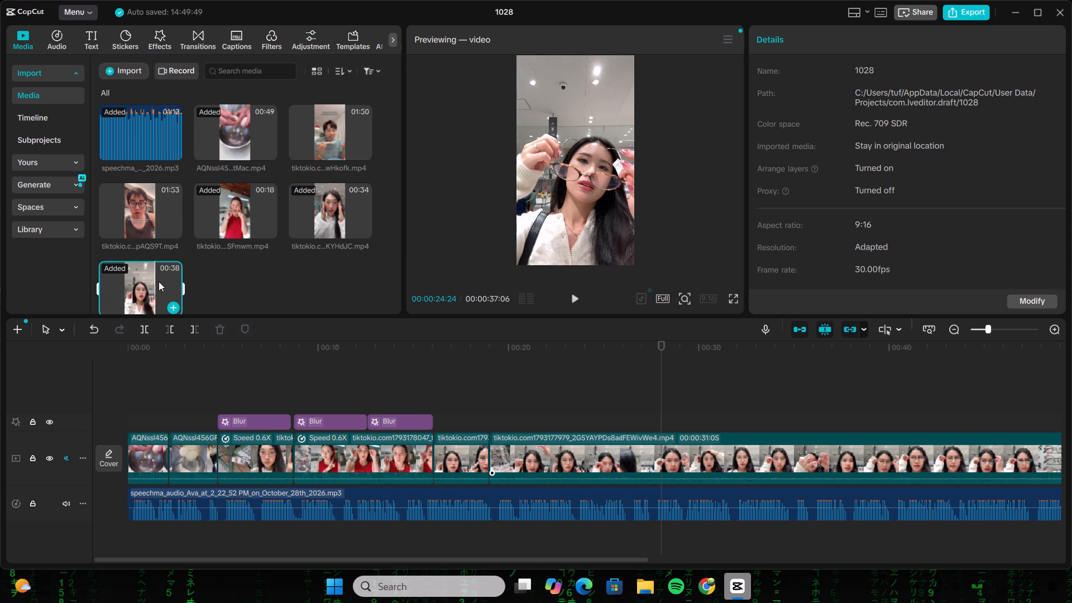
click(159, 281)
click(166, 280)
click(168, 280)
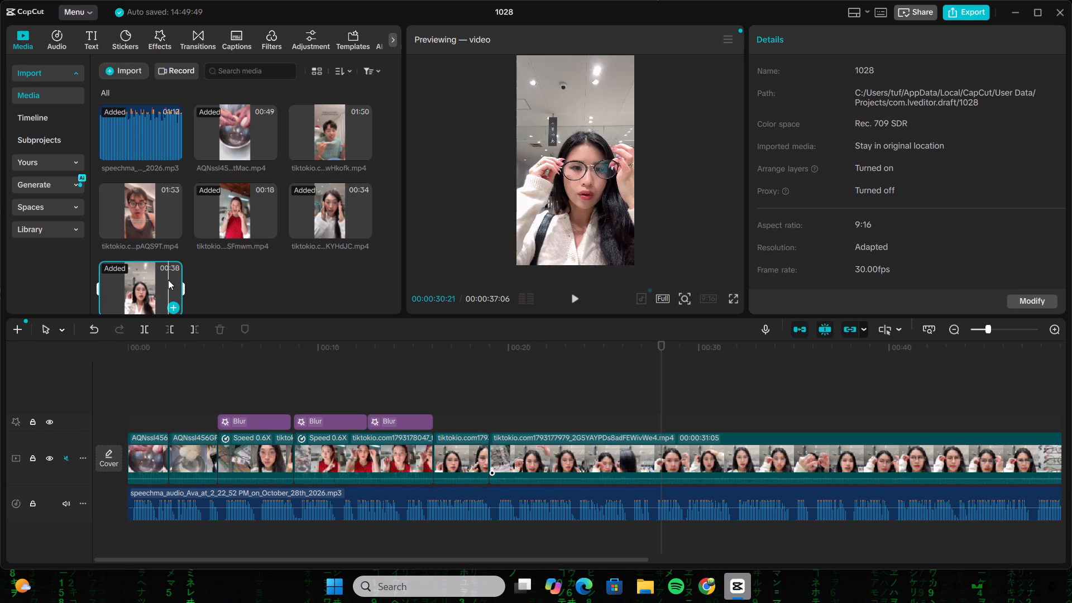
click(168, 280)
click(173, 280)
click(175, 280)
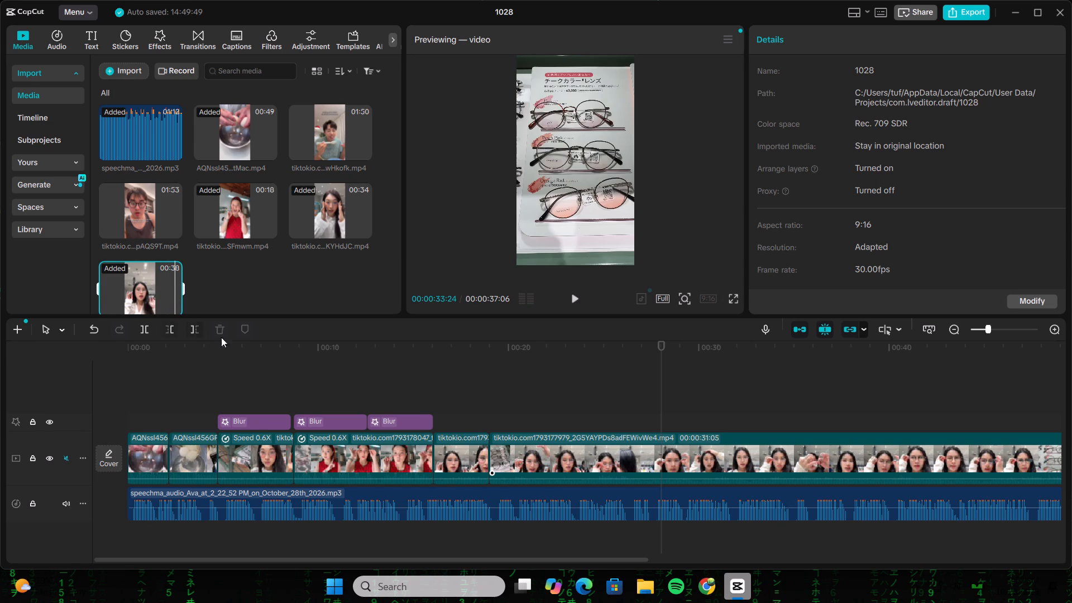
Duplicate the third Blur effect, with its Filmstrip mask, at 00:00:16:02 over the start of the "Makeup Glasses" clip.
click(423, 348)
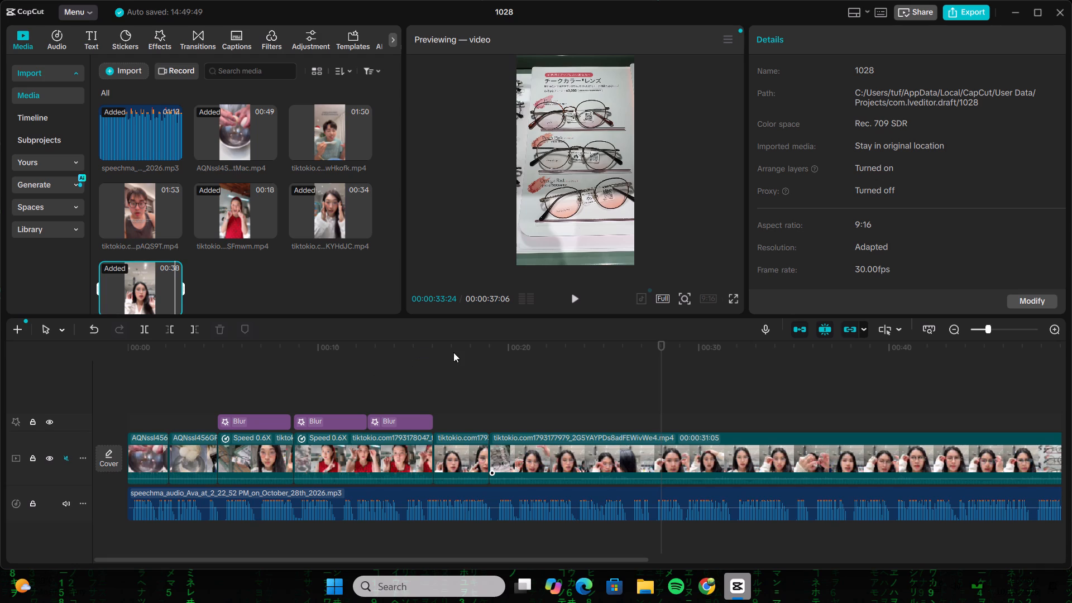
click(453, 351)
click(670, 350)
click(580, 406)
drag(579, 385, 435, 418)
click(573, 299)
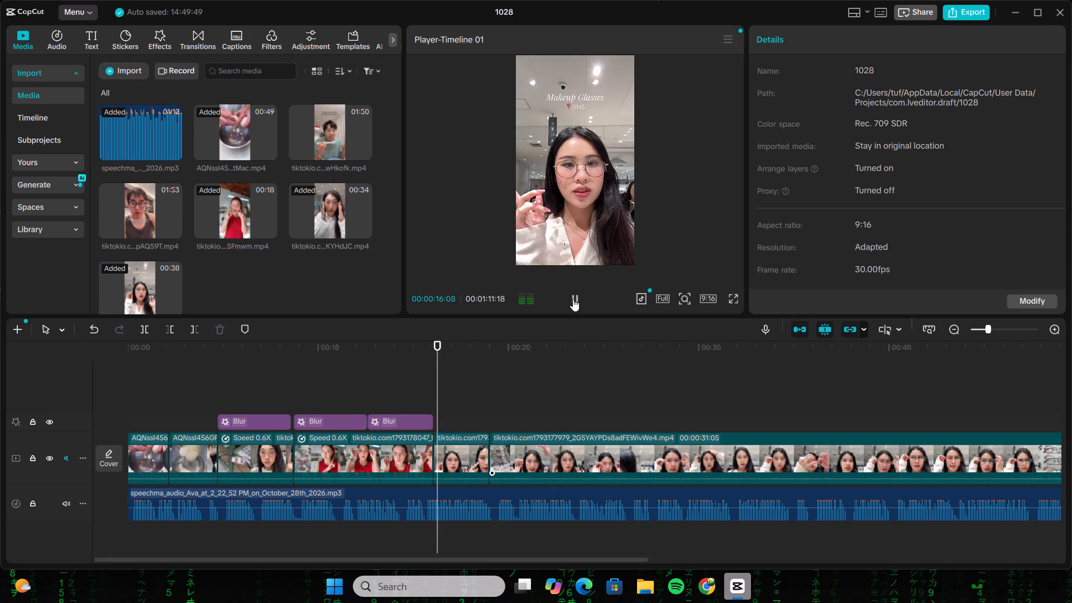
click(573, 299)
click(410, 417)
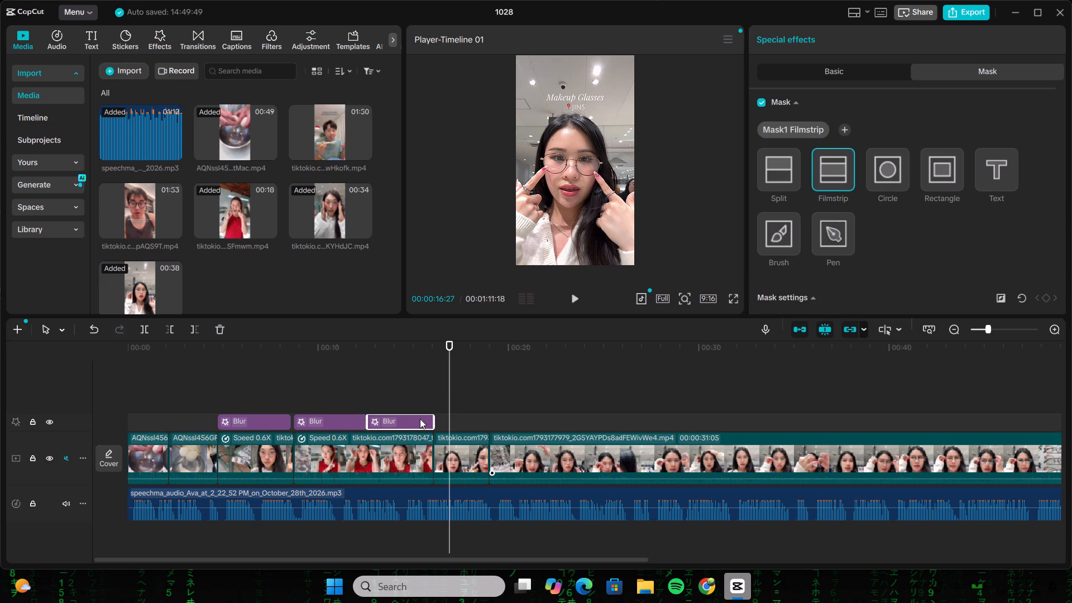
drag(448, 405, 439, 409)
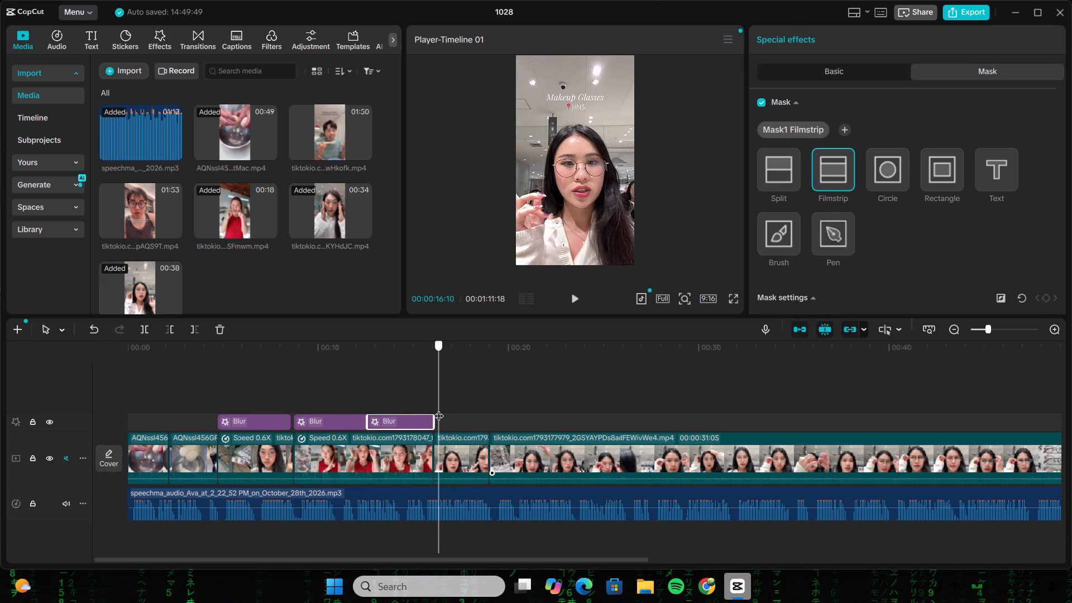
drag(439, 409, 434, 411)
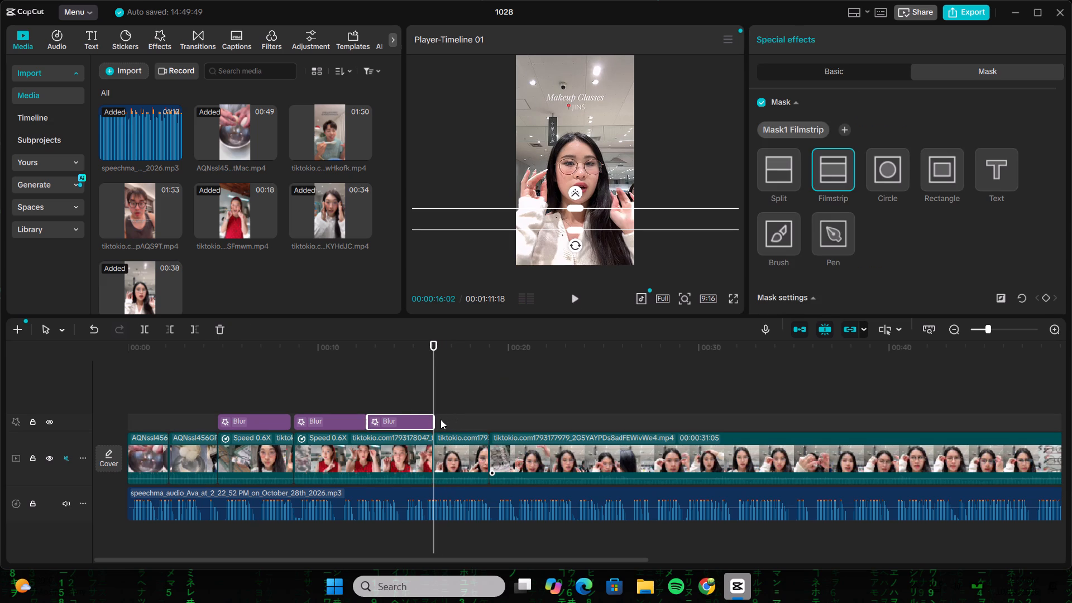
key(ctrl+c)
key(ctrl+v)
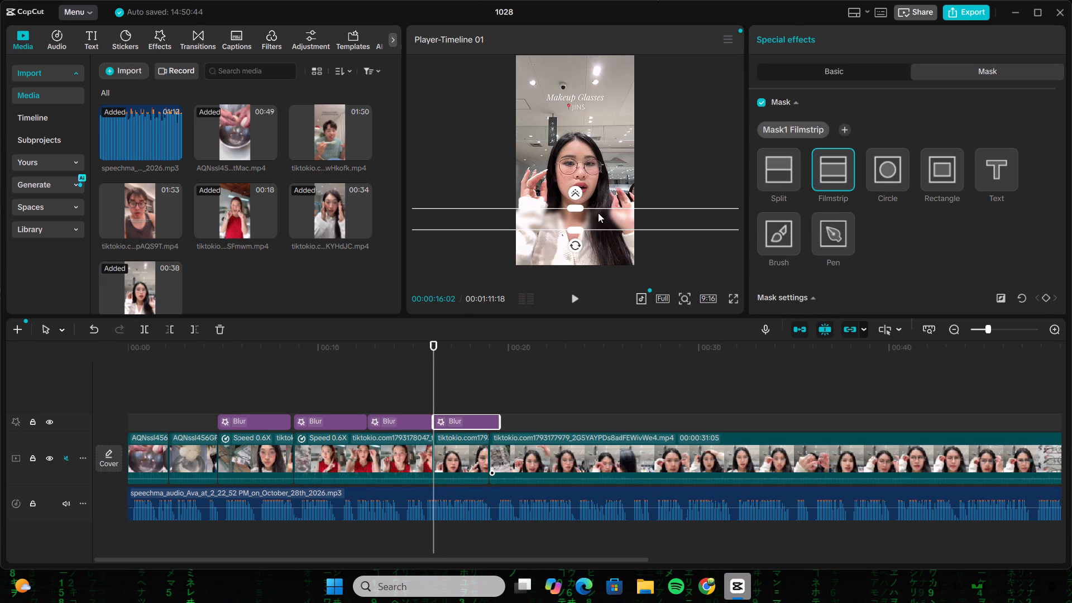
Move the new Blur's Filmstrip mask over the "Makeup Glasses" and JINS caption and narrow the strip slightly to fit it.
drag(598, 213, 601, 97)
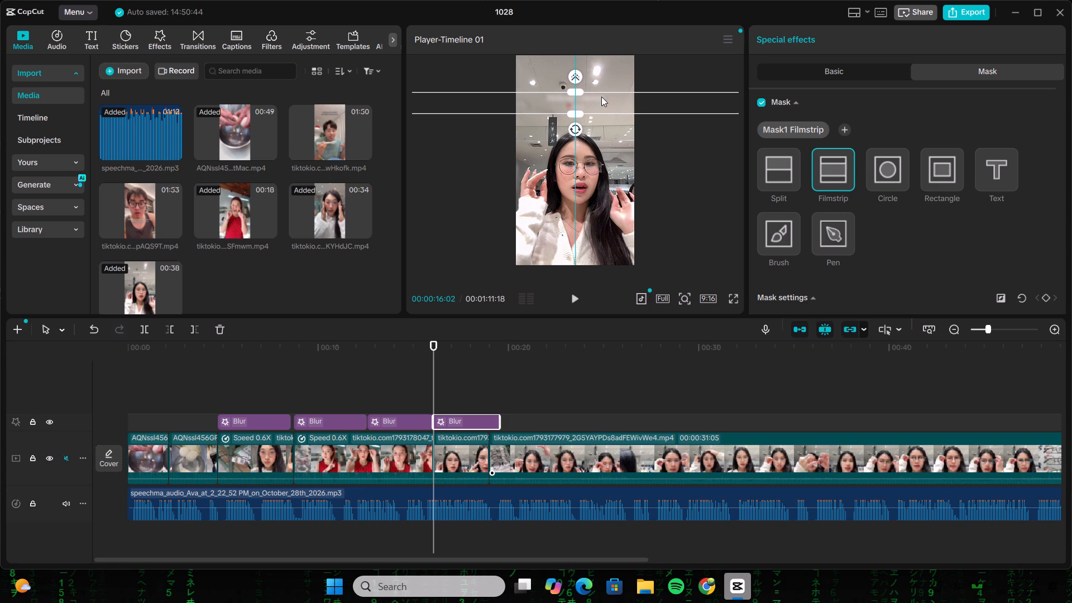
drag(601, 97, 602, 97)
click(576, 111)
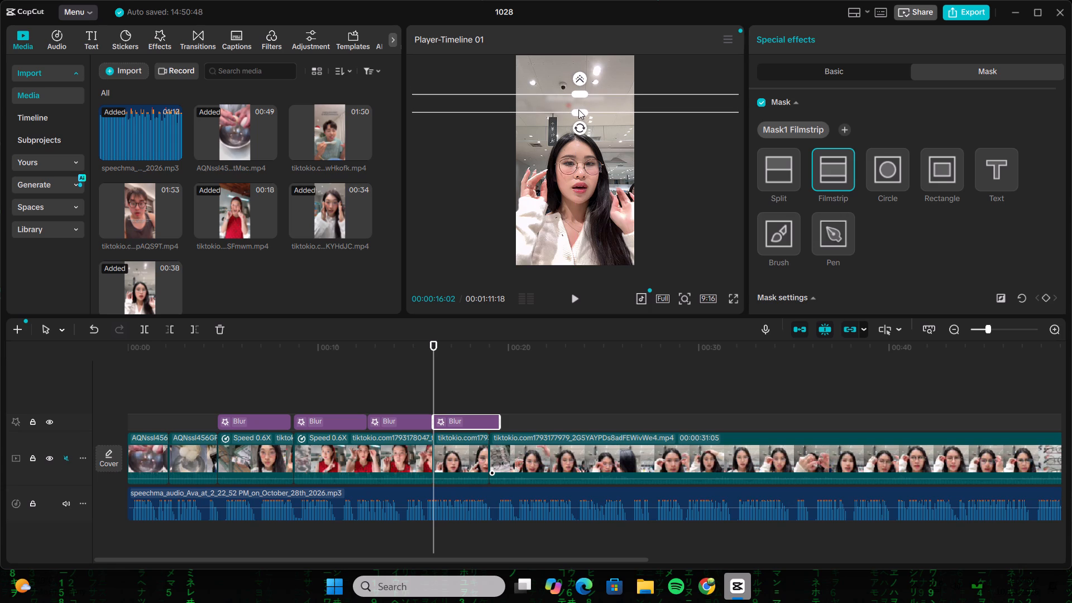
click(596, 101)
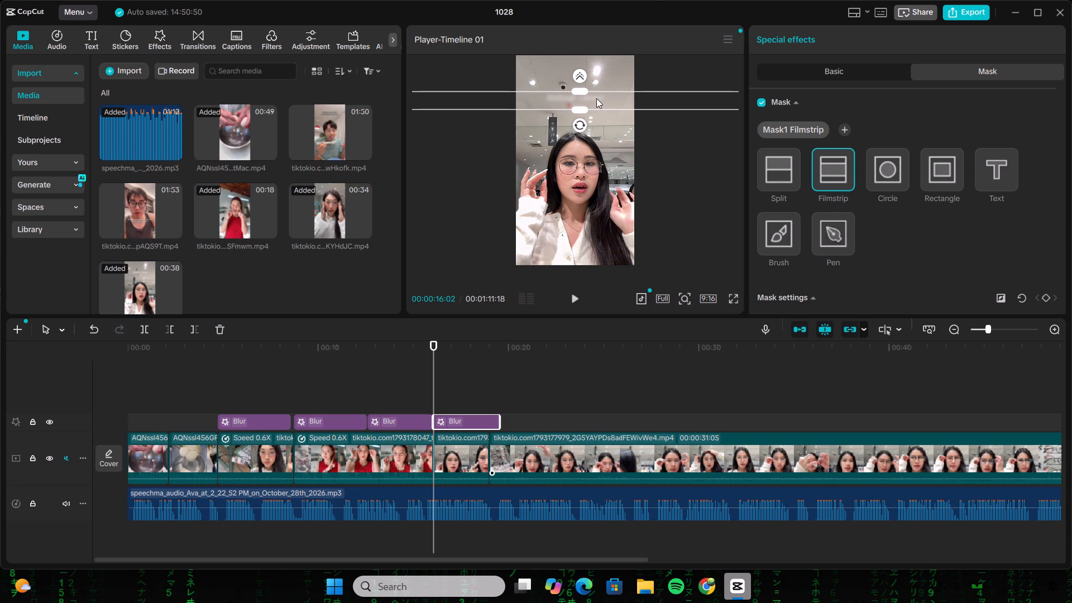
Play the edit from the start of the "Makeup Glasses" clip and split the long glasses segment at 00:00:23:23.
click(509, 363)
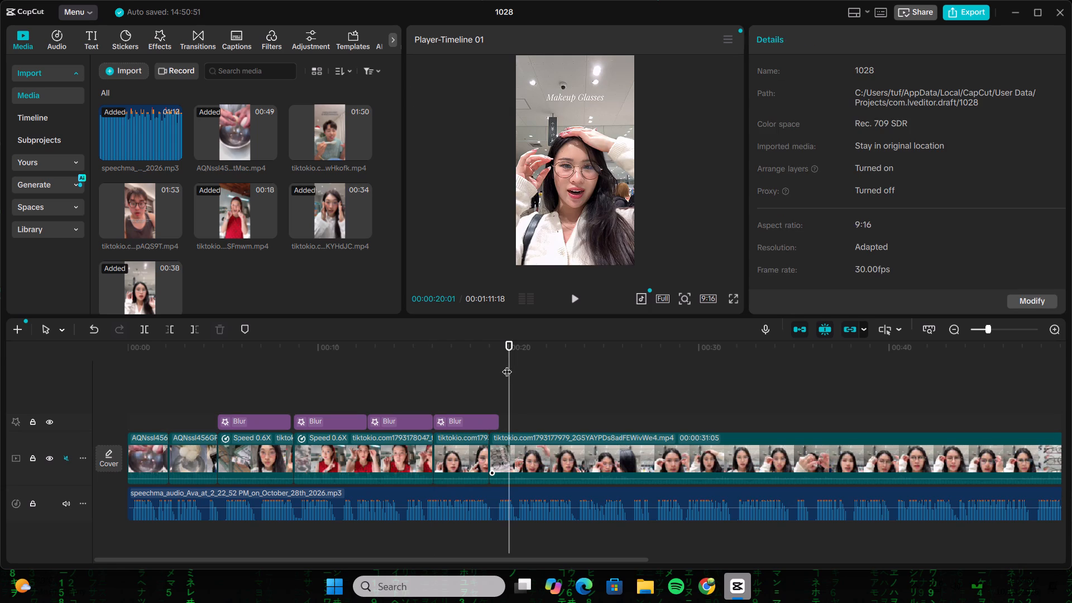
drag(511, 362, 432, 374)
click(574, 293)
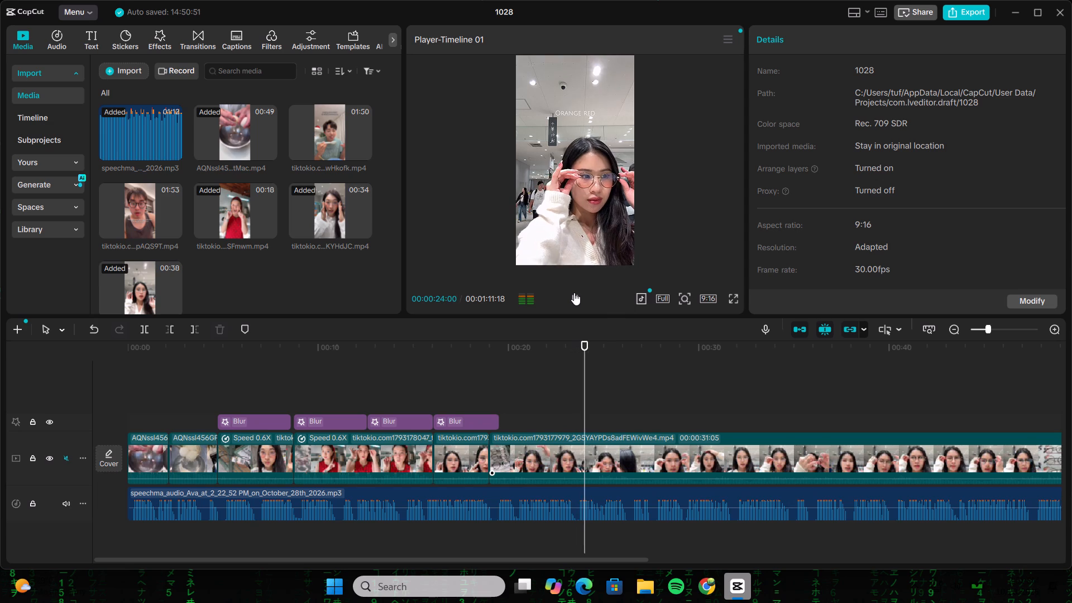
click(574, 293)
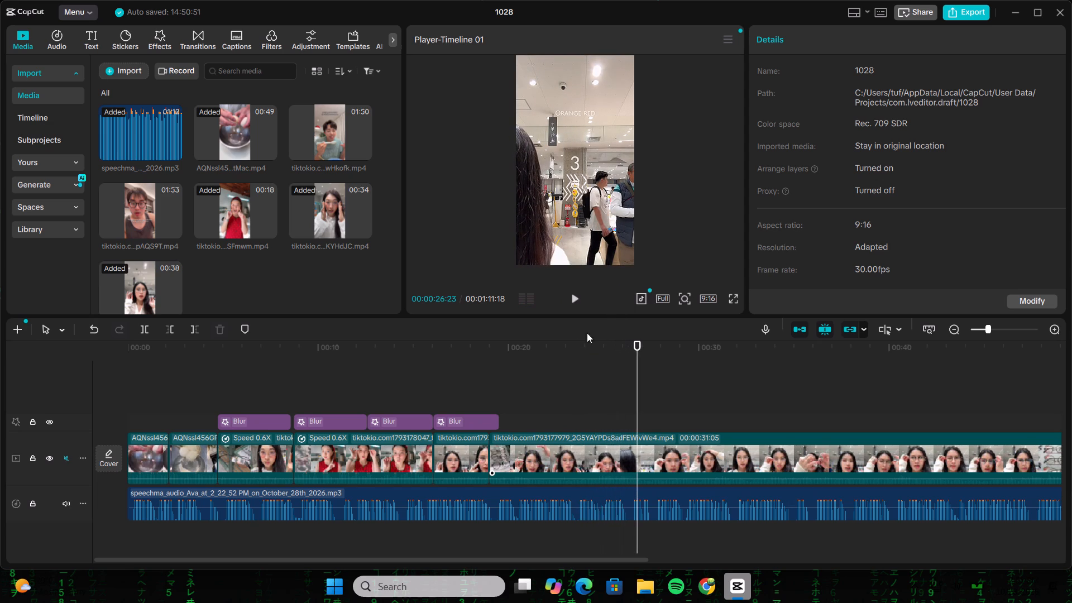
drag(635, 384, 596, 396)
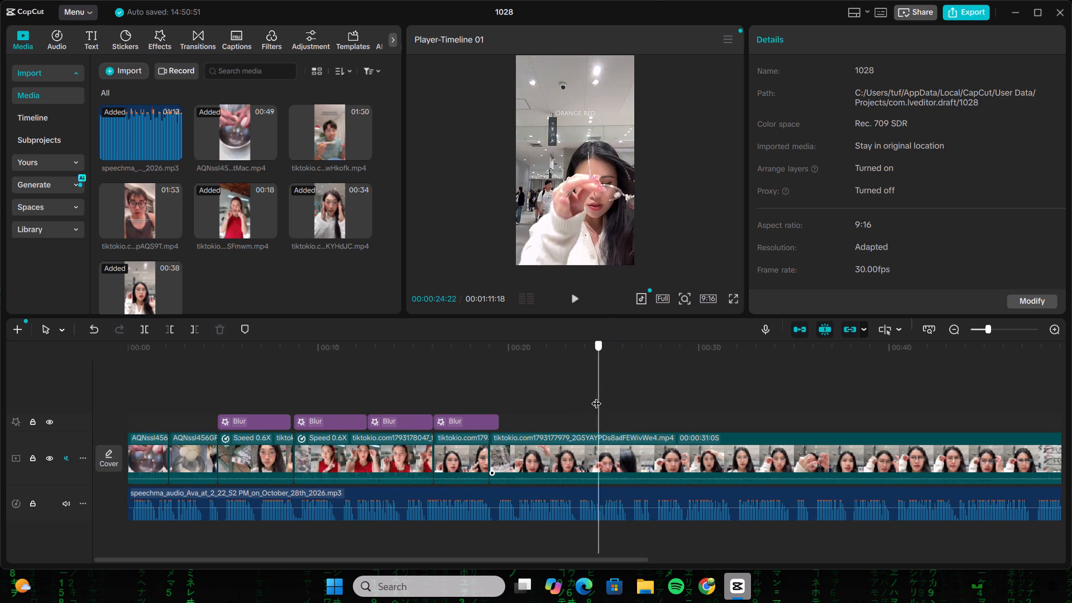
drag(596, 396, 580, 401)
click(143, 330)
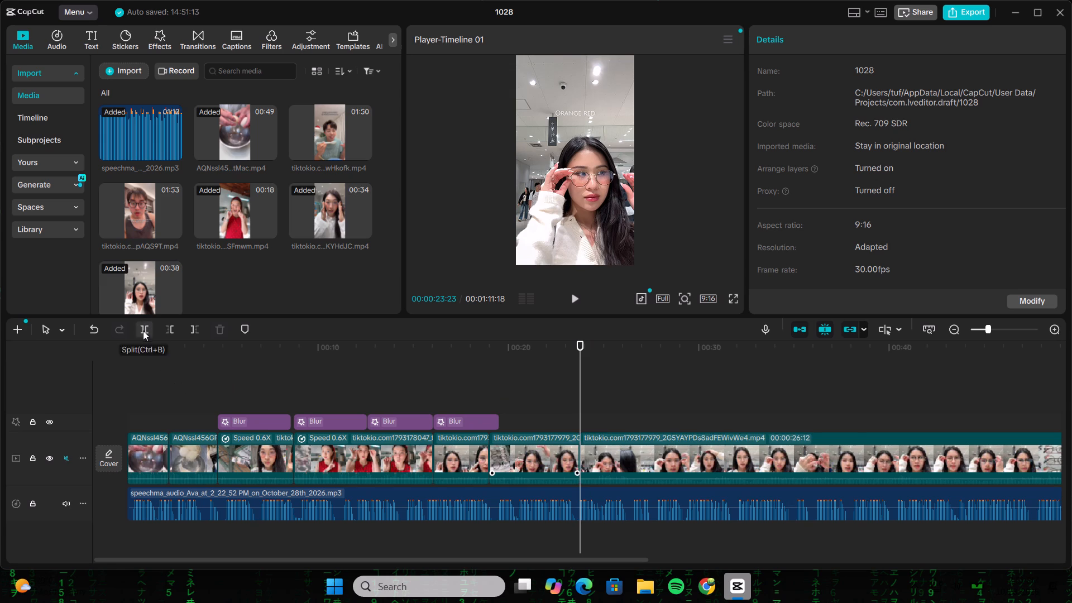
Trim the start of the segment after the 00:00:23:23 cut to the "Peach Pink" shot, leaving a duration of 00:00:23:00.
click(588, 446)
drag(581, 451, 593, 449)
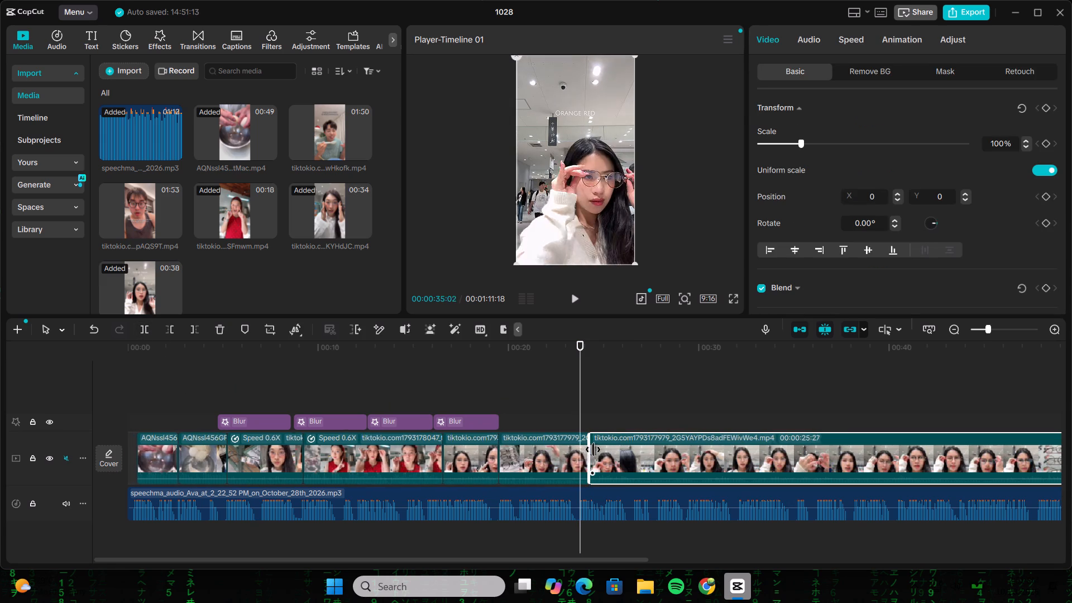
drag(593, 449, 645, 442)
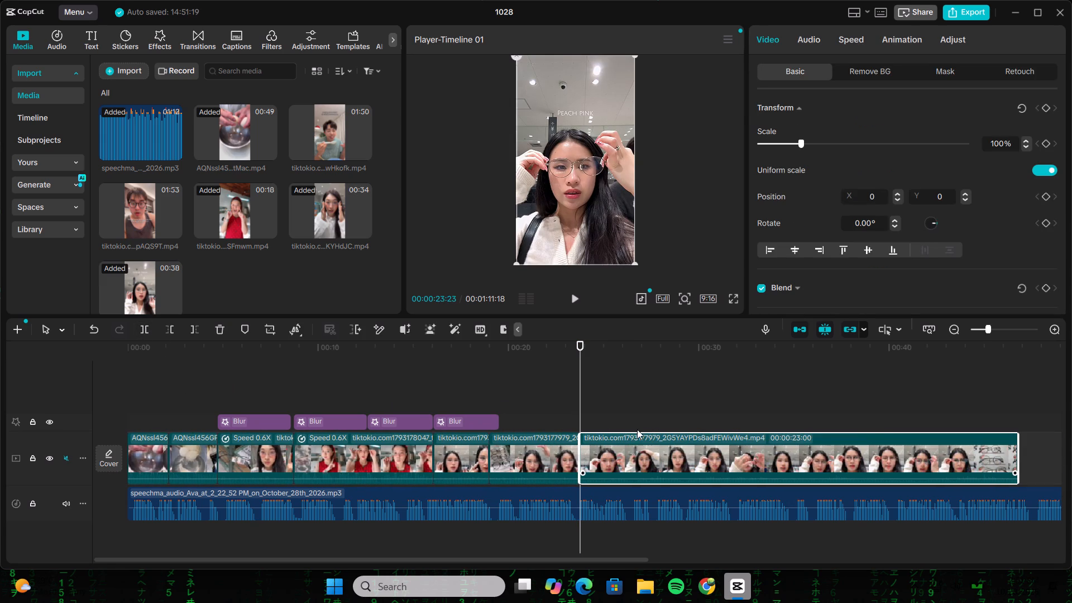
Play the trimmed "Peach Pink" segment against the voiceover and split it at 00:00:28:19.
click(579, 299)
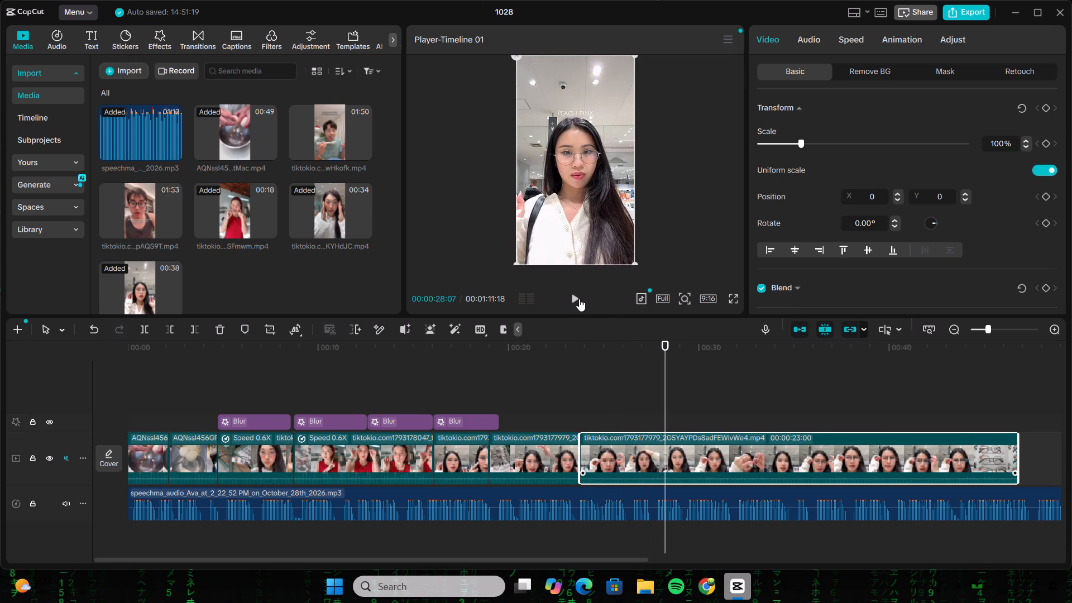
click(572, 299)
click(572, 299)
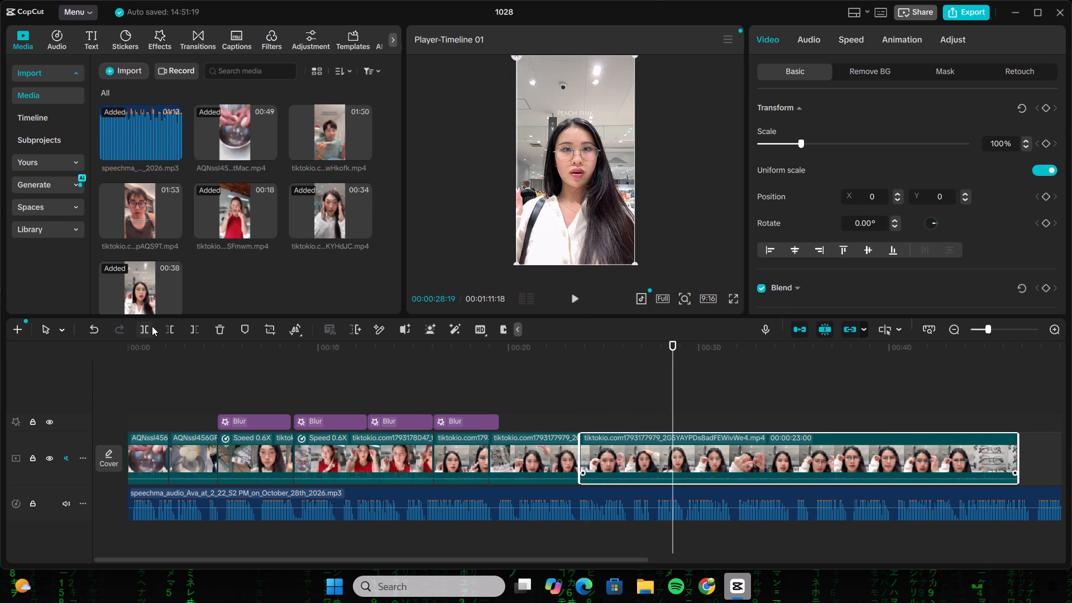
click(147, 328)
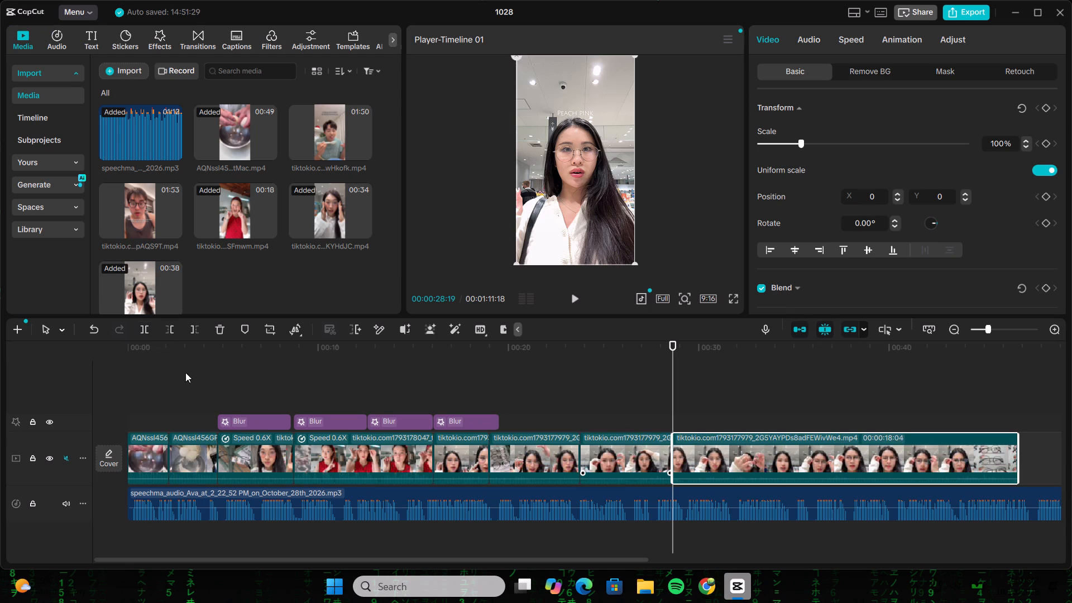
Extend the last Blur effect across both glasses segments to just before the cut at 00:00:28:19.
click(513, 387)
drag(513, 387, 492, 398)
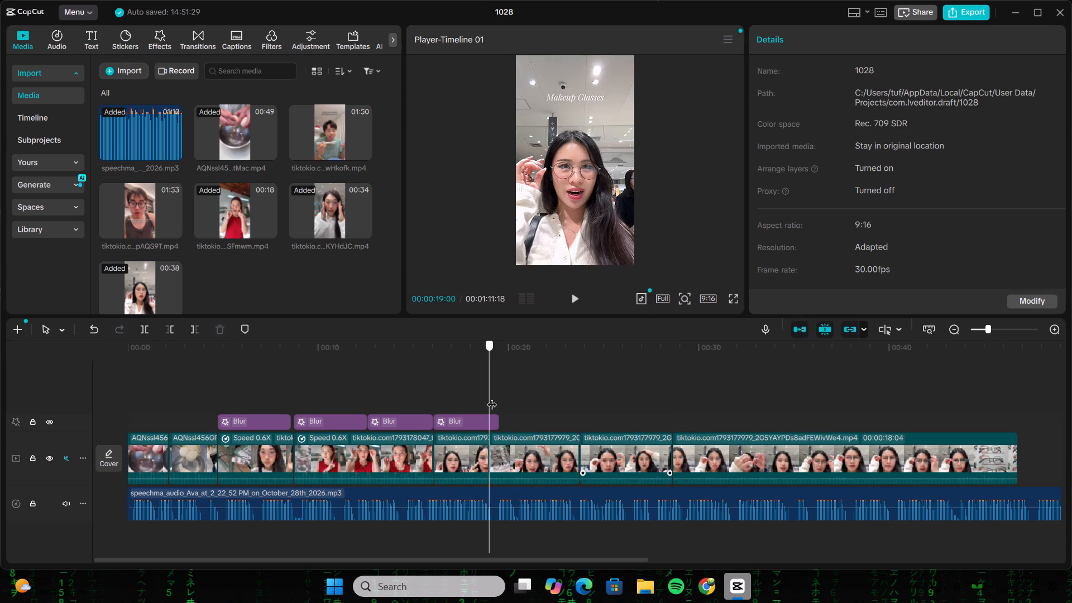
drag(492, 398, 481, 406)
click(495, 421)
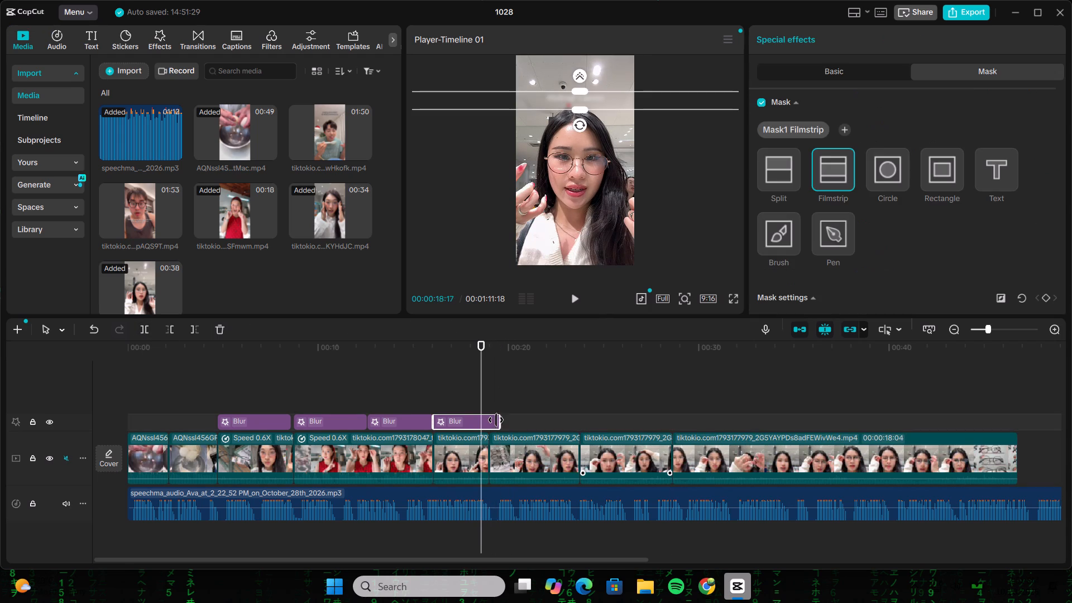
drag(501, 418, 679, 413)
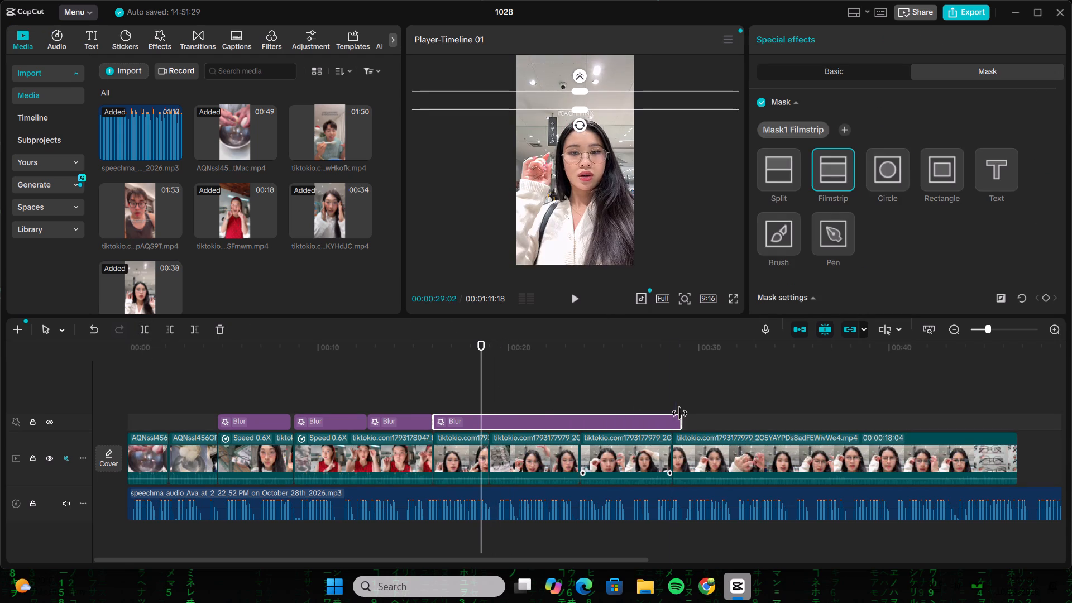
drag(679, 413, 666, 417)
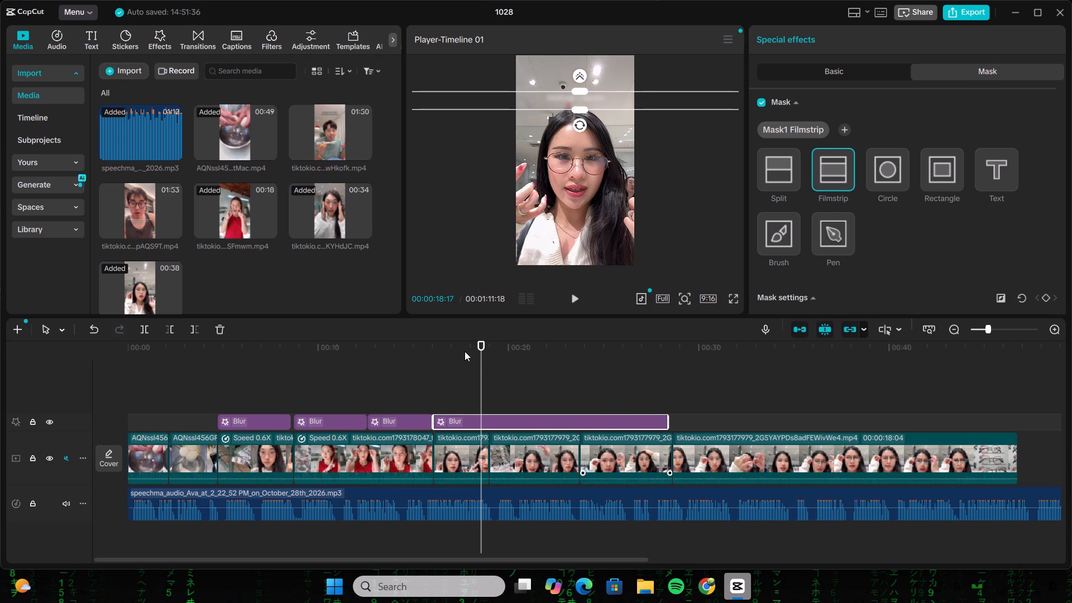
Split the extended Blur at 00:00:19:00 and narrow the new part's Filmstrip mask to fit the single-line "Makeup Glasses" caption.
drag(482, 356, 489, 356)
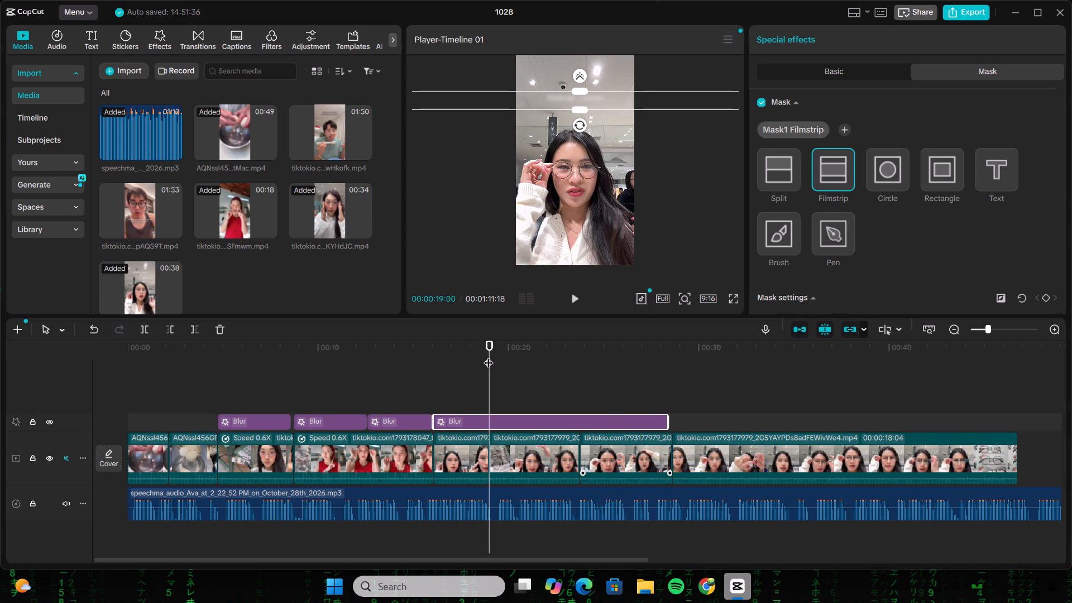
click(487, 361)
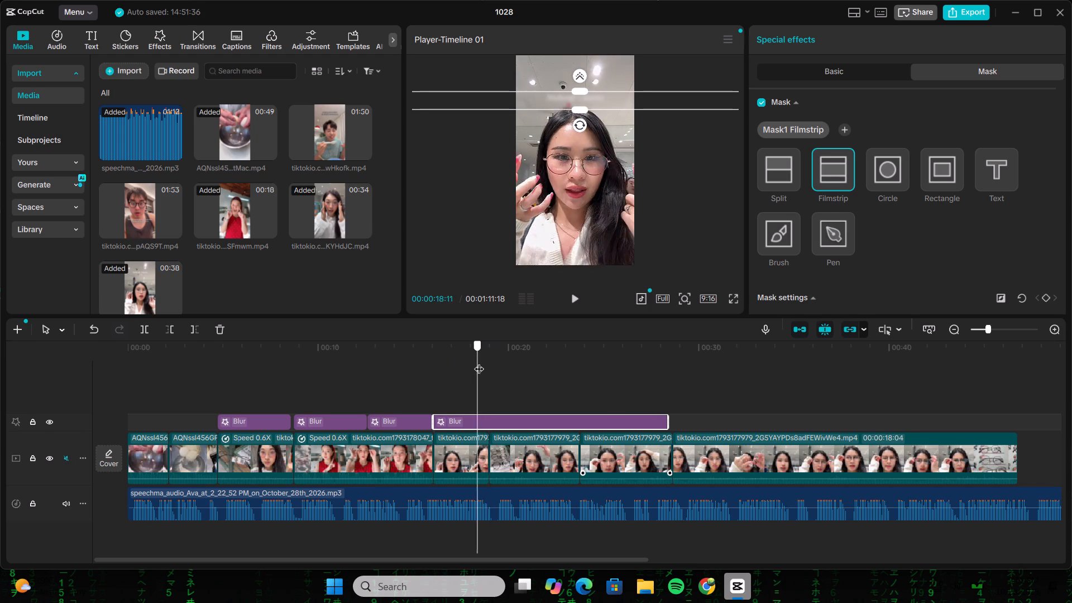
click(496, 418)
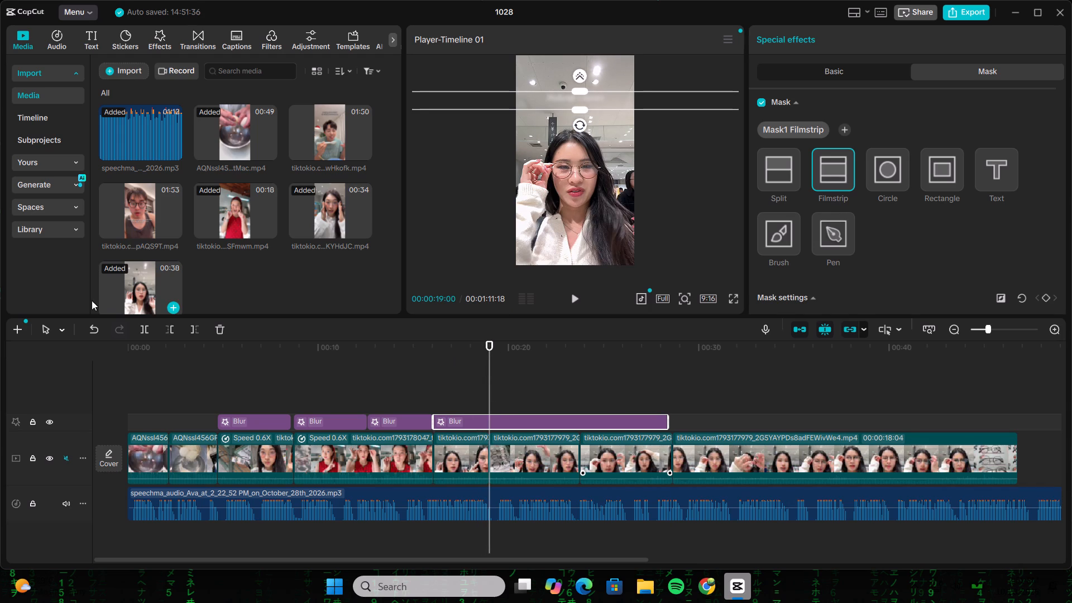
click(140, 327)
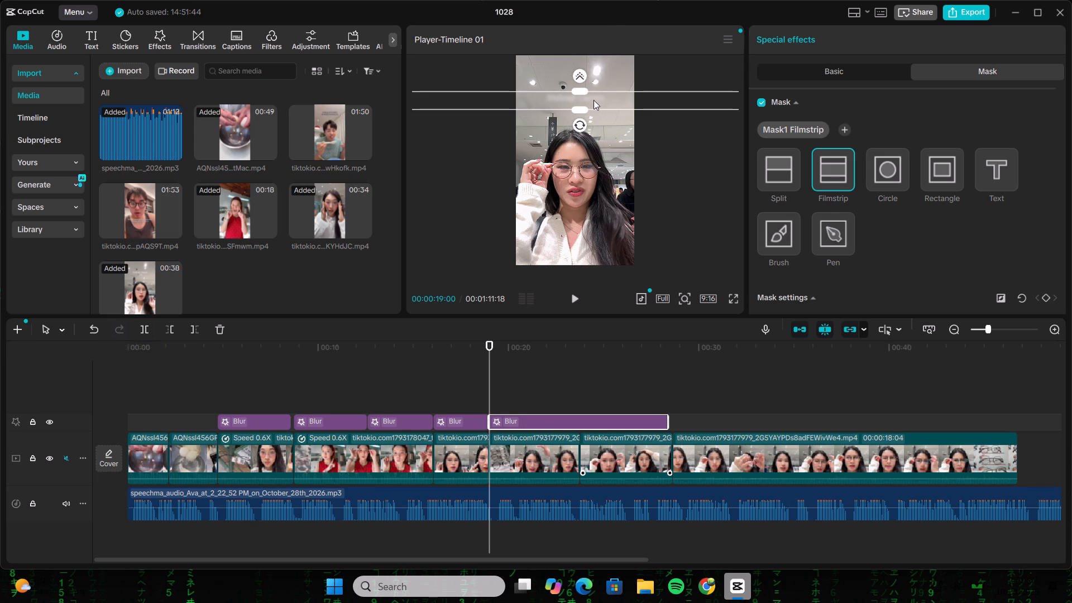
click(594, 100)
click(575, 108)
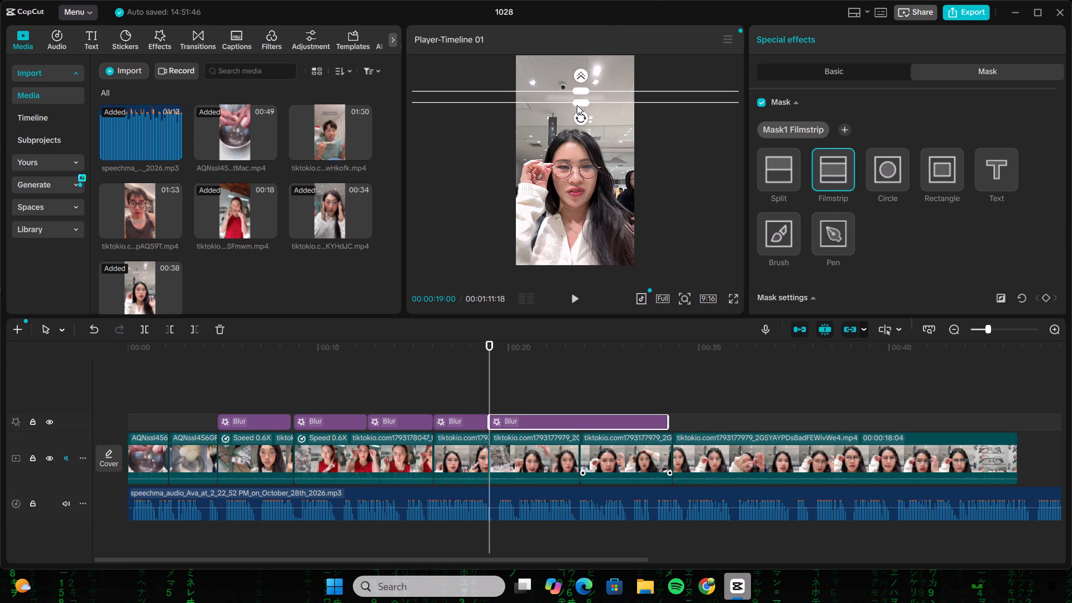
Split the Blur at 00:00:20:14 and move the new part's Filmstrip mask down over the "Peach Pink" caption.
drag(488, 369, 499, 366)
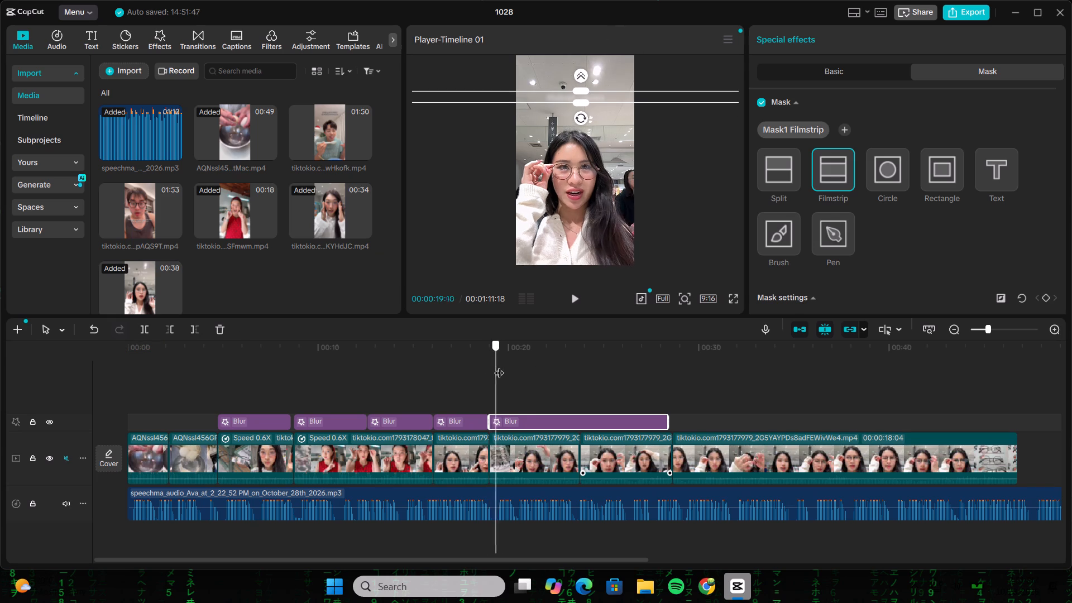
drag(499, 366, 525, 366)
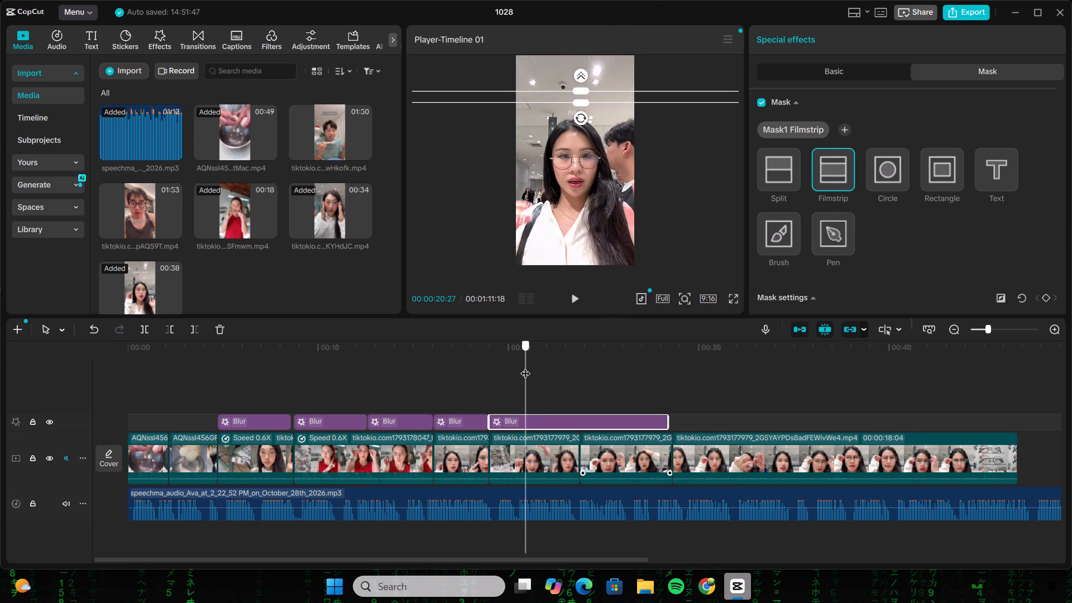
drag(525, 366, 514, 371)
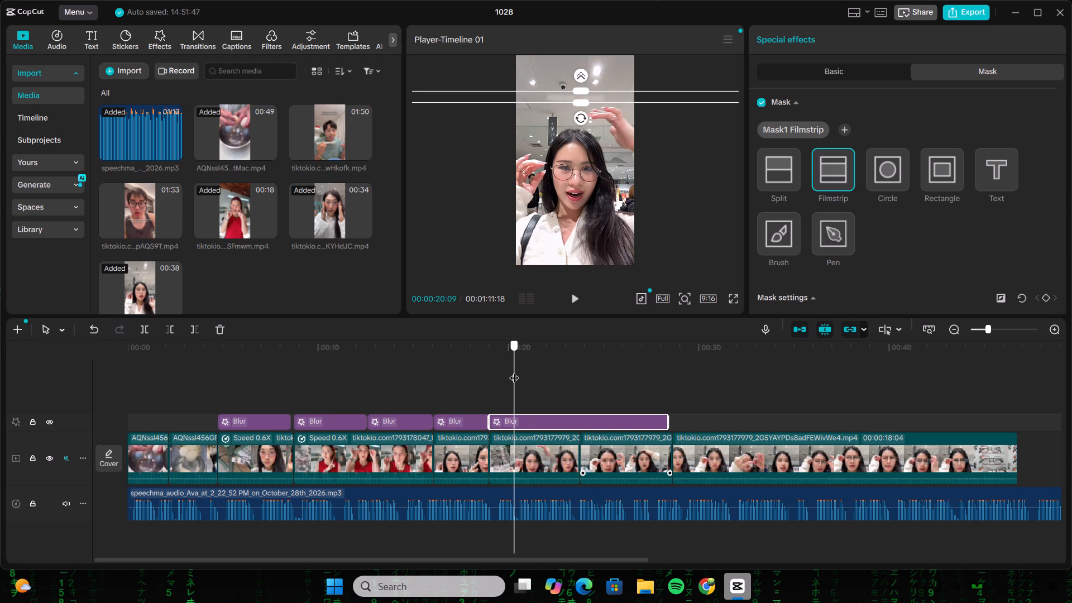
drag(514, 371, 518, 371)
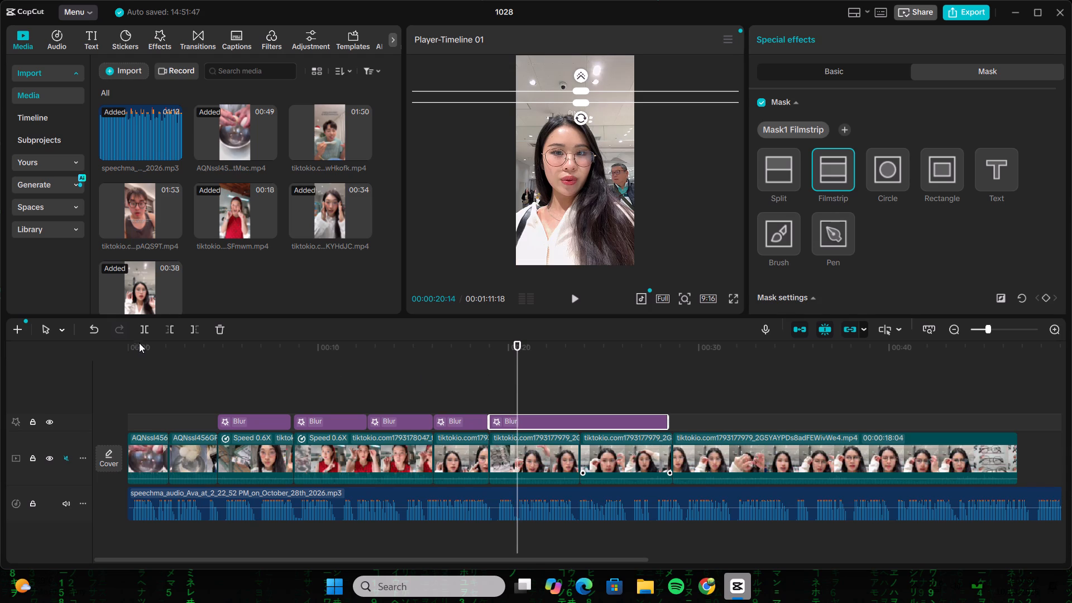
click(149, 330)
drag(606, 95, 606, 108)
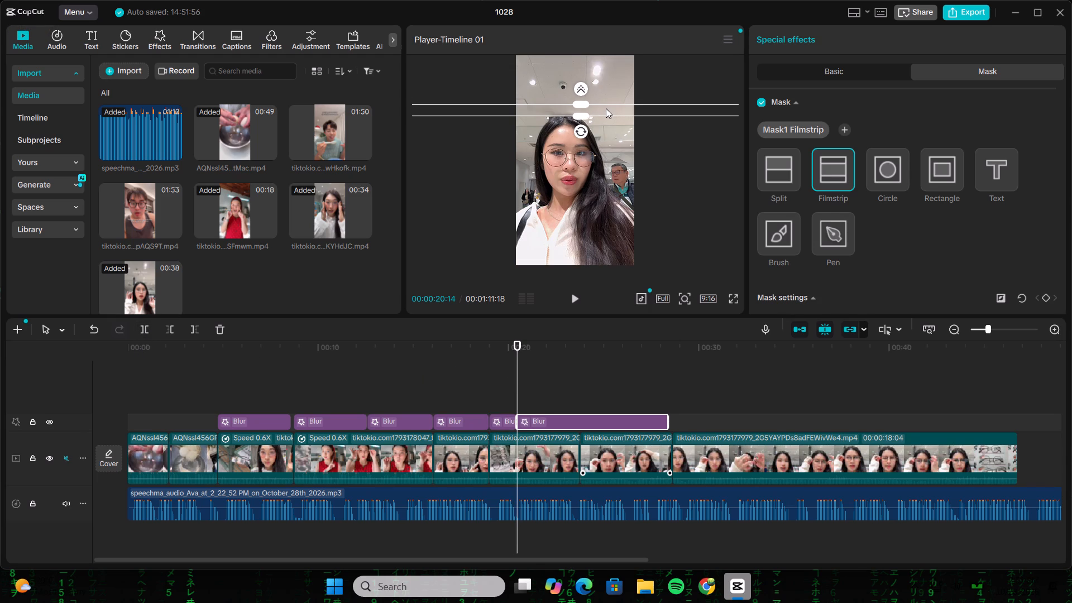
drag(606, 108, 606, 112)
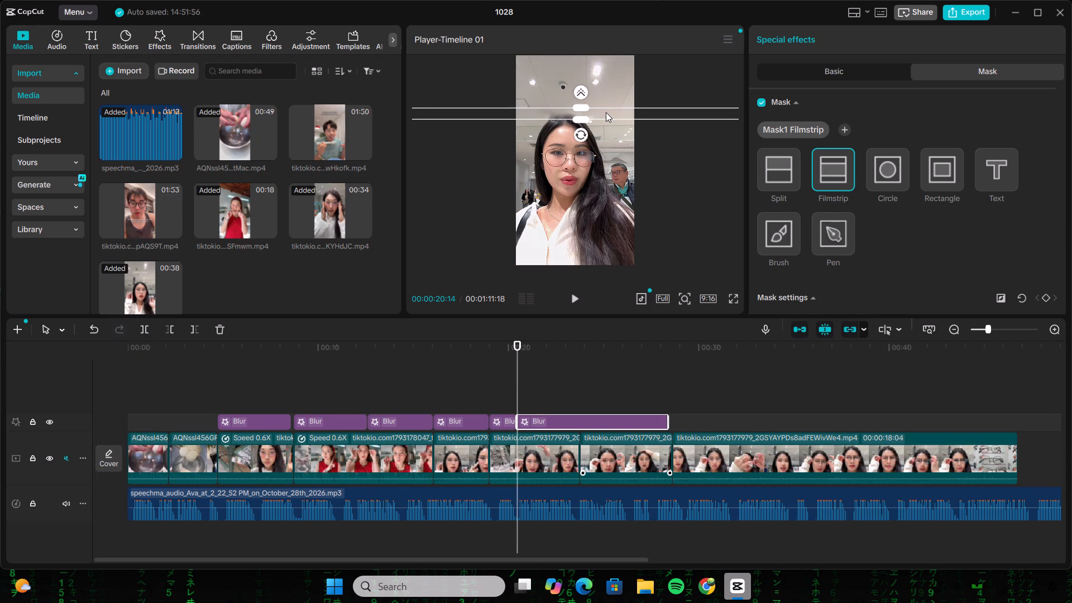
drag(606, 112, 606, 111)
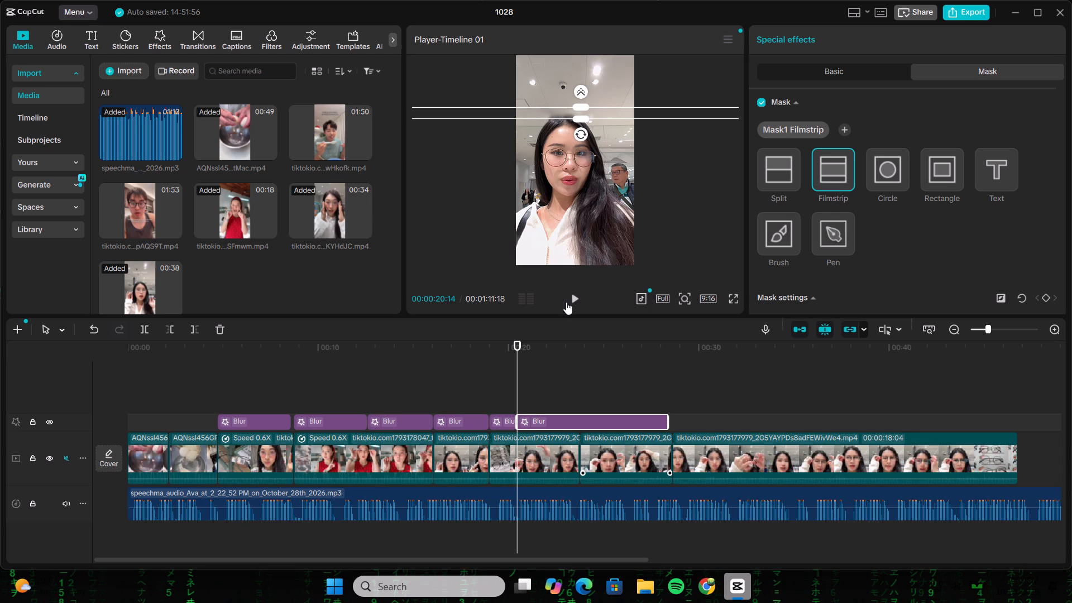
Play the blurred "Peach Pink" section, extend its Blur to 00:00:28:24, and return the playhead to the 00:00:28:19 cut.
click(574, 297)
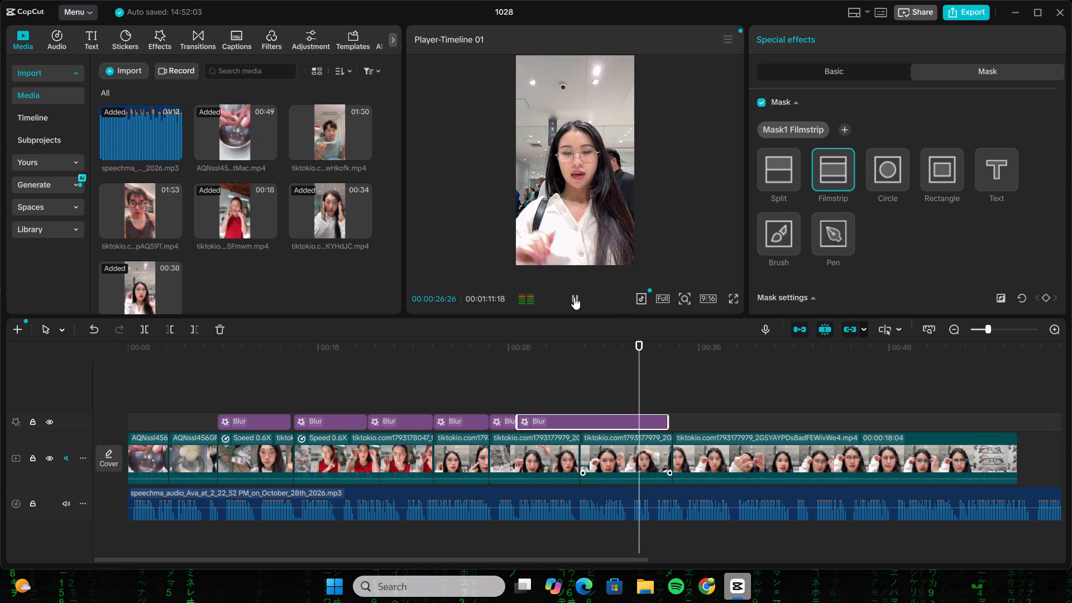
click(574, 297)
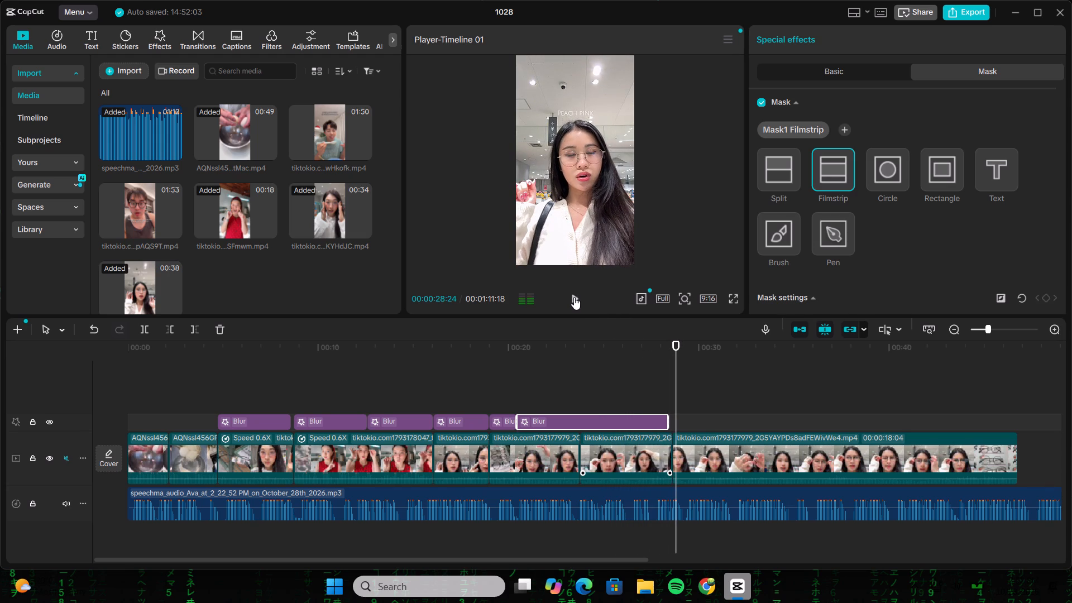
click(671, 421)
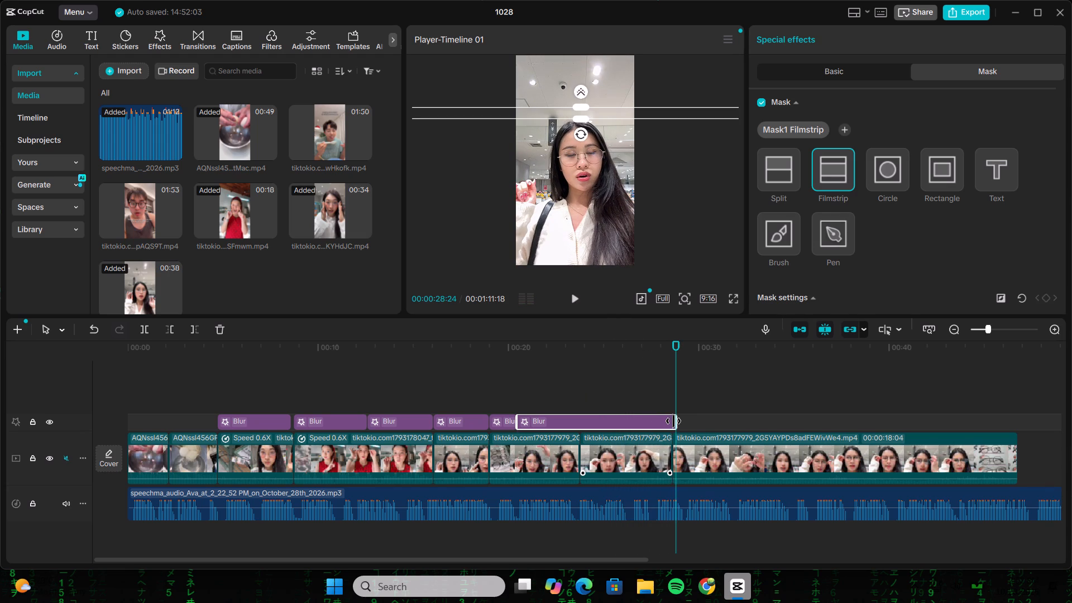
click(633, 368)
click(575, 298)
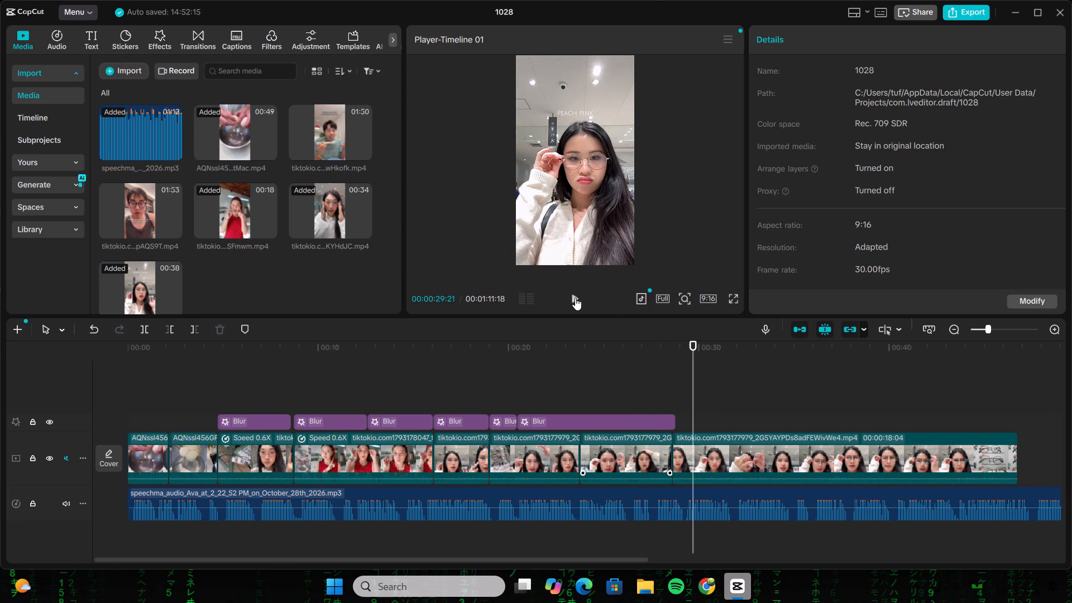
drag(691, 362, 674, 366)
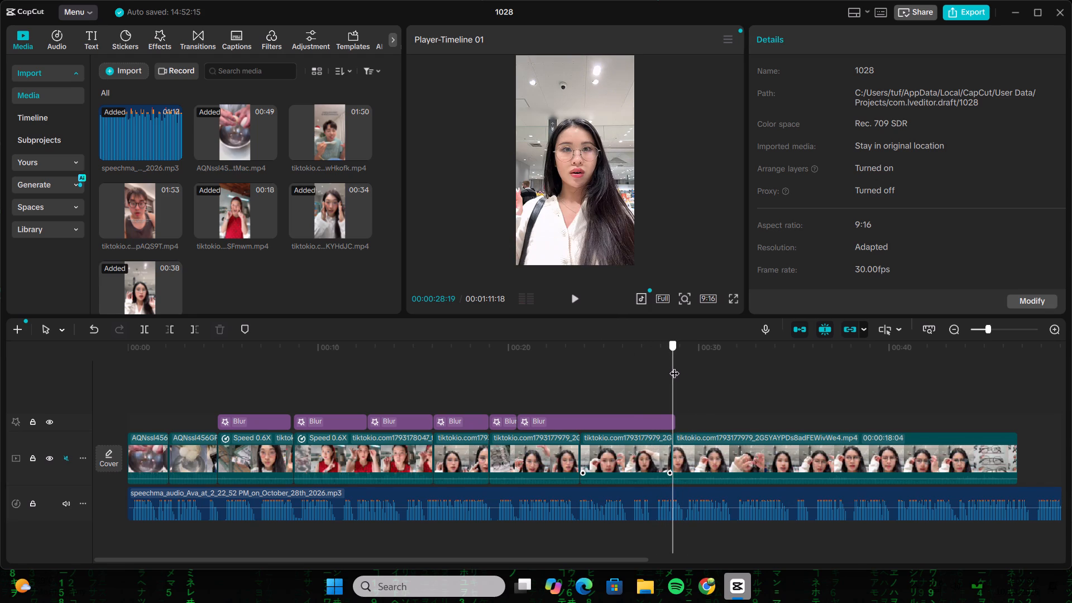
drag(674, 366, 673, 366)
Preview the 00:18 and 00:34 glasses clips from the imported media and delete the timeline segment after 00:00:28:19.
click(248, 213)
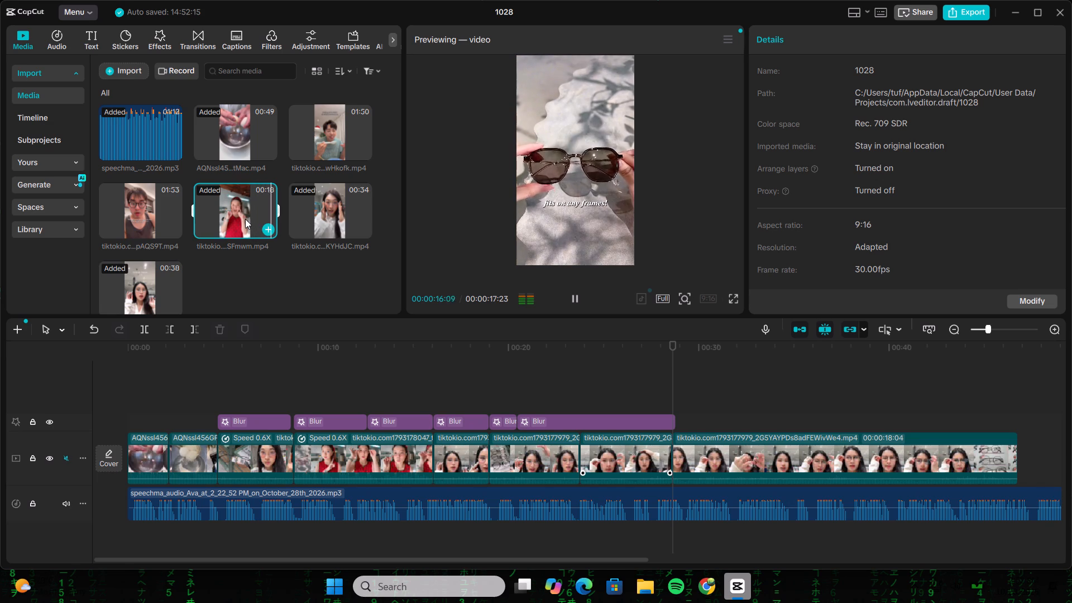
click(307, 205)
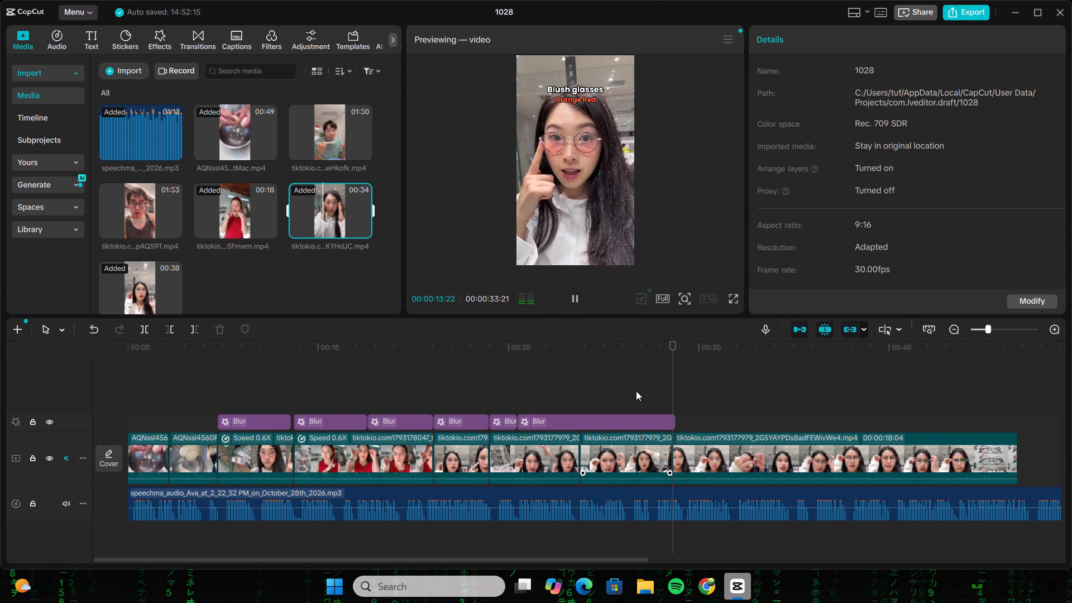
click(693, 459)
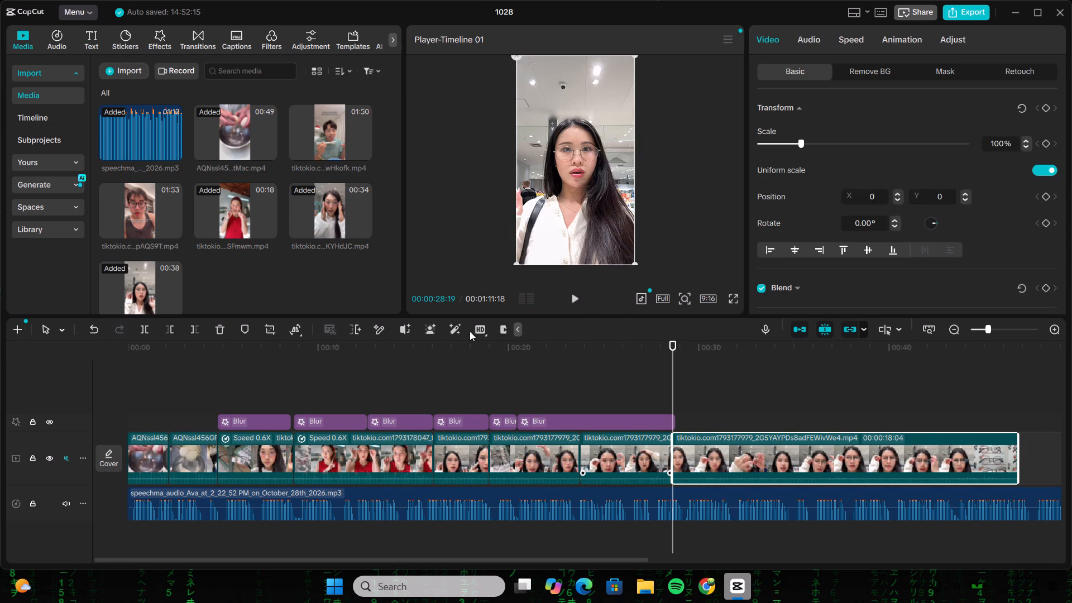
click(217, 334)
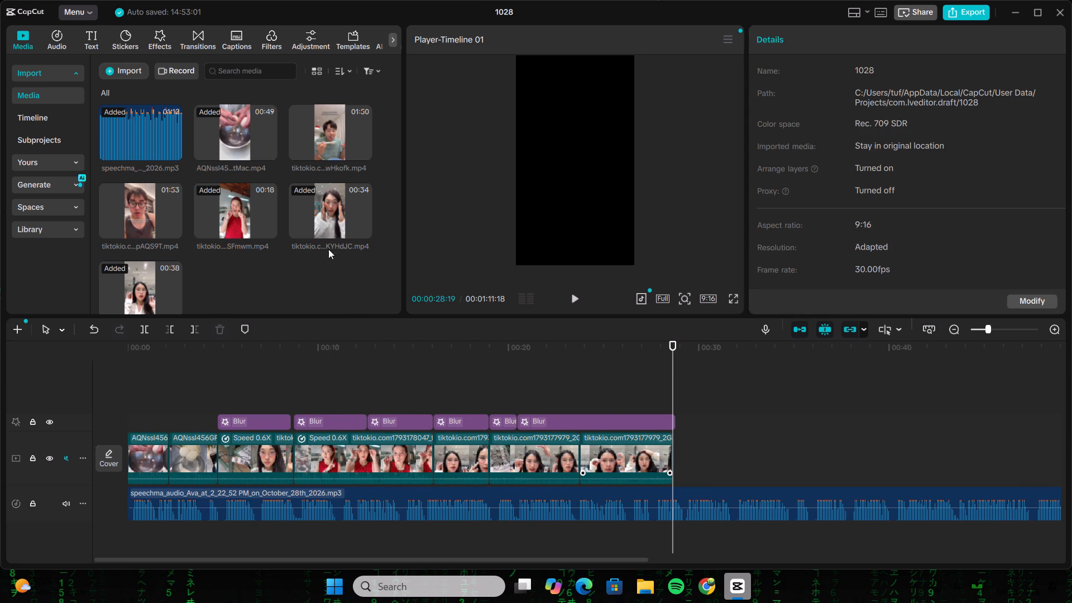
Add the 00:34 glasses clip at 00:00:28:19 and trim its start to the "Blush glasses Pink" shot, leaving a duration of 00:00:25:11.
click(366, 230)
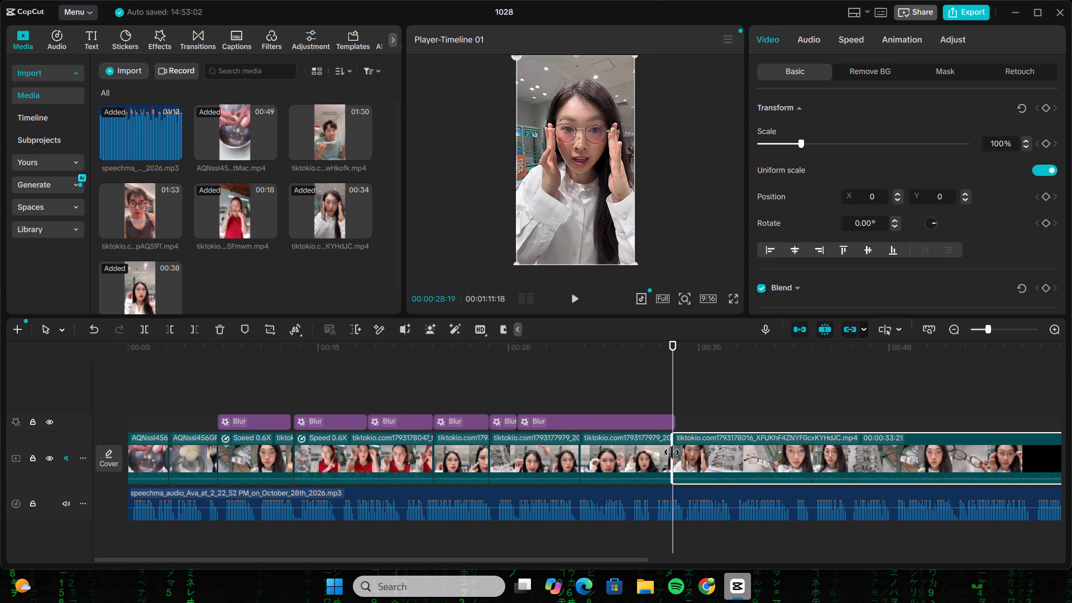
drag(671, 452, 808, 431)
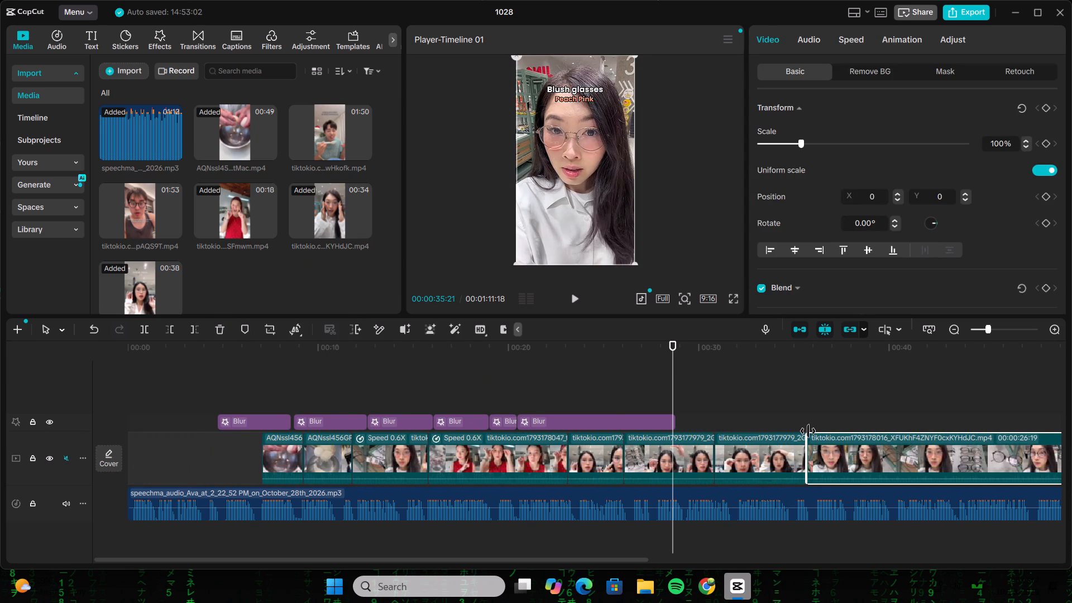
drag(808, 431, 824, 429)
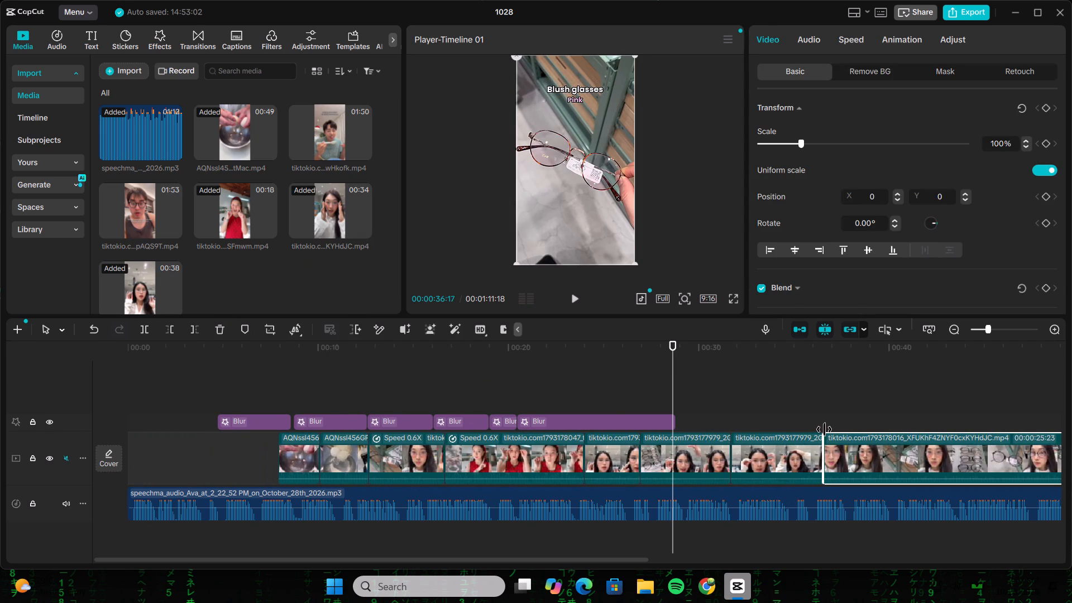
drag(824, 429, 832, 429)
Play the new "Blush glasses" clip against the voiceover and trim the end of the preceding "Peach Pink" segment to 00:00:28:08.
click(571, 307)
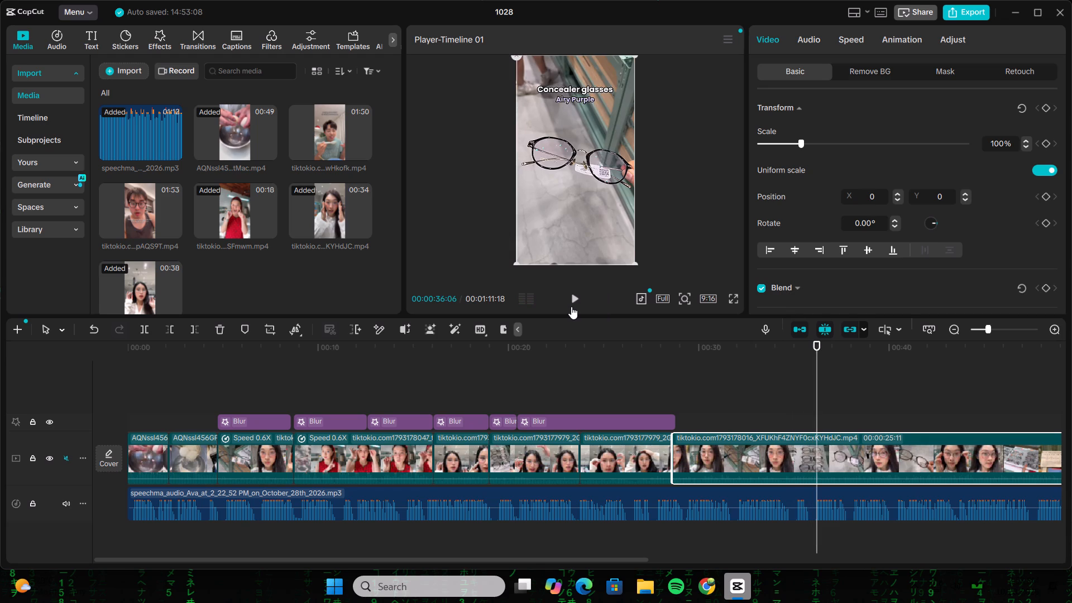
double_click(678, 376)
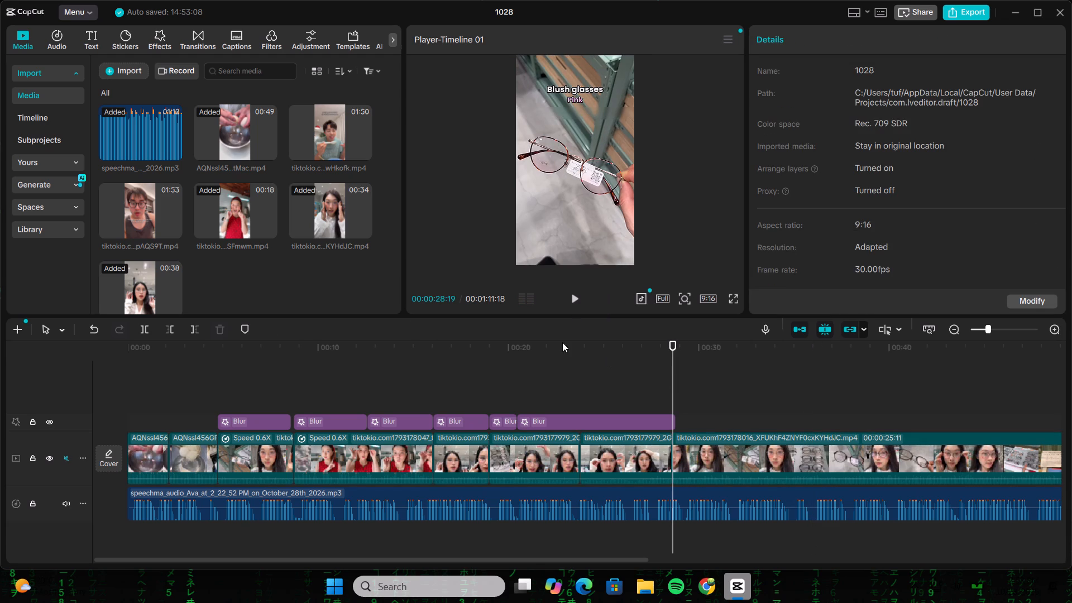
click(570, 306)
click(570, 306)
click(702, 429)
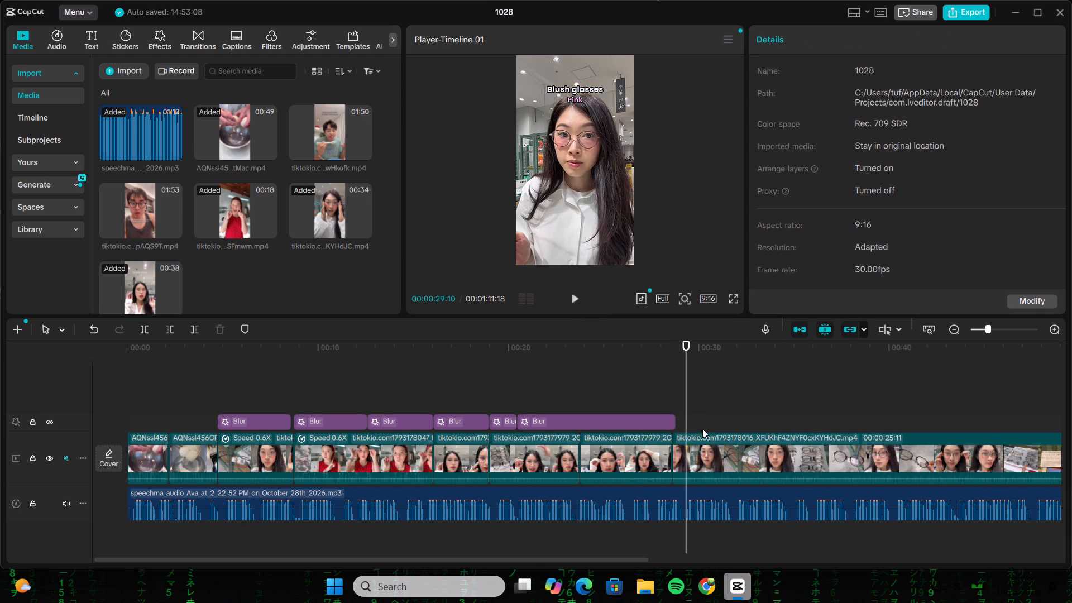
click(683, 448)
click(660, 454)
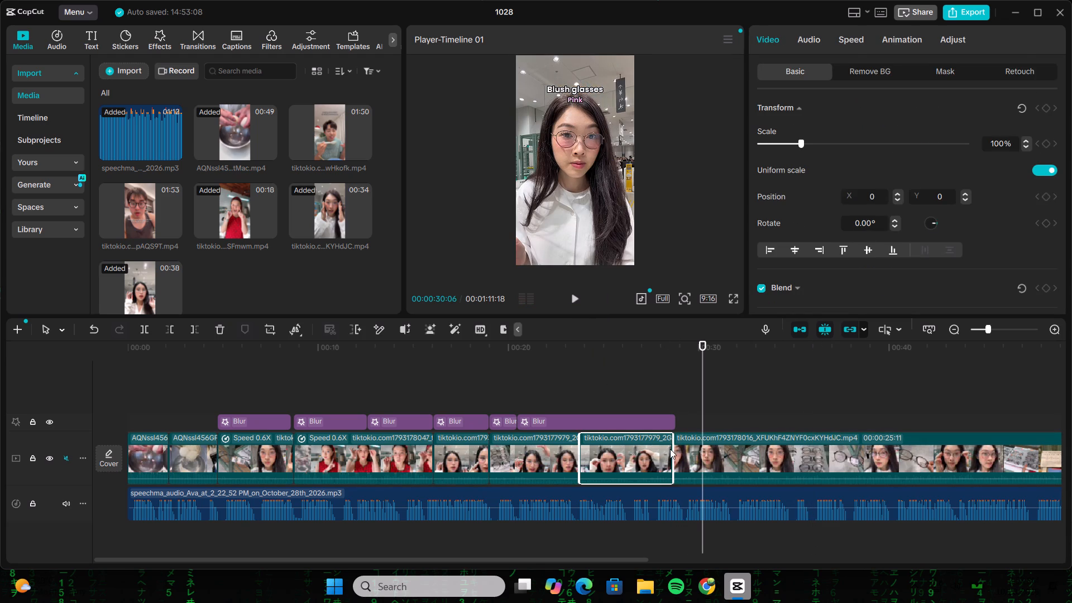
drag(672, 447, 664, 448)
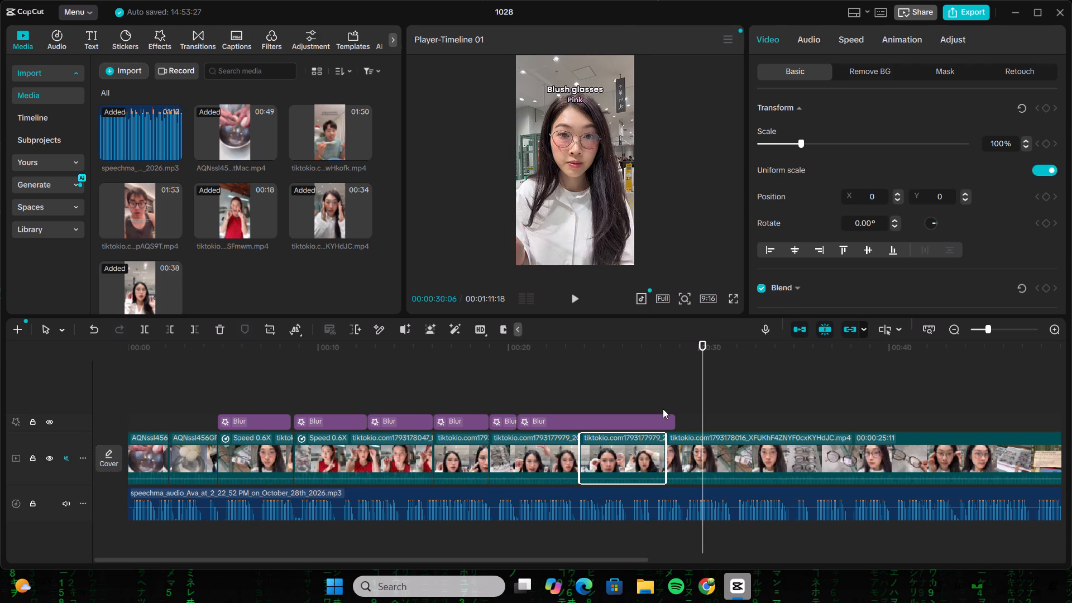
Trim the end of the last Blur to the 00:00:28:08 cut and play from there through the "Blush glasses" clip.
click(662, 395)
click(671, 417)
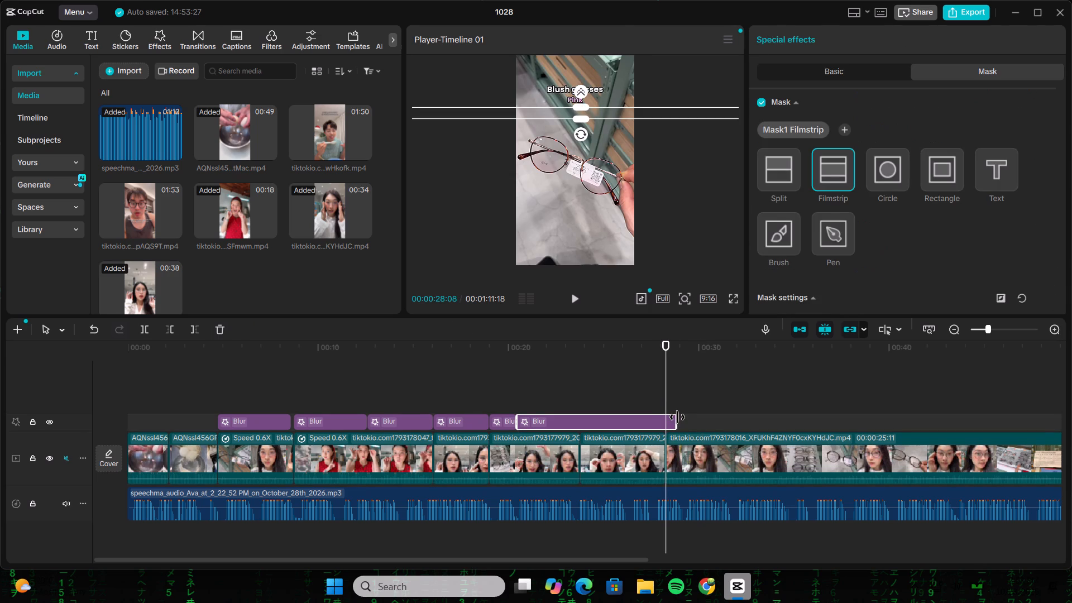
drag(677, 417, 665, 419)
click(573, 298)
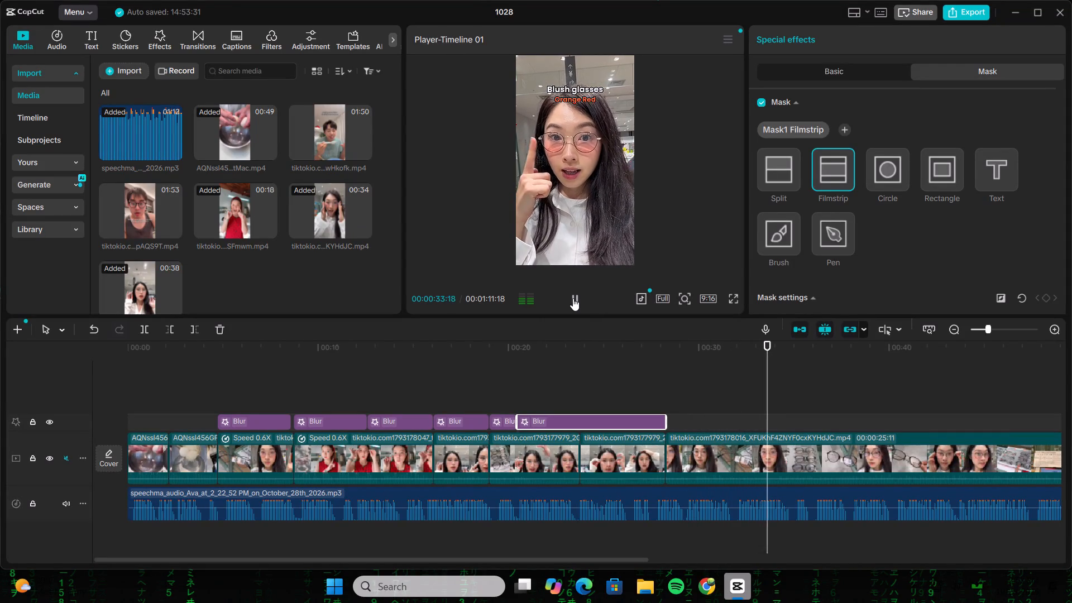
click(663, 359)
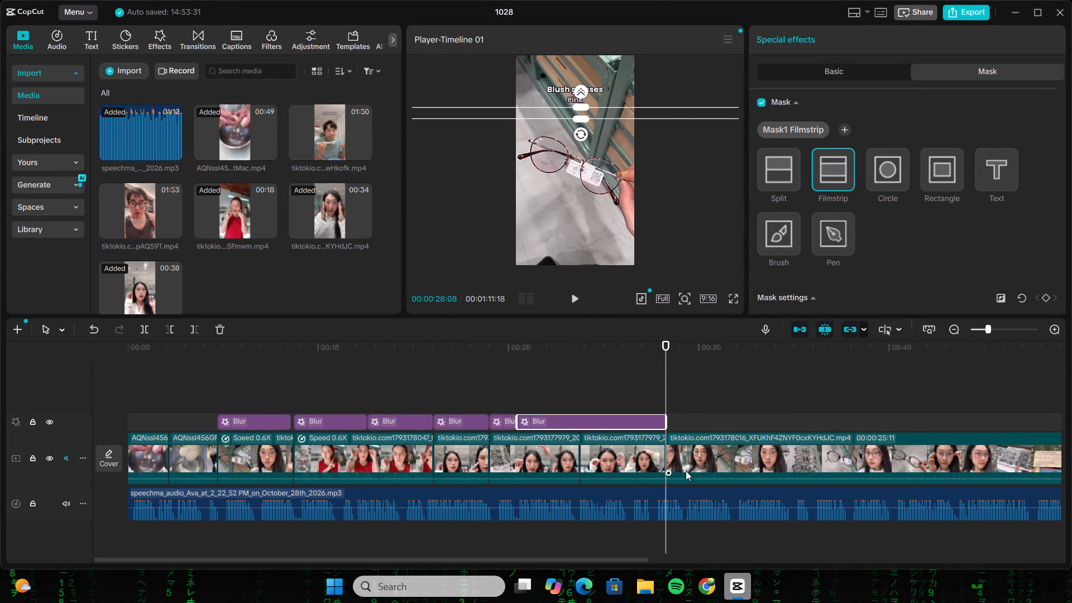
Extend the start of the "Blush glasses Pink" clip to a duration of 00:00:26:07.
click(698, 468)
drag(667, 457, 650, 457)
click(627, 381)
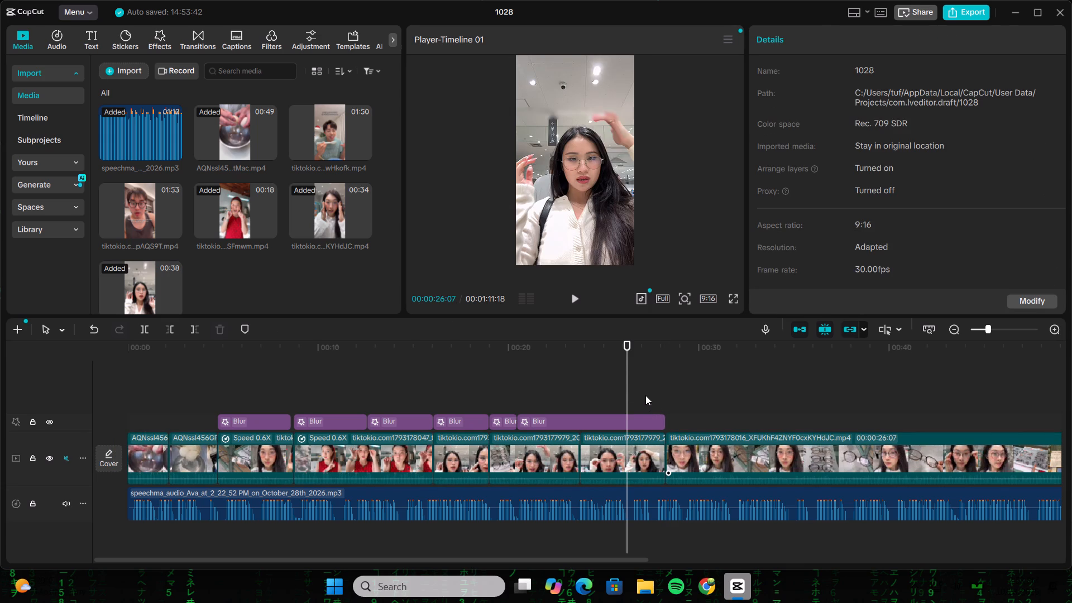
Trim the segment before the "Blush glasses" clip and its Blur to end at 00:00:27:21, and play across the cut.
click(654, 446)
drag(666, 443, 657, 443)
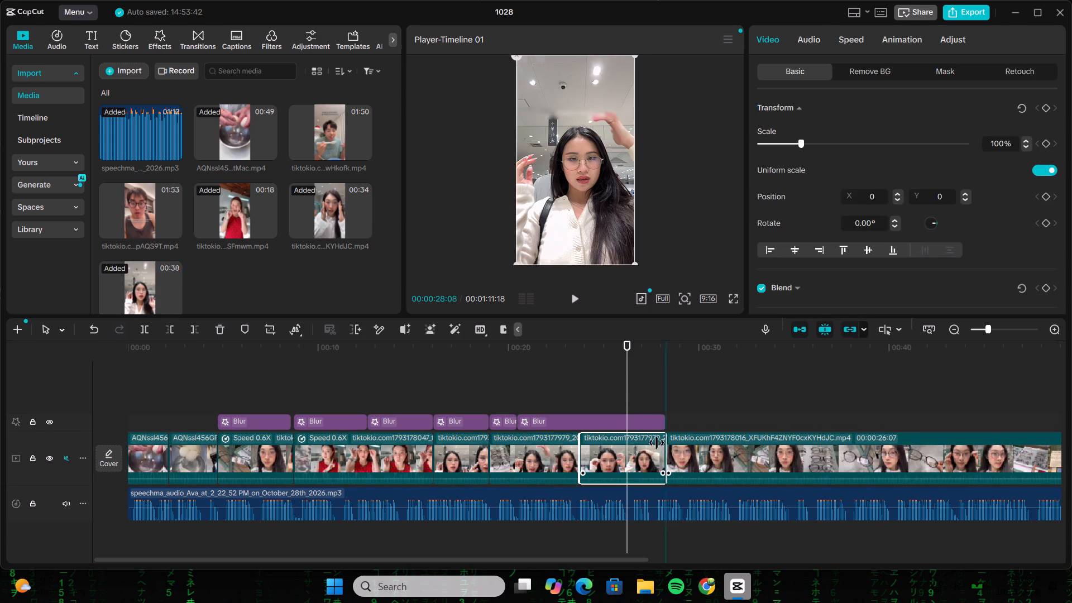
drag(657, 443, 651, 444)
click(652, 418)
drag(665, 418, 659, 419)
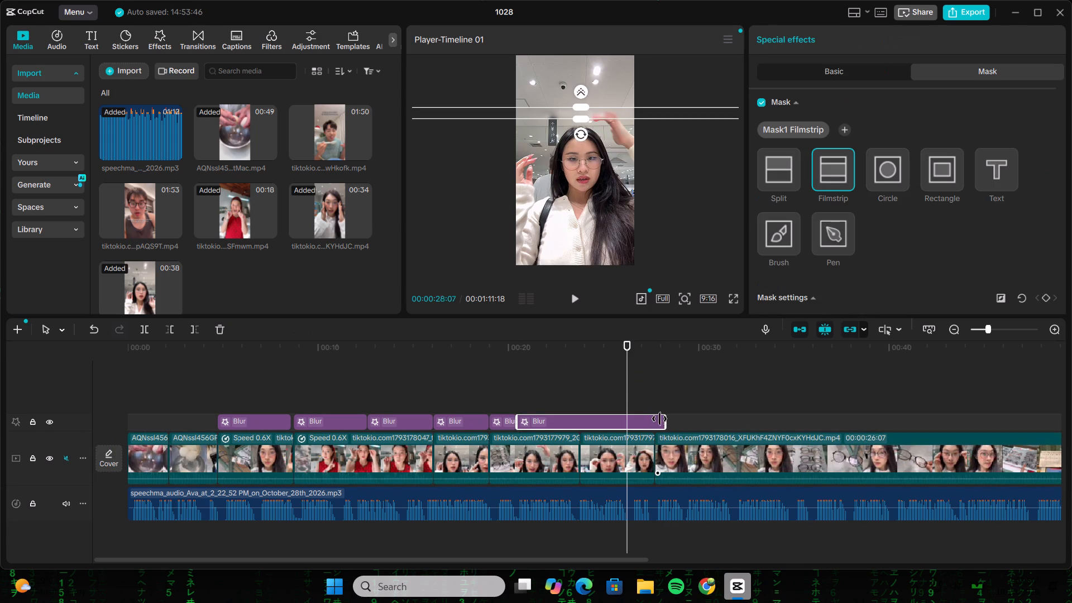
drag(659, 419, 652, 418)
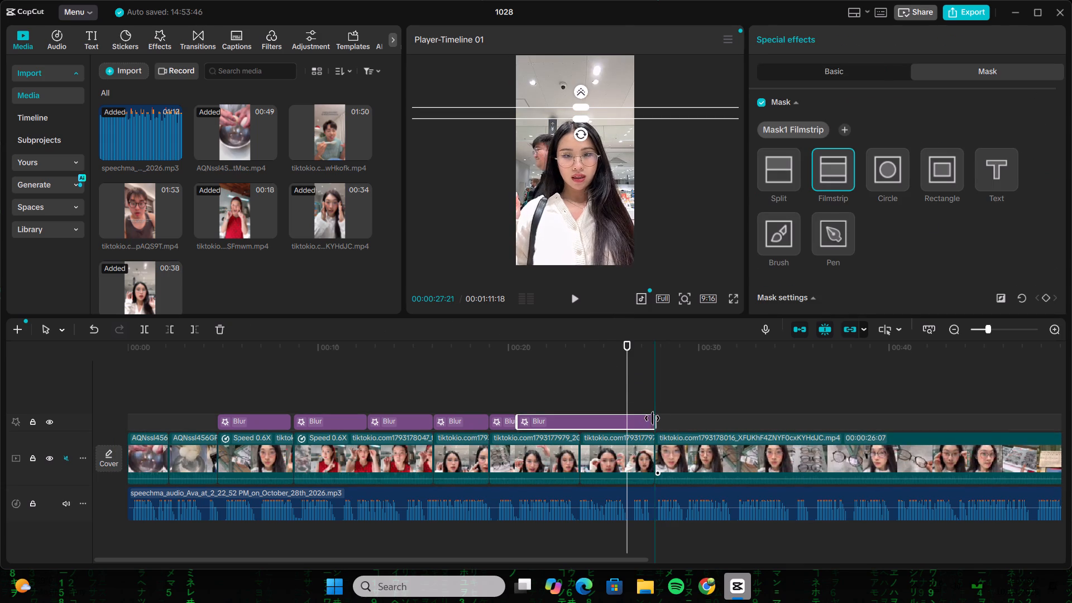
drag(652, 418, 652, 418)
click(577, 299)
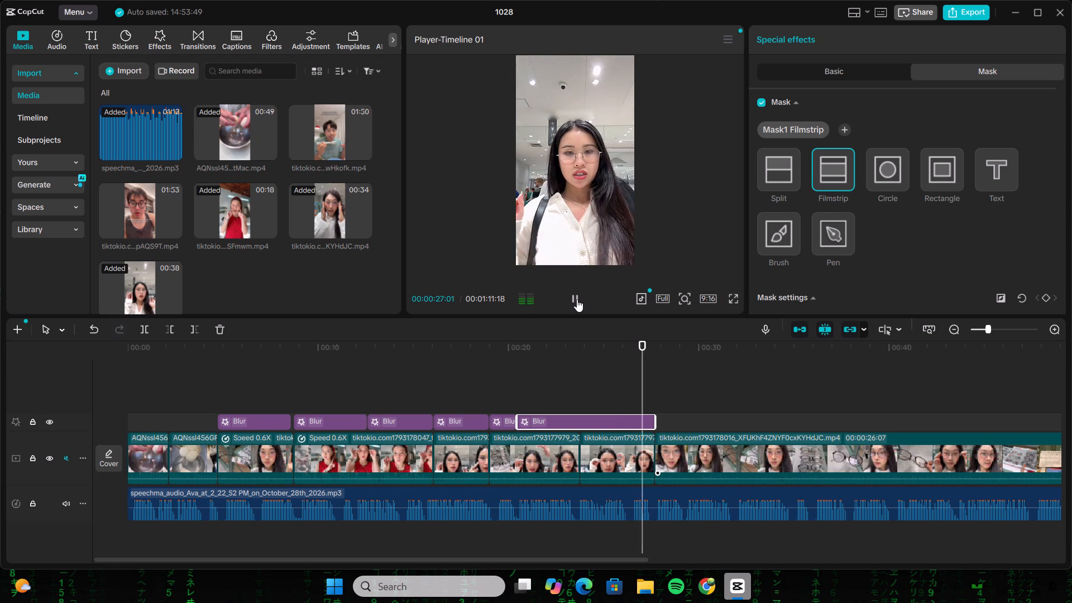
click(577, 299)
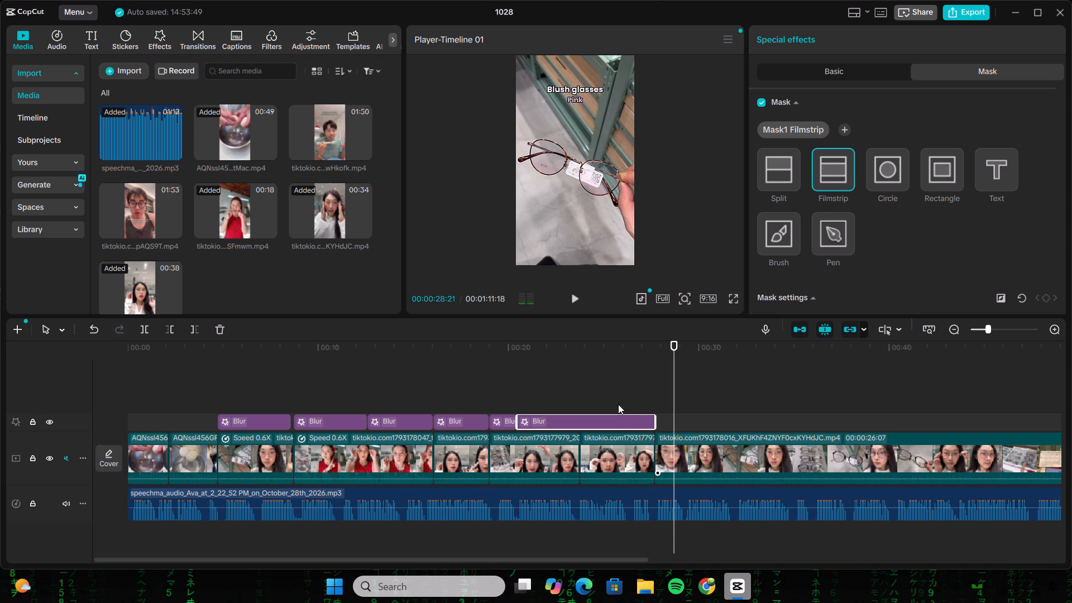
Extend the start of the "Blush glasses Pink" clip to a duration of 00:00:26:28 and play it against the voiceover.
click(706, 457)
drag(654, 453, 650, 454)
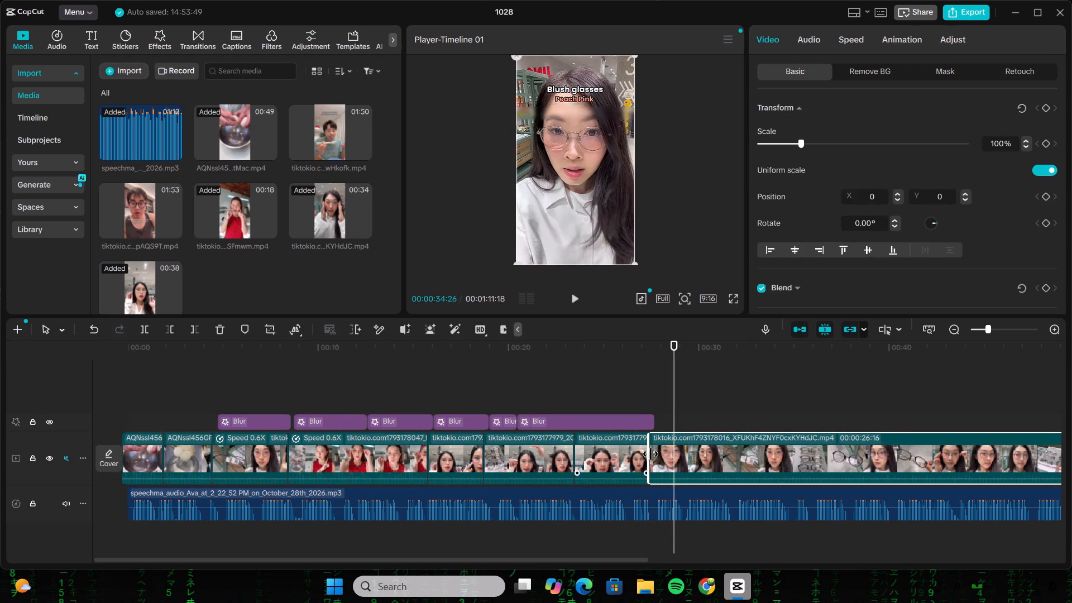
drag(650, 454, 643, 454)
click(645, 415)
click(641, 391)
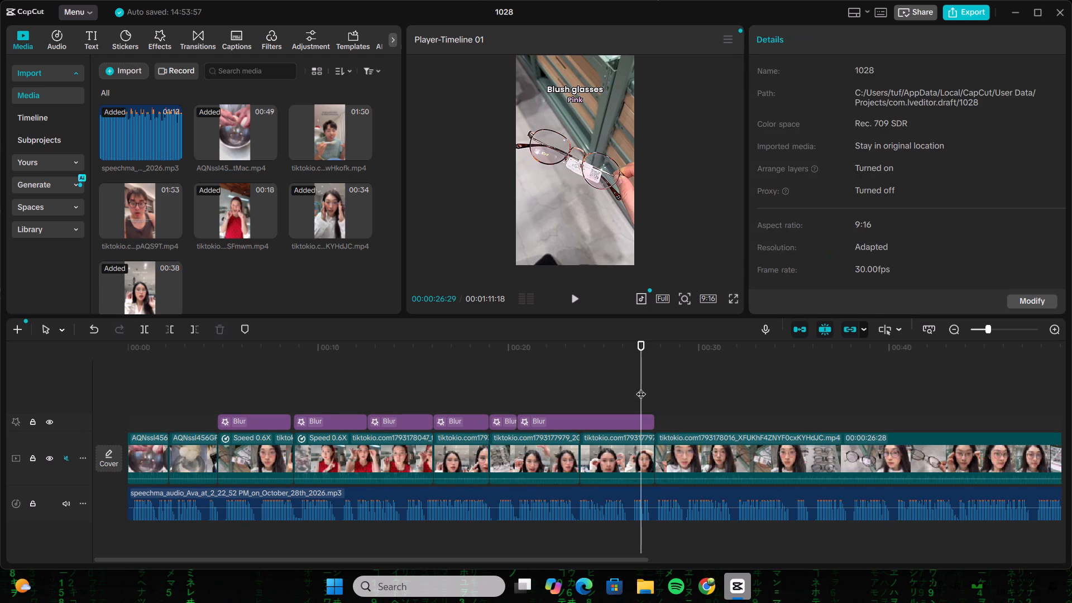
click(570, 293)
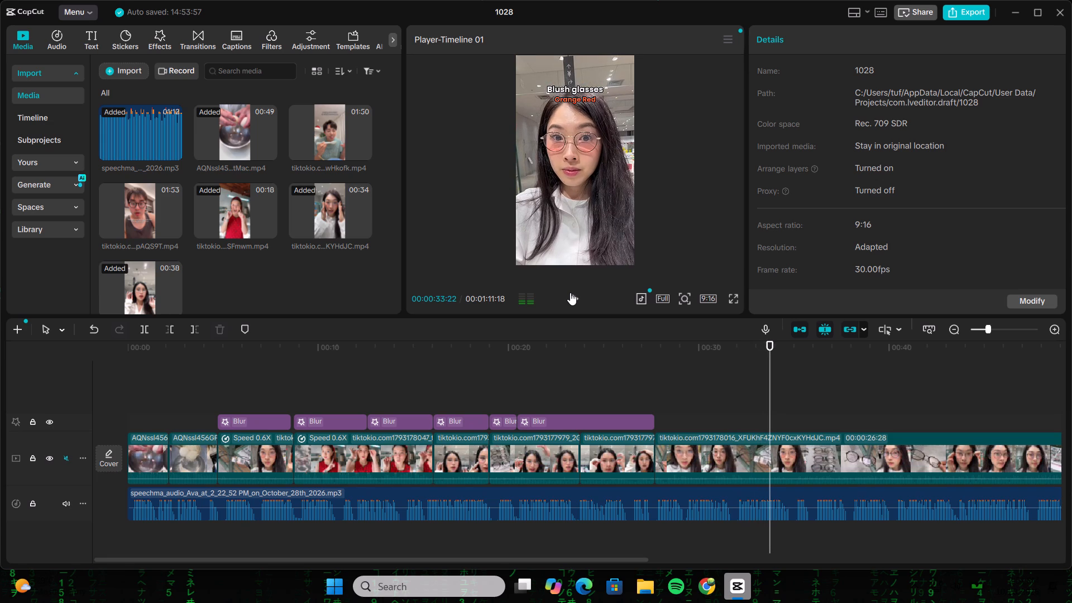
click(570, 293)
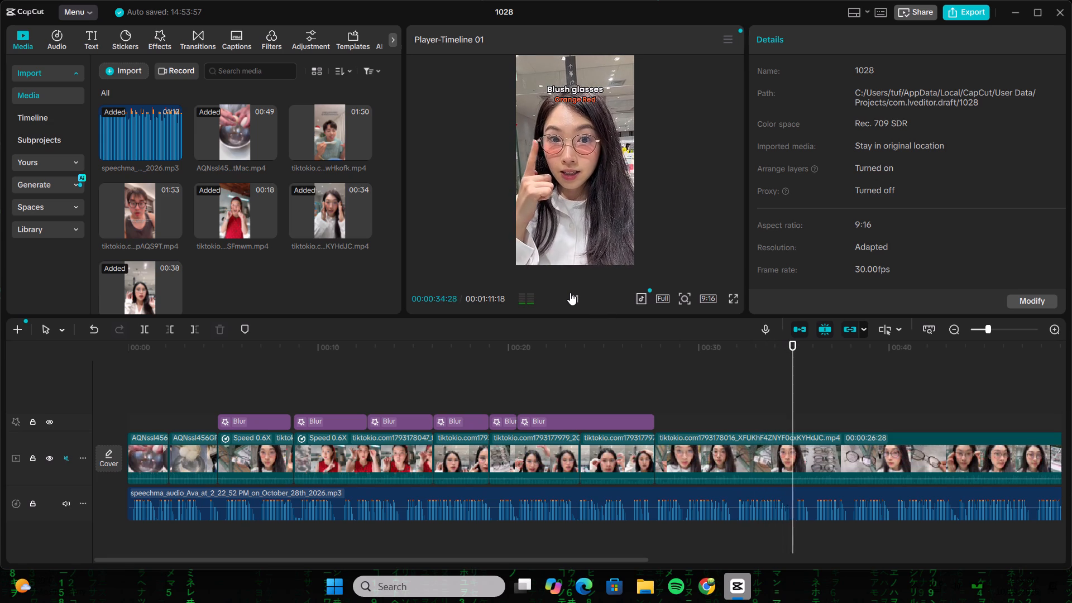
click(570, 293)
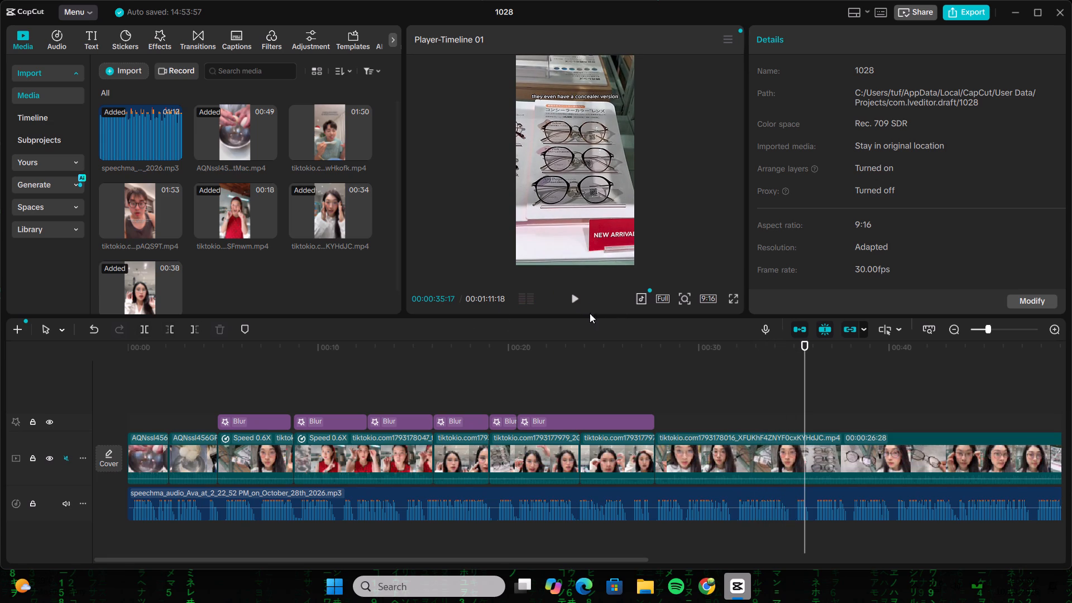
Copy the last Blur and paste it at 00:00:35:05, where the "they even have a concealer version" shot begins.
click(642, 421)
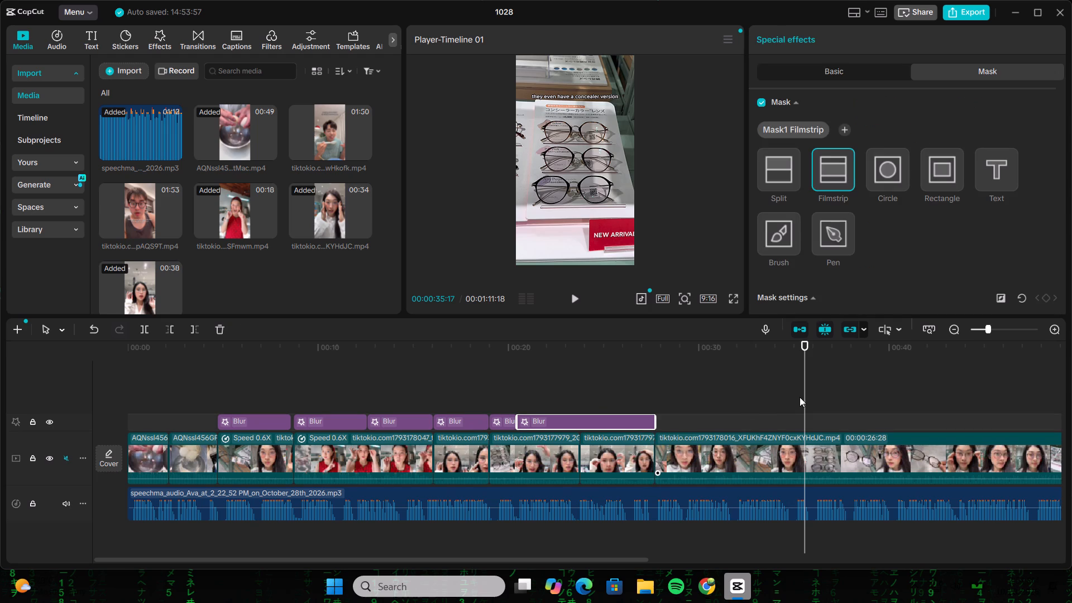
key(ctrl+c)
click(761, 410)
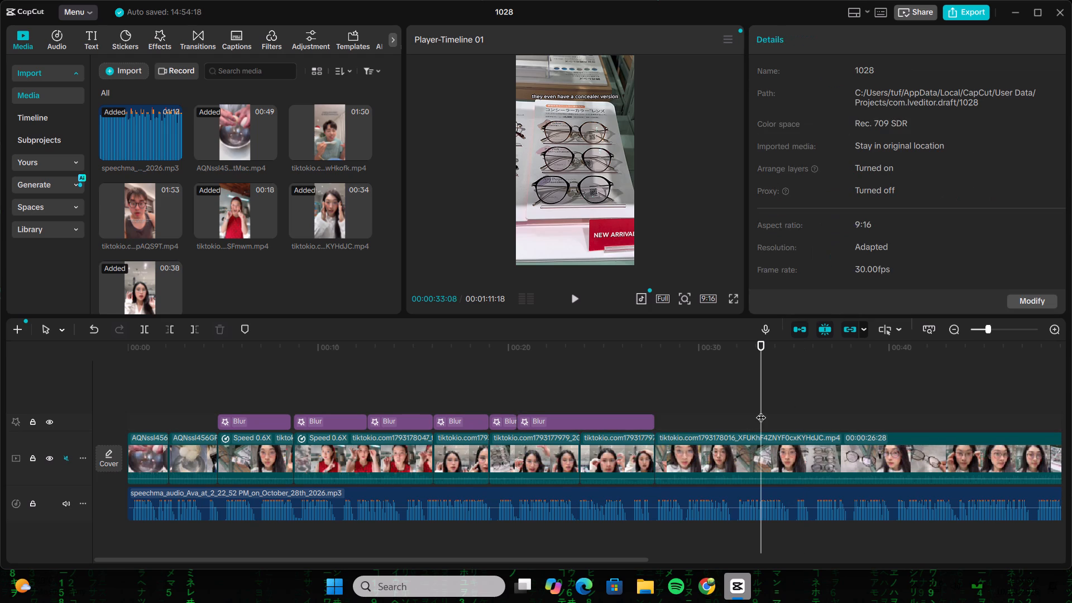
drag(761, 410, 787, 405)
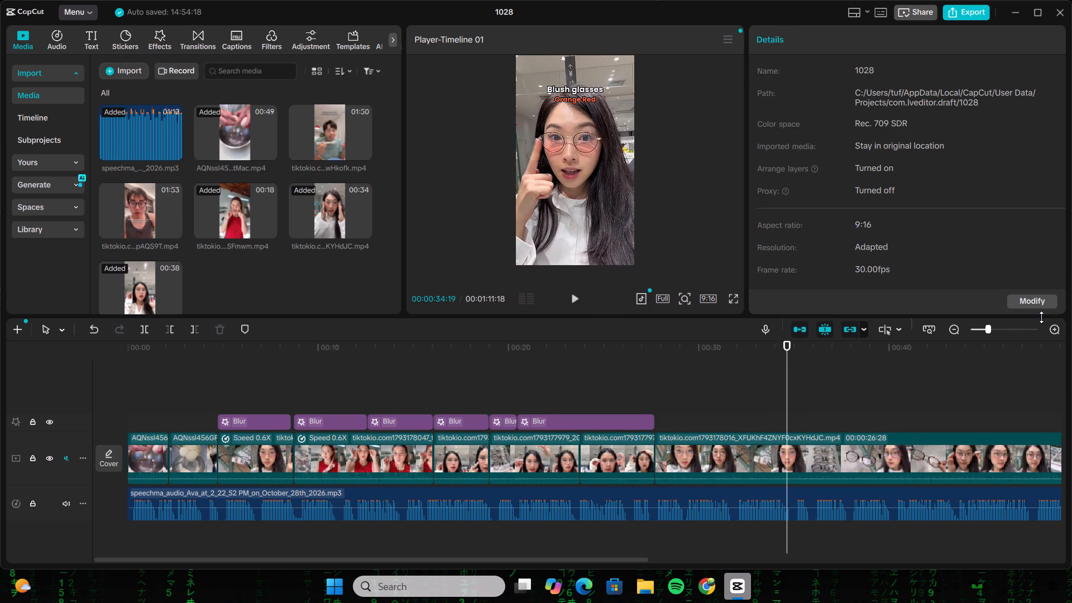
click(1014, 333)
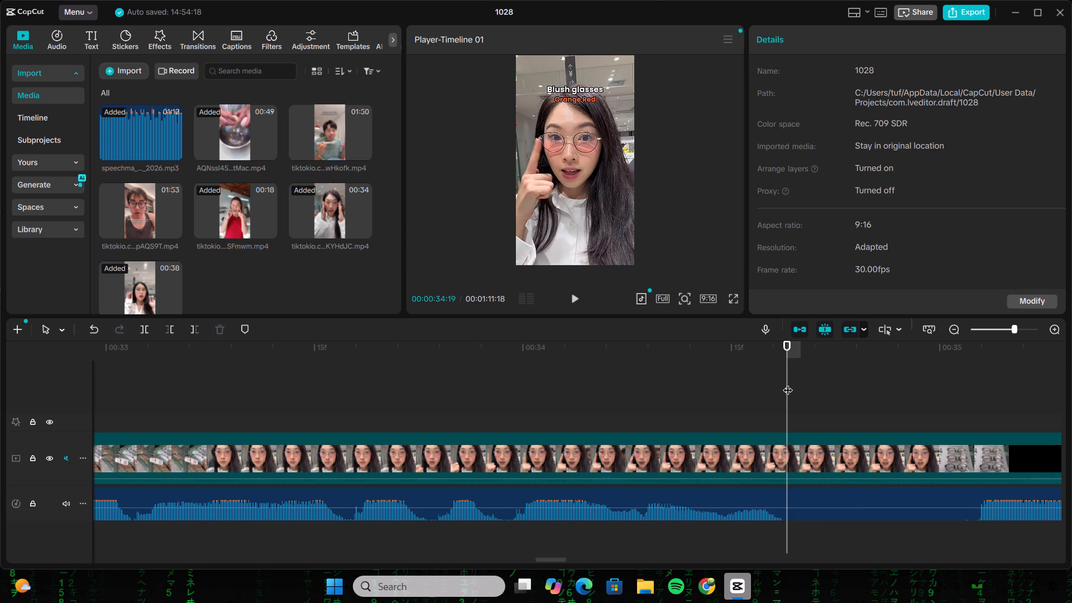
drag(788, 383, 938, 367)
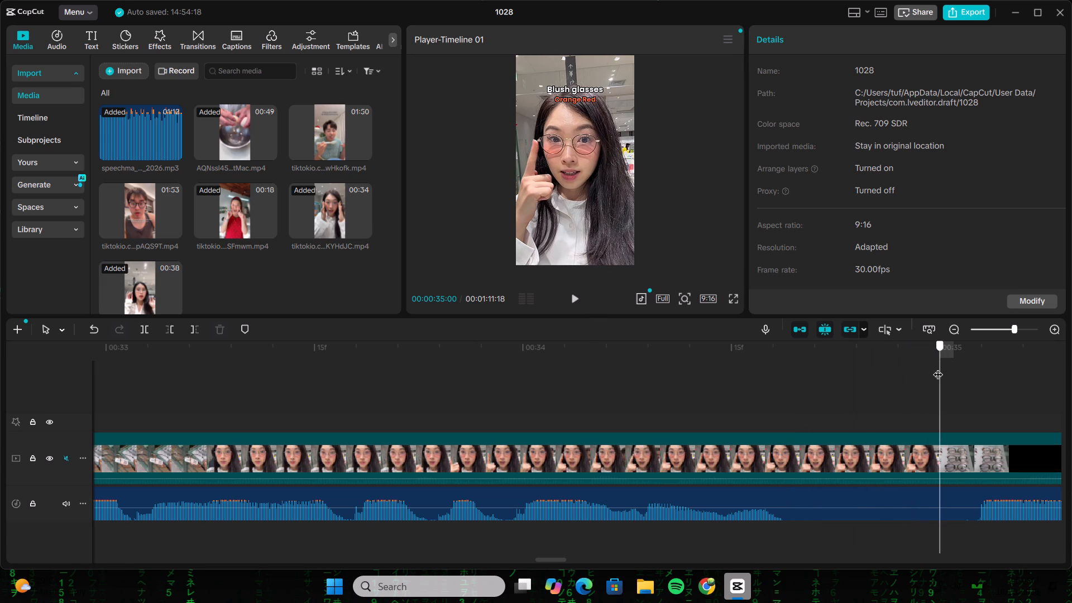
drag(938, 367, 991, 374)
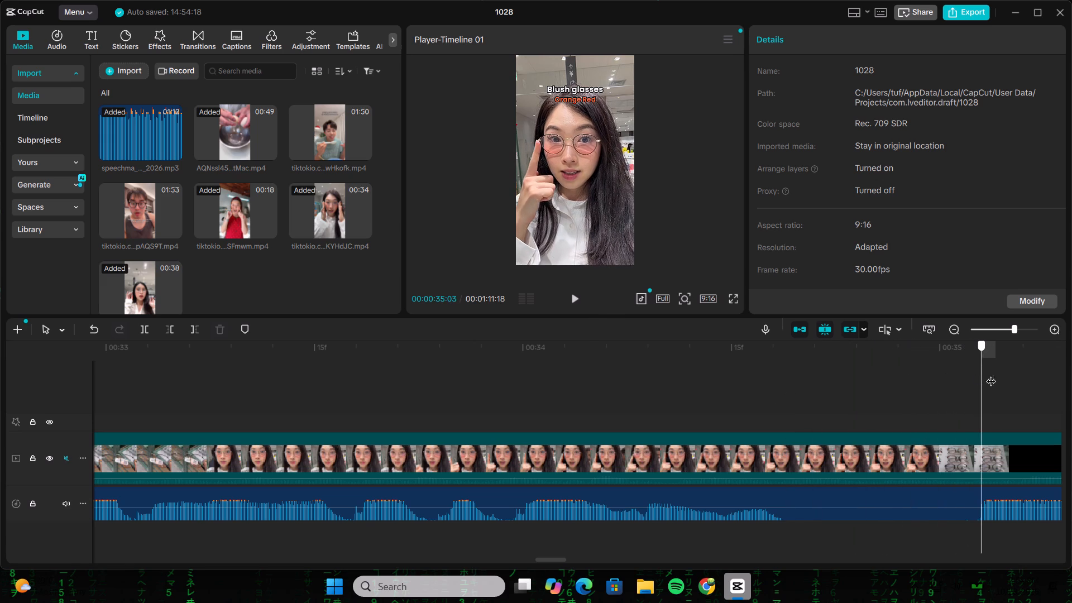
drag(991, 374, 1008, 381)
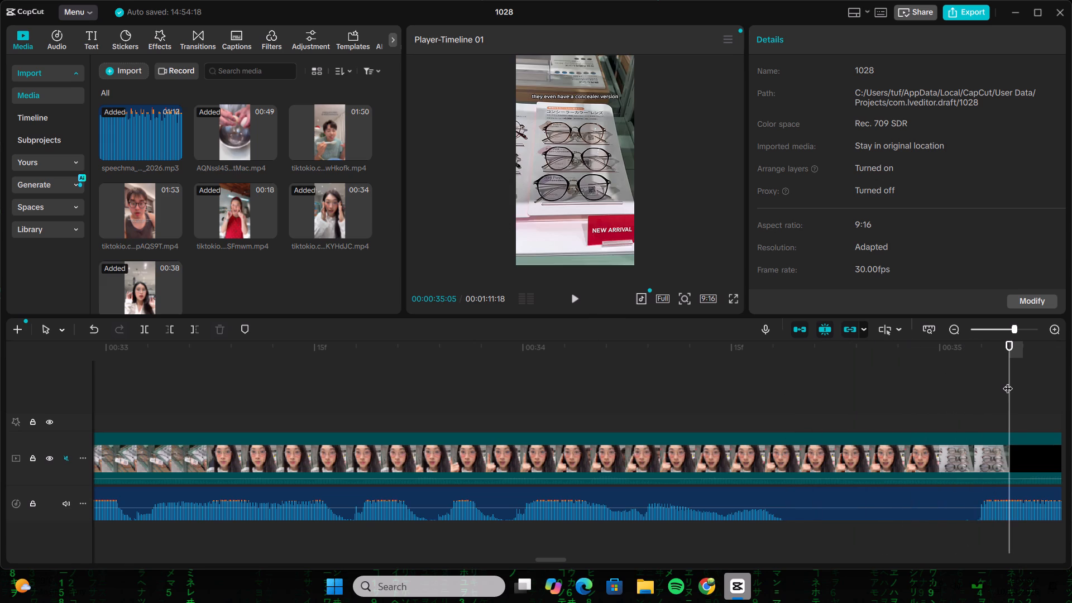
key(ctrl+v)
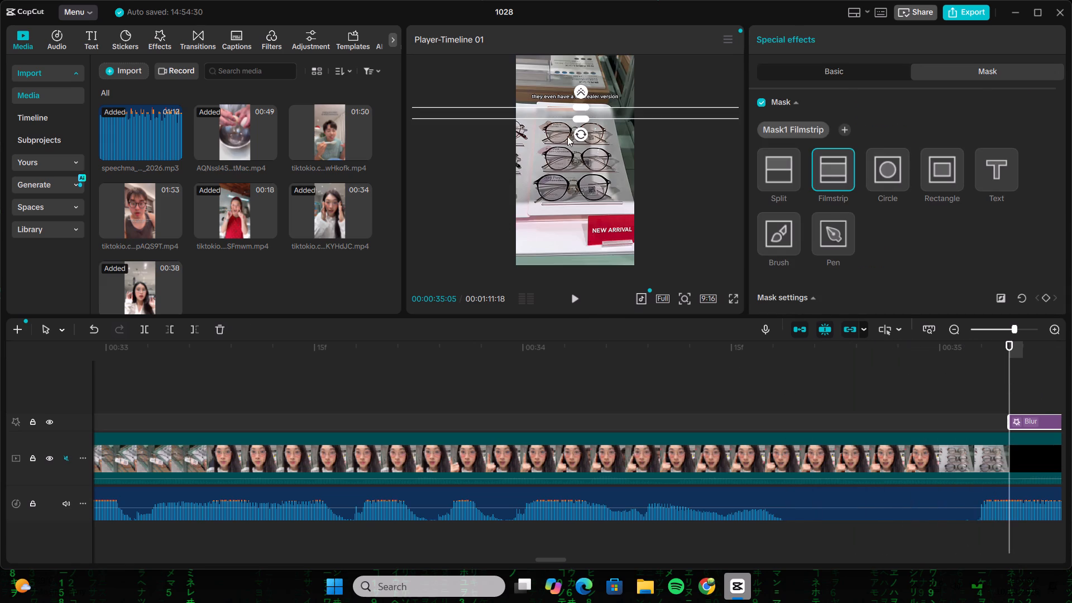
Move the pasted Blur's Filmstrip mask up over the "they even have a concealer version" caption and play the section.
drag(602, 111, 603, 95)
click(574, 300)
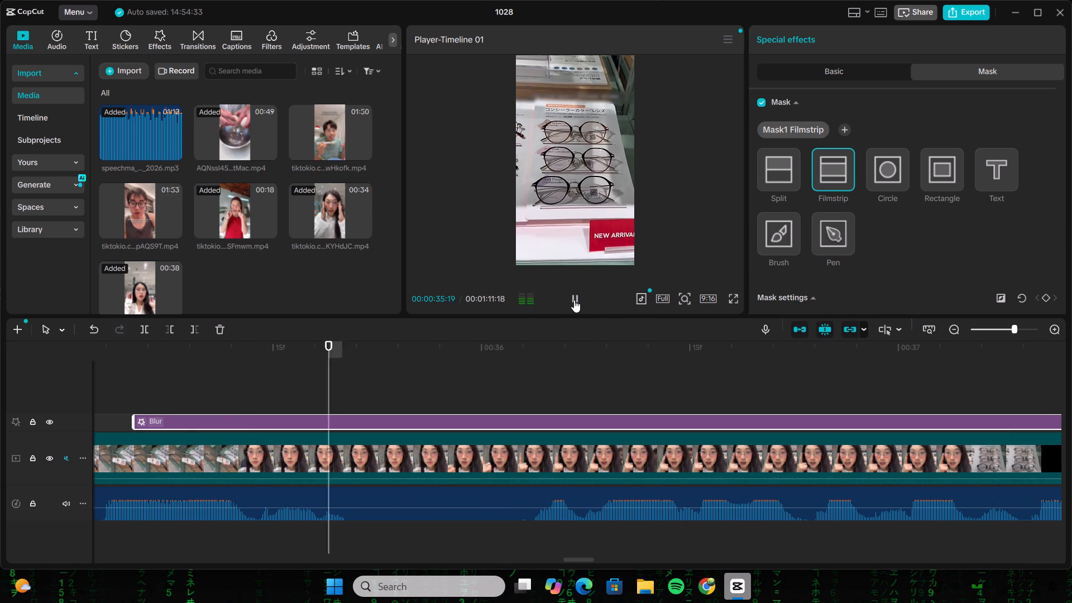
click(574, 300)
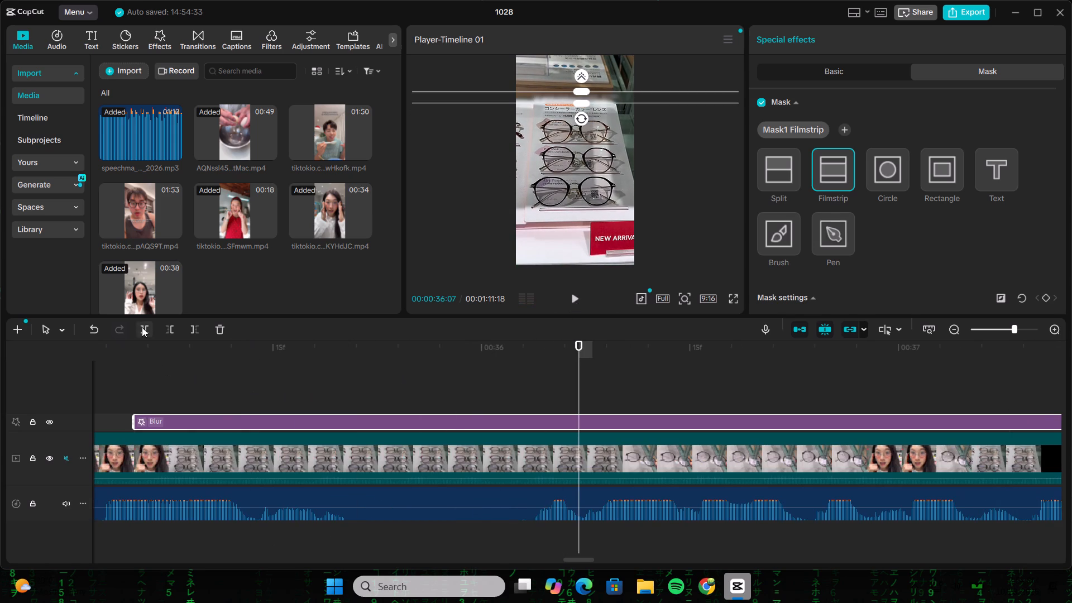
Play the "Orange Red" and concealer glasses shots against the voiceover and split the clip at 00:00:35:21.
click(594, 453)
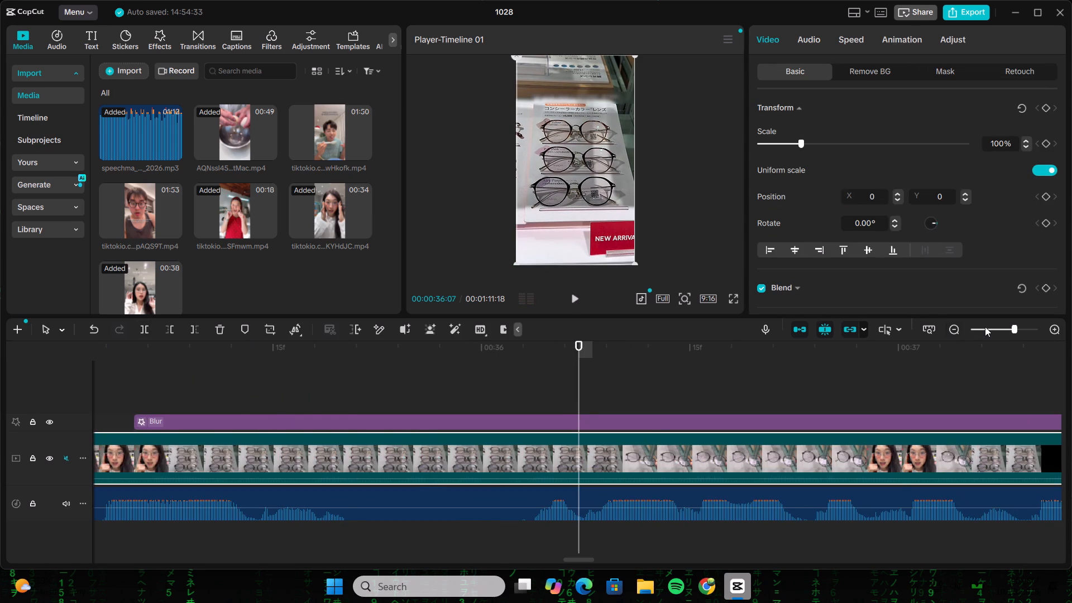
click(988, 327)
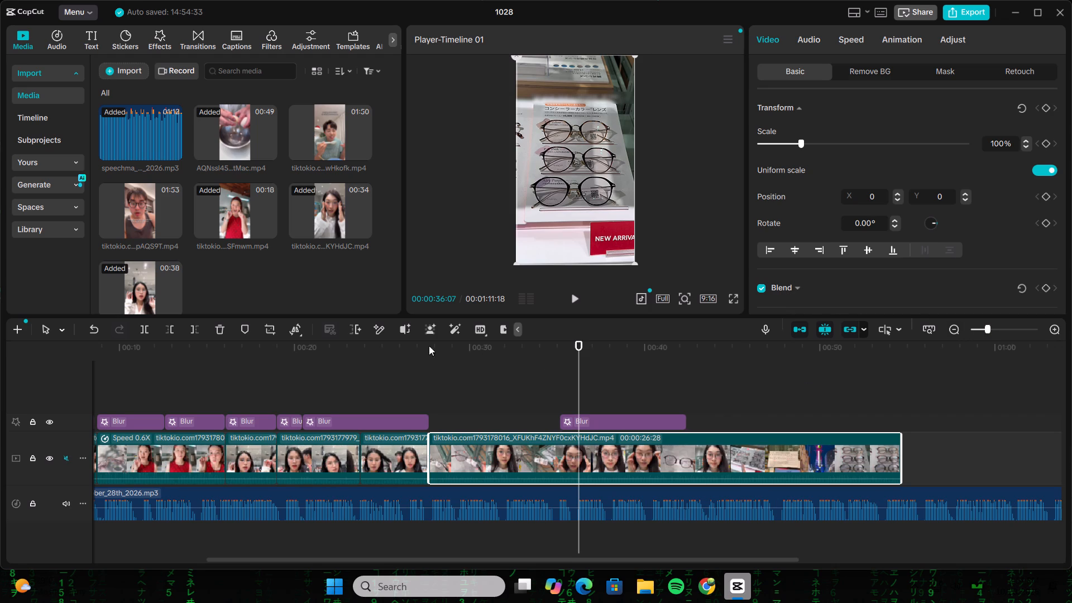
drag(579, 366, 569, 367)
click(576, 303)
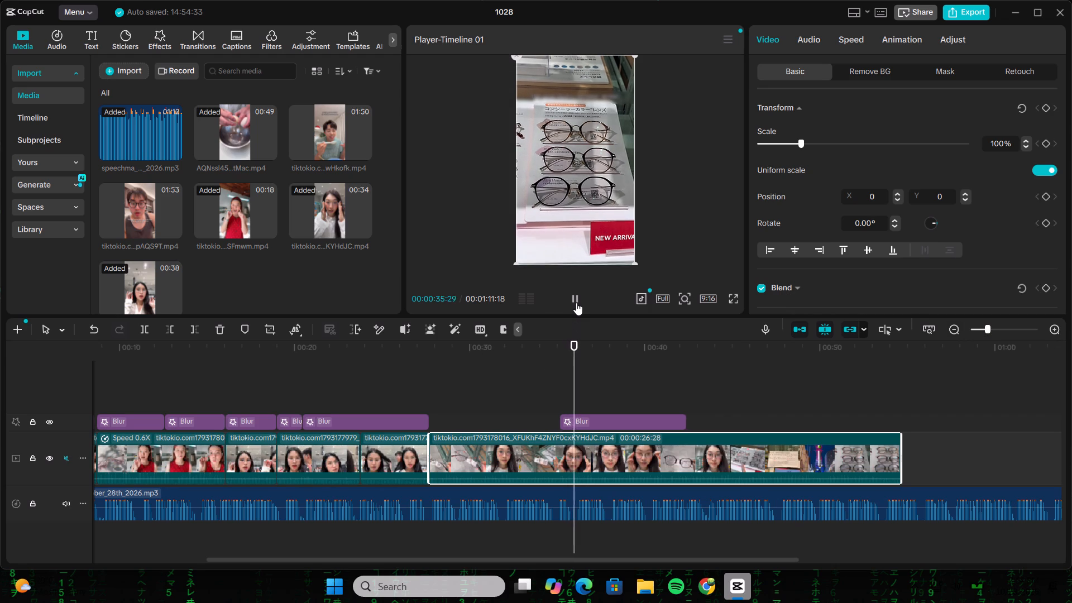
click(576, 303)
drag(582, 382, 512, 390)
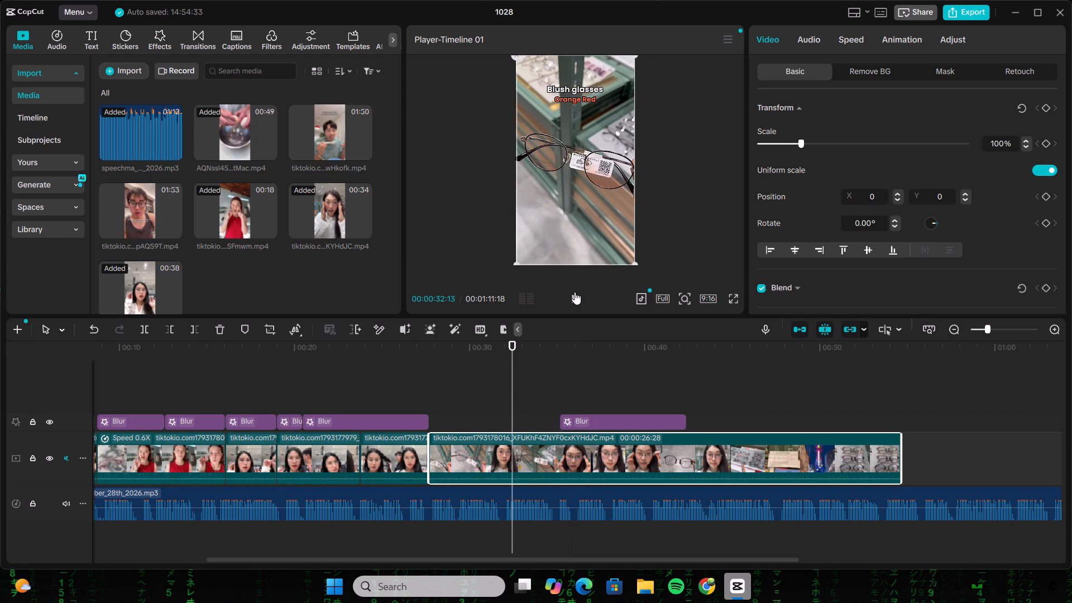
click(575, 291)
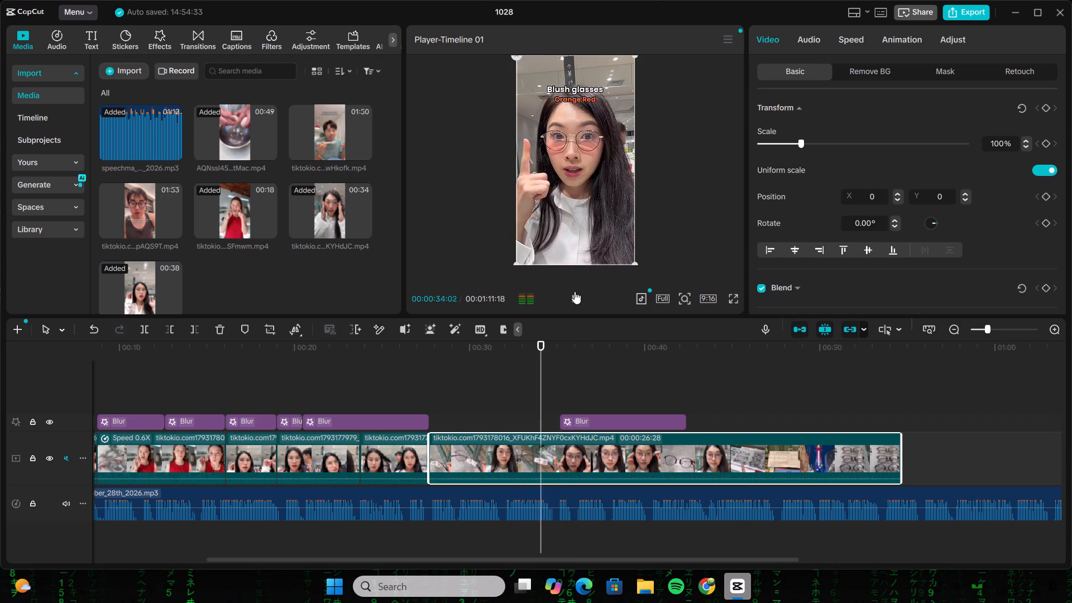
click(575, 291)
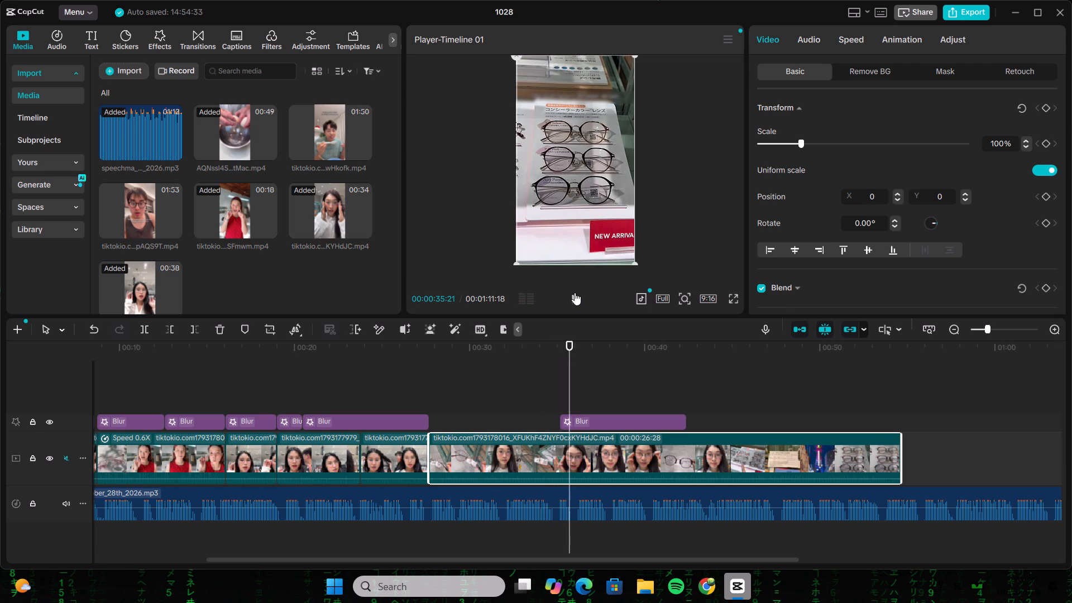
click(148, 329)
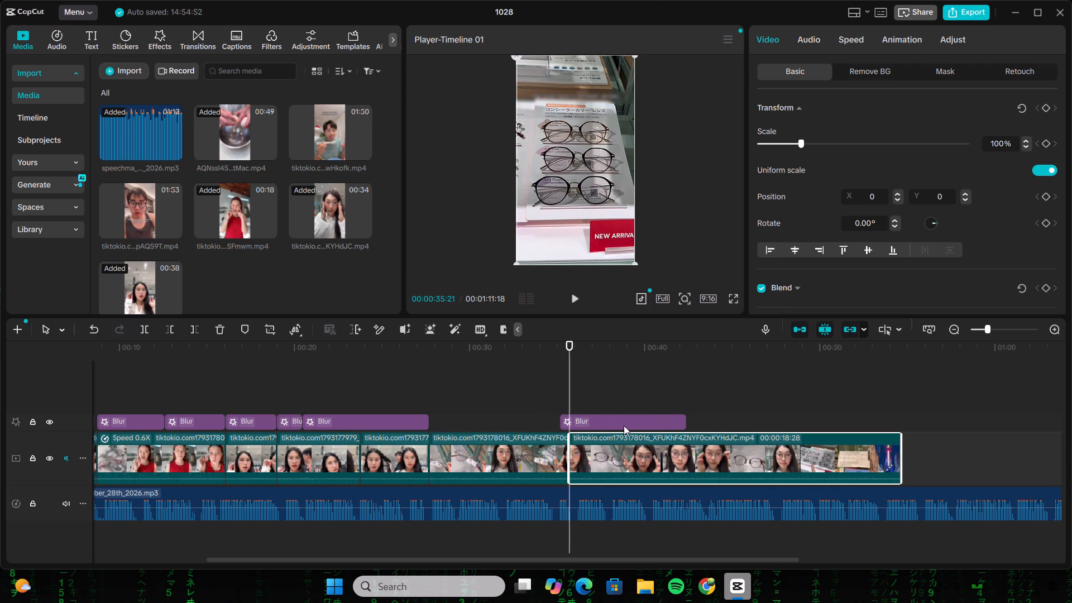
Trim the end of the concealer caption's Blur to the 00:00:35:21 cut.
click(624, 422)
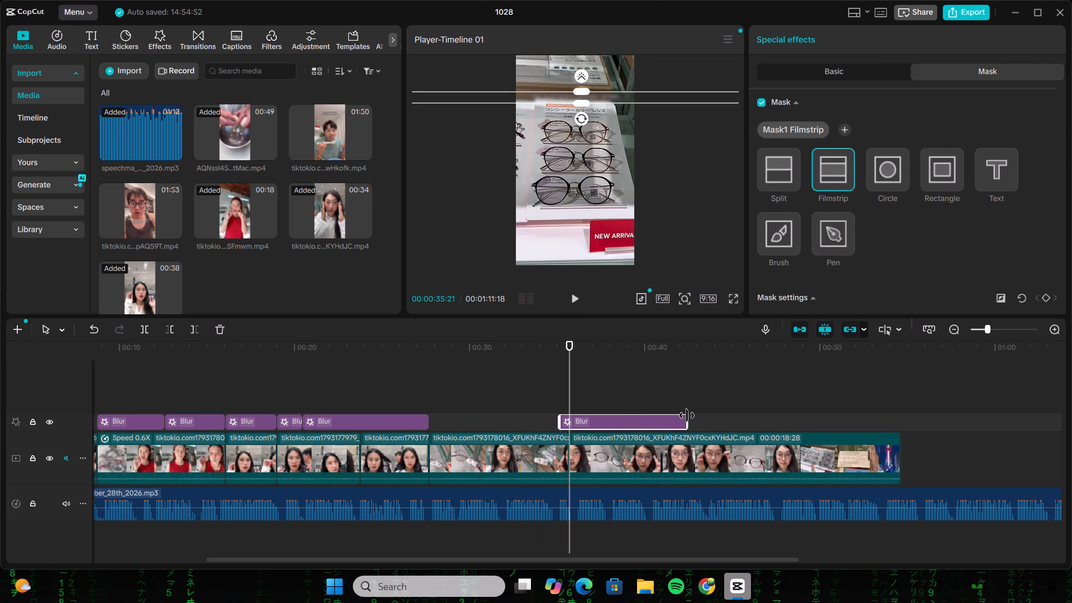
drag(687, 415, 569, 425)
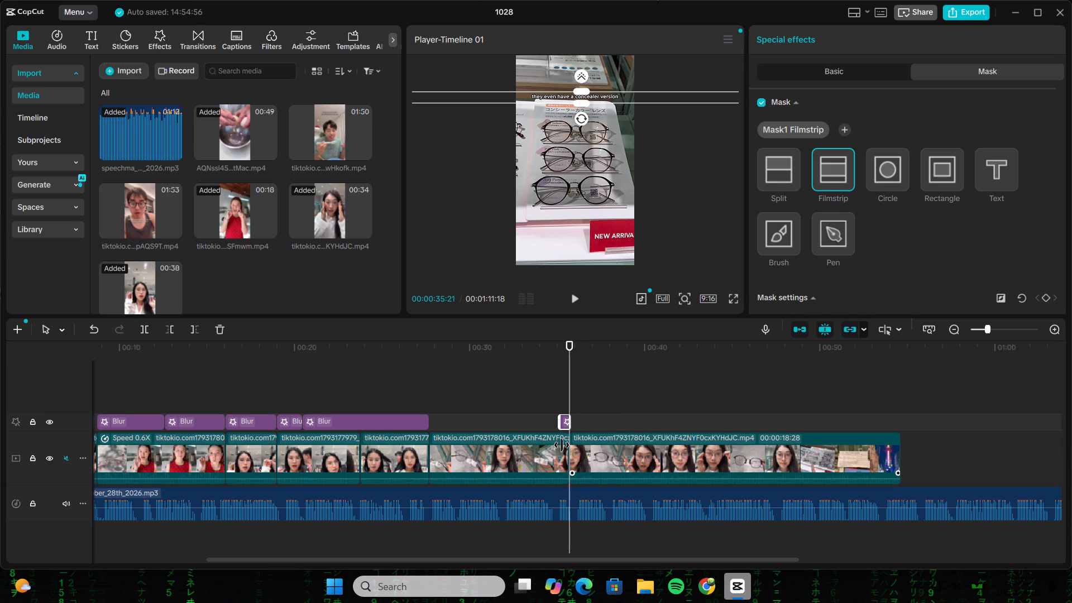
Delete the leftover clip segment after the 00:00:35:21 cut.
click(651, 465)
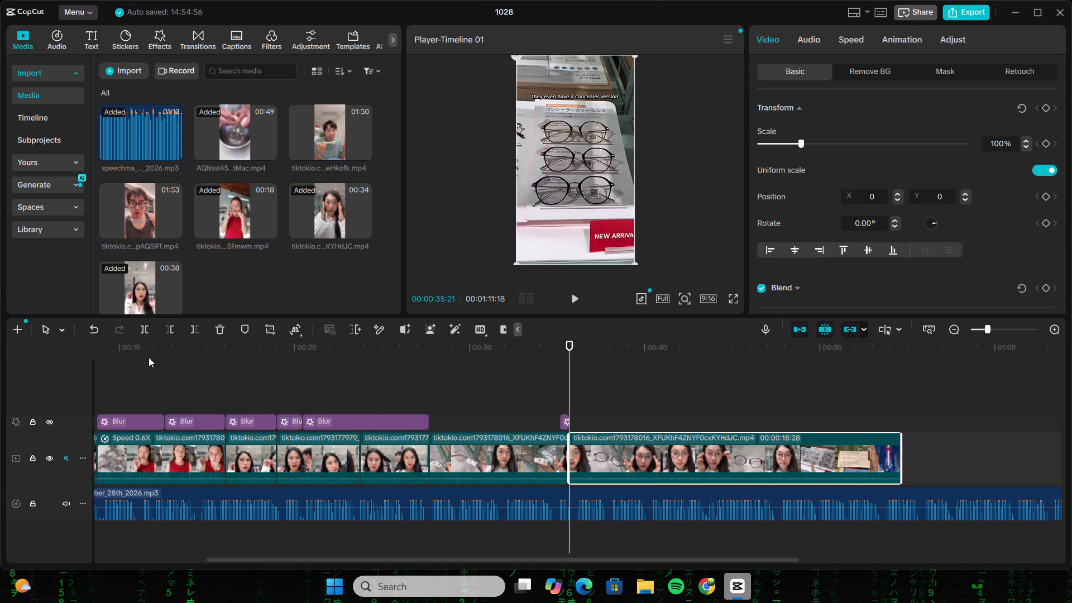
click(219, 330)
Play the edit full screen from the start to the 00:00:35:21 cut, checking the blurred captions against the voiceover.
drag(216, 353, 127, 351)
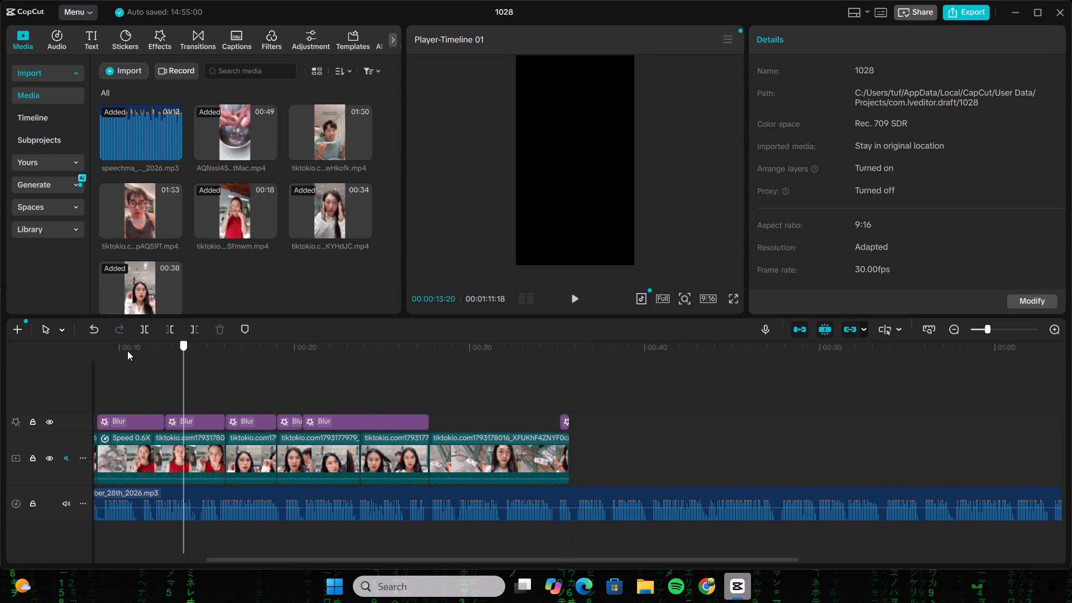
drag(127, 351, 34, 365)
click(736, 296)
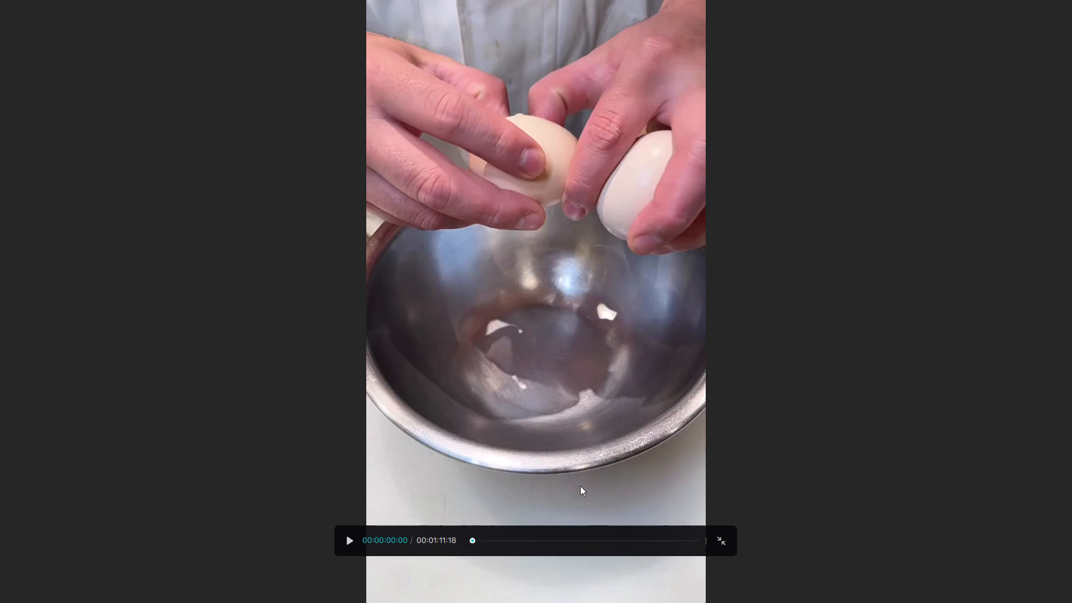
click(352, 544)
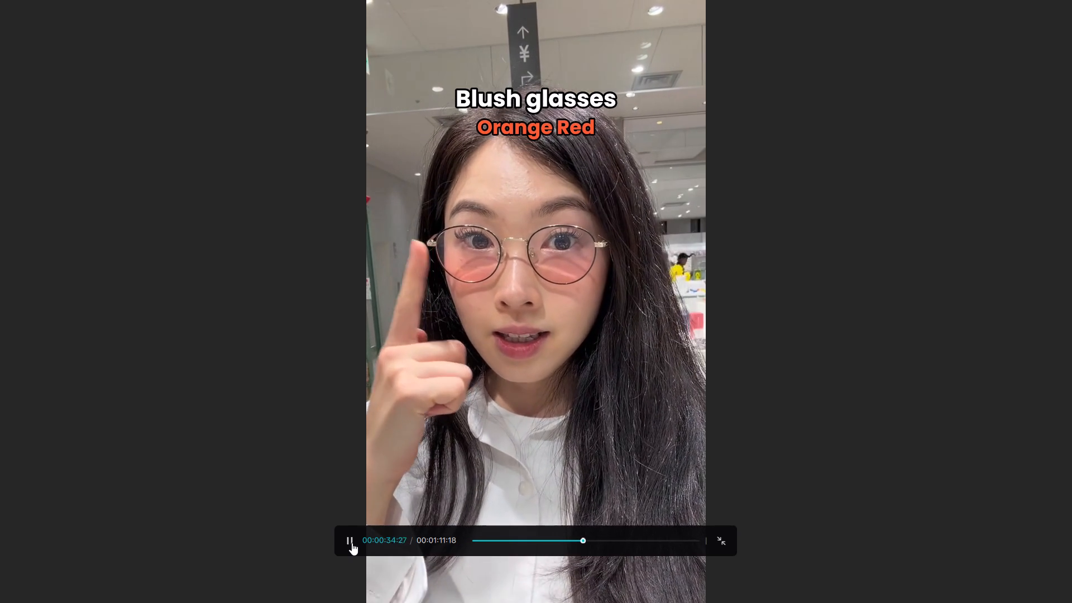
click(352, 543)
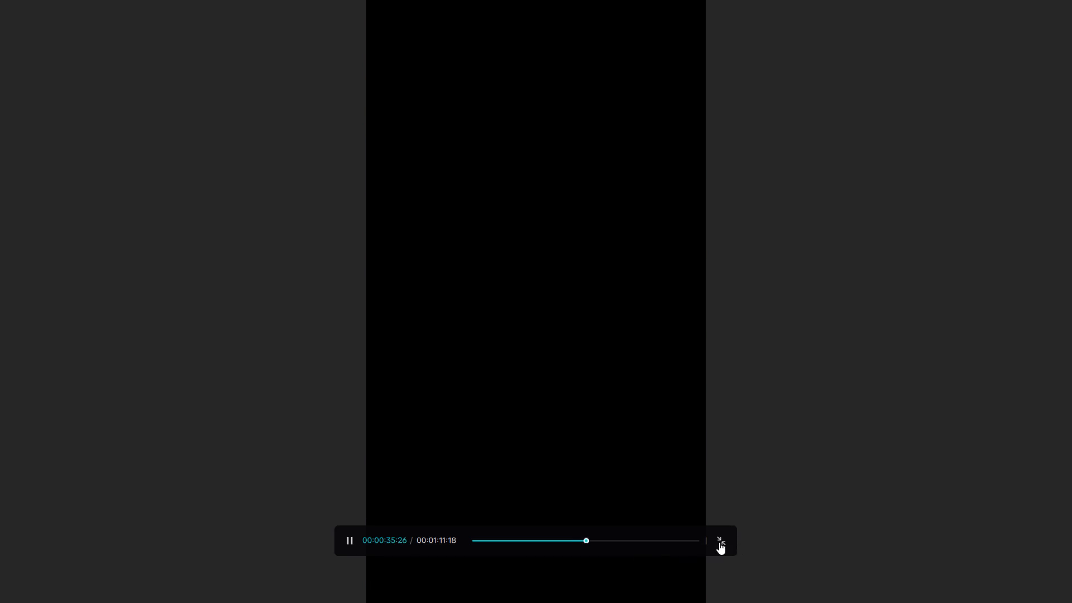
click(719, 542)
Adjust the height and position of the Filmstrip mask on the Blur at 00:00:12:18 over the red-dress shot's caption and play it.
click(674, 399)
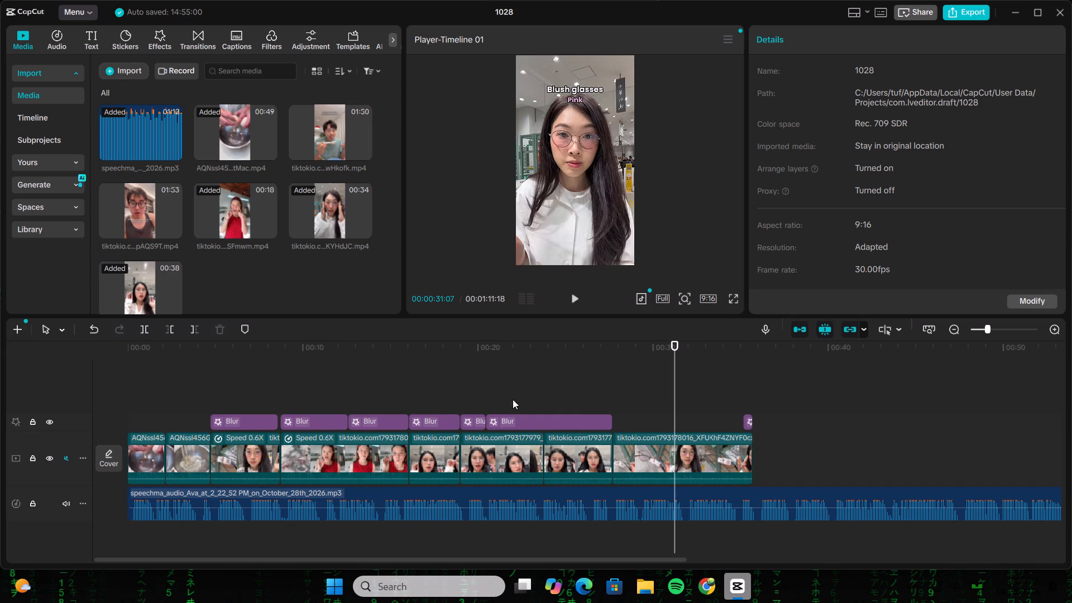
click(451, 391)
drag(451, 390, 285, 404)
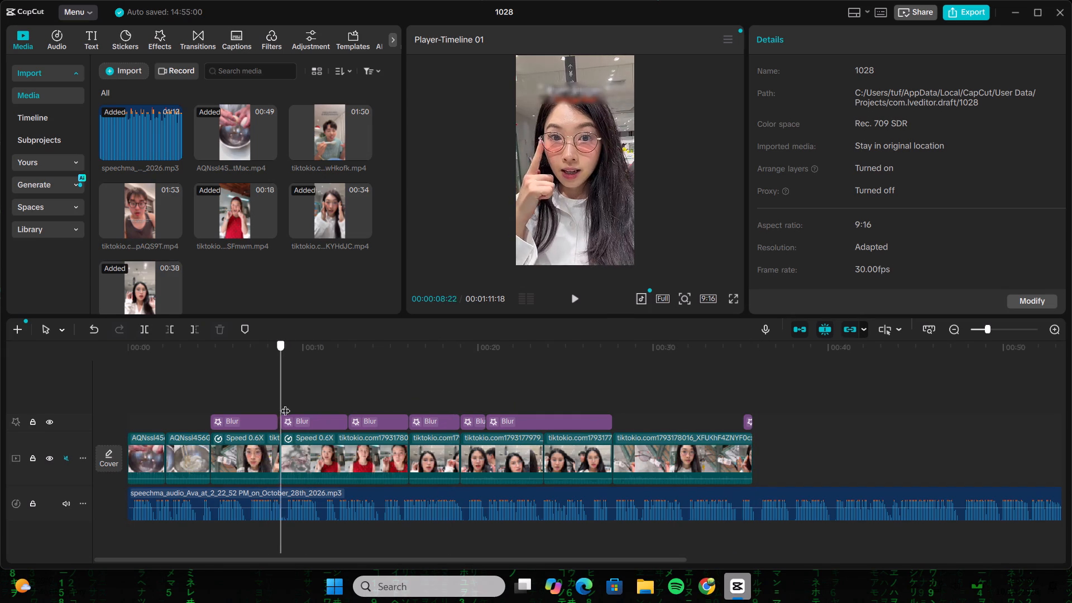
drag(285, 404, 349, 395)
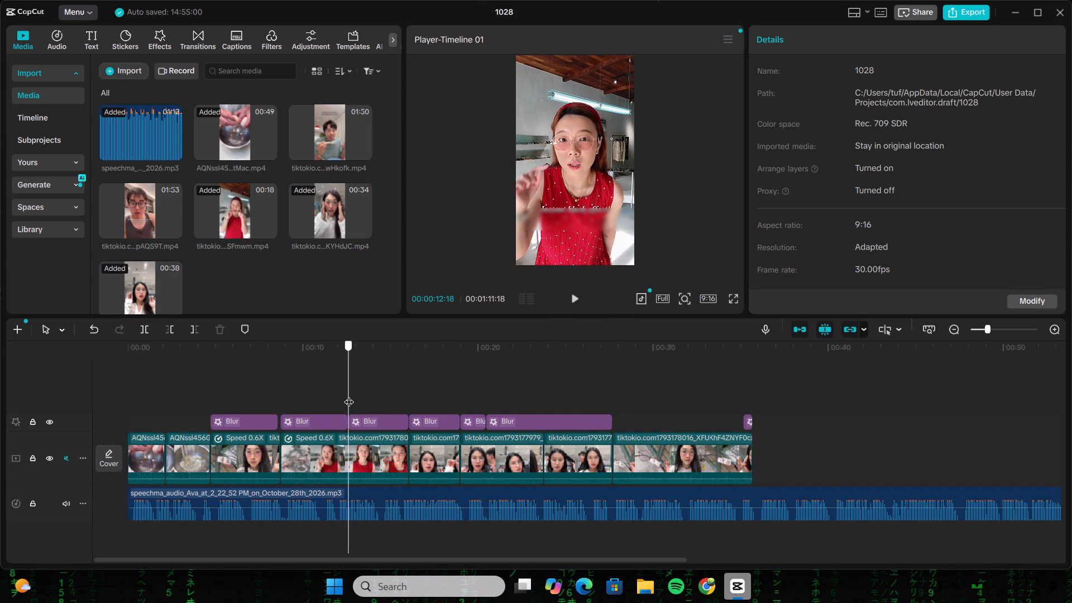
drag(349, 395, 347, 395)
click(358, 420)
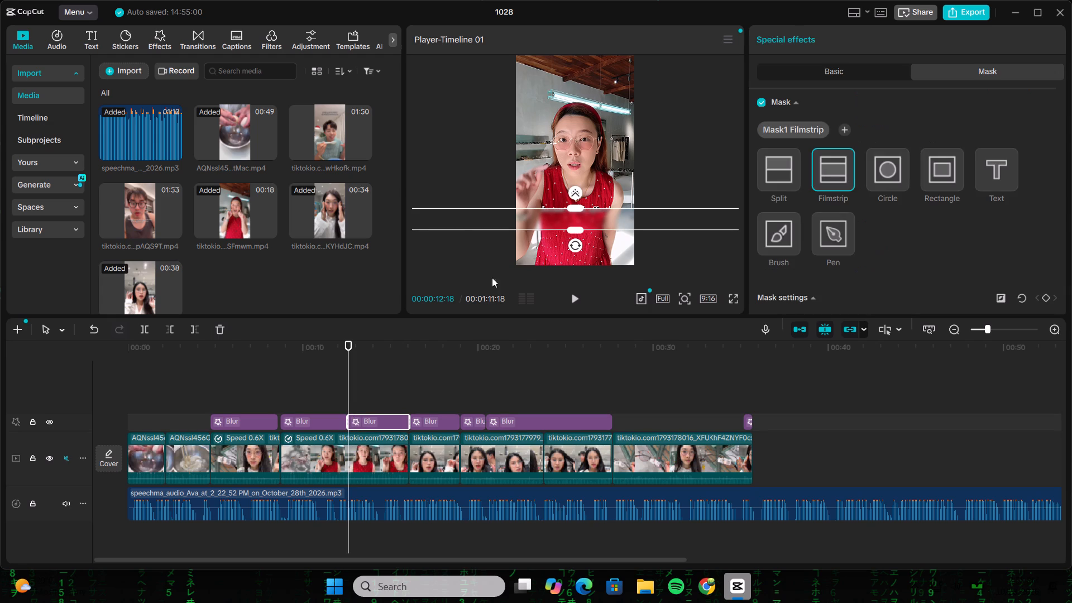
click(576, 202)
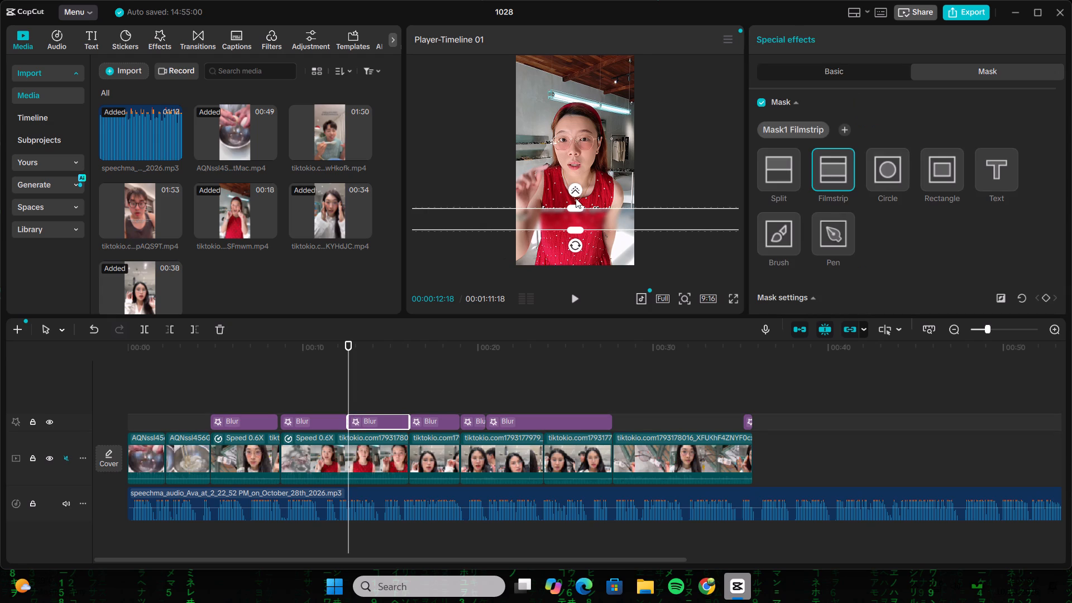
click(576, 205)
drag(578, 207, 578, 202)
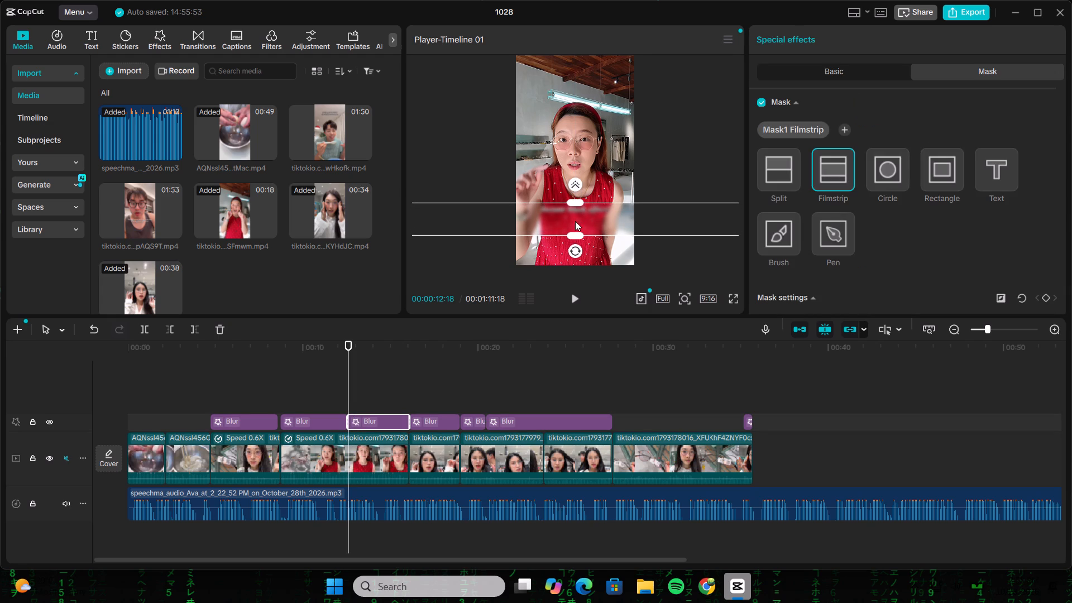
drag(571, 233, 571, 228)
drag(595, 219, 595, 214)
click(580, 223)
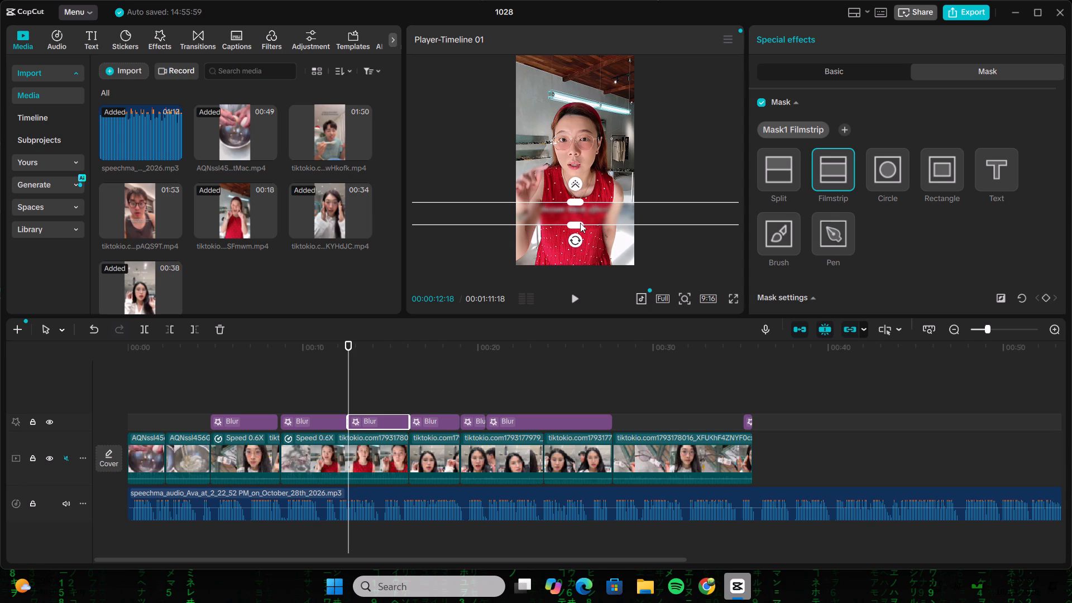
click(575, 204)
click(579, 212)
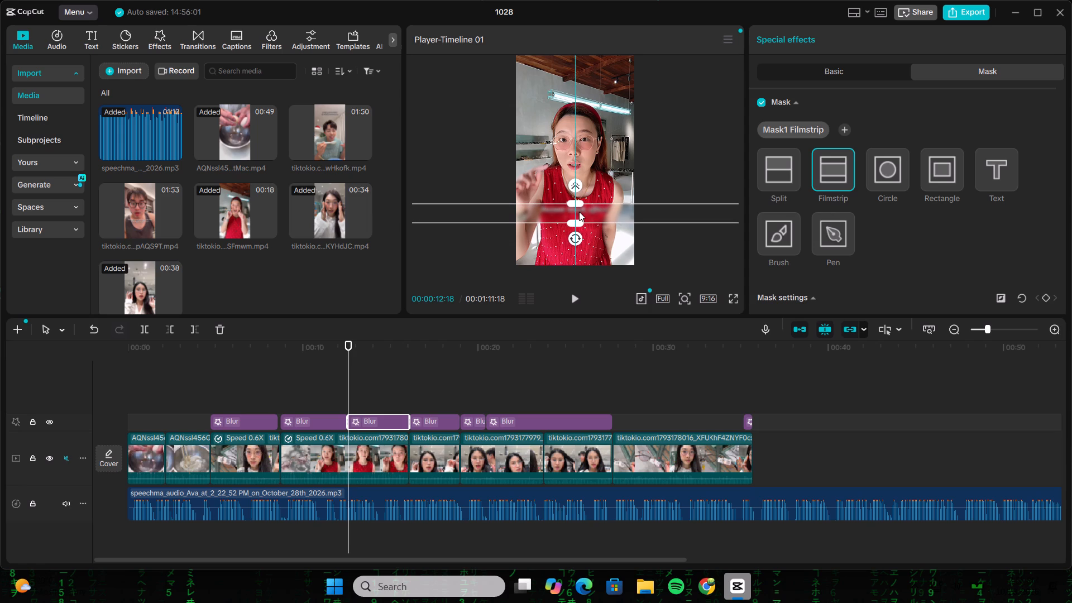
click(574, 291)
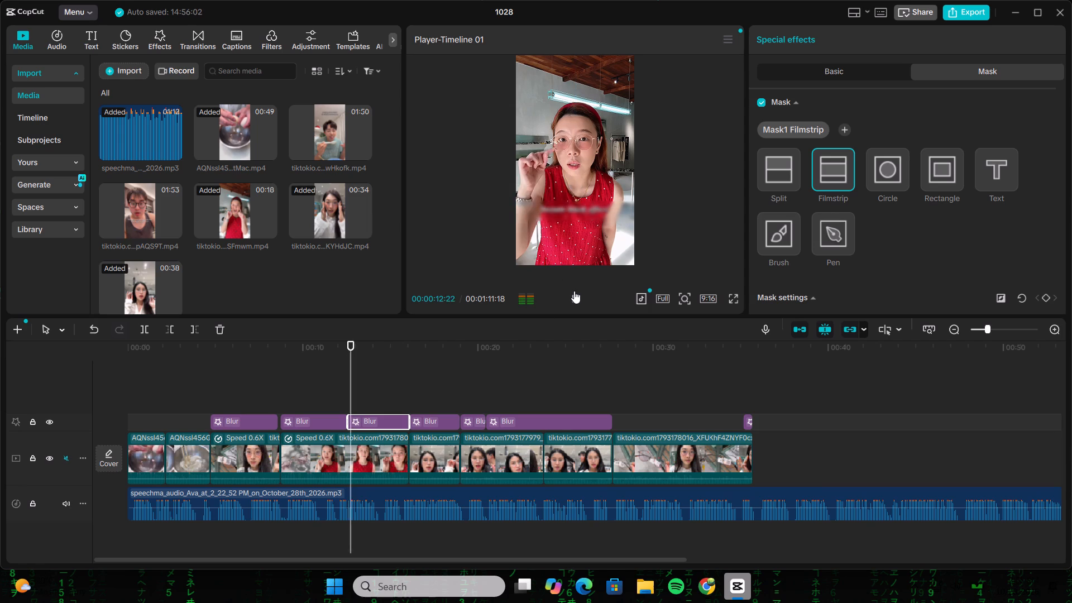
click(573, 291)
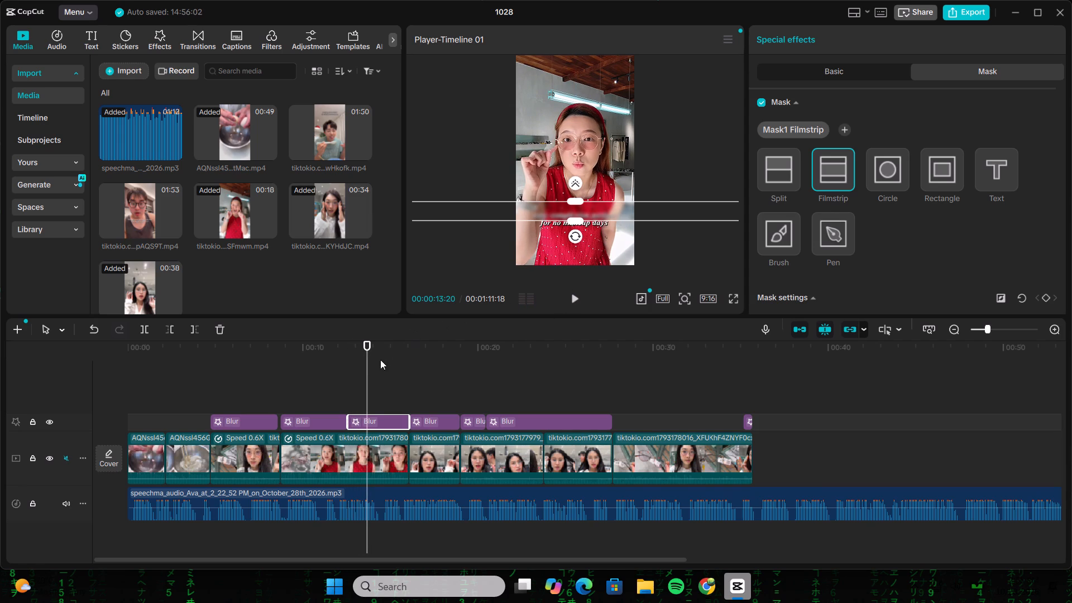
Enlarge the same Blur's Filmstrip mask downward to also cover the "for no makeup days" caption, and play through to the next shot.
drag(365, 361, 362, 362)
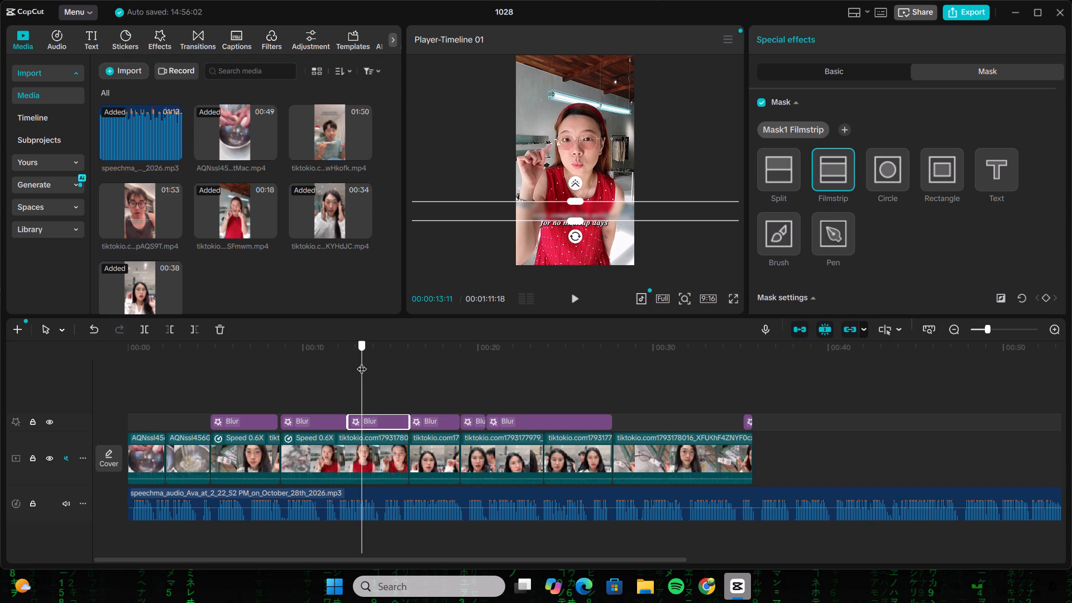
drag(362, 362, 351, 366)
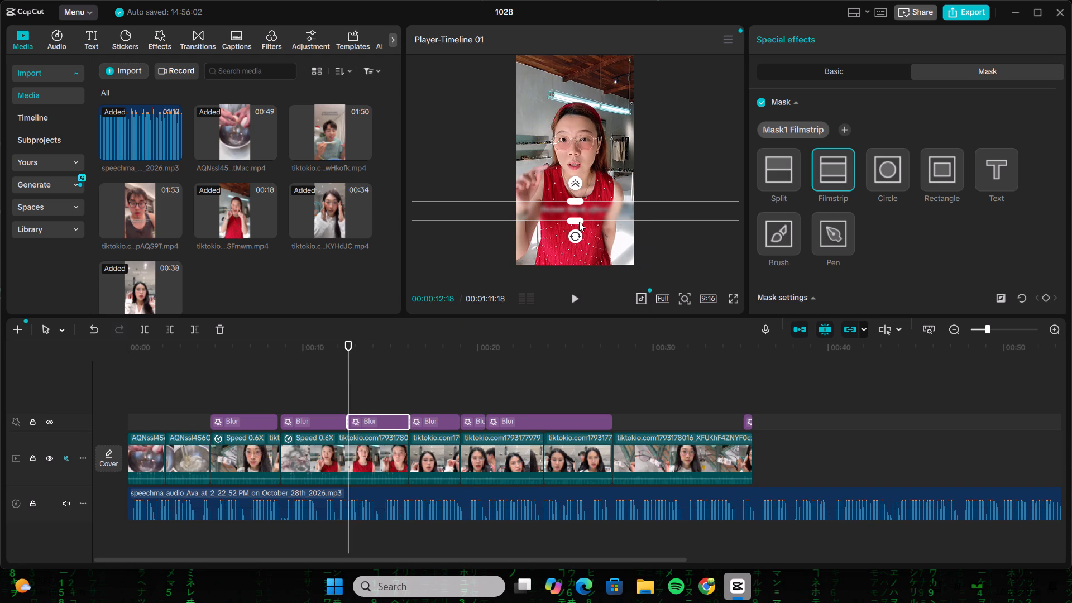
drag(579, 222, 577, 230)
drag(585, 210, 585, 218)
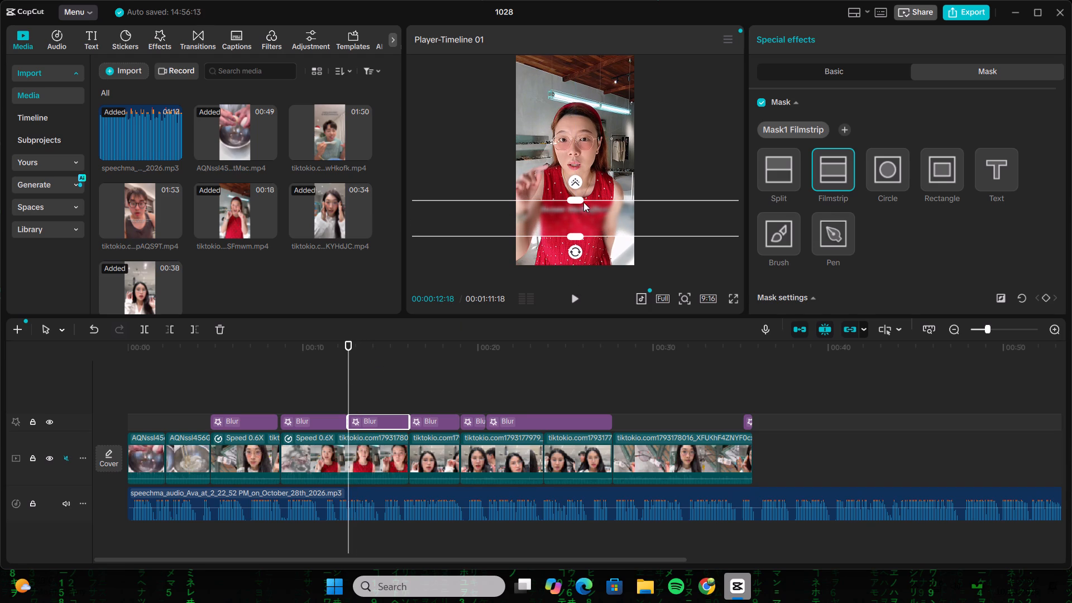
click(577, 241)
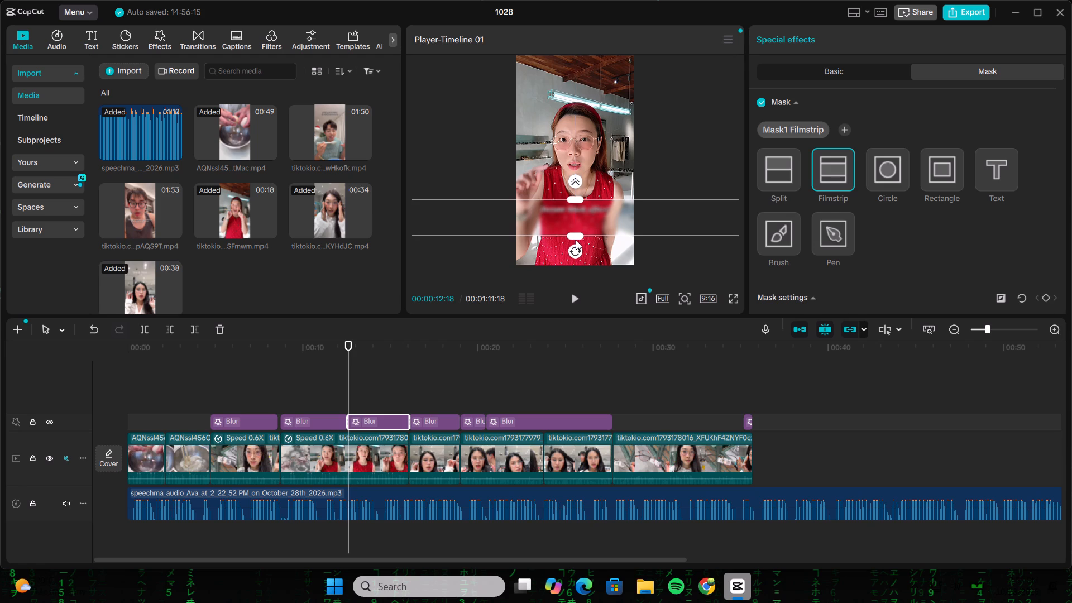
drag(575, 236, 575, 230)
click(581, 214)
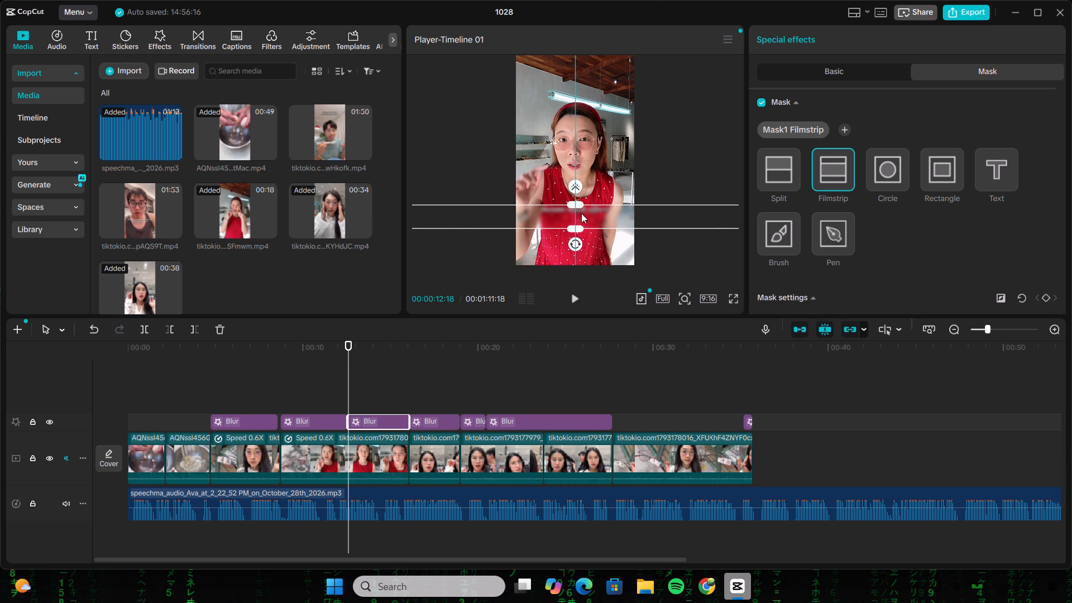
click(569, 295)
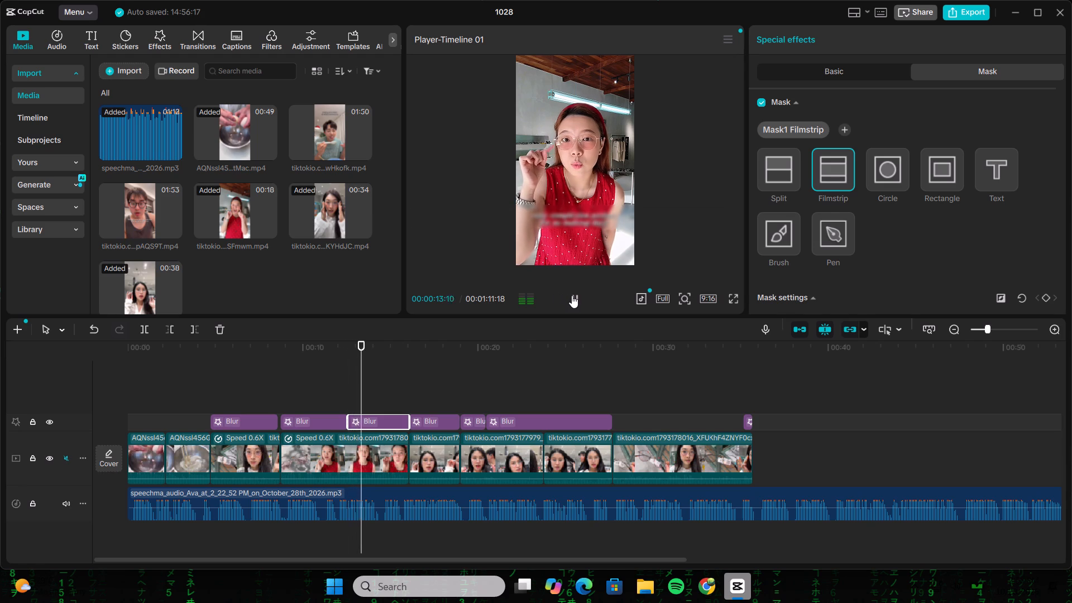
click(572, 295)
click(572, 295)
click(572, 295)
click(572, 295)
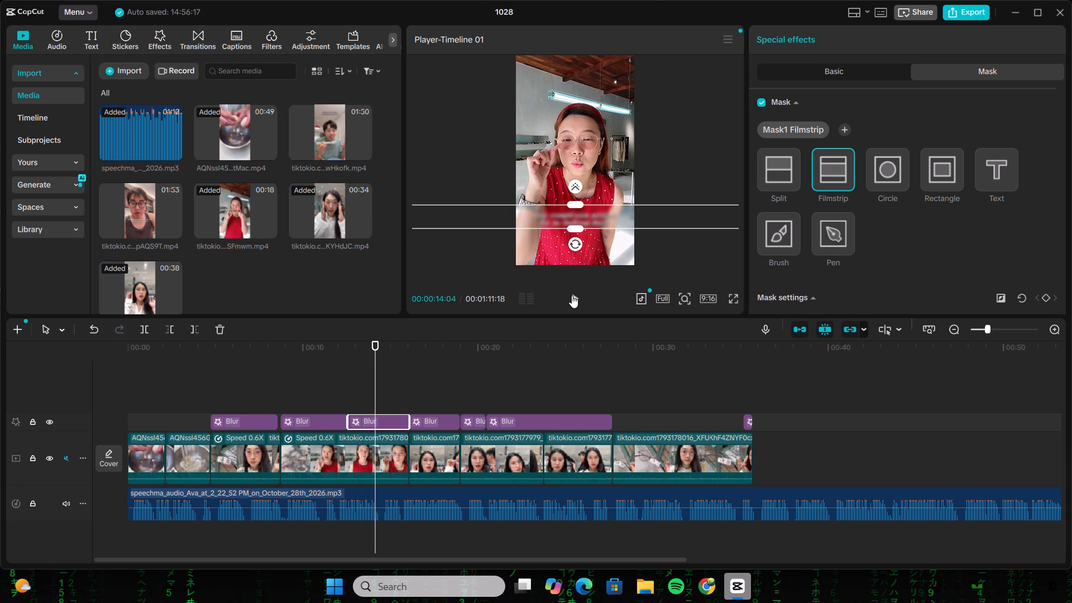
click(572, 295)
click(572, 295)
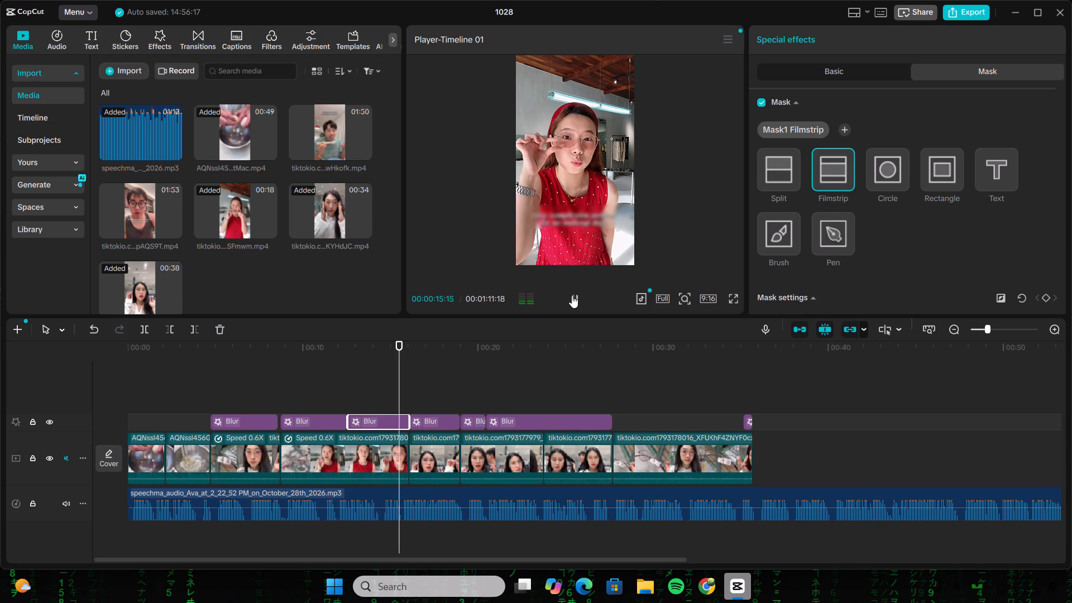
click(572, 295)
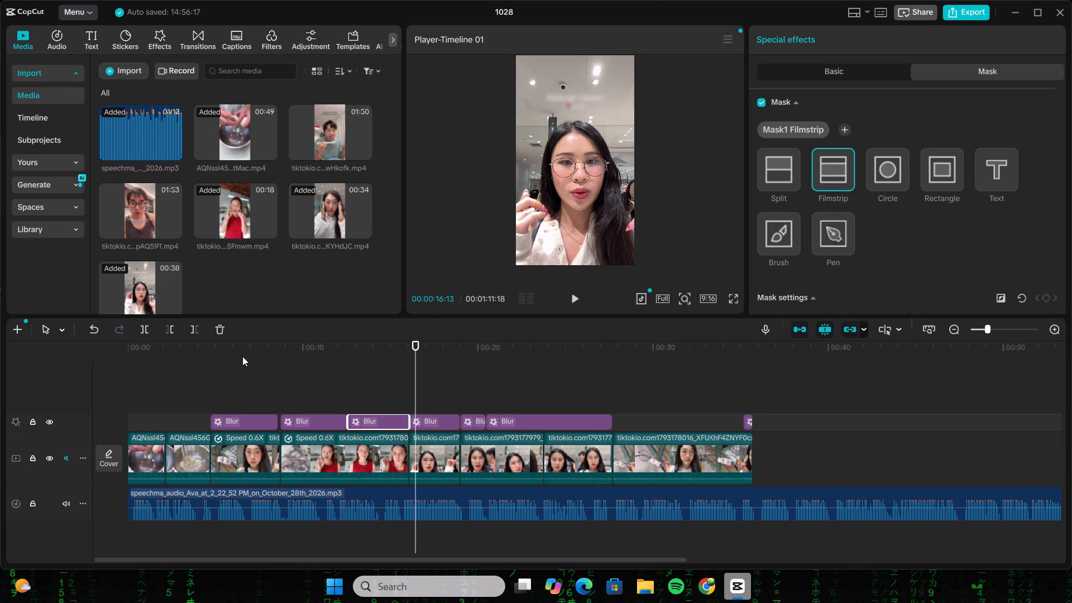
Play the edit full screen from the start into the red-dress shot to check the caption blurs.
click(242, 356)
drag(243, 356, 0, 357)
click(730, 296)
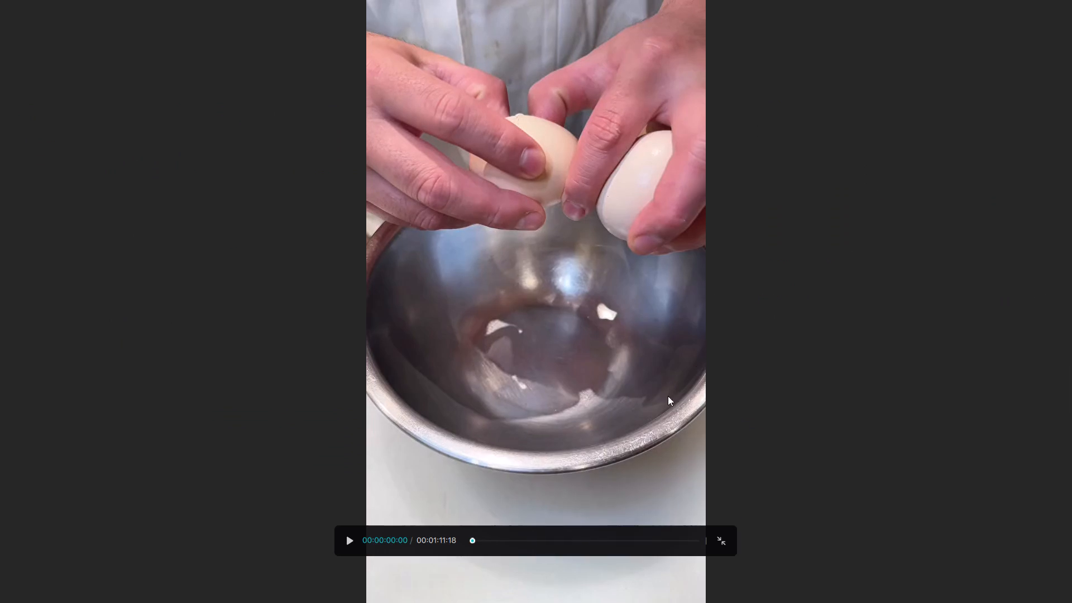
click(350, 541)
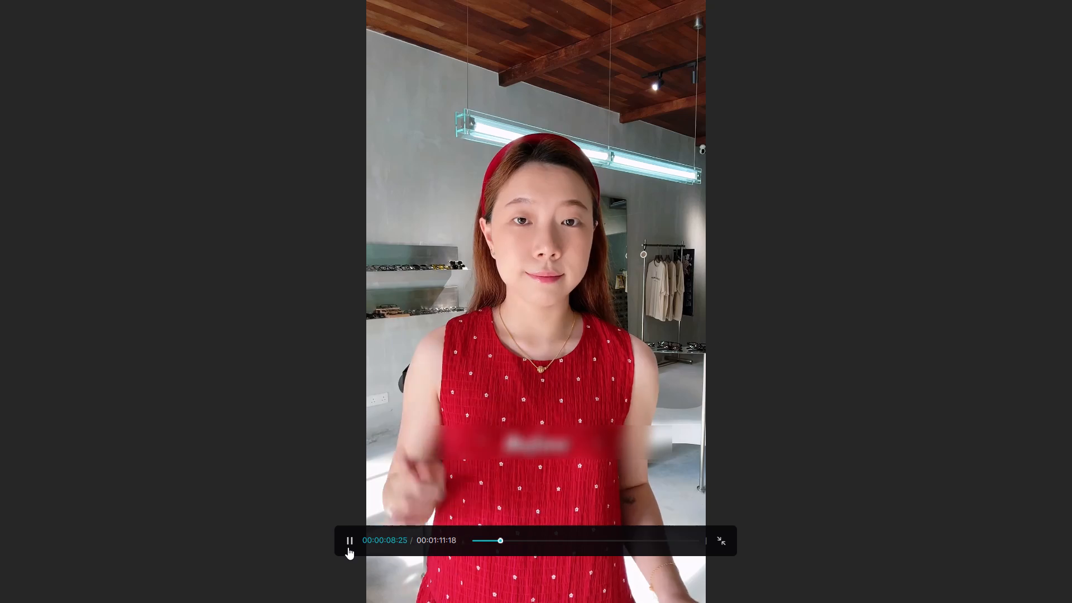
click(341, 543)
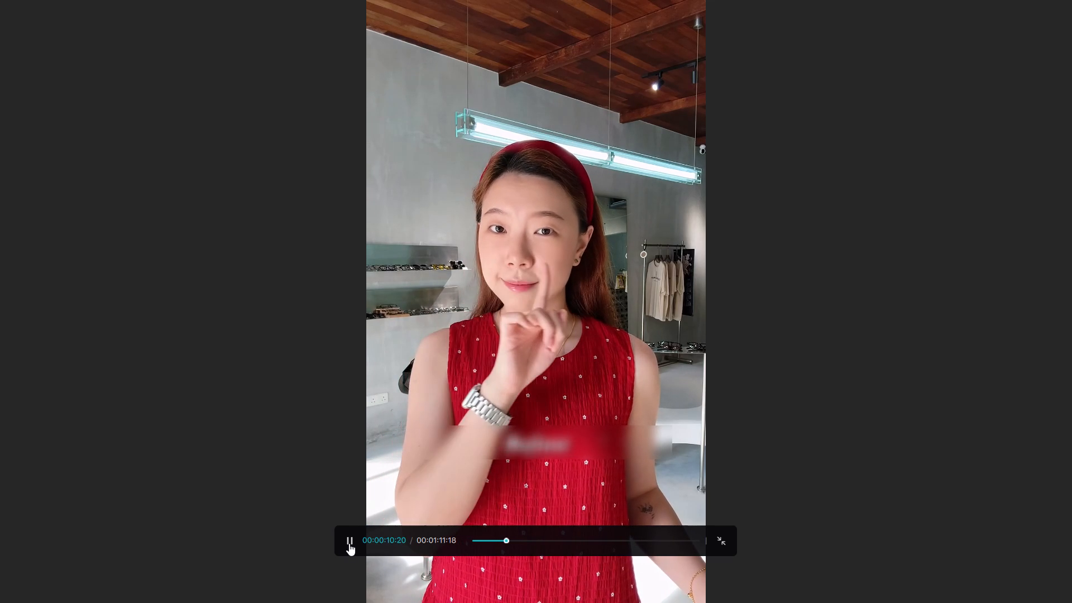
click(724, 540)
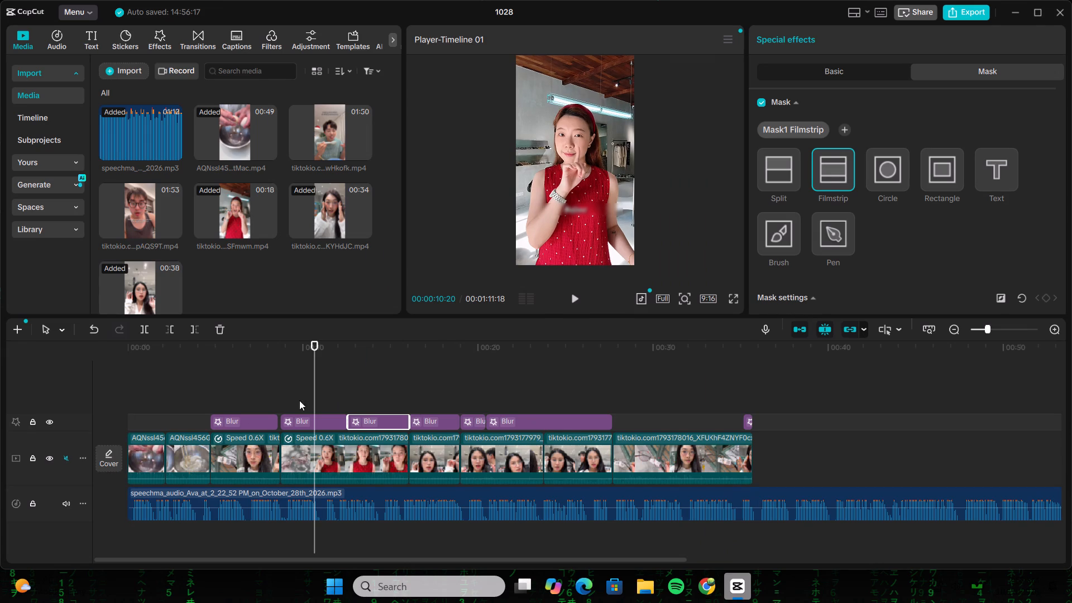
Extend the end of the first Blur to 00:00:08:22, where the second Blur starts.
click(278, 389)
click(275, 417)
click(281, 419)
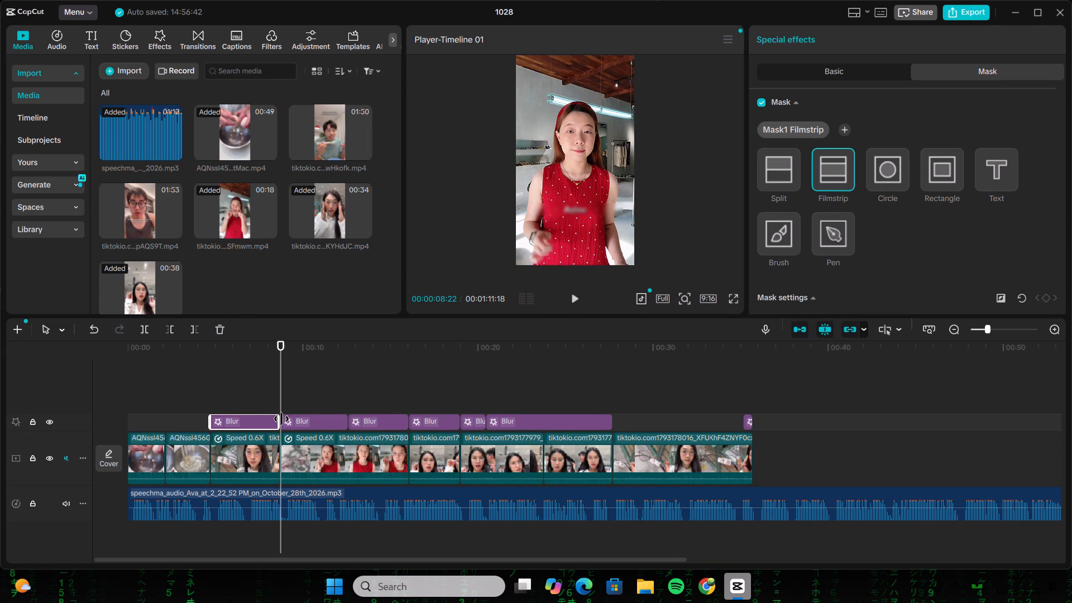
Play the edit full screen from 00:00:08:22 through to the end of the last video clip to check the caption blurs.
click(736, 292)
click(733, 295)
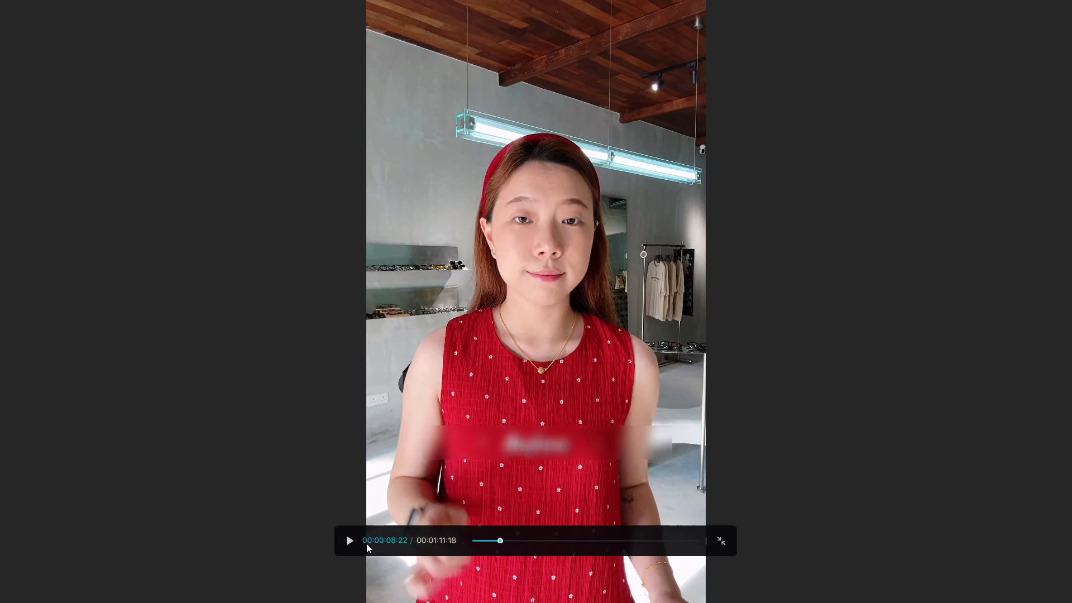
click(352, 538)
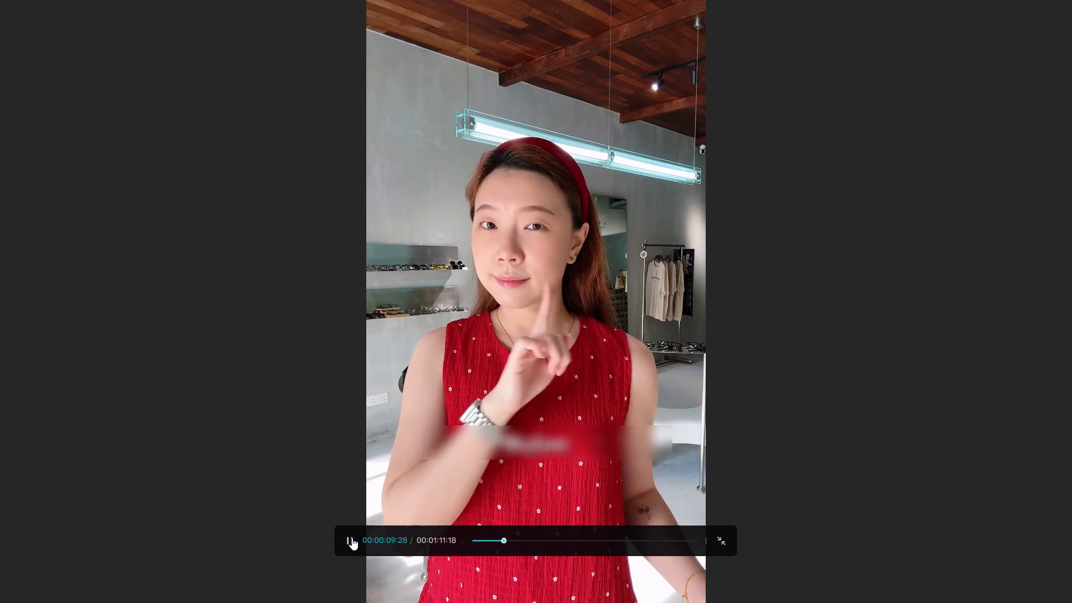
click(352, 538)
click(352, 538)
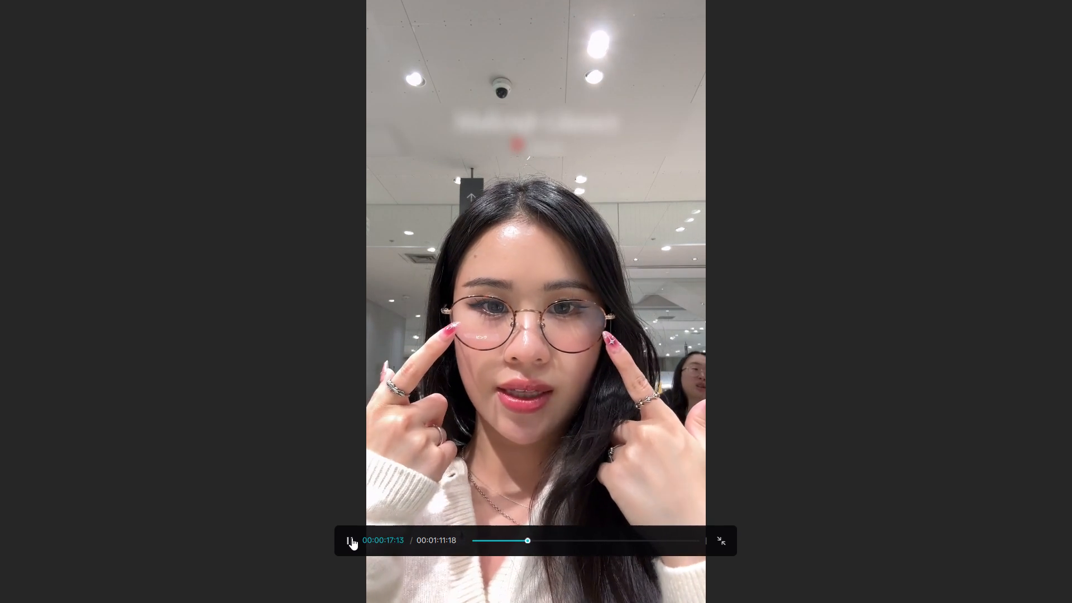
click(352, 538)
click(352, 538)
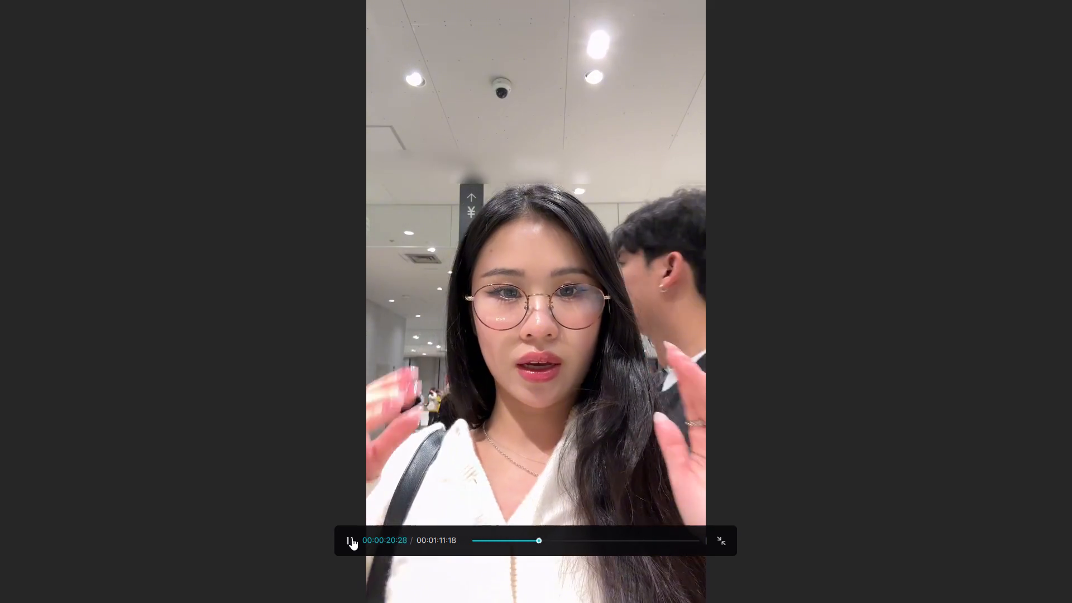
click(352, 538)
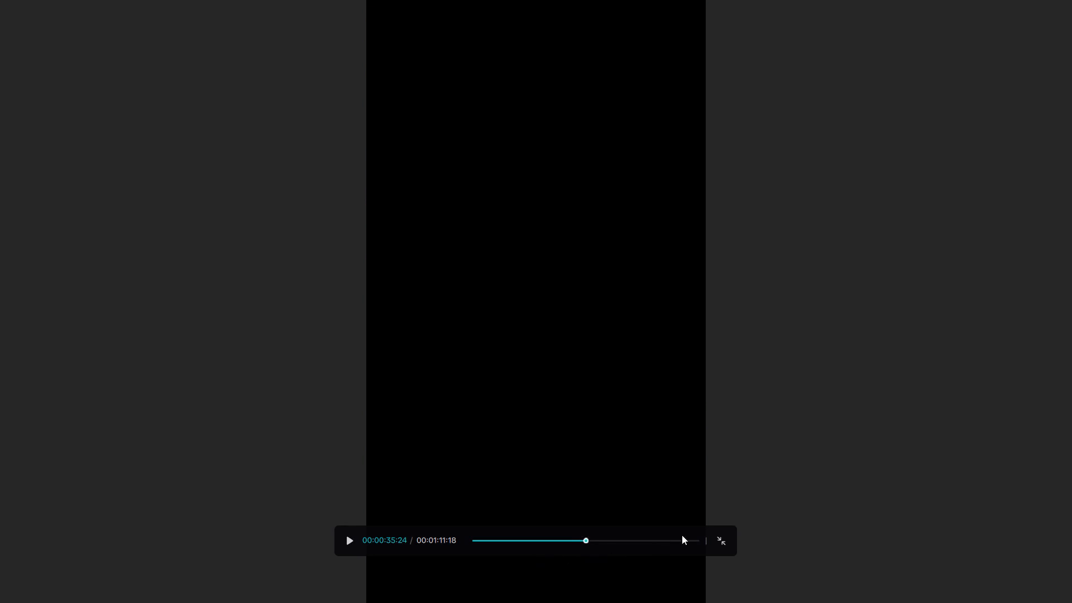
click(716, 538)
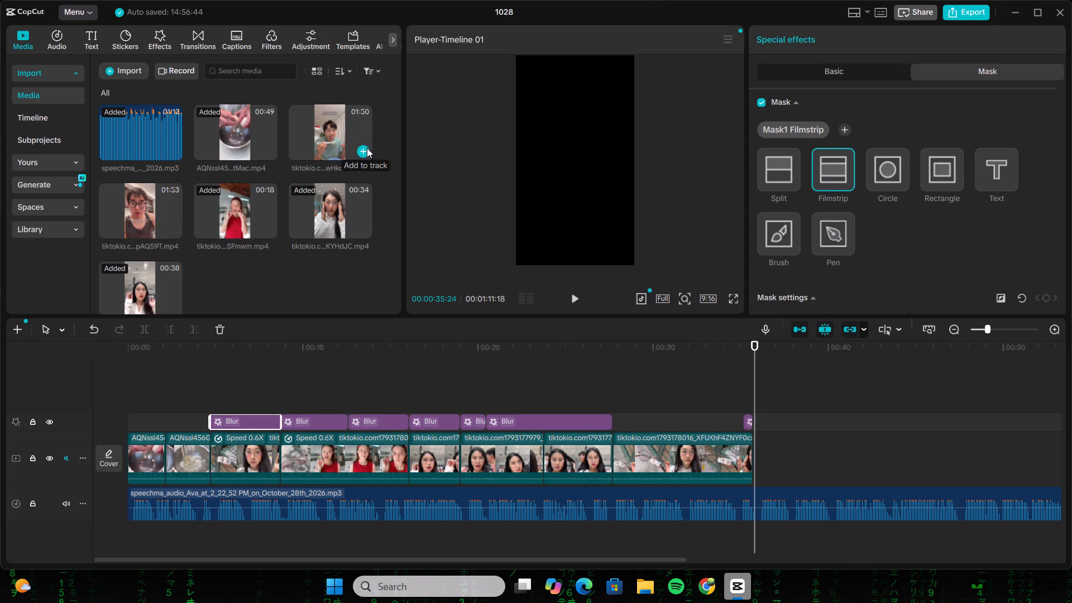
Add the 01:50 electric spoon TikTok clip after the last video clip and play its opening against the voiceover.
click(367, 148)
click(575, 296)
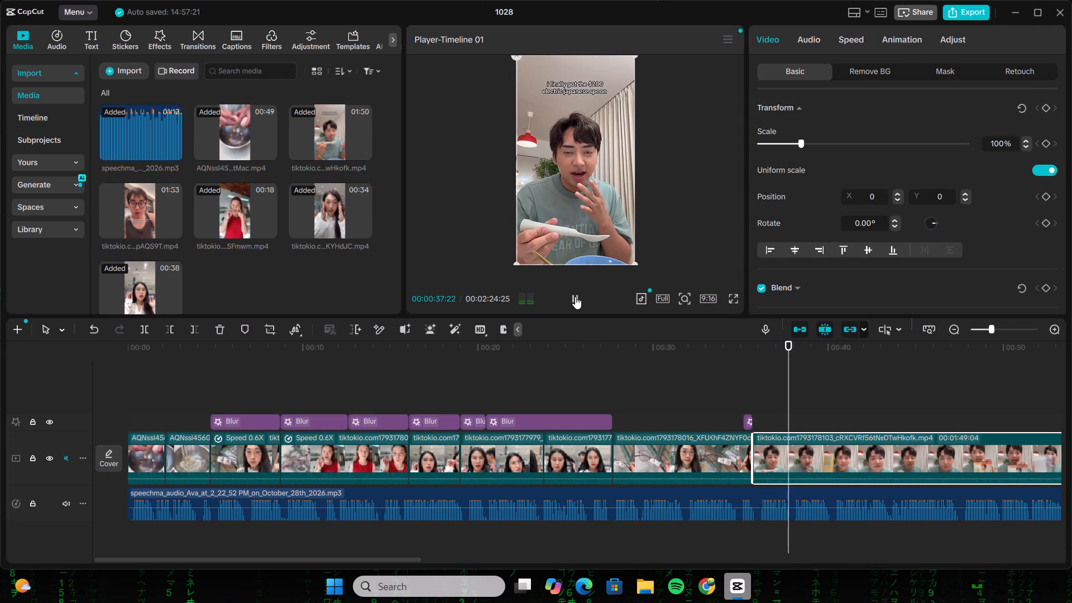
click(575, 296)
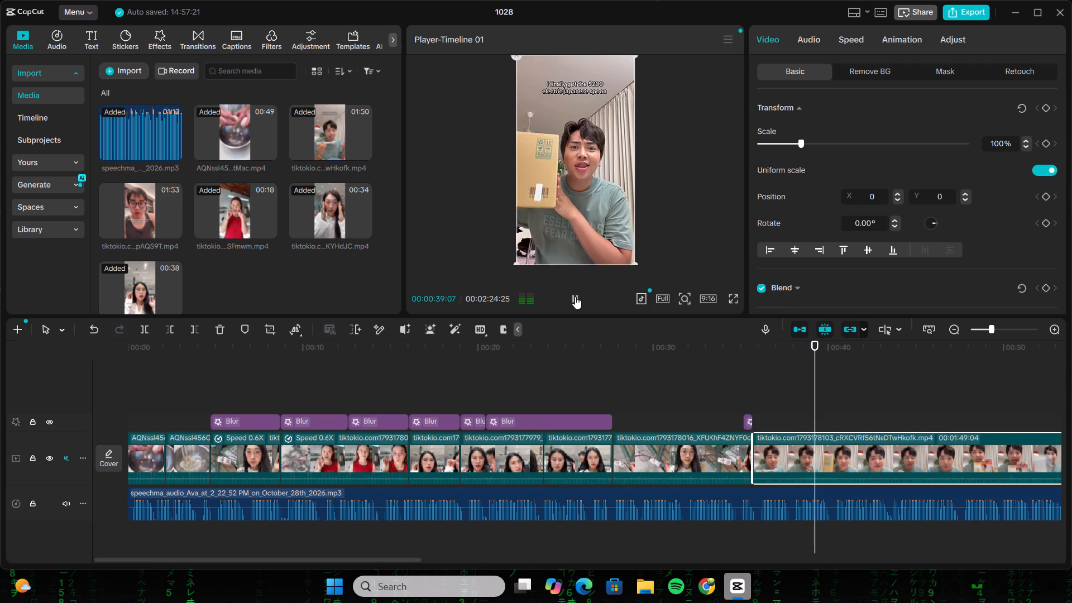
click(575, 296)
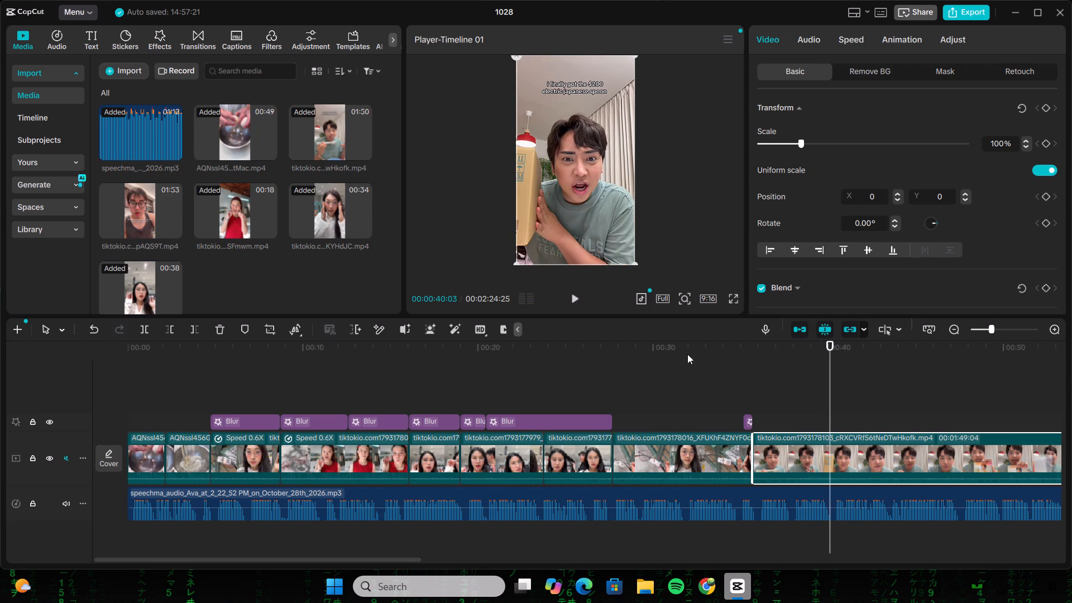
click(748, 351)
click(748, 351)
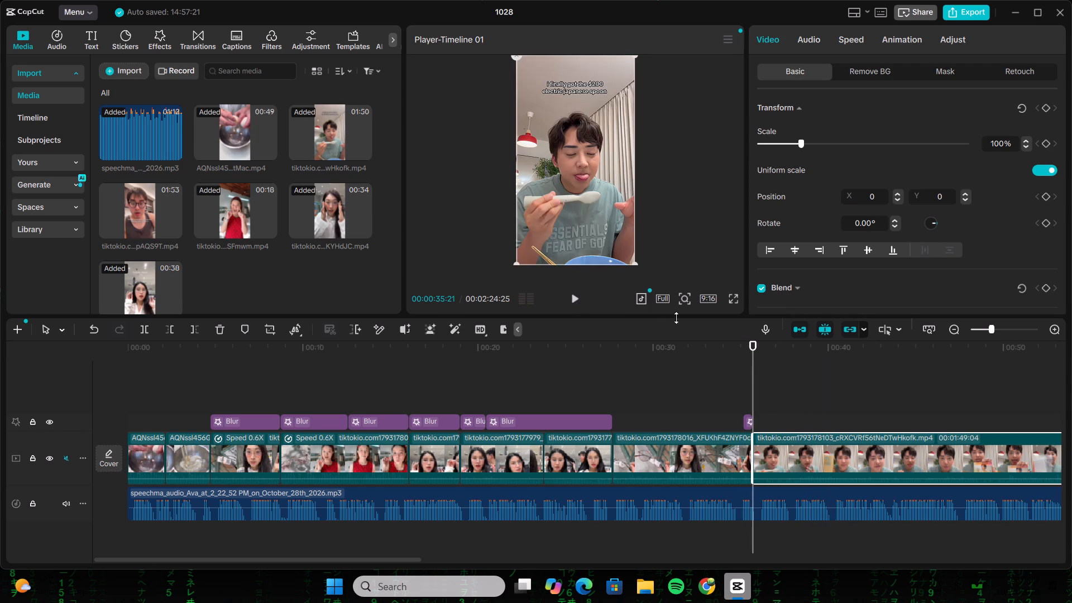
click(571, 295)
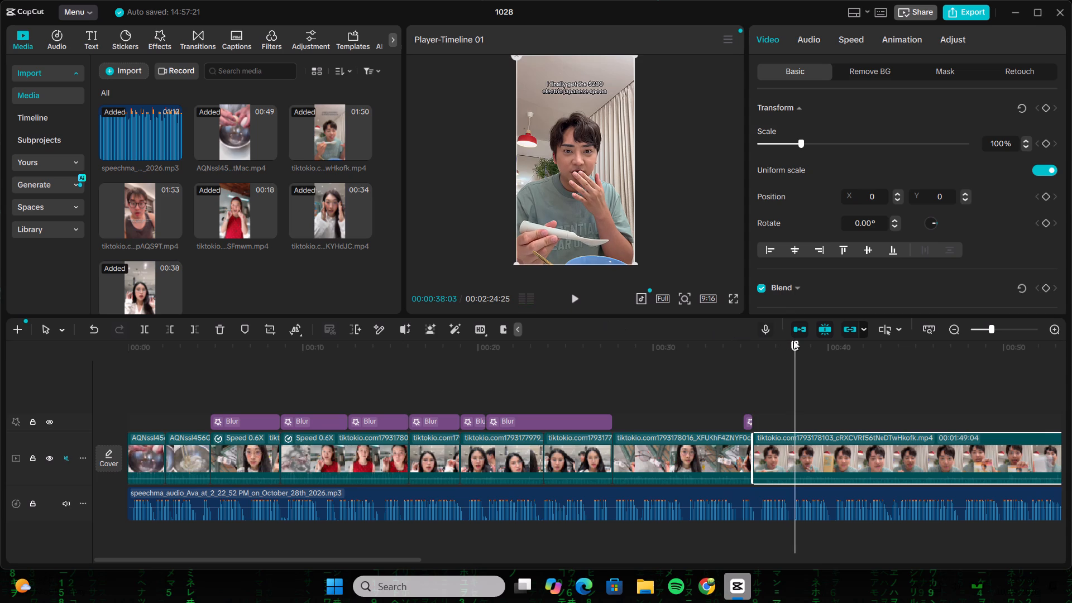
drag(795, 348, 753, 355)
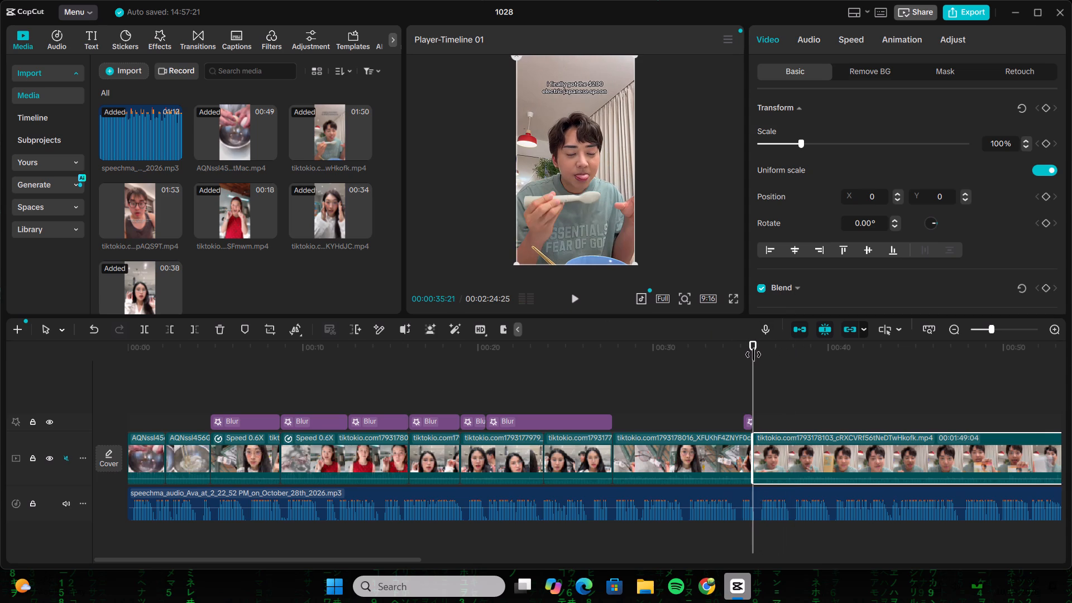
Copy the long Blur to 00:00:35:21 and move and enlarge its Filmstrip mask over the spoon clip's two-line caption.
click(610, 428)
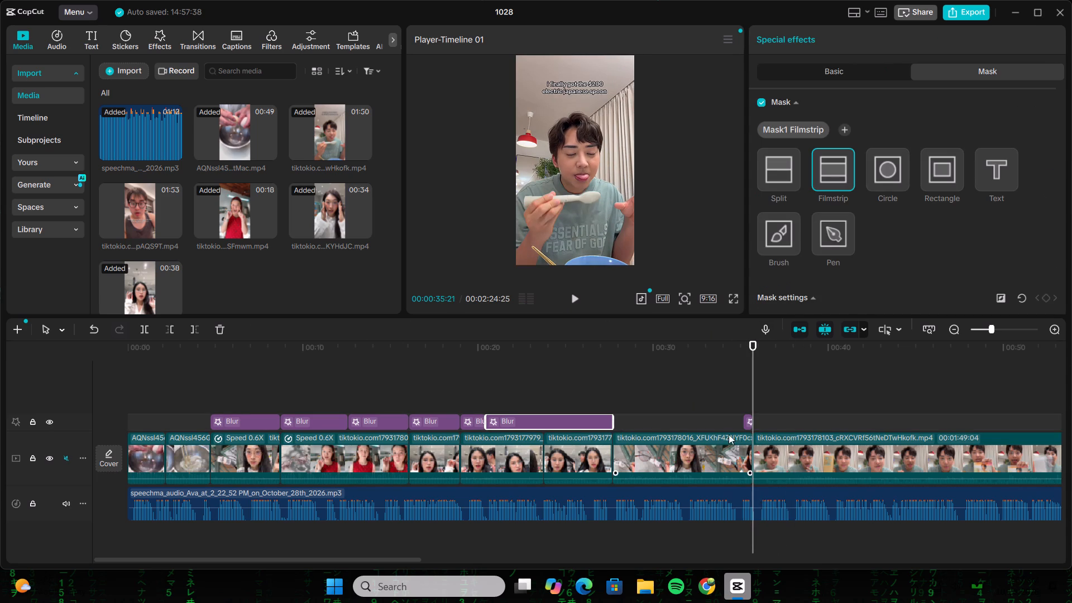
key(ctrl+c)
key(ctrl+v)
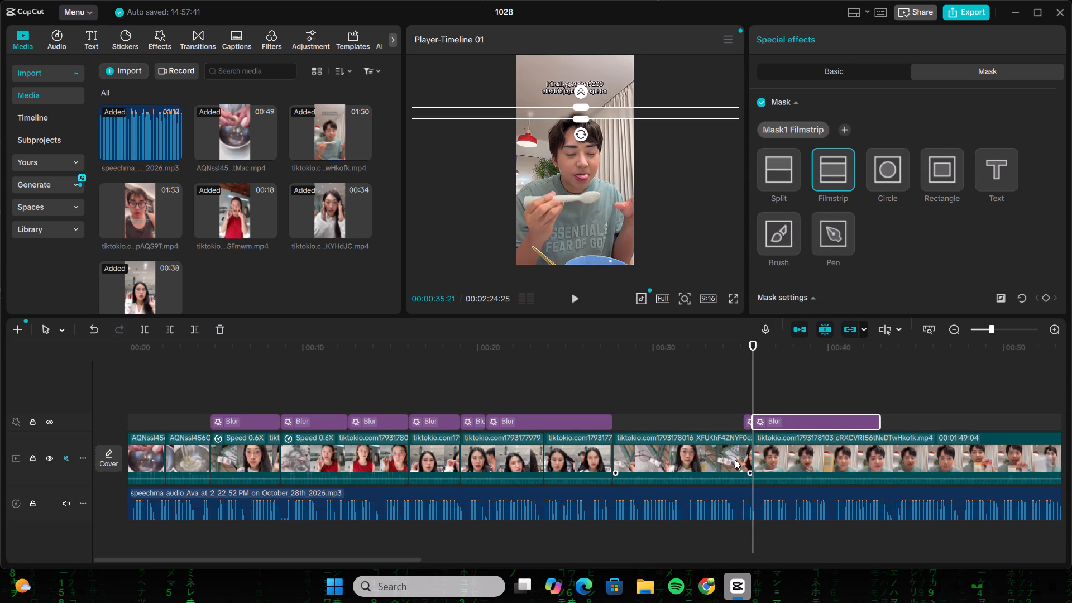
drag(603, 106, 604, 73)
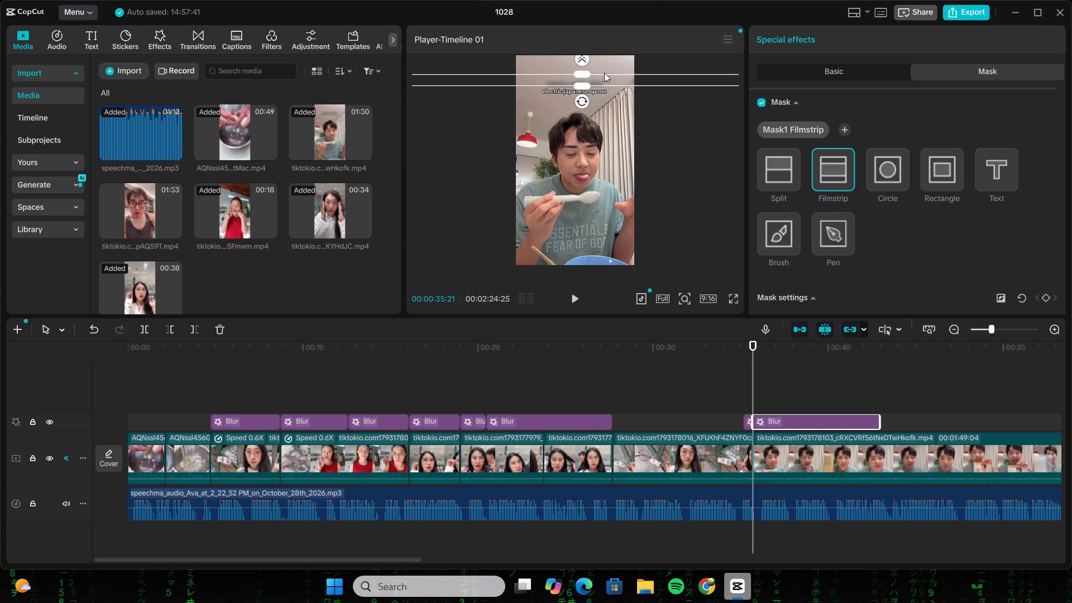
drag(604, 73, 605, 72)
drag(582, 79, 582, 85)
click(580, 90)
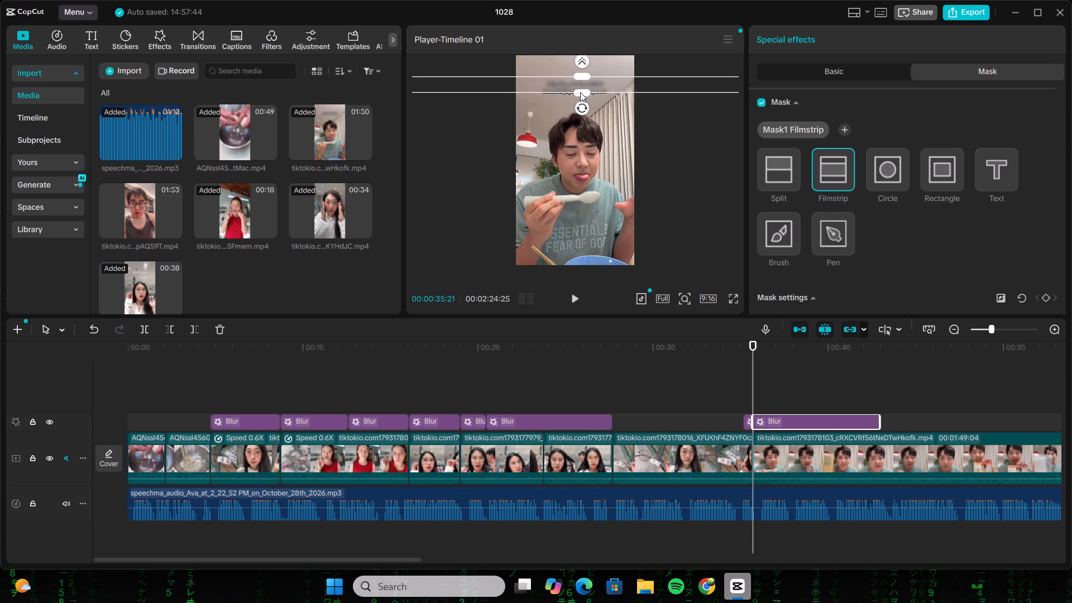
click(597, 85)
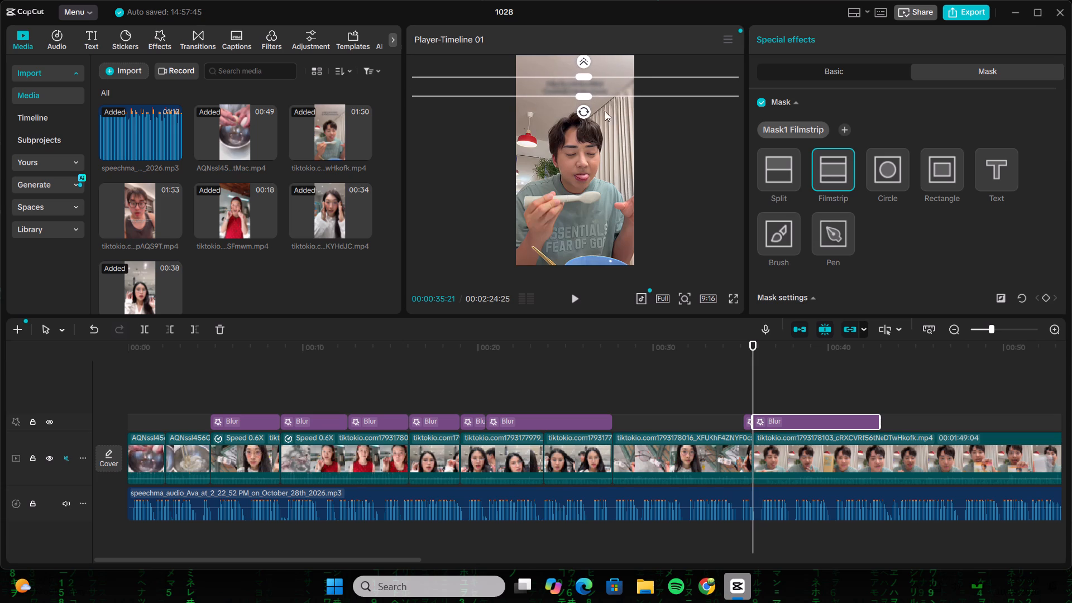
Play the spoon clip to 00:00:40:09, split it there and delete the remainder.
click(570, 294)
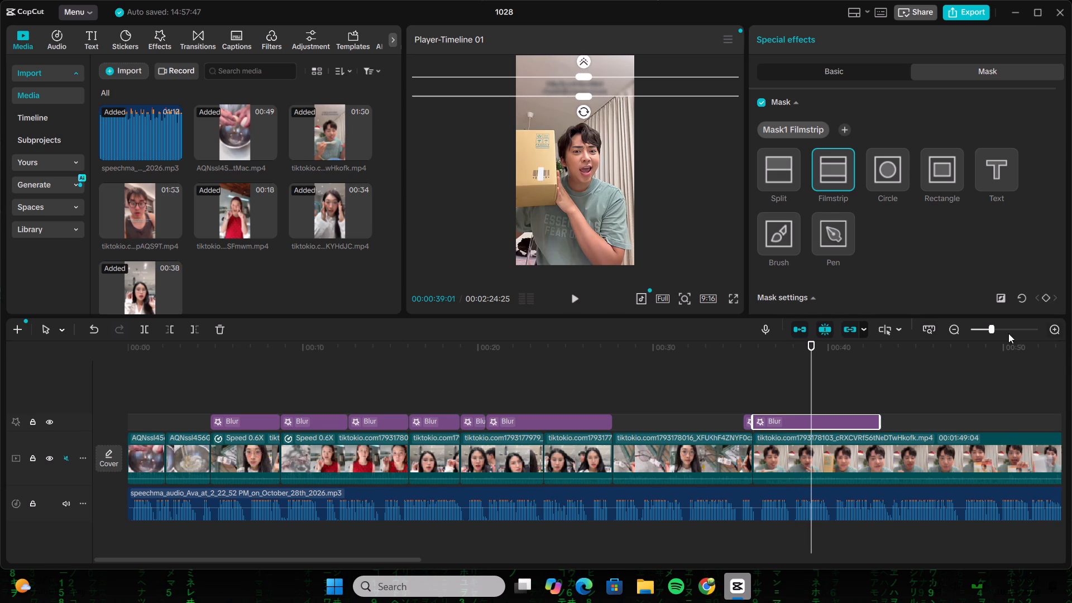
click(576, 294)
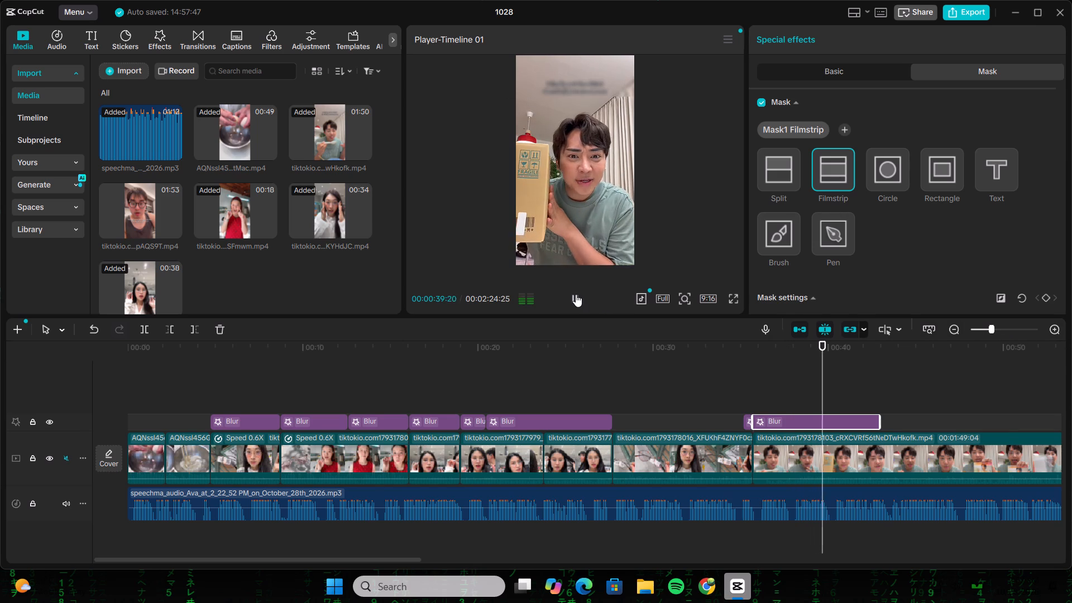
click(576, 294)
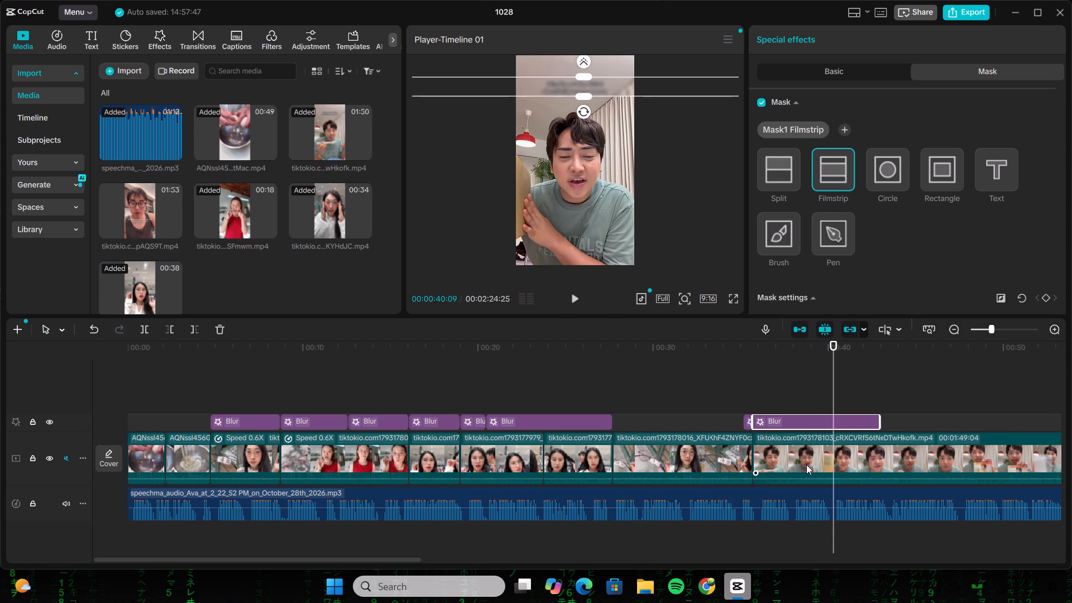
click(845, 451)
click(142, 329)
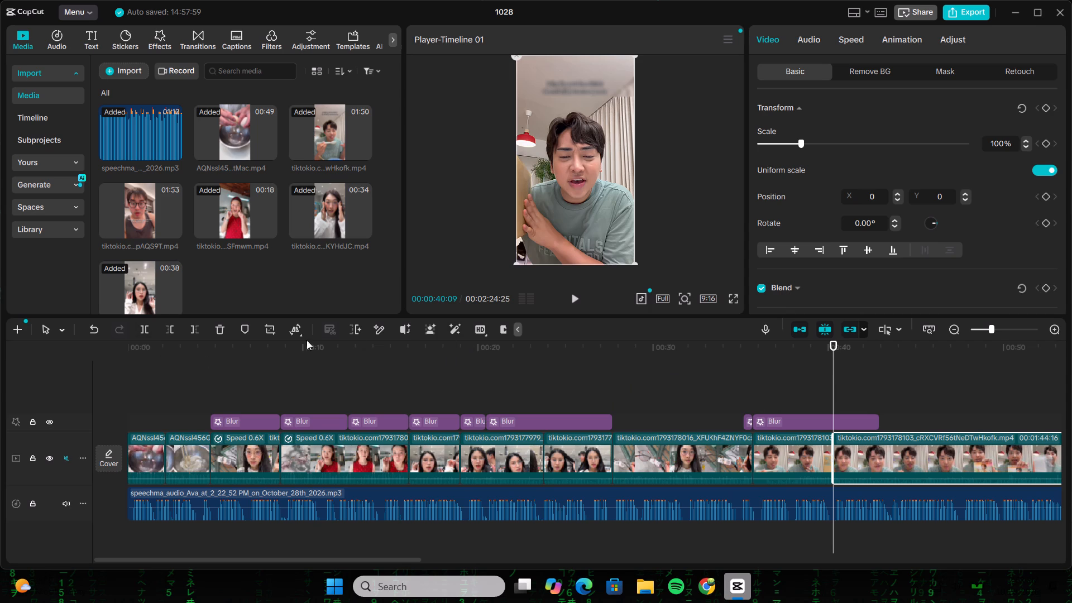
click(218, 331)
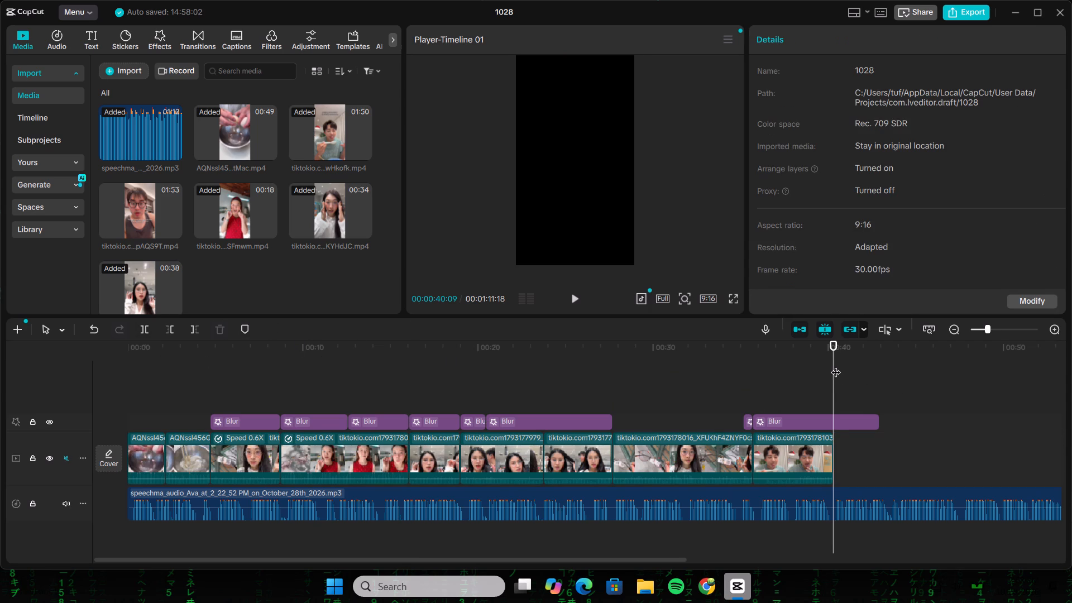
Replay the end of the trimmed spoon clip, preview the 01:53 TikTok clip, and add it to the timeline at 00:00:40:11.
drag(836, 365, 766, 371)
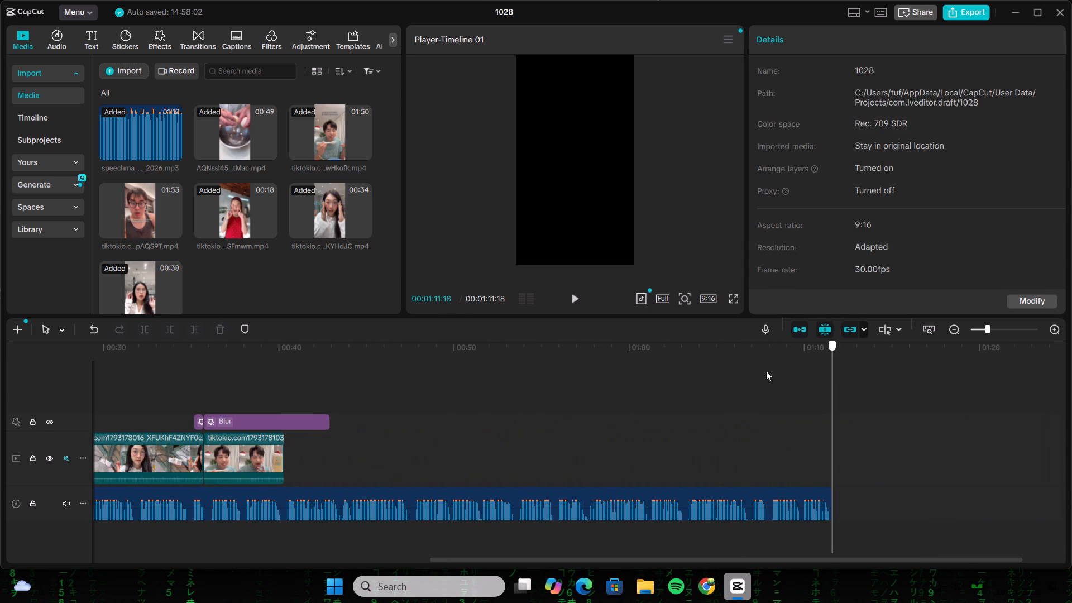
drag(766, 371, 285, 364)
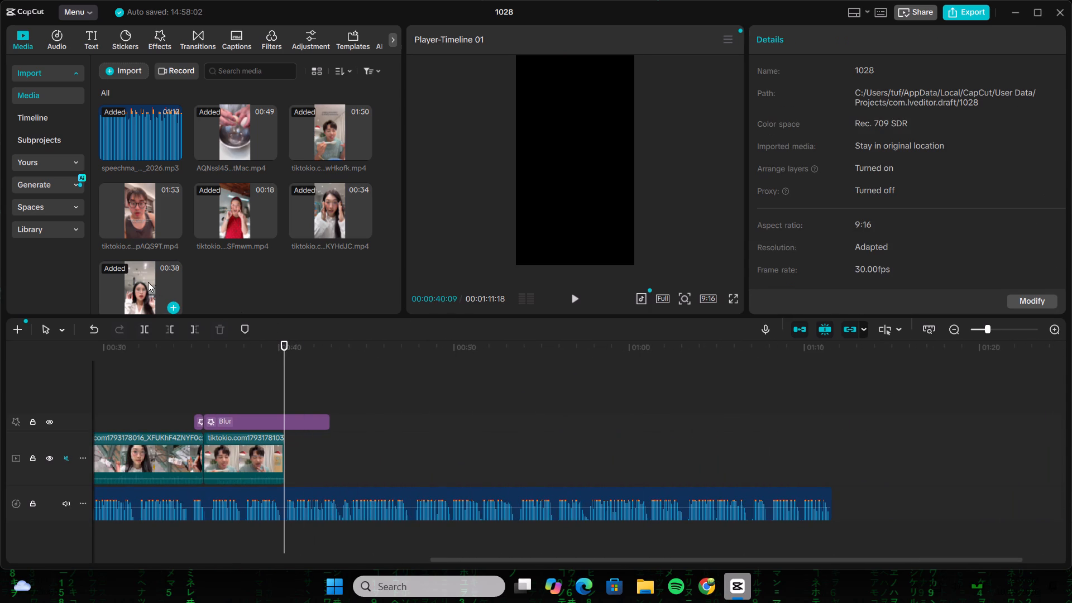
click(236, 352)
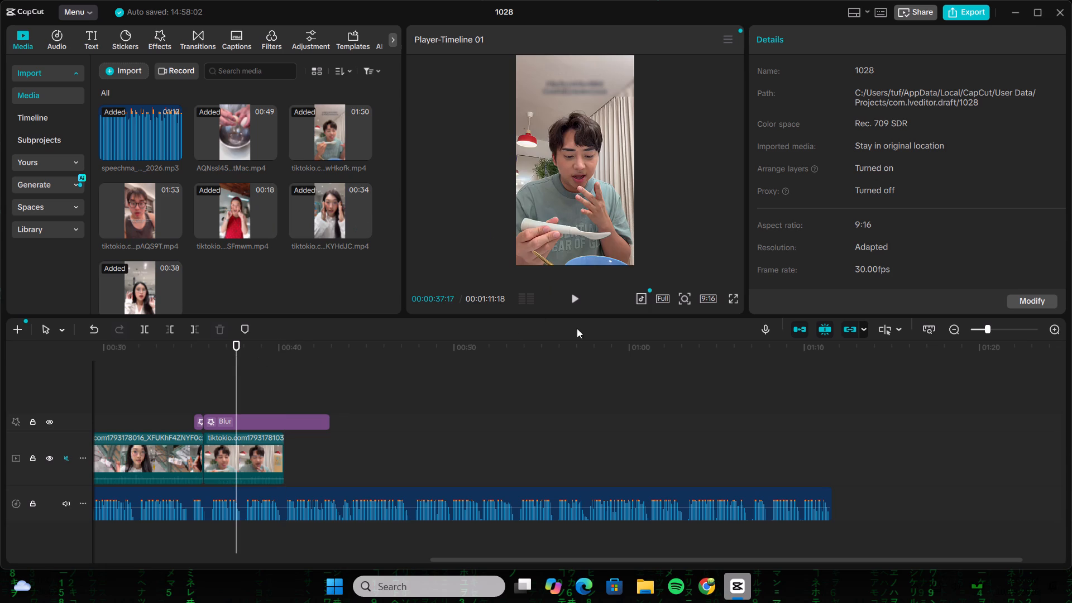
click(580, 298)
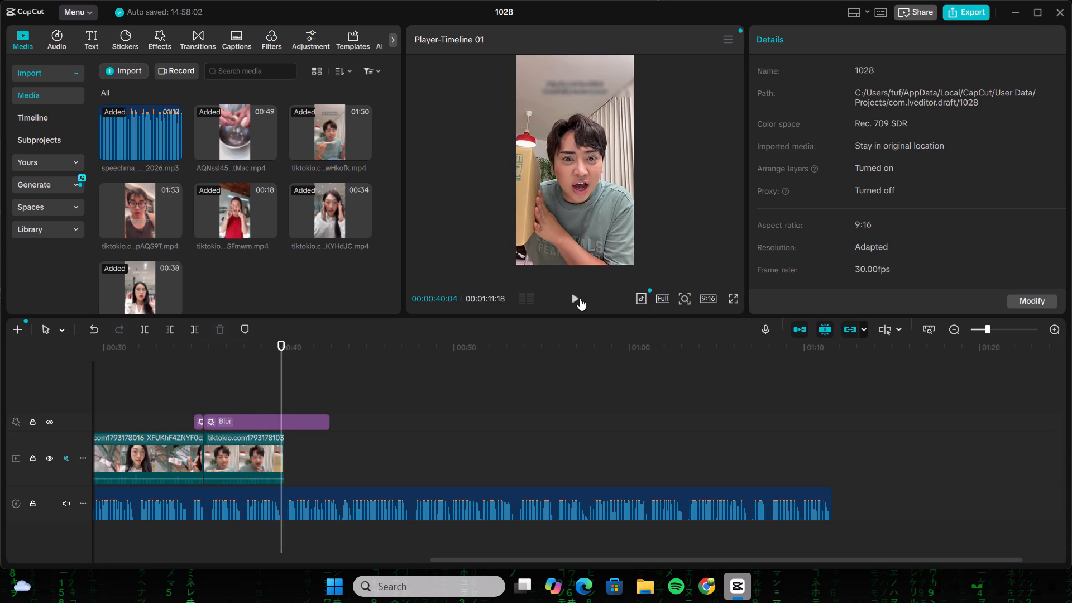
double_click(580, 298)
click(123, 224)
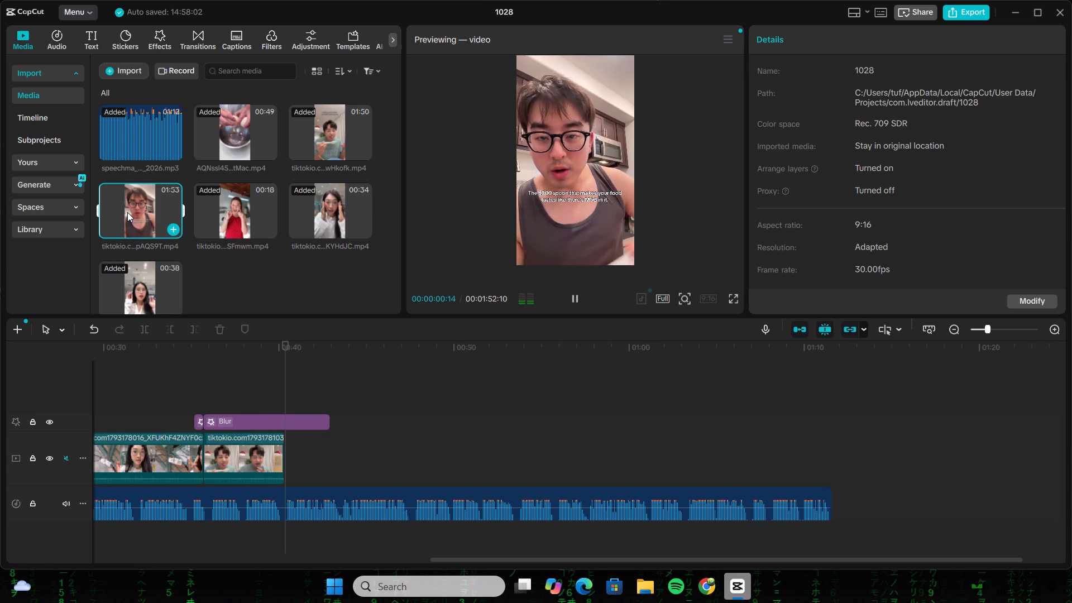
click(127, 210)
click(131, 210)
click(116, 210)
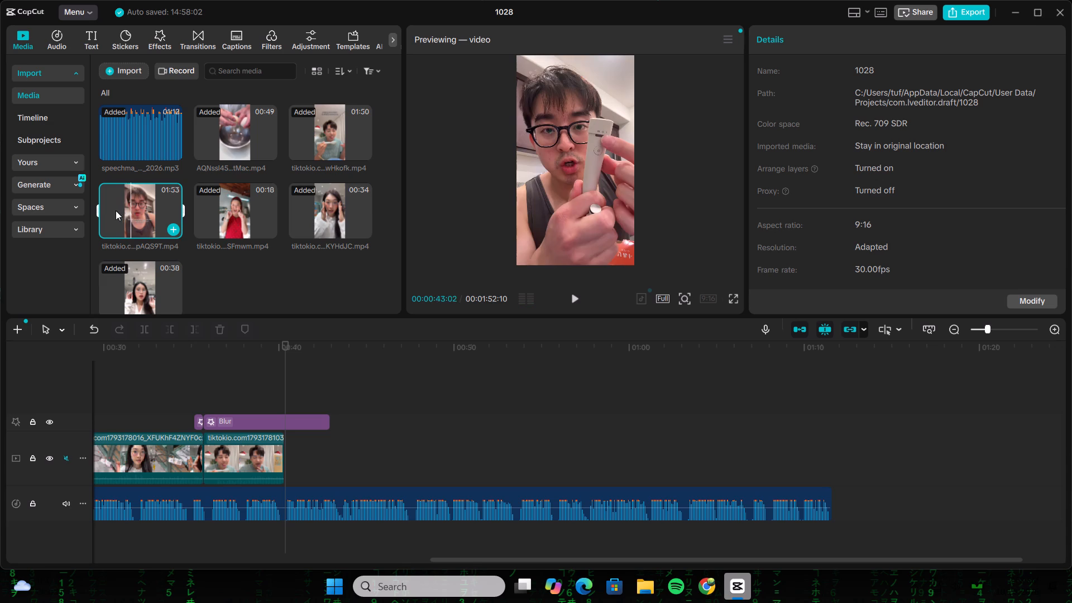
click(177, 228)
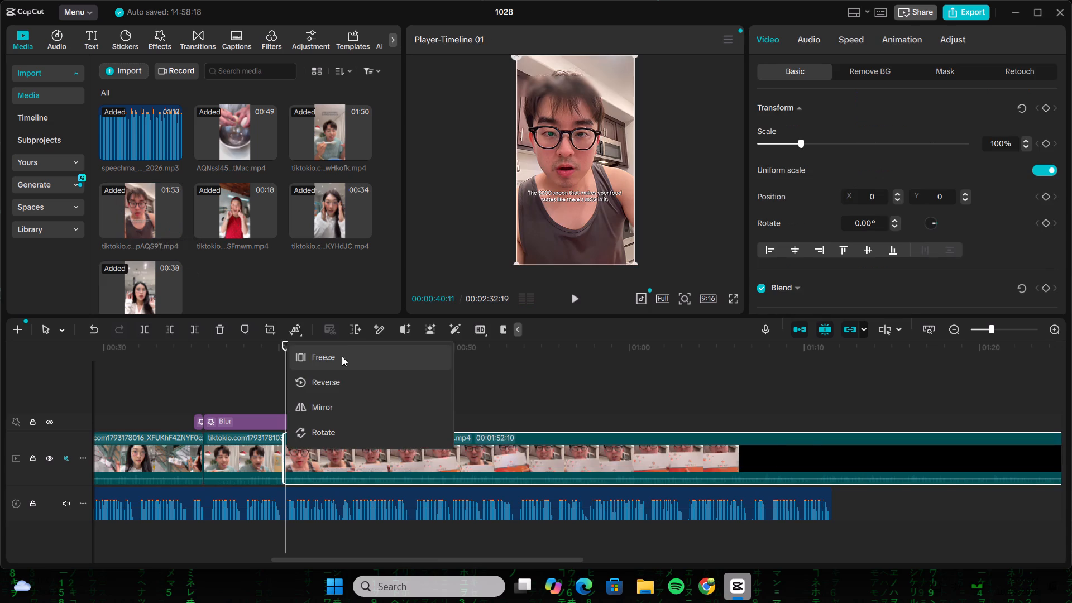
Trim the start of the 01:53 TikTok clip to the shot of the man pointing at the spoon, leaving a duration of 00:01:14:15.
drag(288, 455, 327, 452)
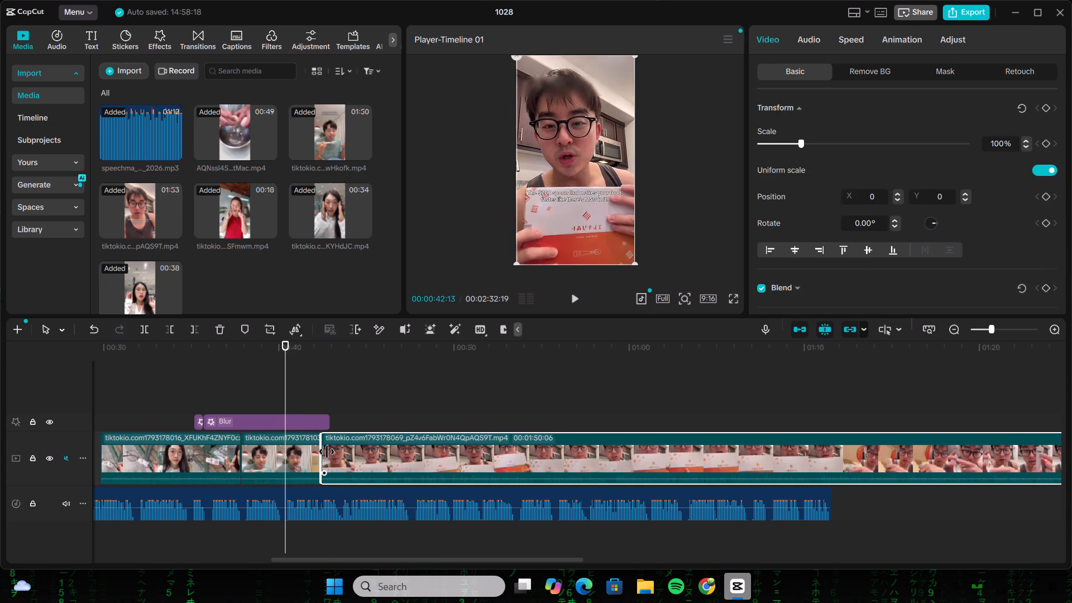
drag(327, 452, 401, 450)
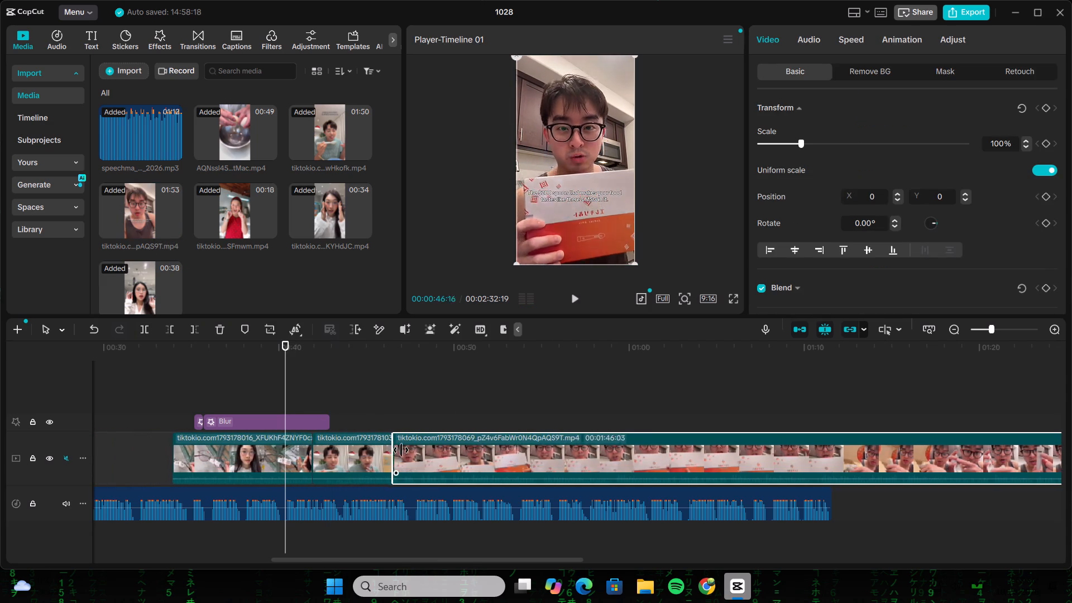
drag(401, 450, 430, 450)
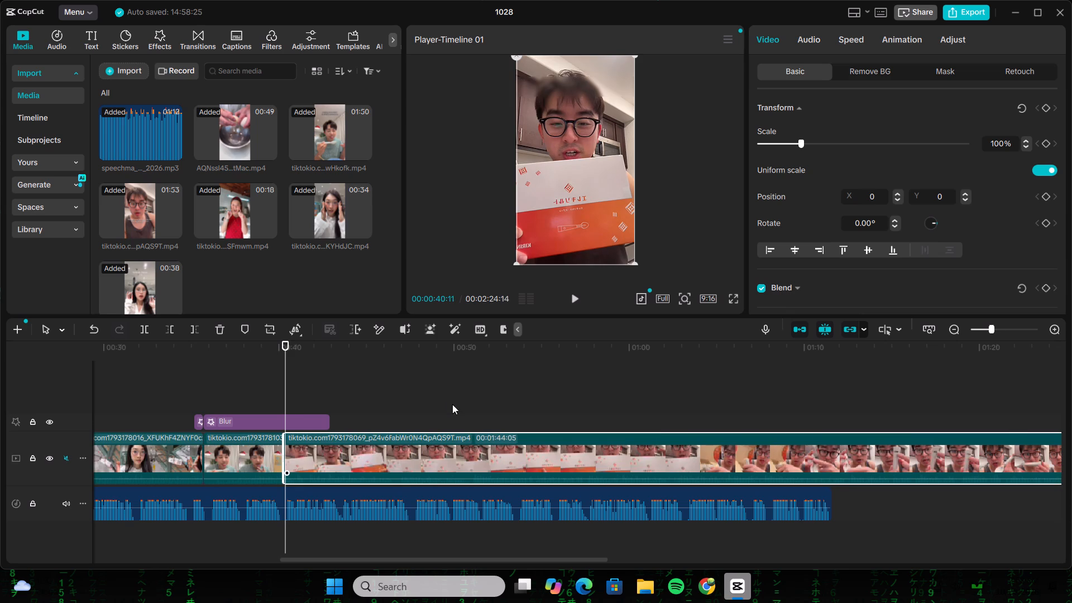
click(575, 295)
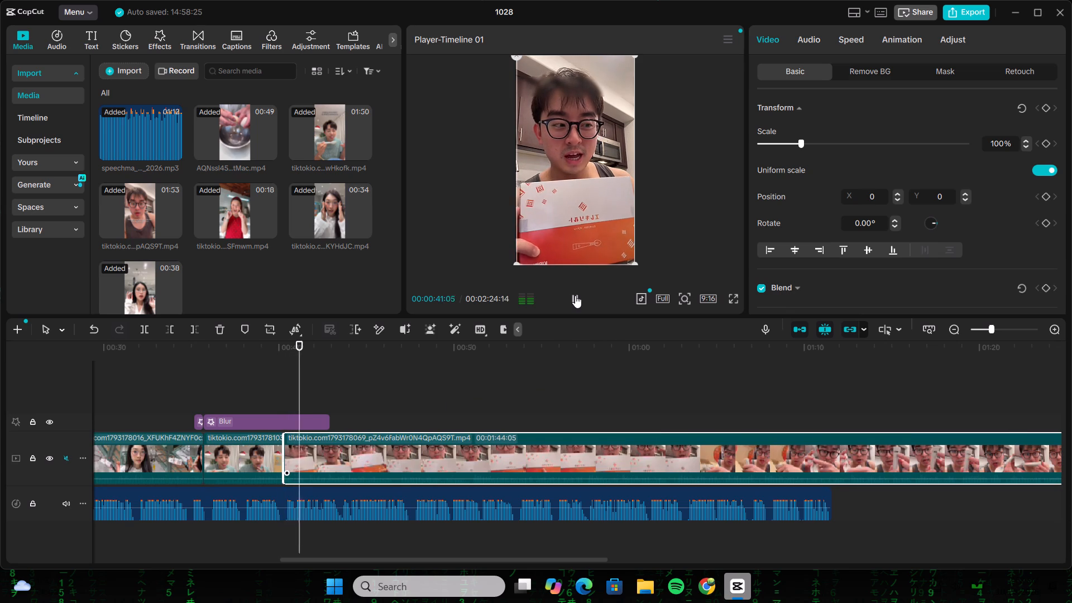
click(575, 295)
drag(284, 444, 332, 438)
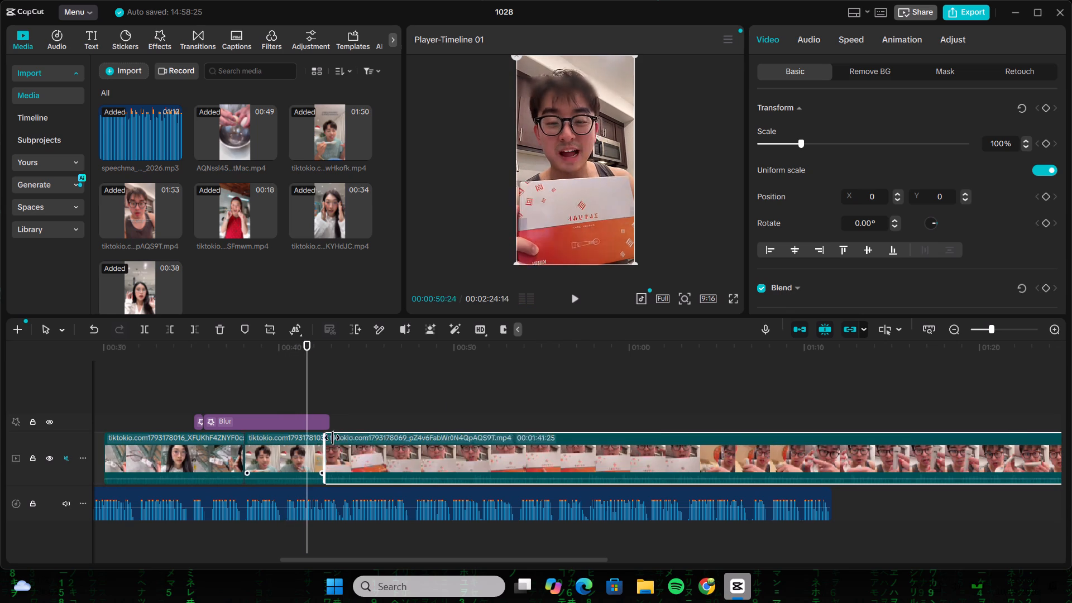
drag(332, 438, 542, 431)
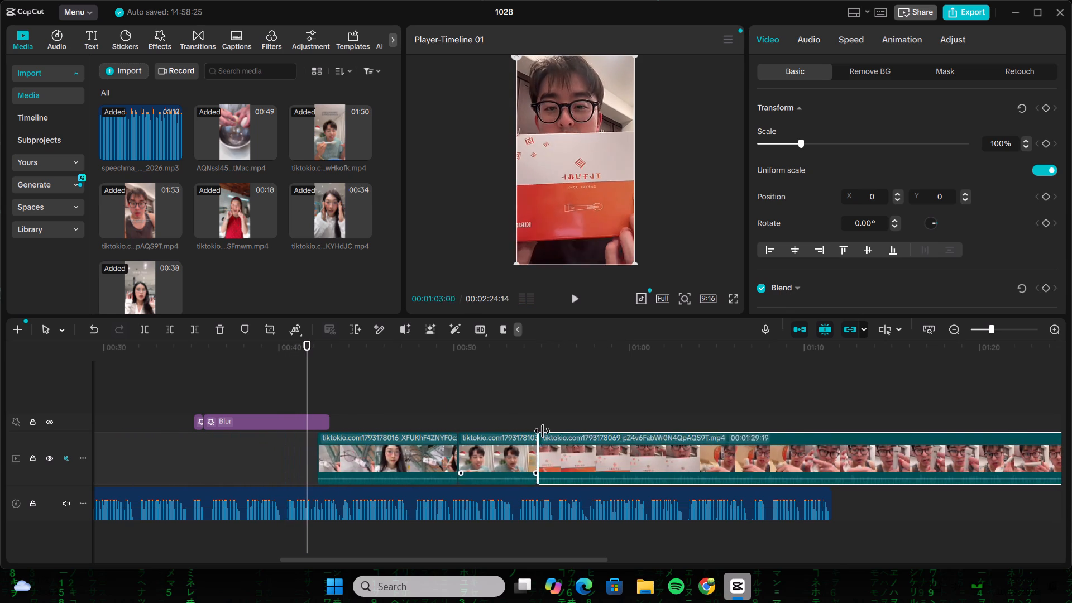
drag(542, 431, 726, 415)
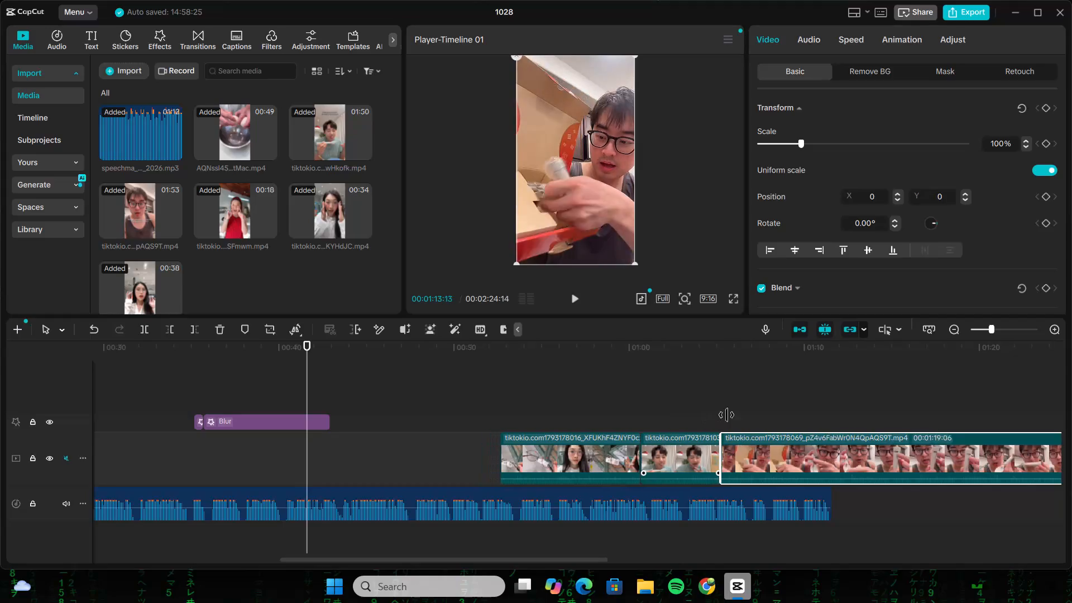
drag(726, 415, 816, 403)
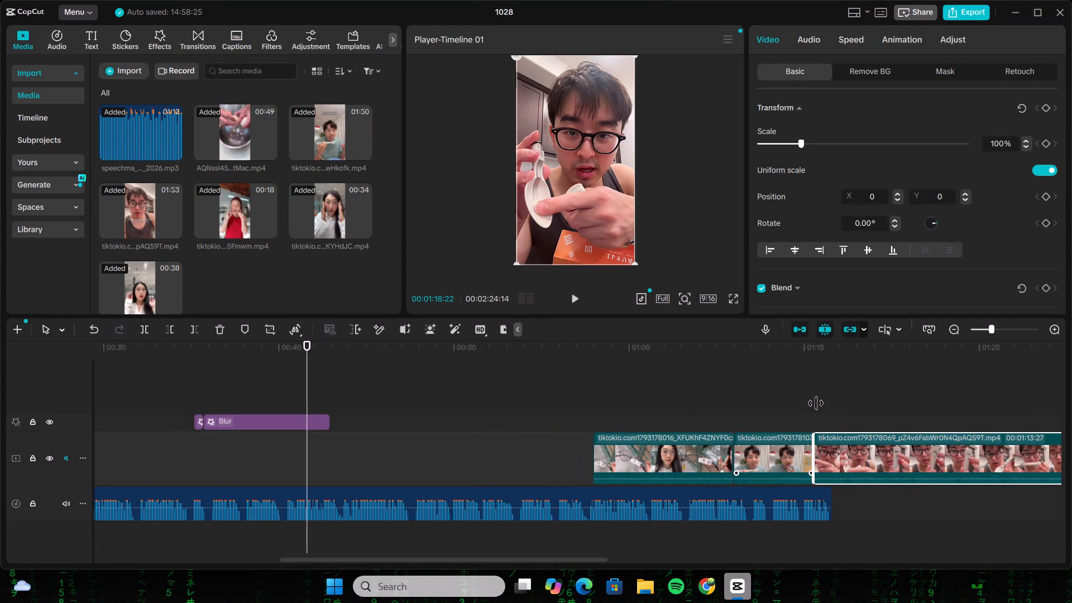
drag(816, 403, 805, 408)
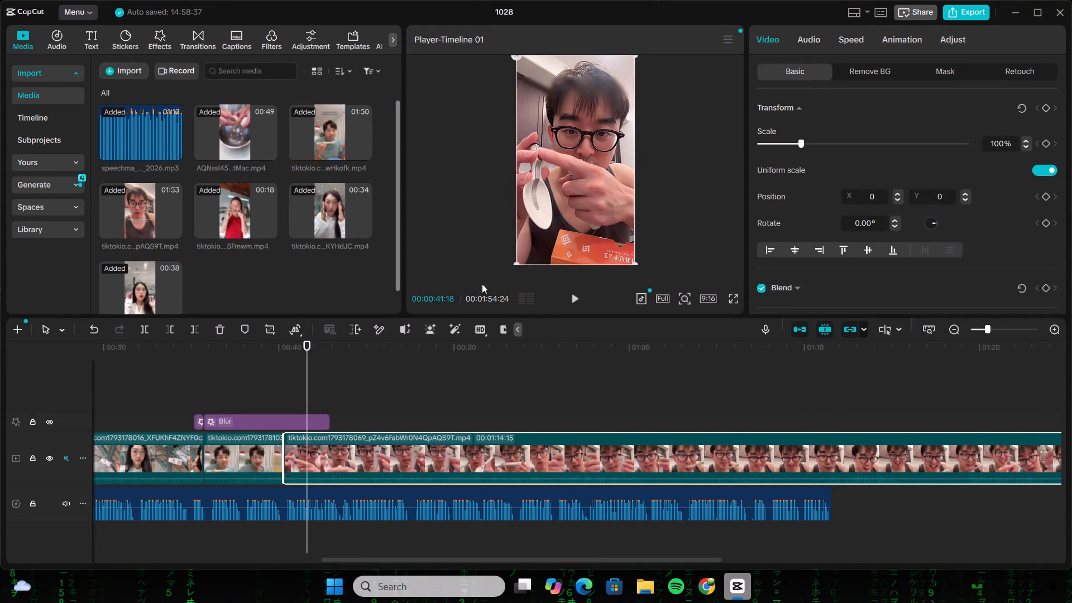
Play the trimmed clip from its start at 00:00:40:09 and split it at 00:00:44:28.
click(285, 343)
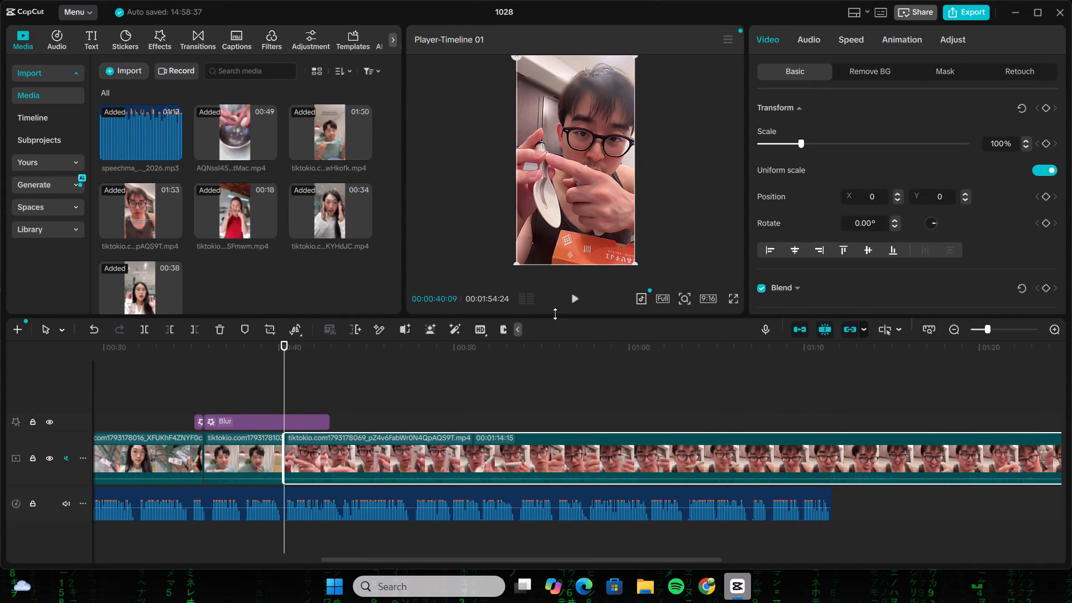
click(575, 298)
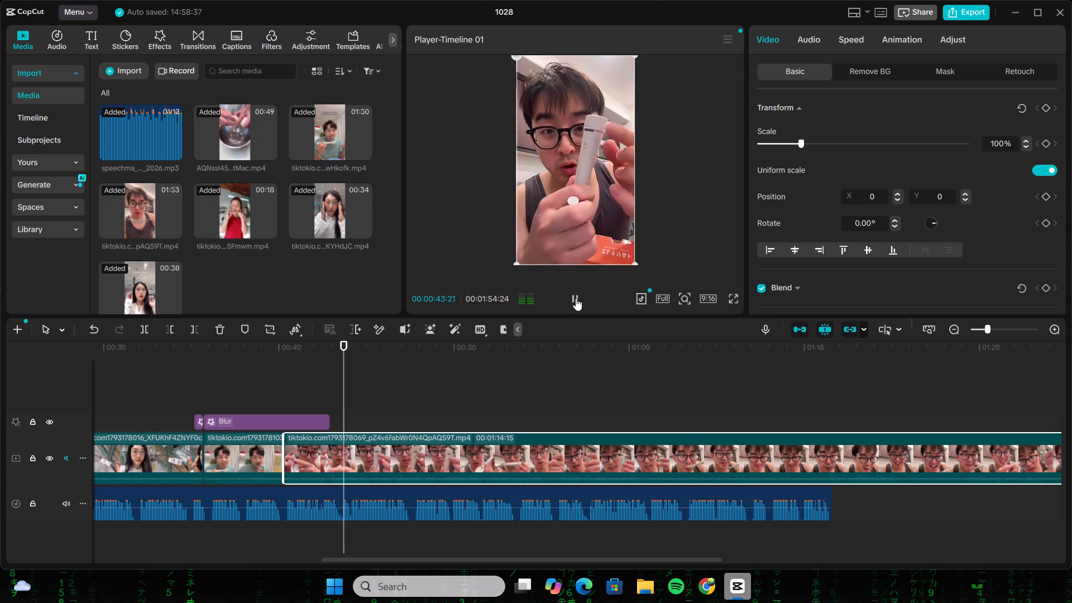
click(576, 298)
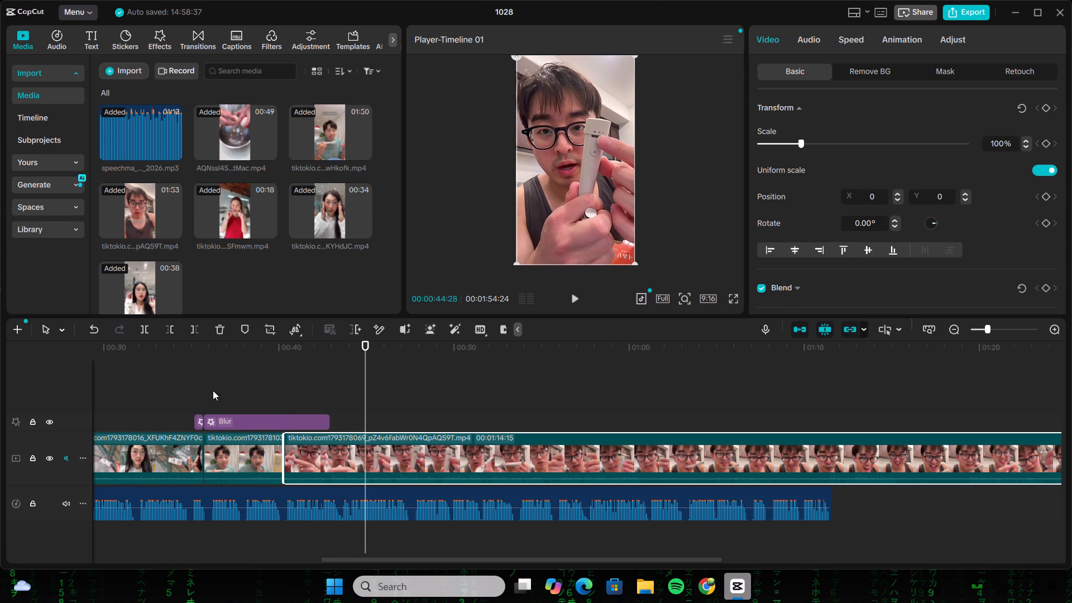
click(147, 333)
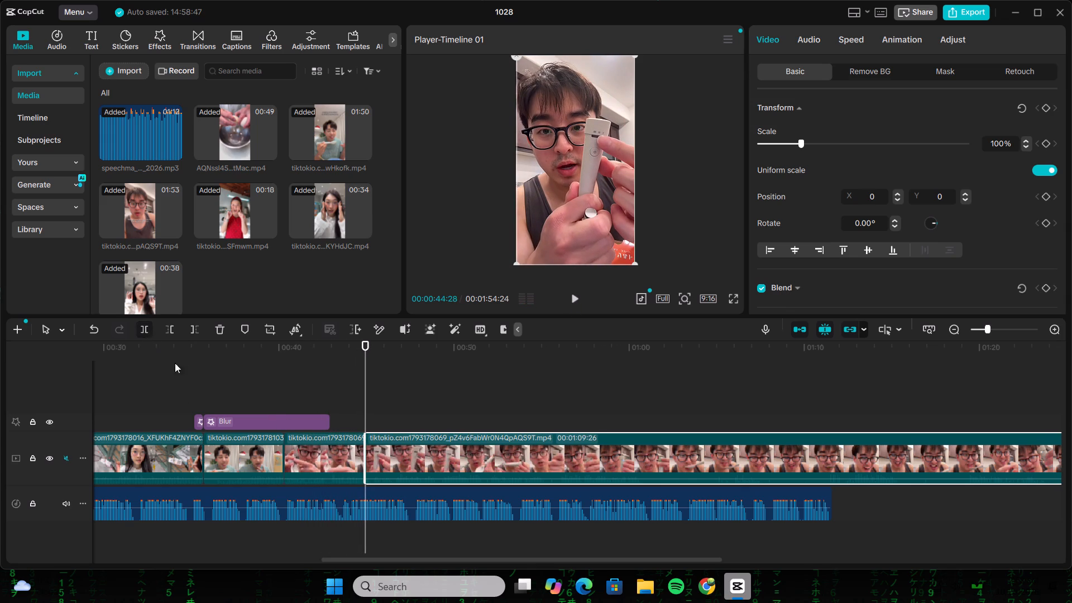
Trim the start of the part after the split to the shot of the man looking down at the spoon handle, leaving 00:00:54:29.
drag(363, 442, 433, 438)
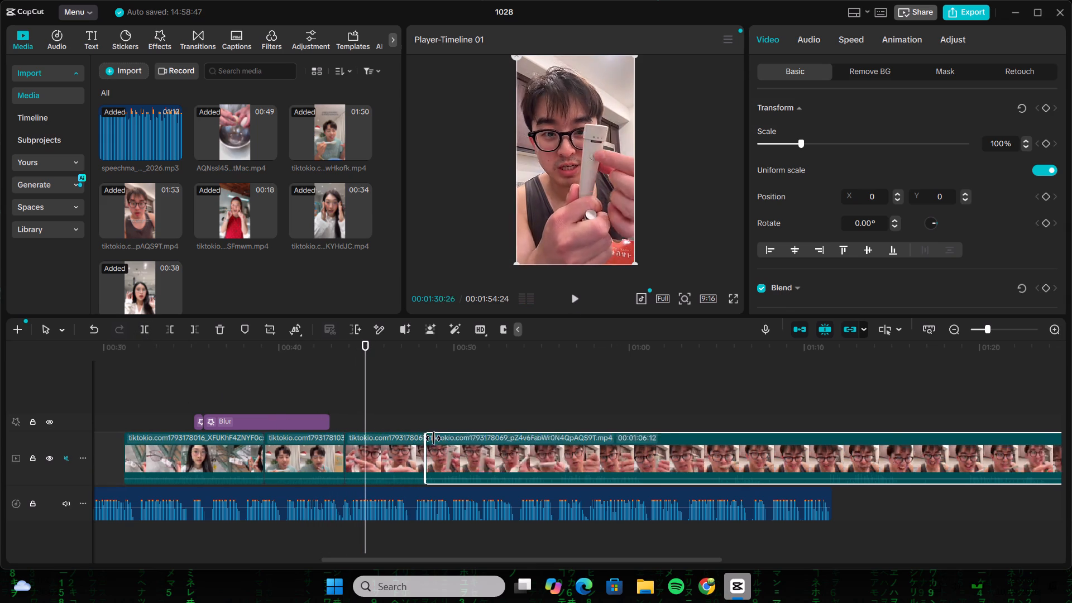
drag(433, 438, 669, 446)
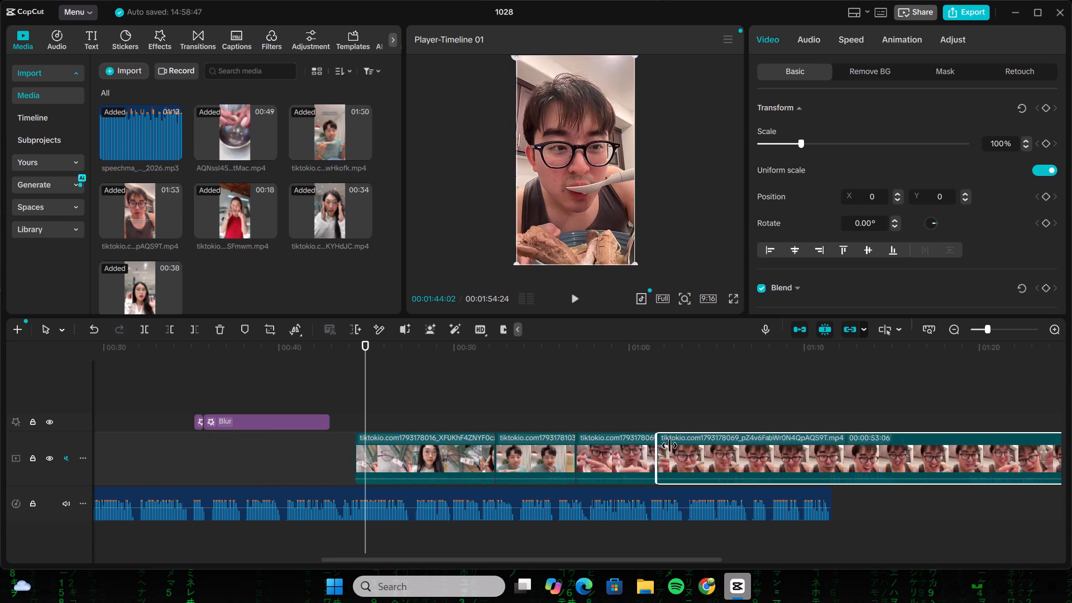
drag(669, 446, 641, 456)
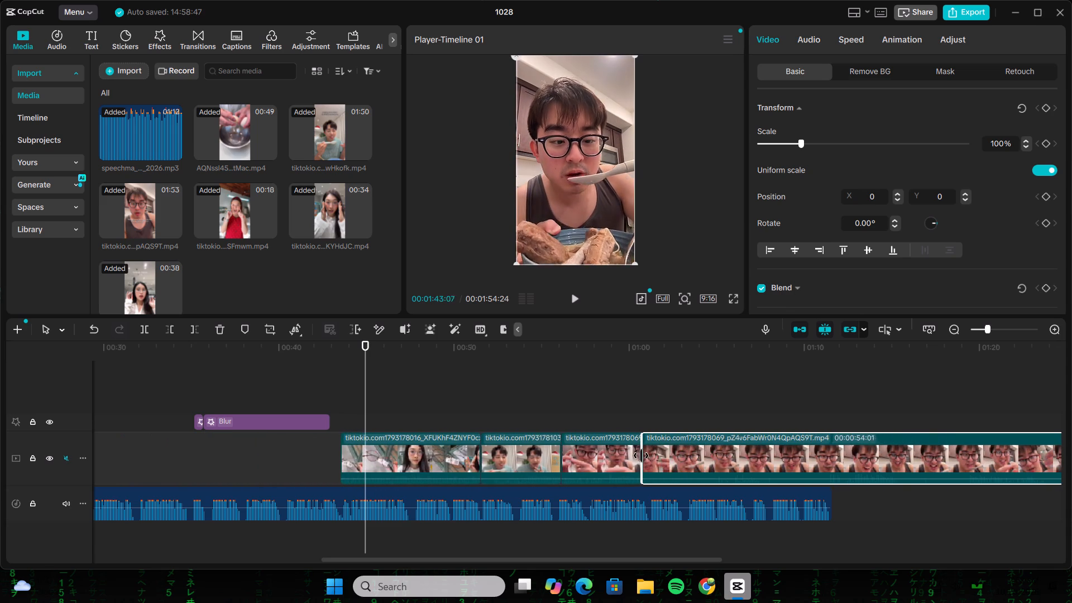
drag(641, 456, 639, 454)
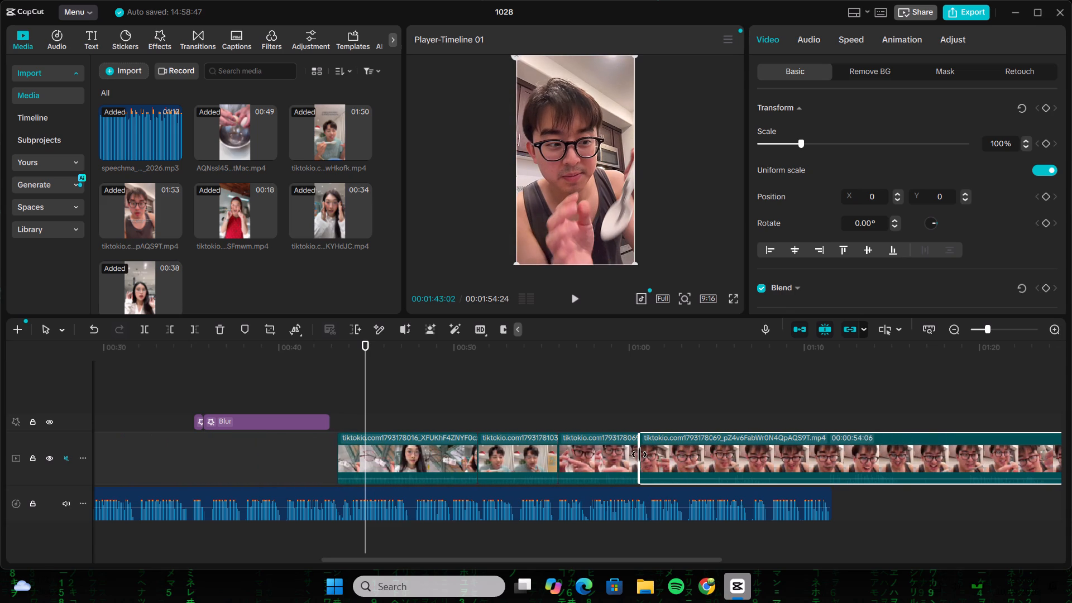
drag(639, 454, 626, 461)
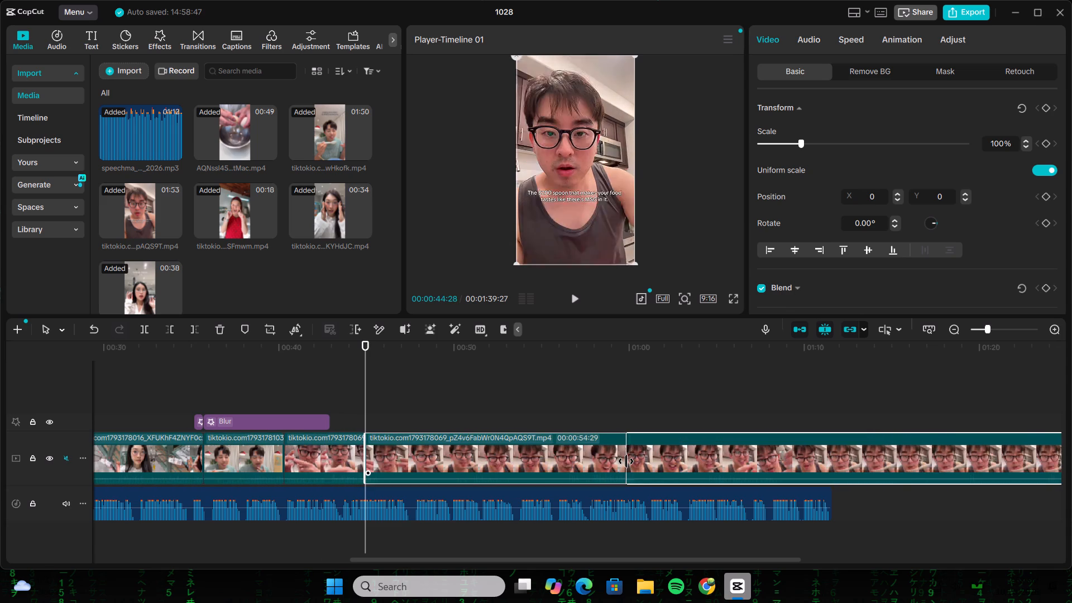
Shorten the end of the first split piece, with the man pointing at the spoon, to a duration of 00:00:01:11.
click(337, 454)
drag(365, 451, 318, 460)
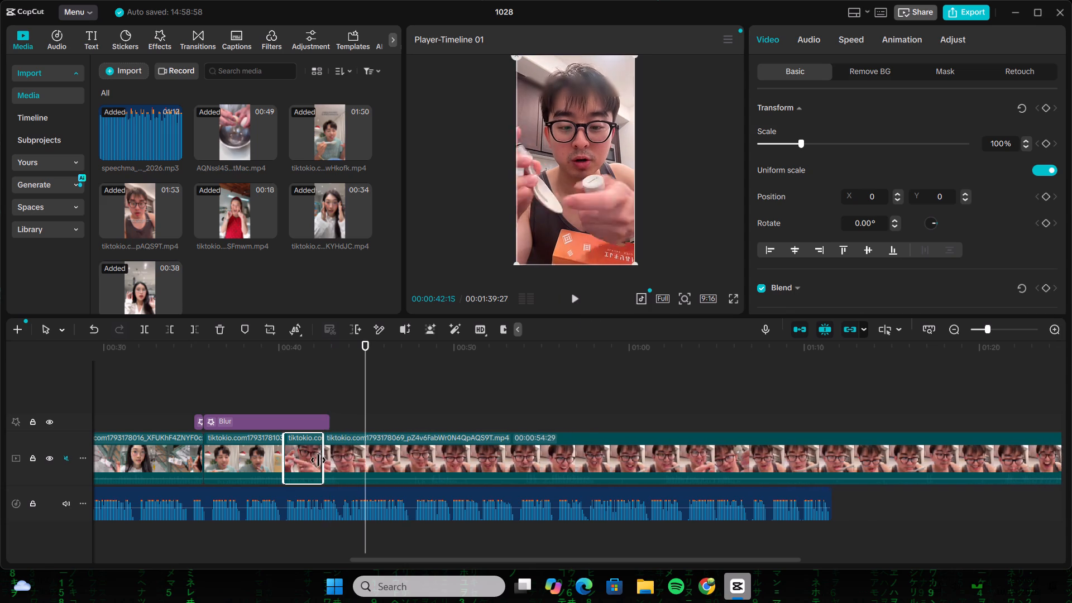
drag(318, 460, 307, 465)
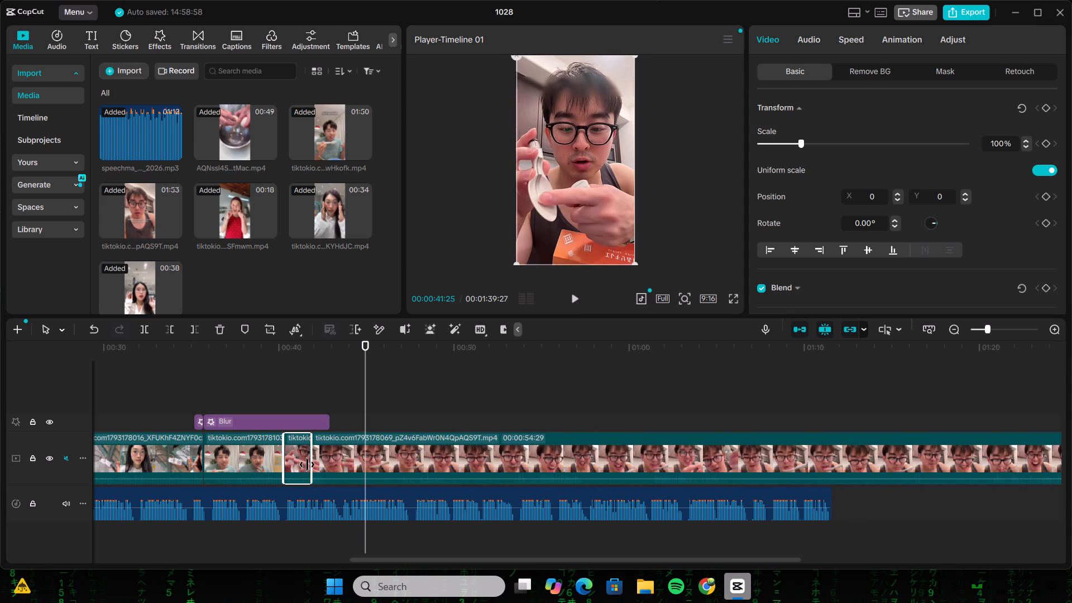
drag(307, 465, 304, 467)
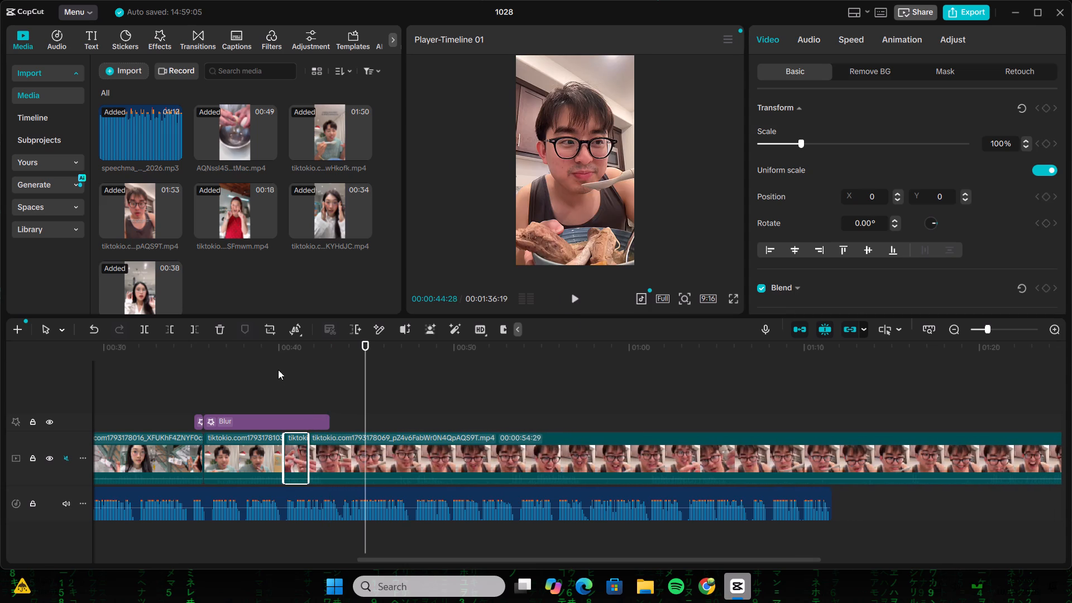
Shorten the preceding green-shirt electric spoon clip to end at about 00:00:38:29, fine-tuning its end against the voiceover waveform.
click(278, 370)
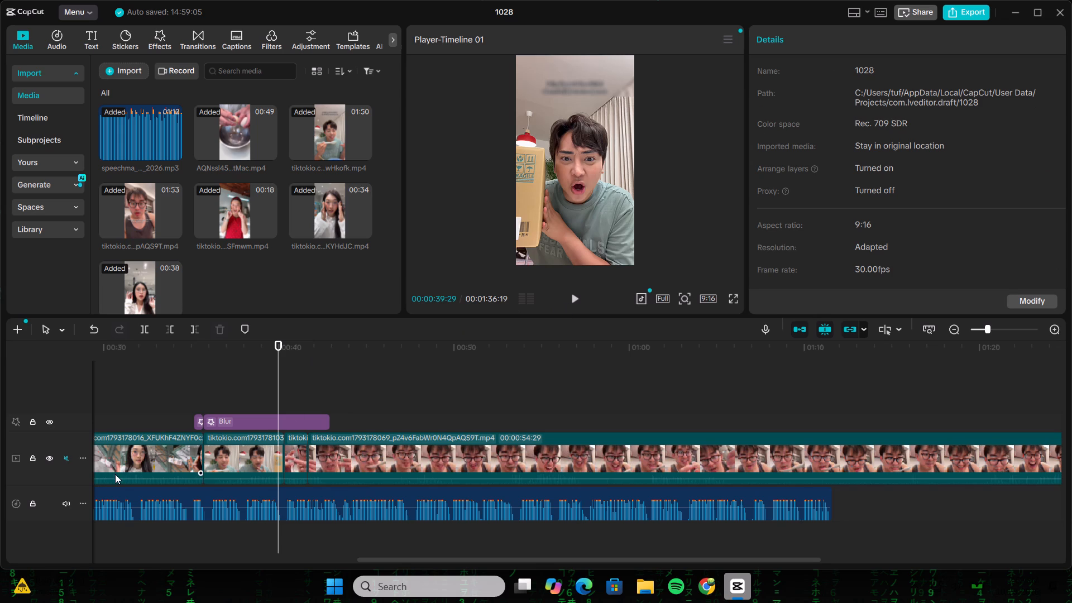
click(248, 447)
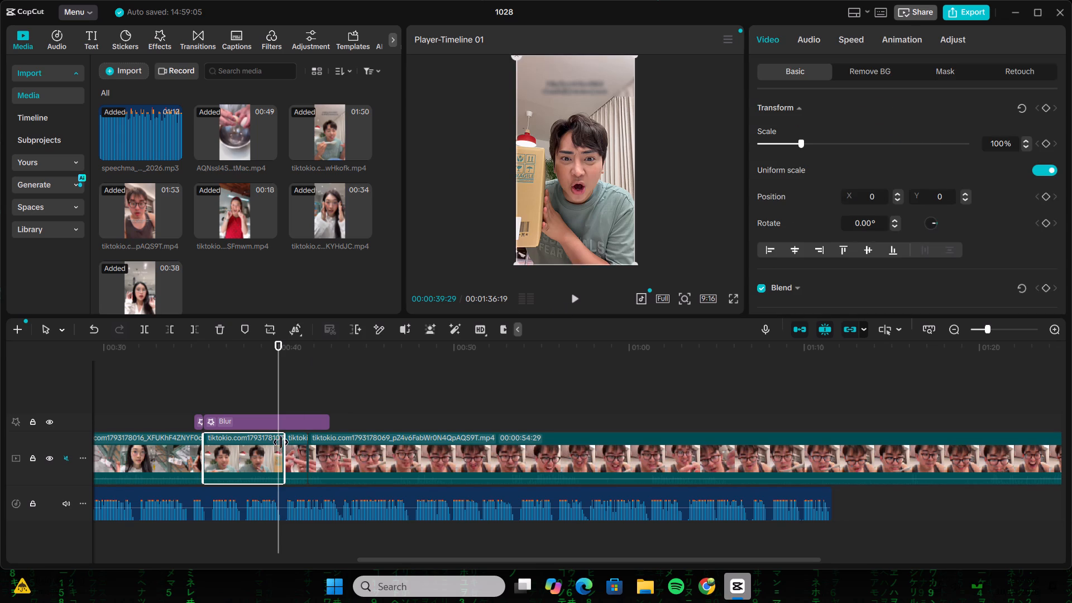
drag(282, 442, 271, 445)
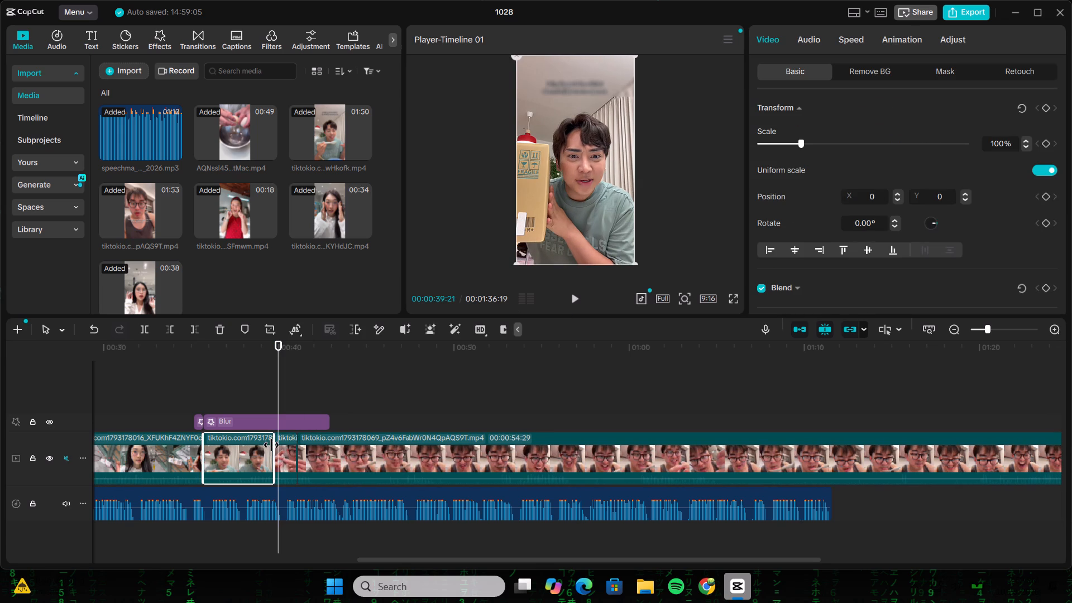
drag(271, 445, 266, 448)
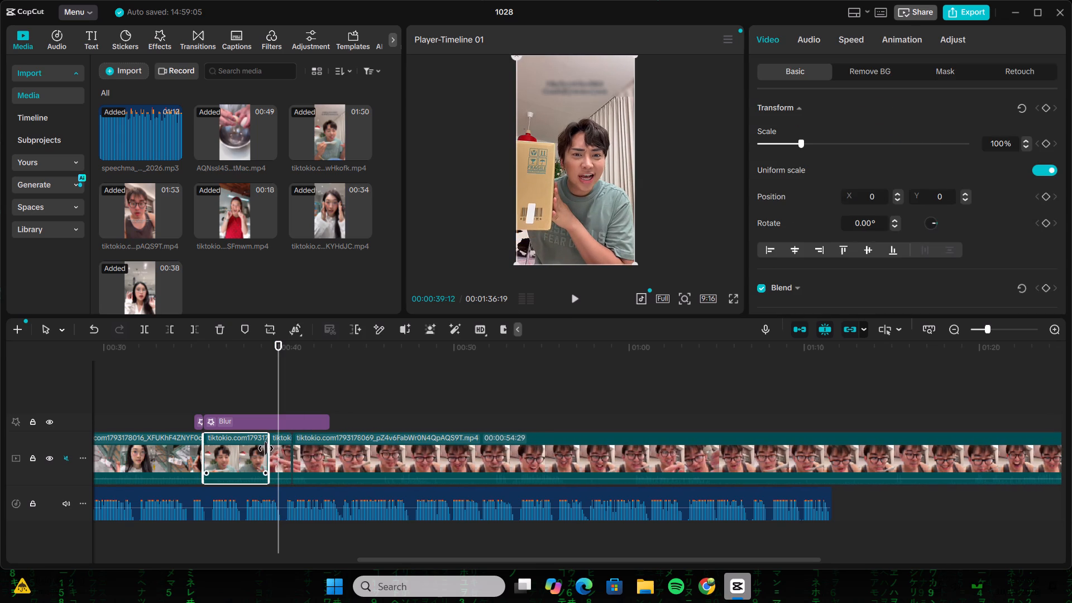
drag(266, 448, 258, 451)
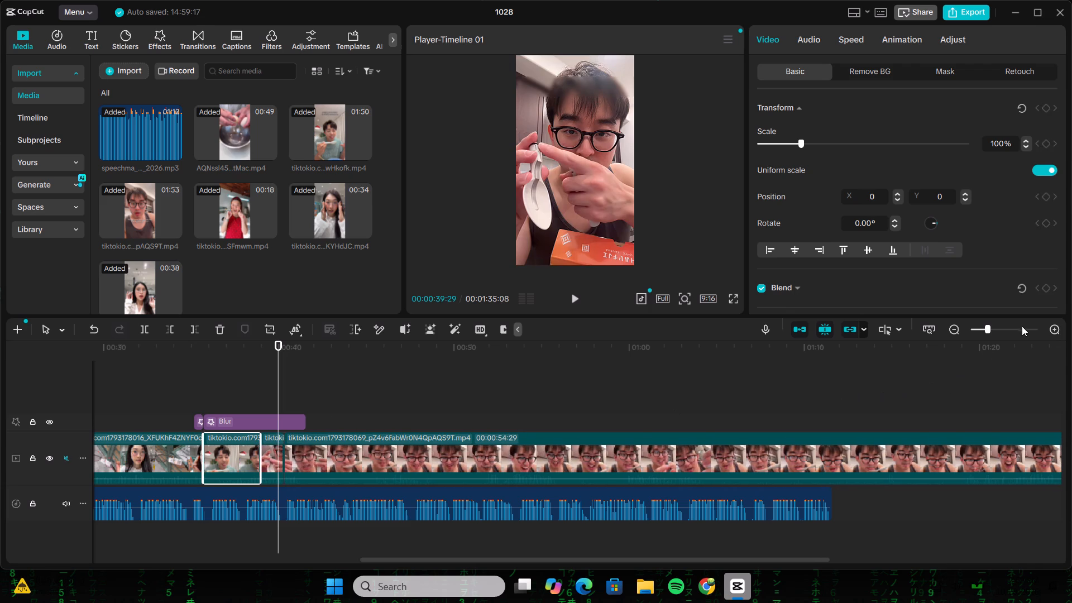
click(1022, 325)
click(1011, 329)
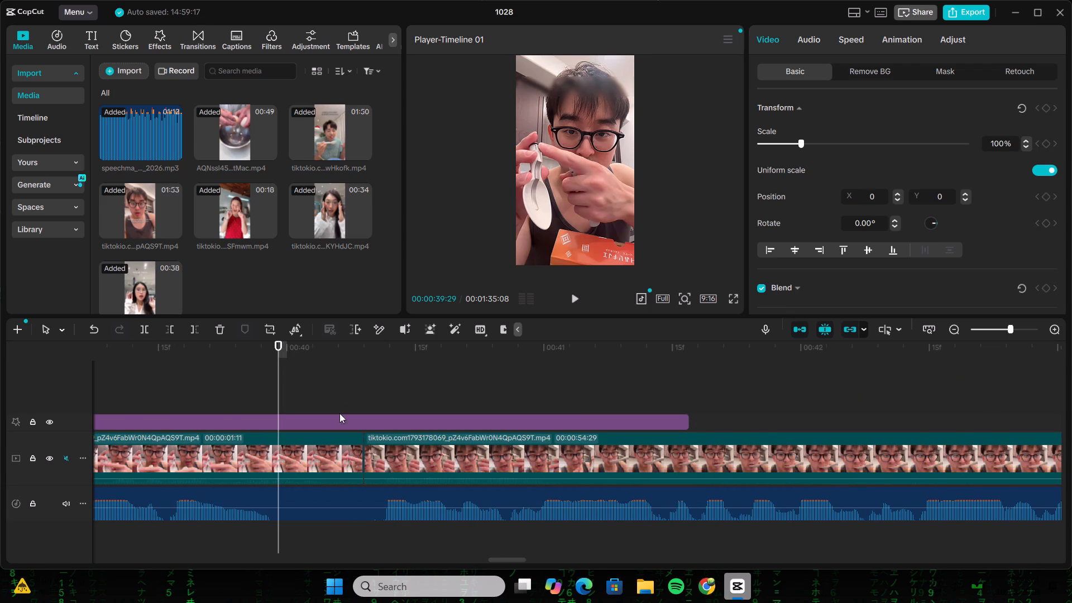
drag(280, 365, 424, 361)
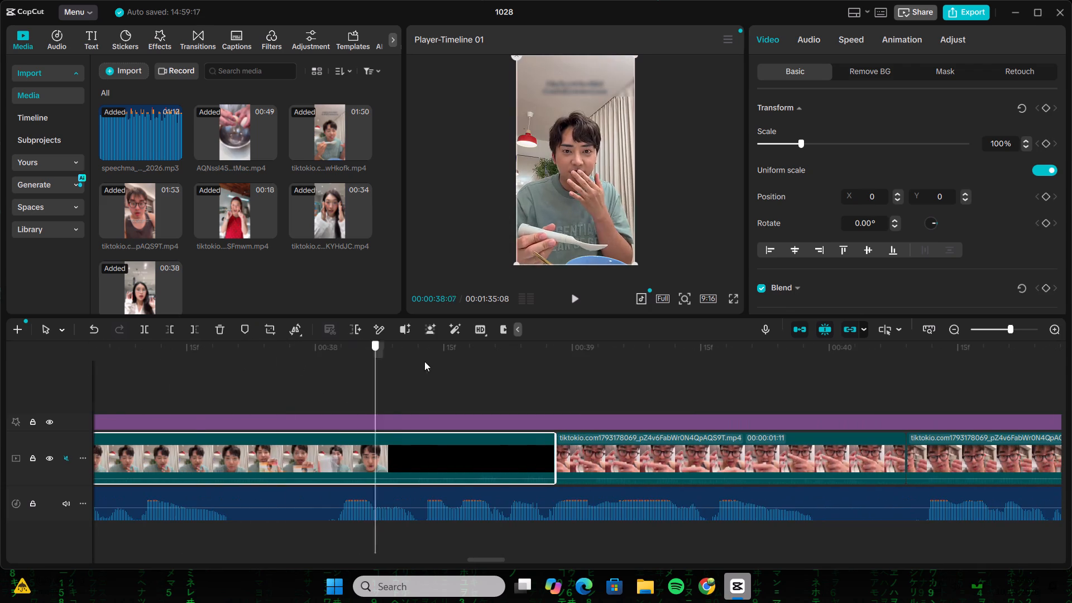
drag(424, 361, 525, 371)
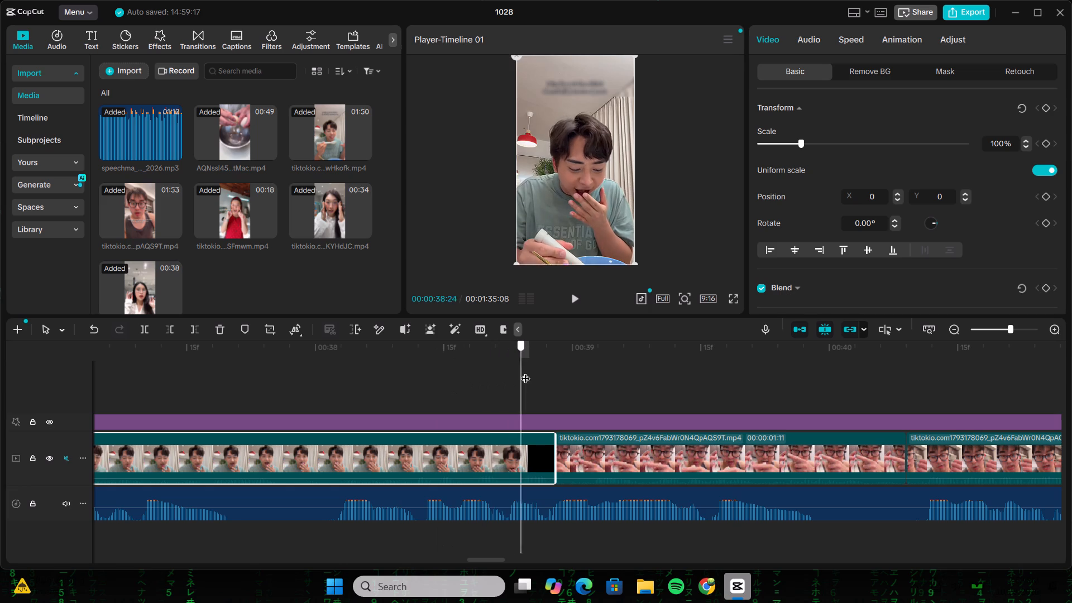
drag(525, 371, 548, 371)
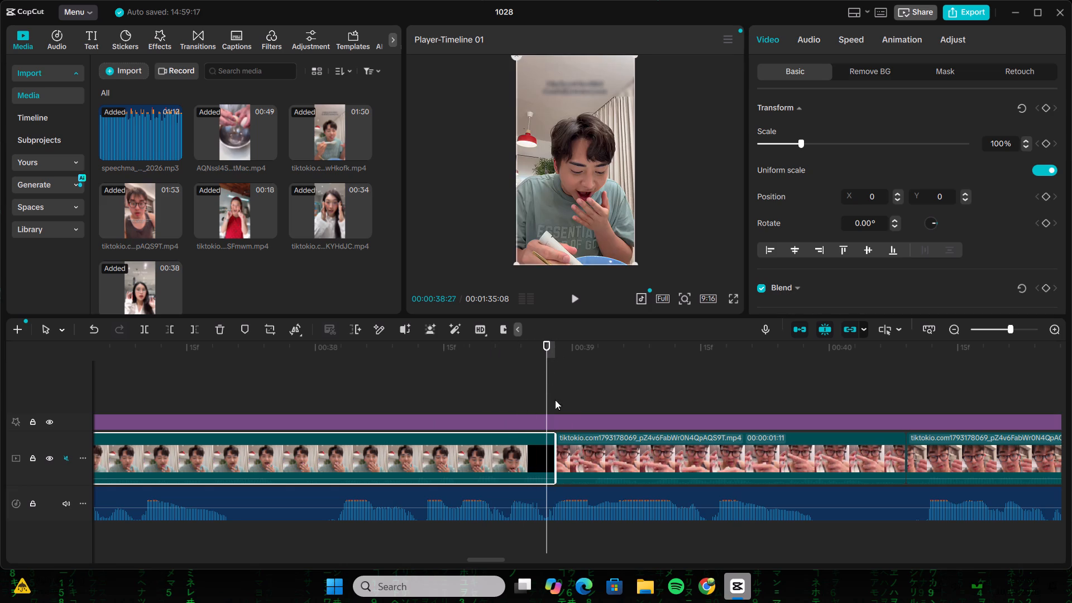
drag(558, 441, 566, 440)
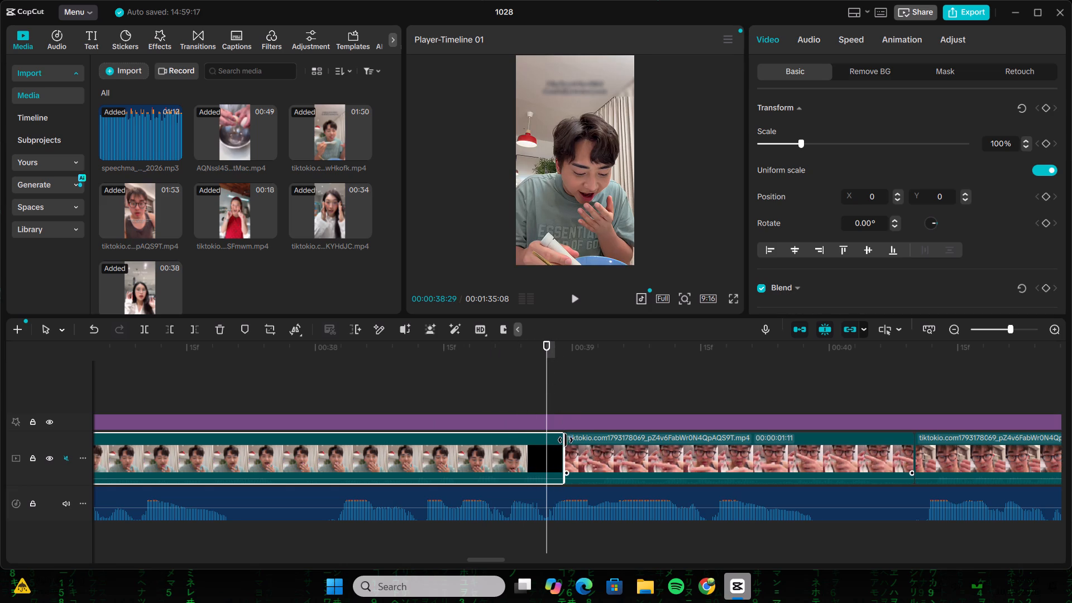
drag(566, 440, 566, 439)
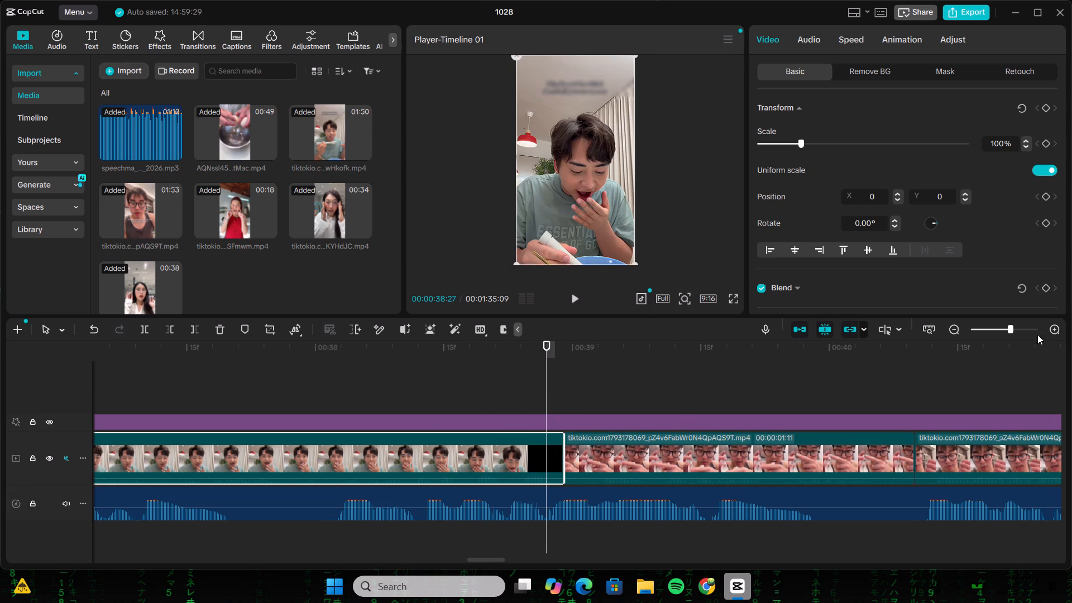
Play the timeline from about 00:00:35 through the spoon shots and split the glasses man's clip at 00:00:48:20.
click(986, 328)
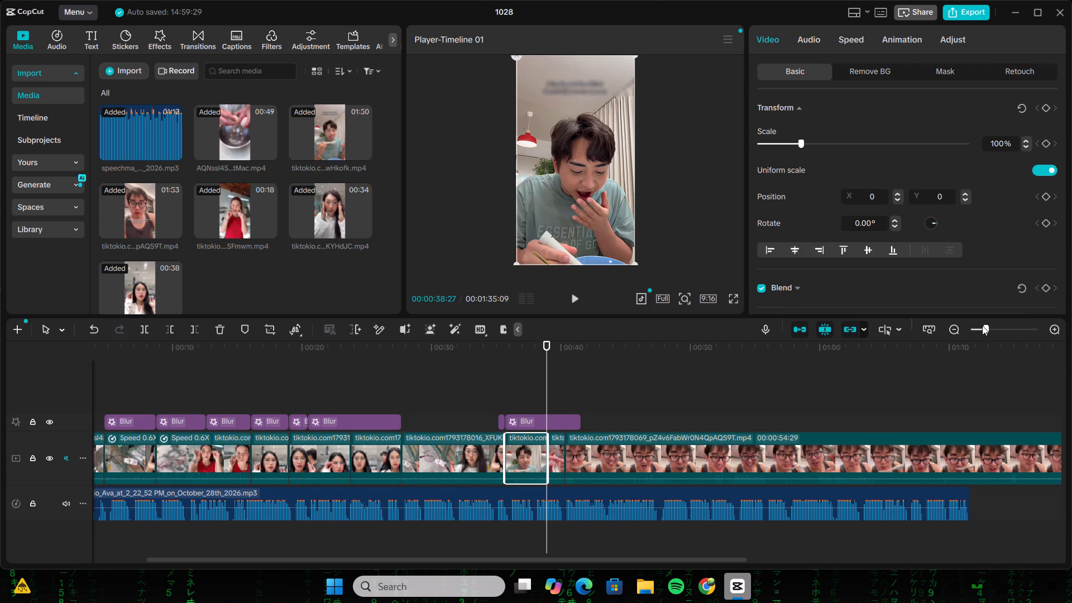
click(982, 326)
click(993, 326)
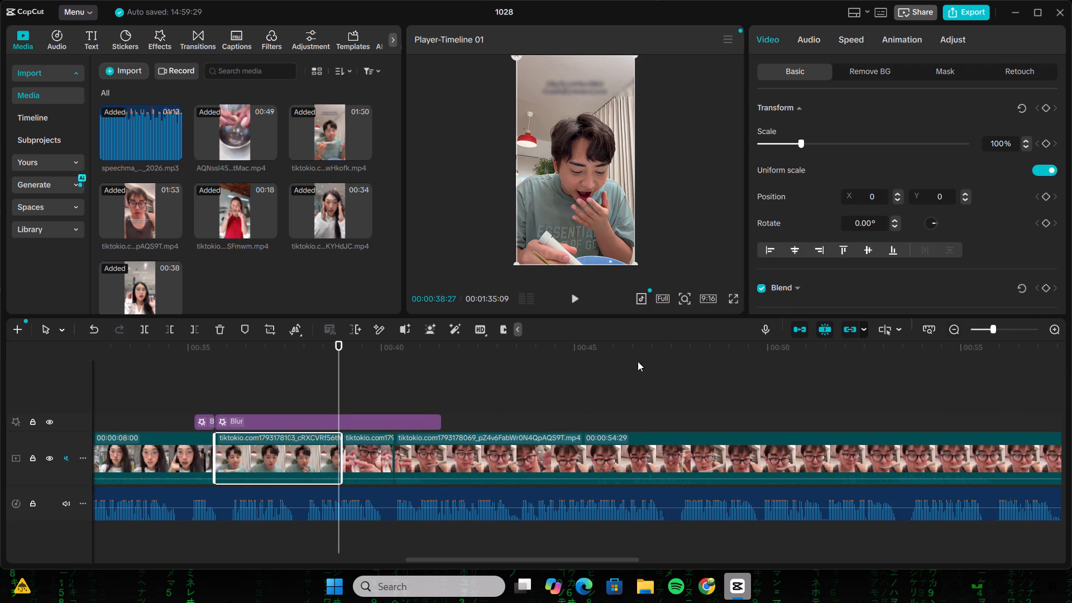
click(577, 300)
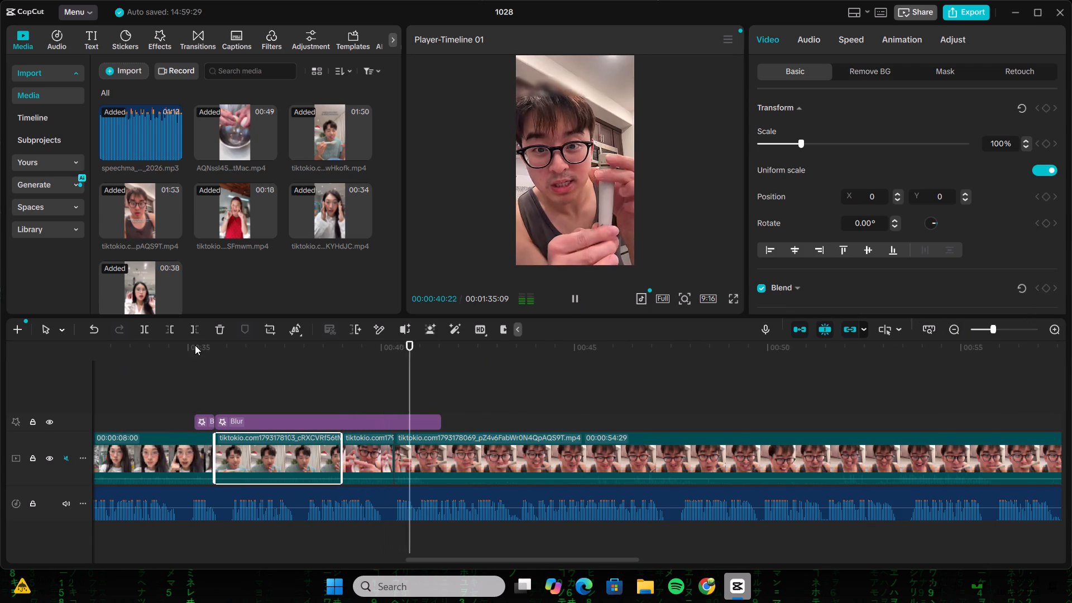
click(195, 345)
click(575, 300)
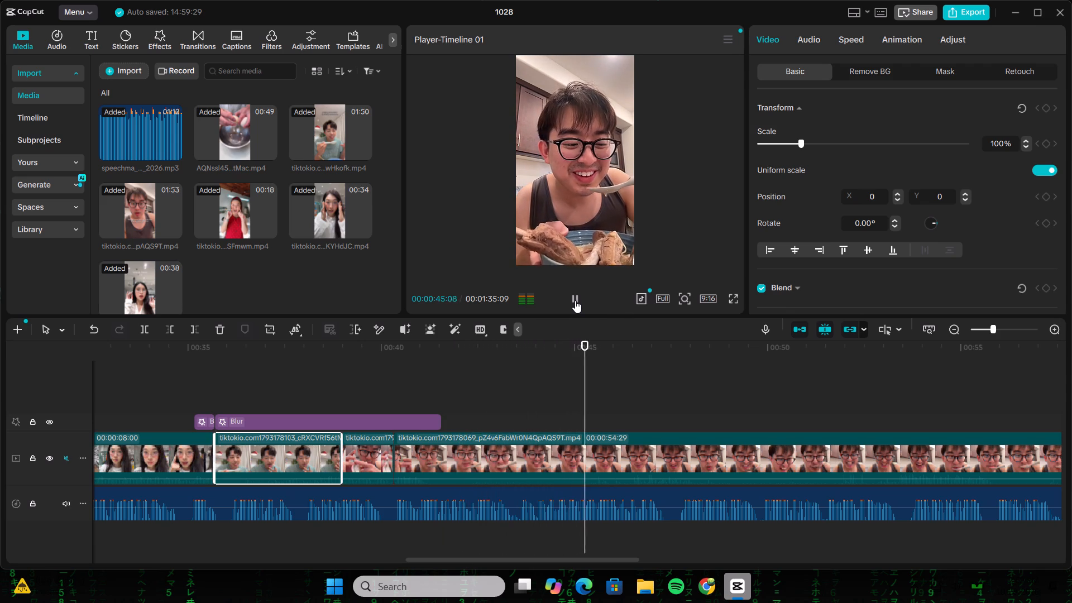
click(575, 300)
click(575, 300)
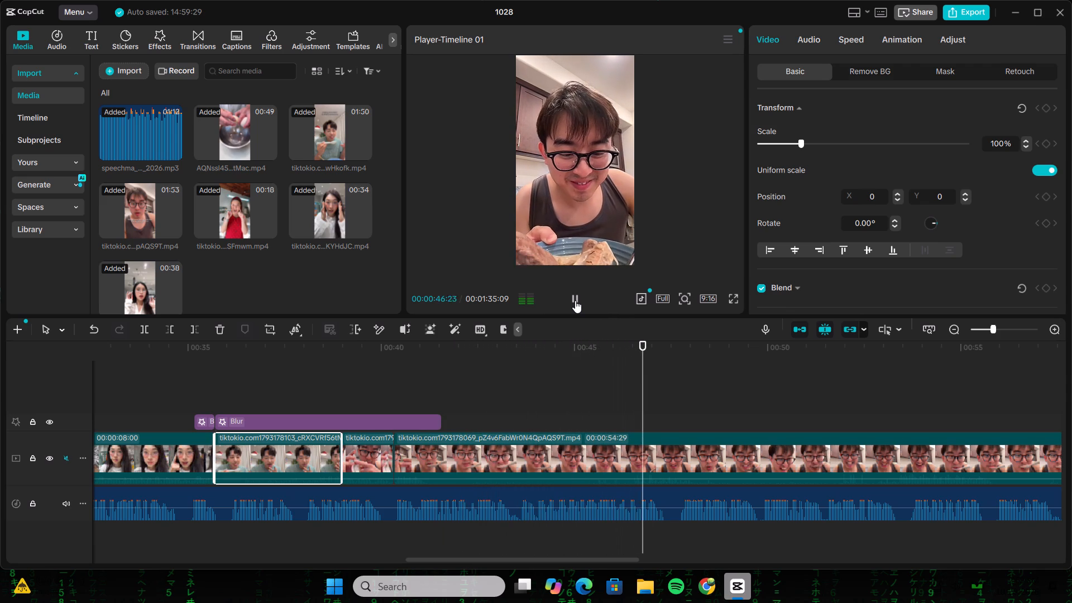
click(575, 300)
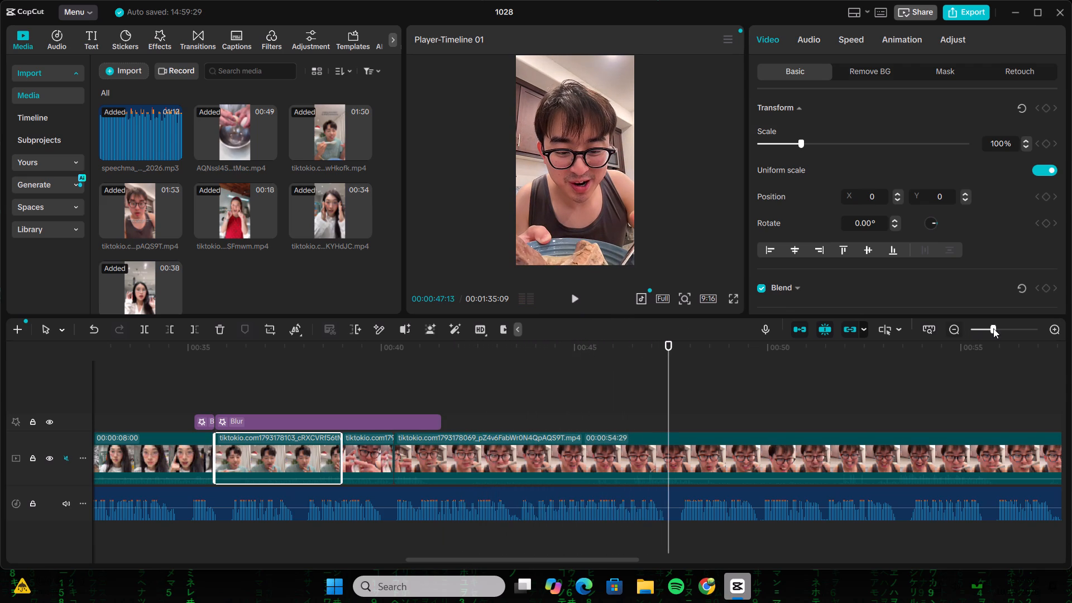
click(978, 327)
click(982, 327)
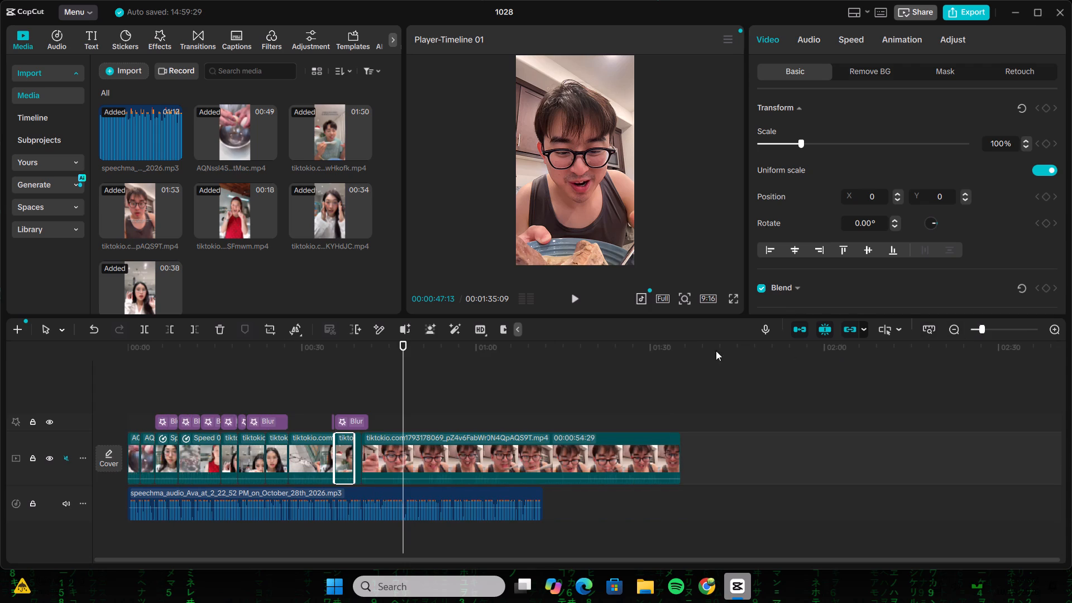
click(578, 297)
click(578, 297)
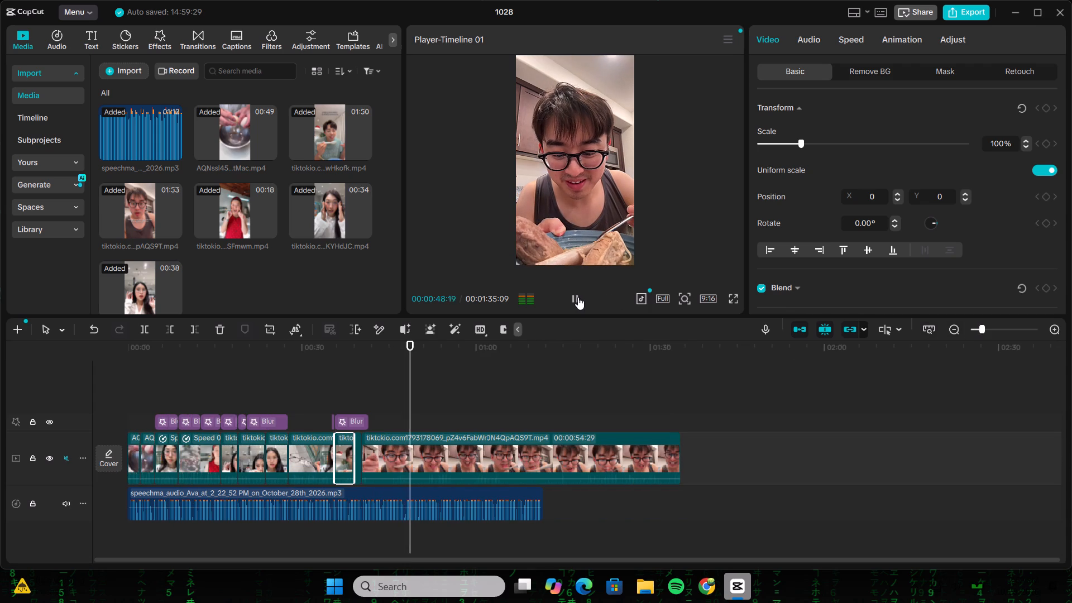
click(145, 328)
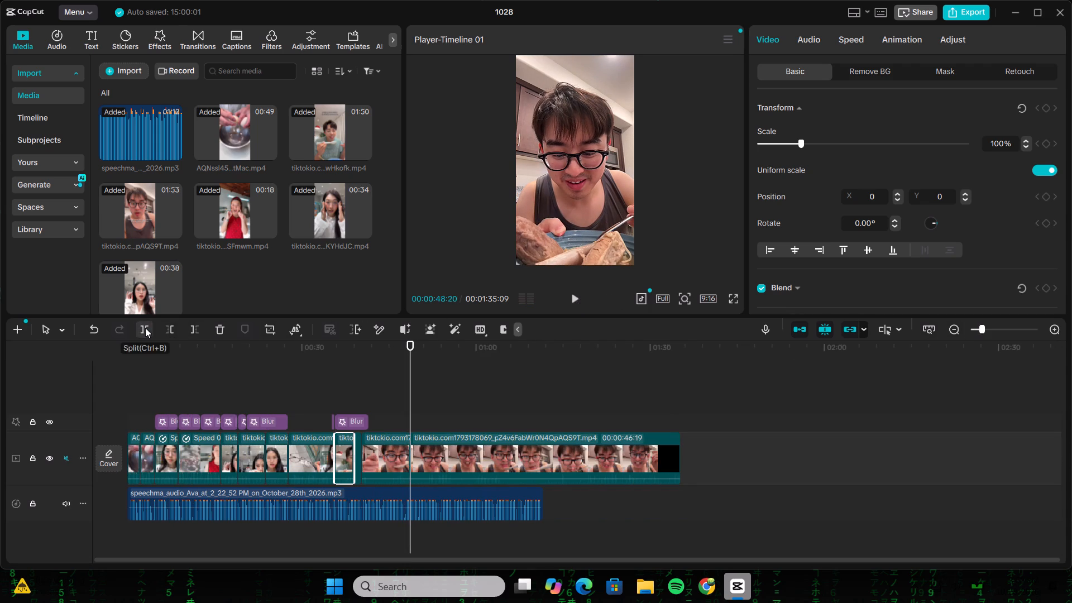
Delete the selected green-shirt electric spoon clip that sits before the glasses man's clips.
click(217, 329)
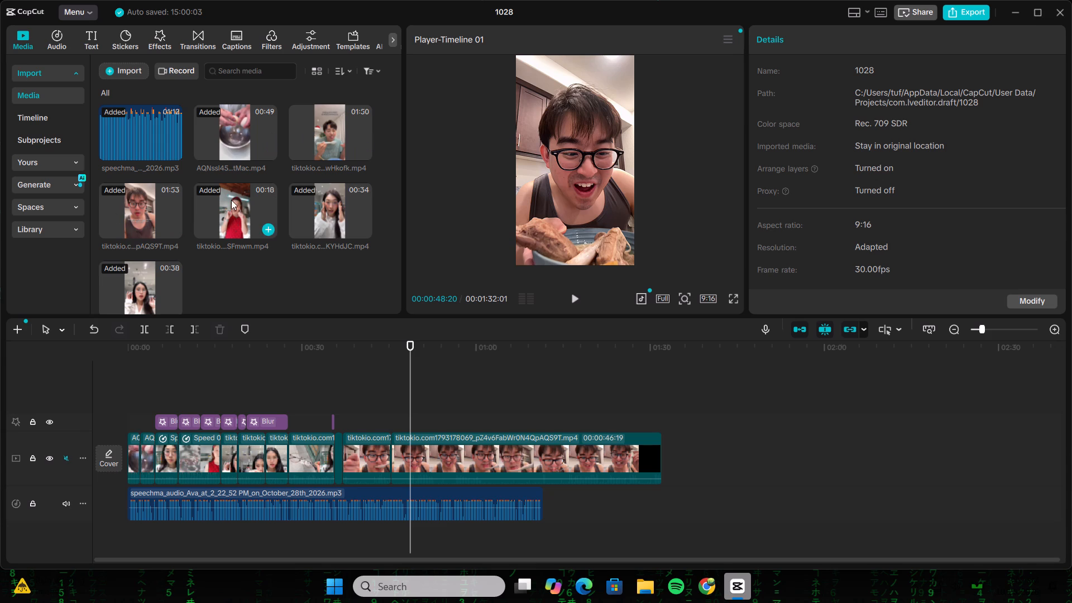
scroll(219, 202, down, 2)
scroll(219, 202, up, 1)
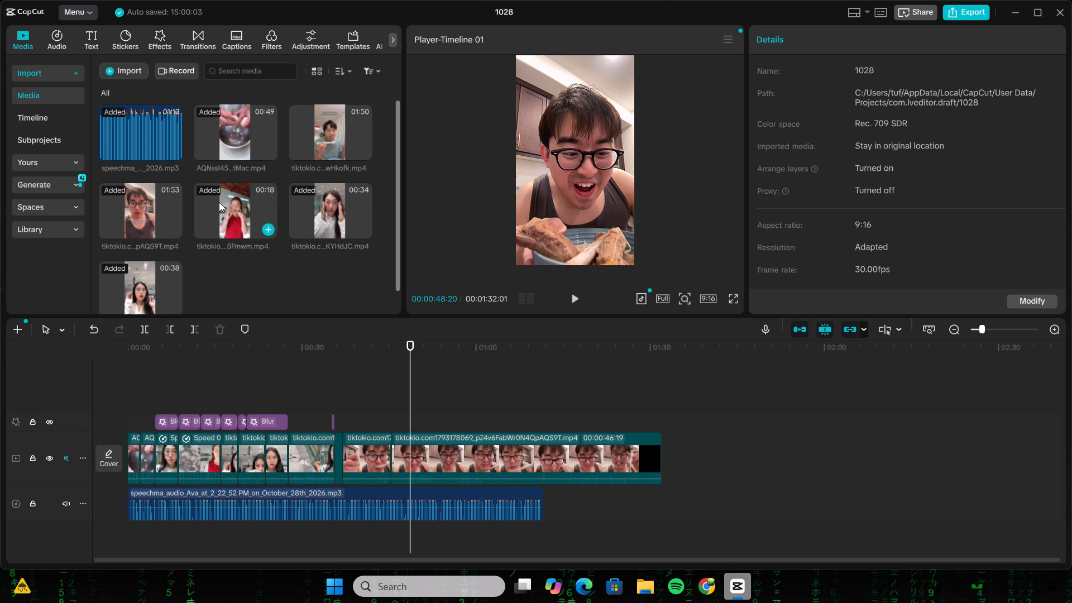
click(694, 580)
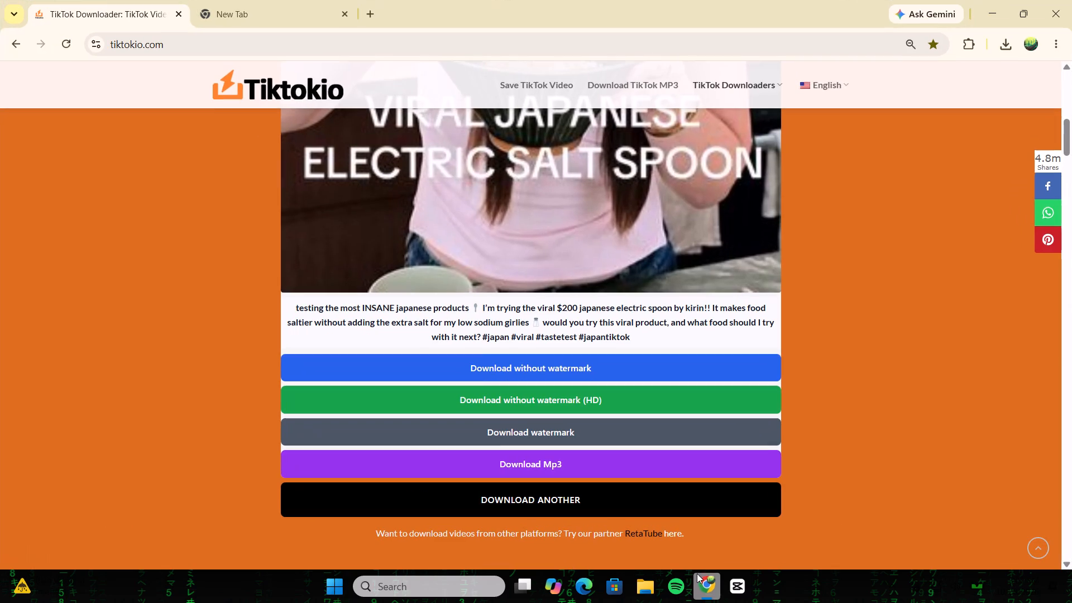
click(1004, 44)
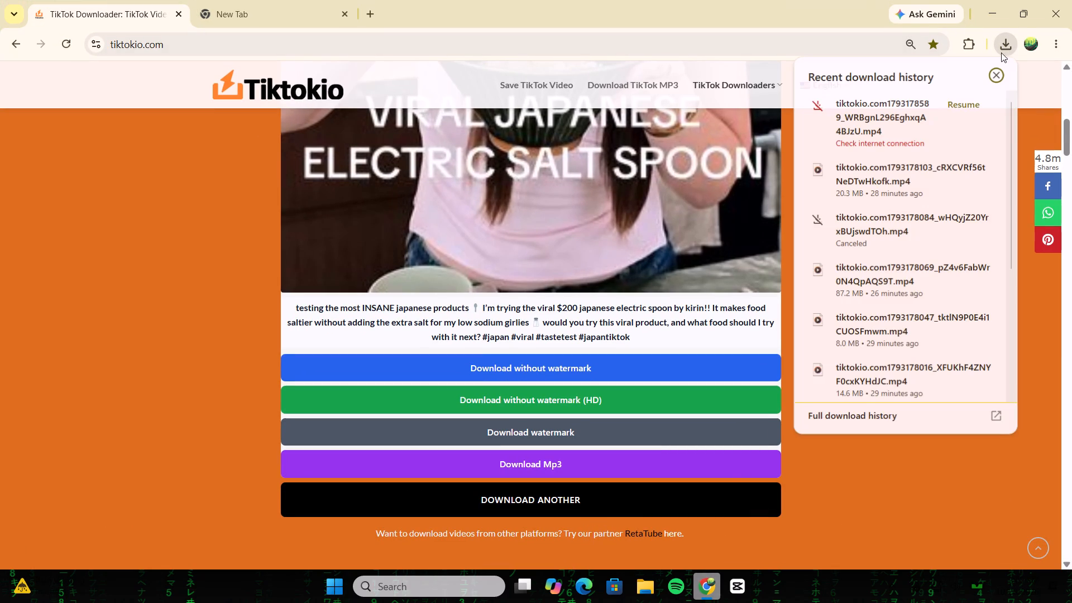
click(966, 104)
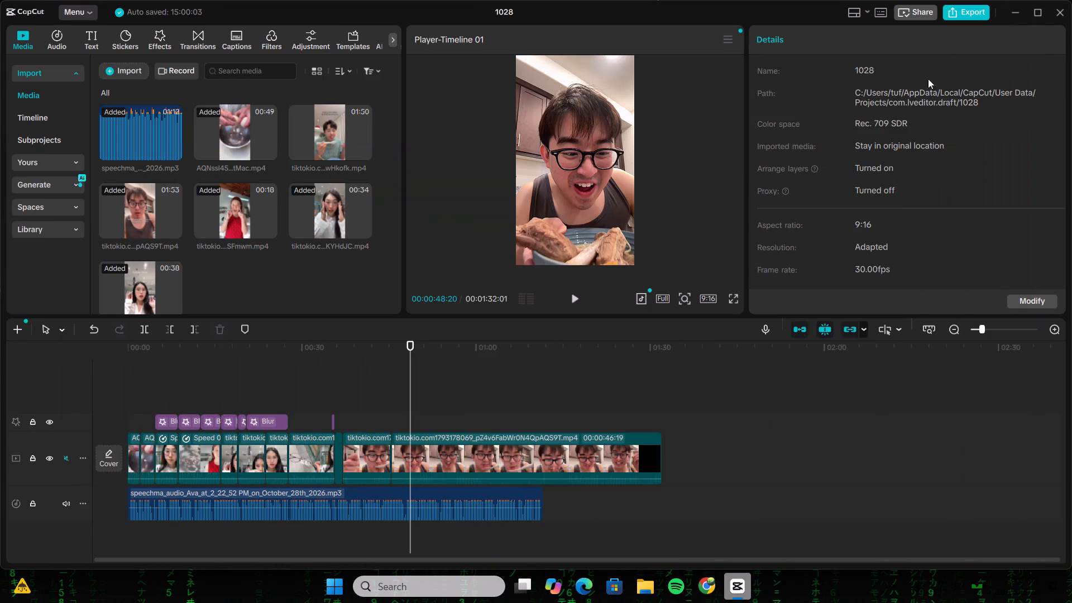
Back in CapCut, review the glasses man's soup-tasting footage against the voiceover and split his clip at 00:00:51:26.
click(575, 300)
drag(415, 366, 434, 364)
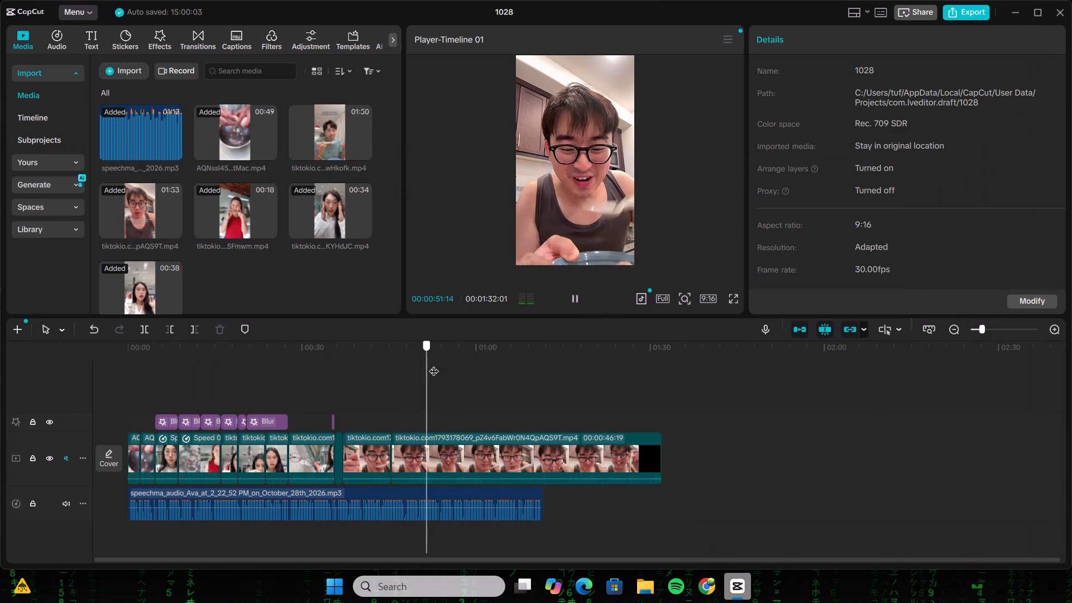
drag(434, 364, 497, 362)
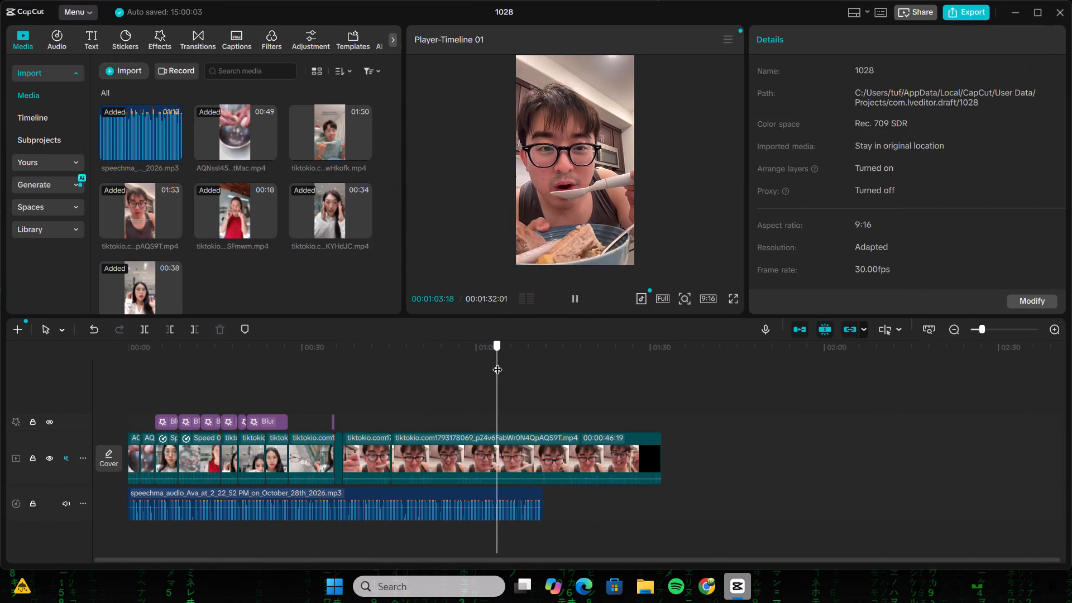
drag(497, 362, 577, 362)
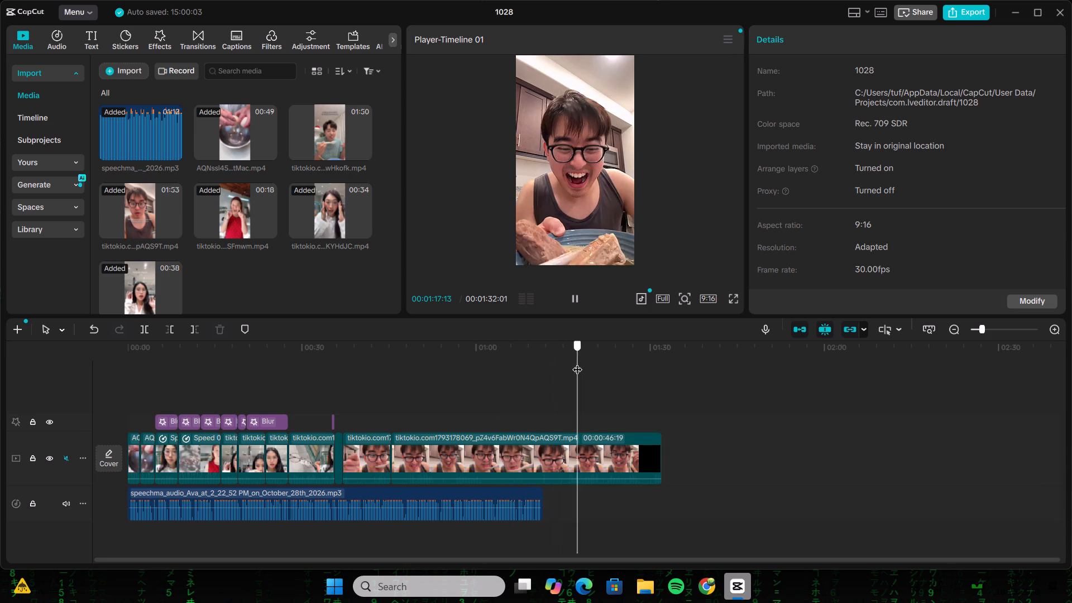
drag(577, 362, 419, 394)
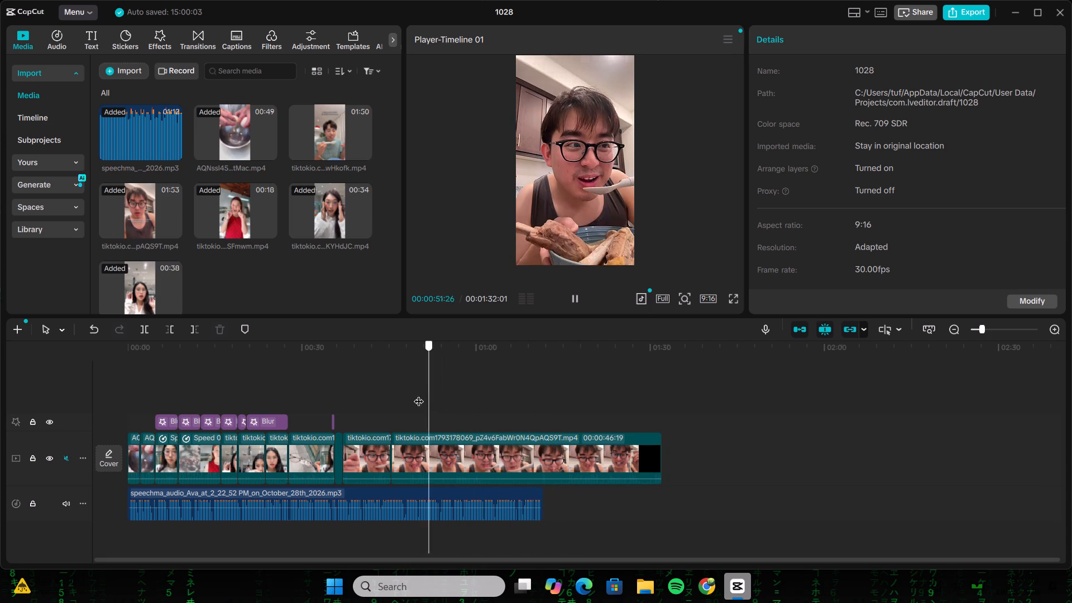
drag(419, 394, 333, 414)
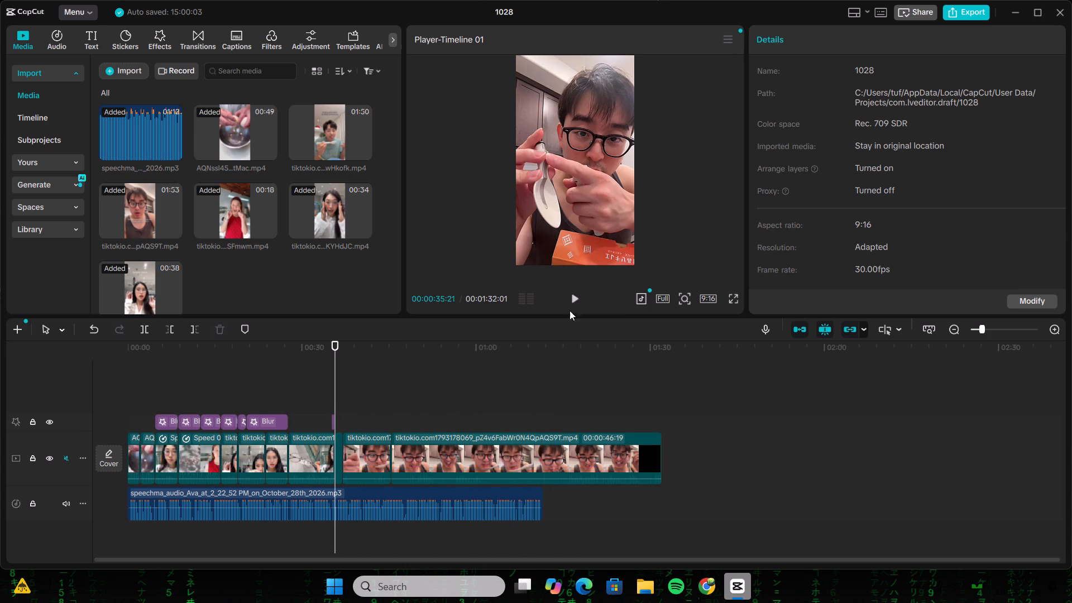
click(572, 297)
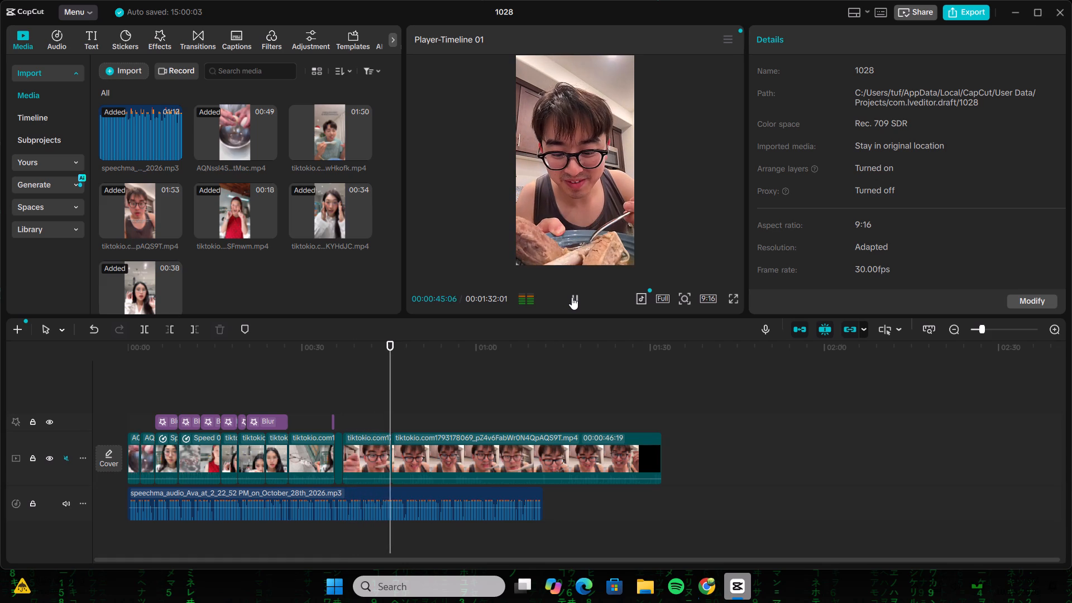
click(572, 297)
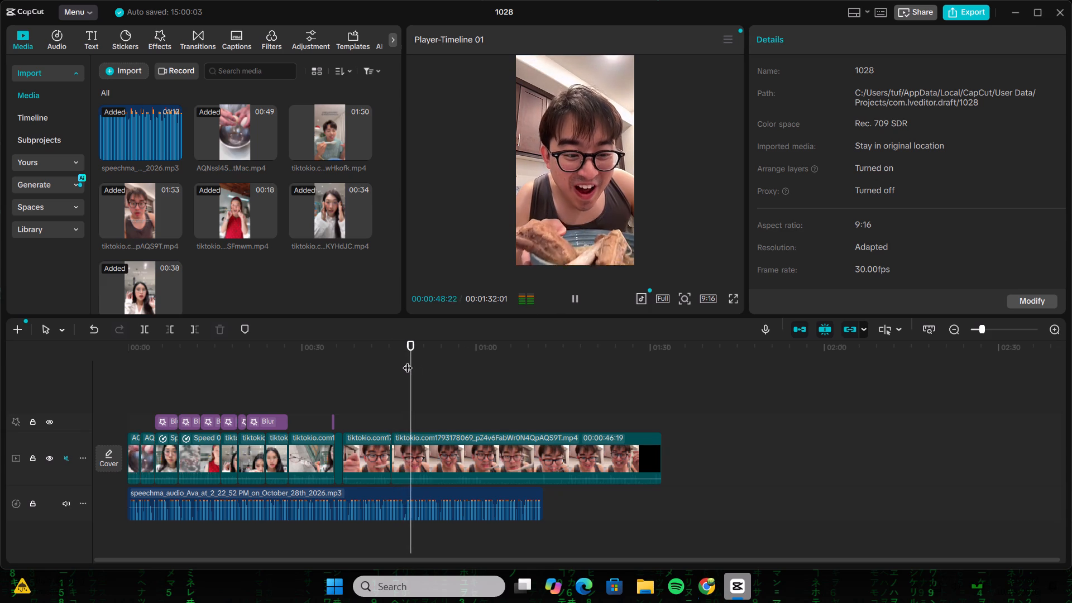
drag(408, 361, 350, 380)
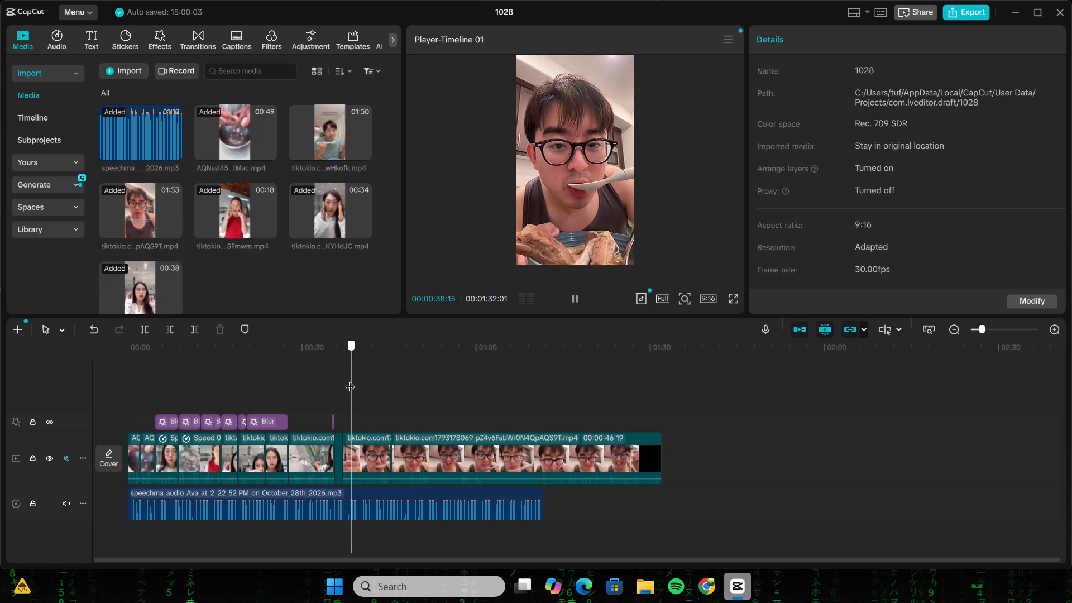
drag(350, 380, 404, 368)
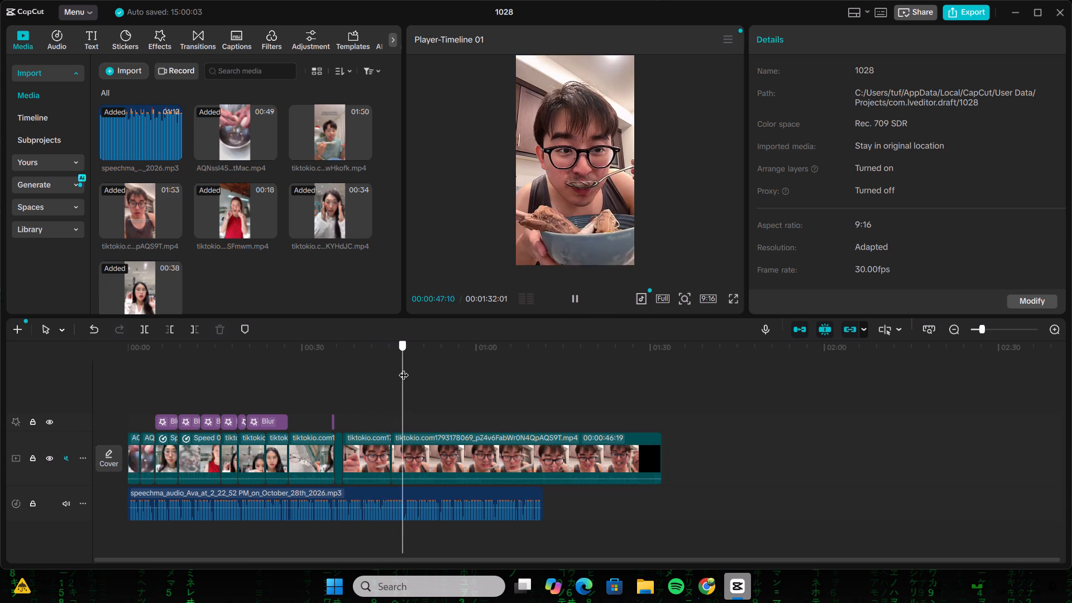
drag(404, 368, 418, 366)
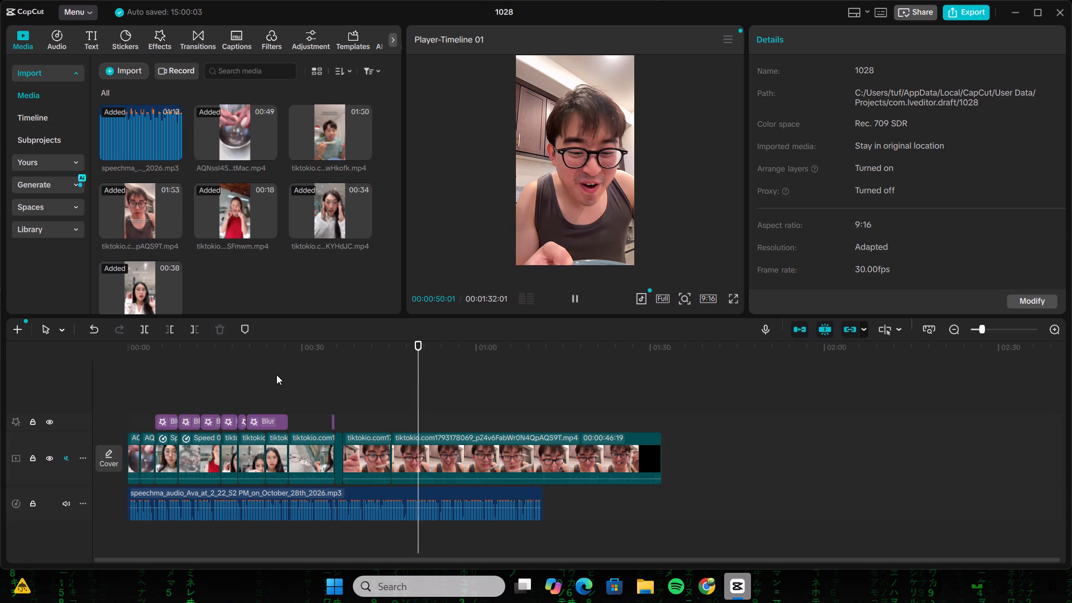
drag(423, 398, 429, 396)
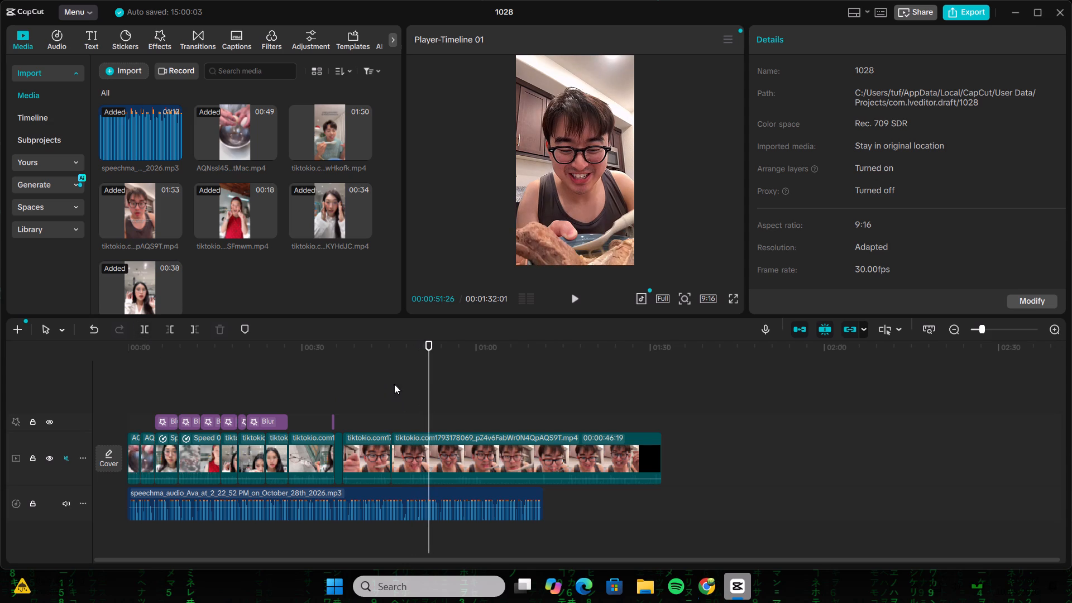
click(142, 323)
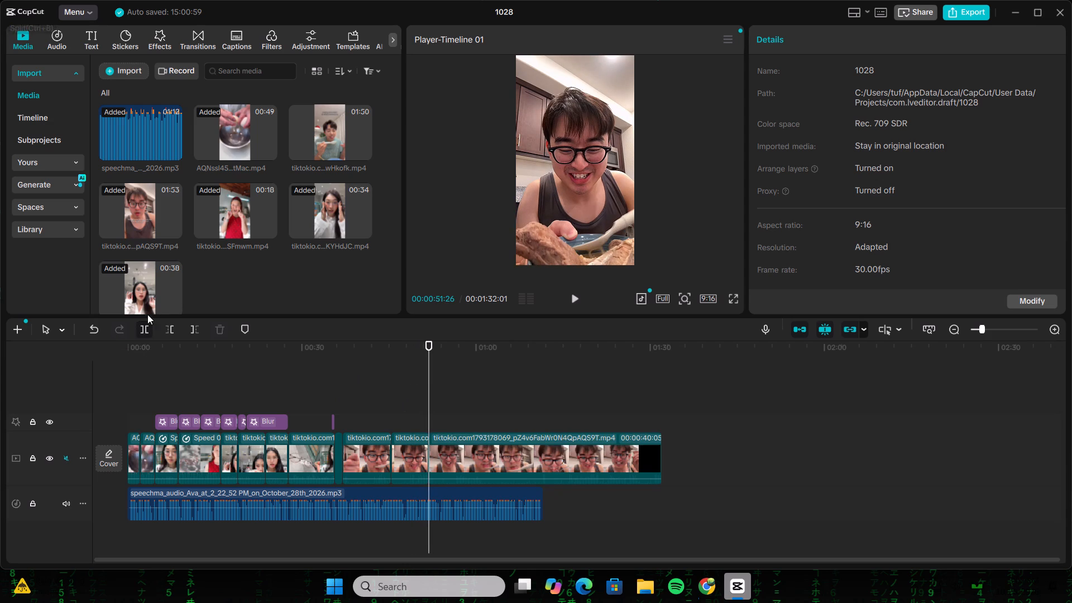
Insert the 01:50 green-shirt electric spoon video into the main track at the 00:00:51:26 split.
click(365, 149)
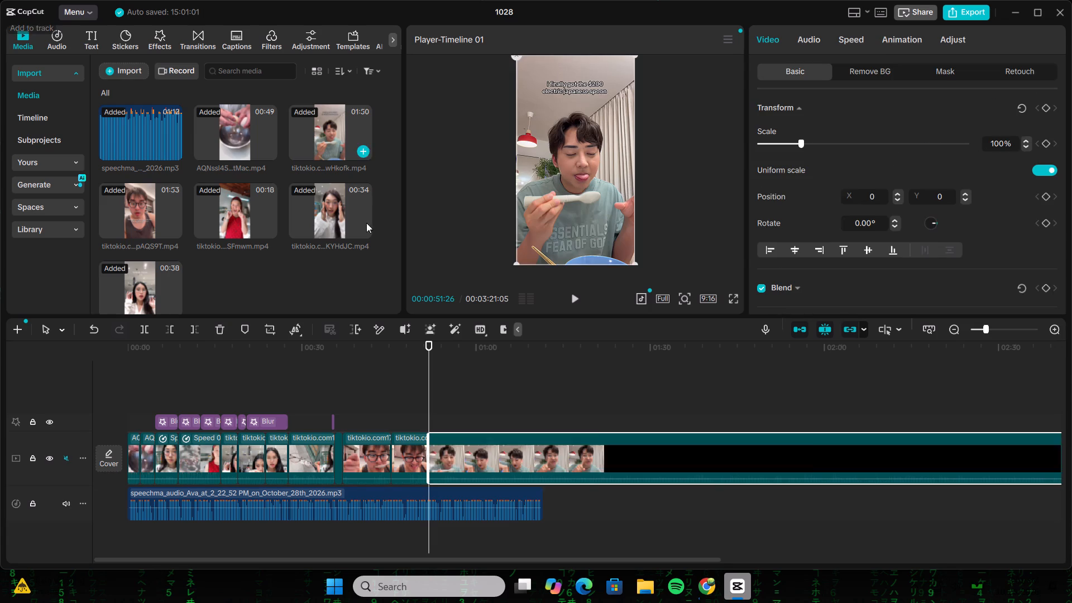
Trim the inserted clip's start to the shot of the man dipping the spoon into the bowl, leaving 00:00:50:15.
drag(430, 448, 570, 448)
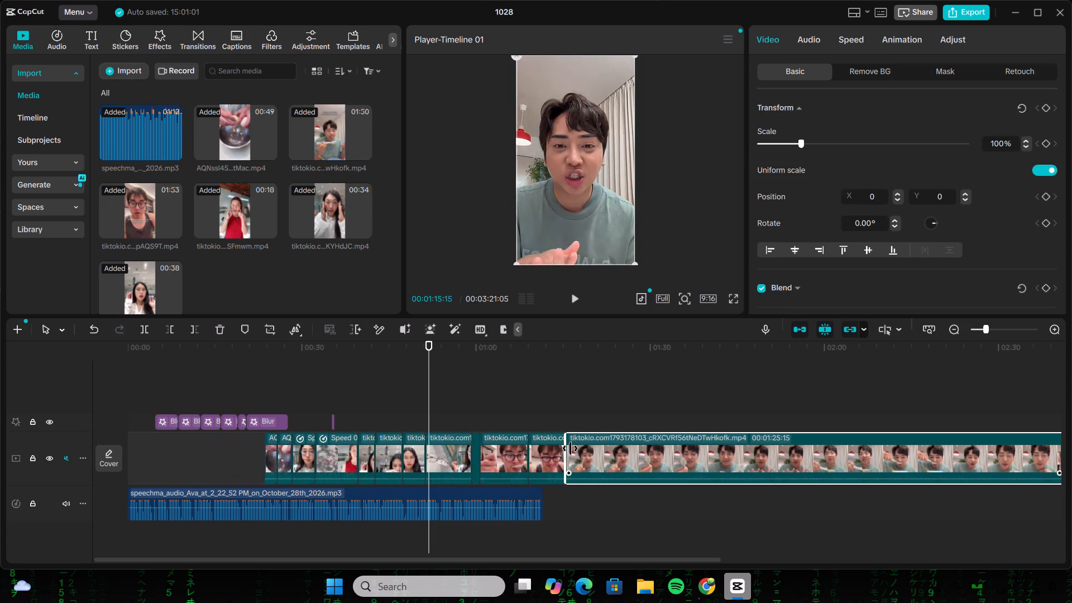
drag(570, 448, 623, 448)
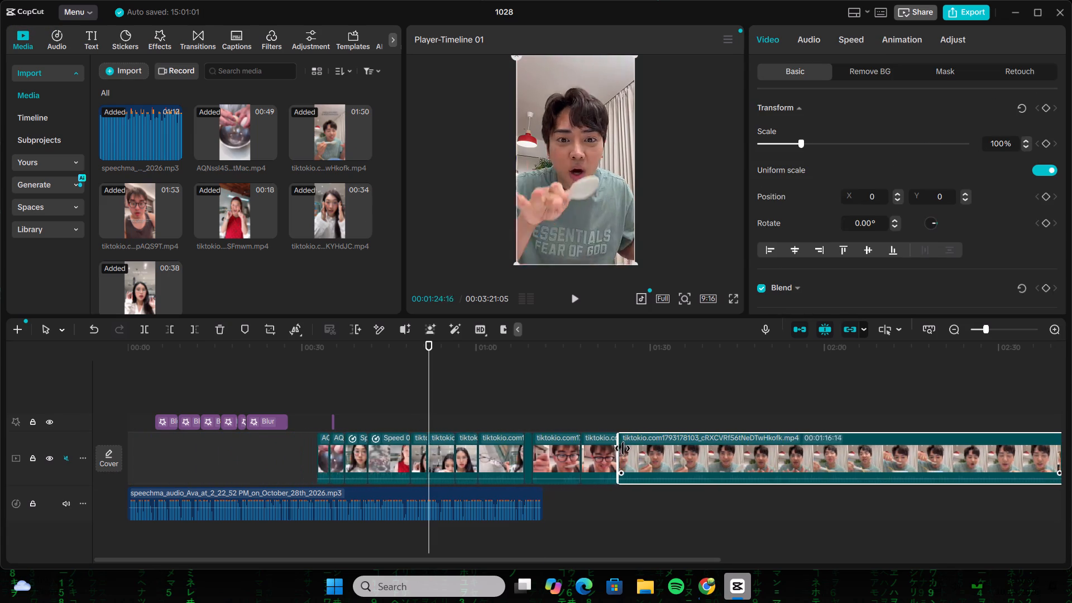
drag(623, 448, 726, 454)
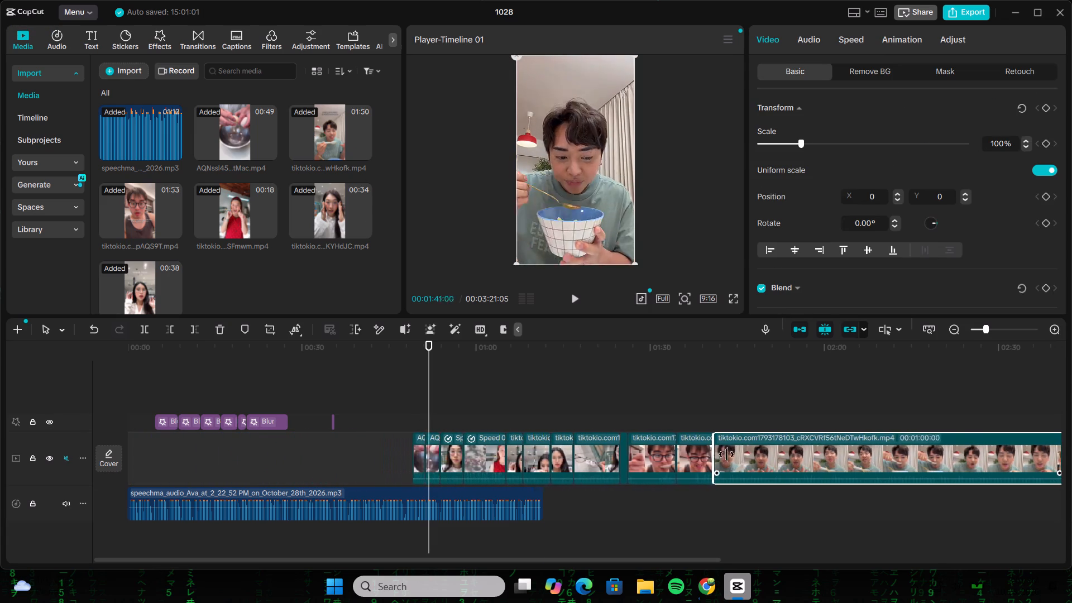
drag(726, 454, 779, 459)
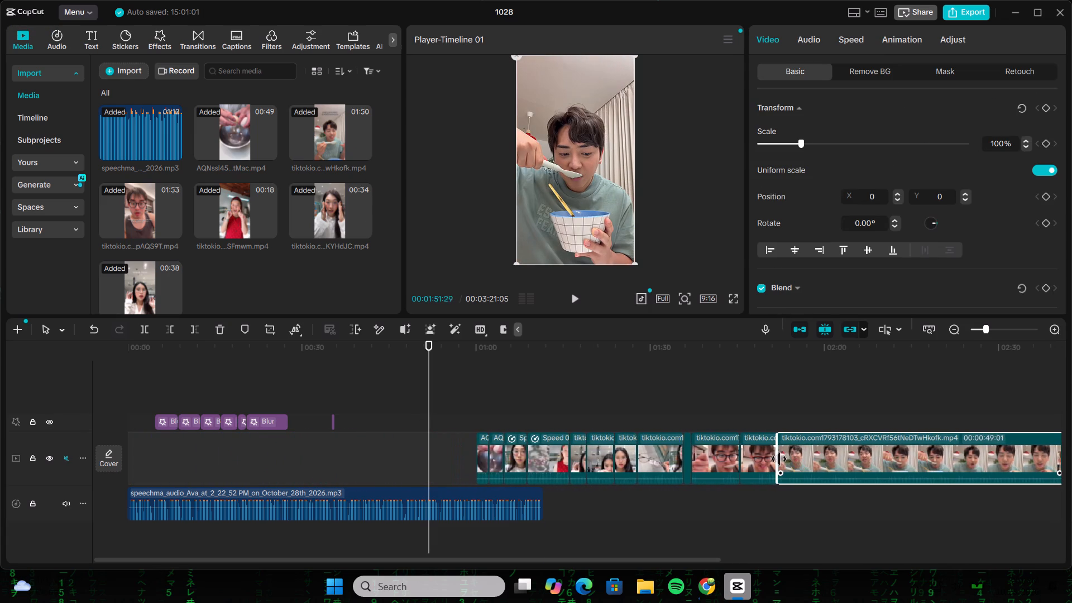
drag(779, 459, 771, 463)
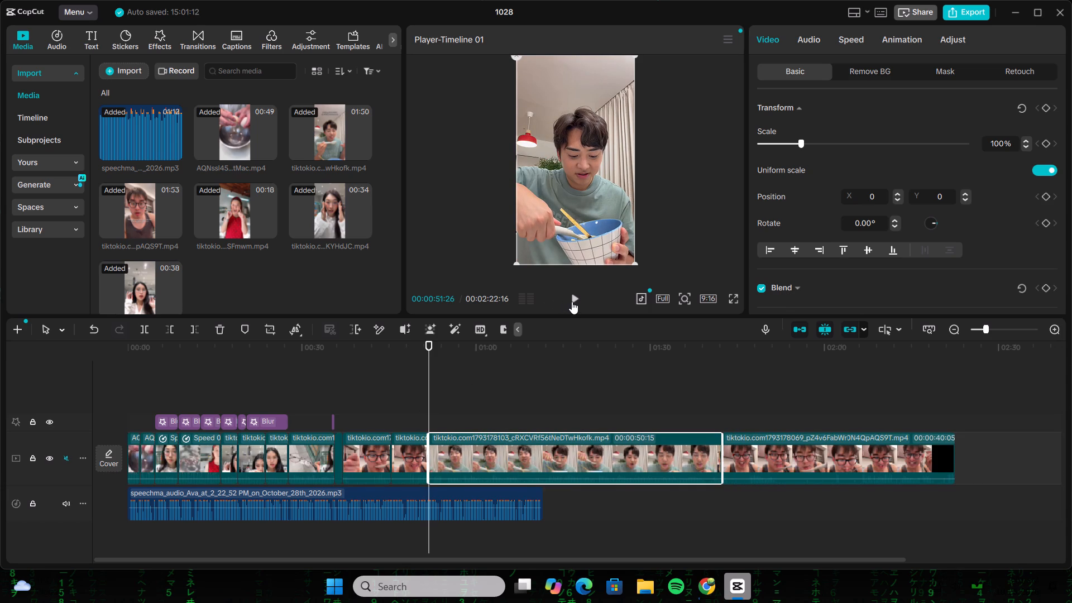
Play the trimmed green-shirt clip from its start to 00:01:12:21 to review the tasting footage.
click(572, 301)
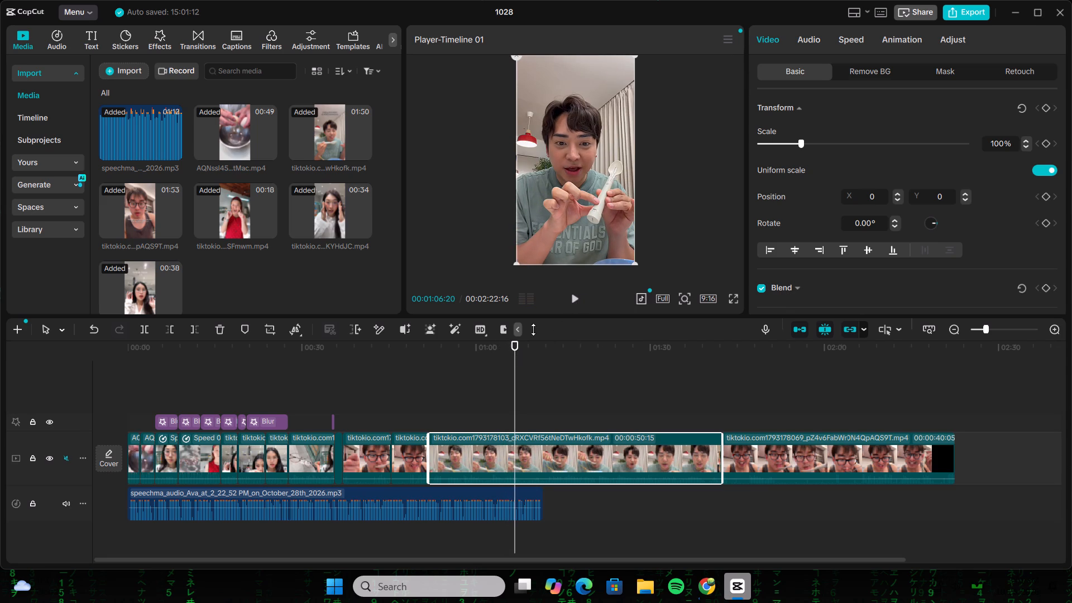
click(571, 298)
double_click(571, 298)
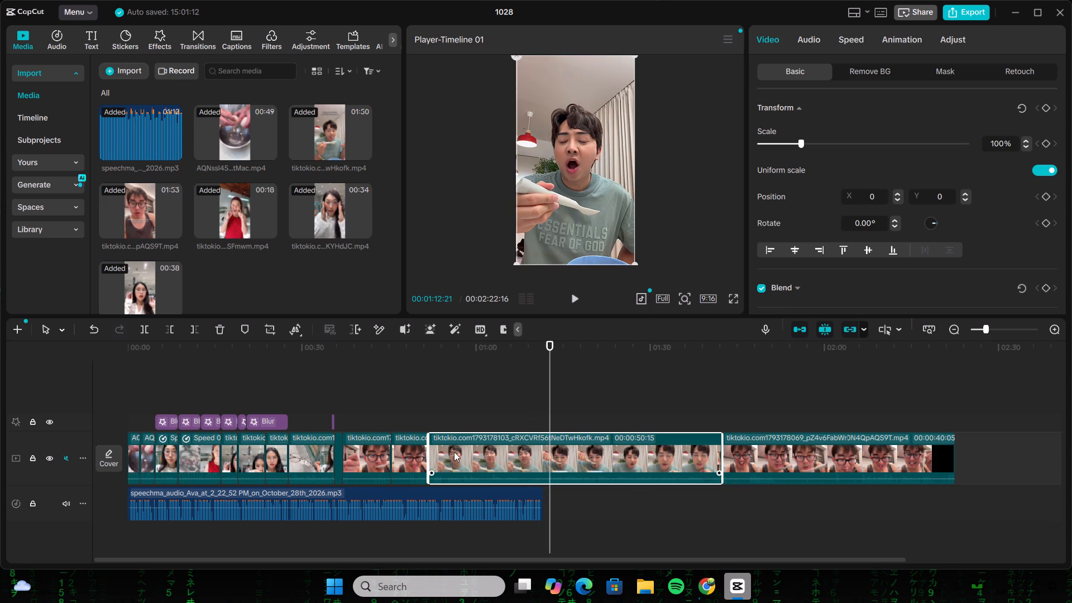
Copy the trimmed green-shirt electric spoon clip and insert the copy into the main track at 00:00:37:02, checking it in playback.
key(ctrl+c)
click(372, 374)
drag(372, 374, 350, 387)
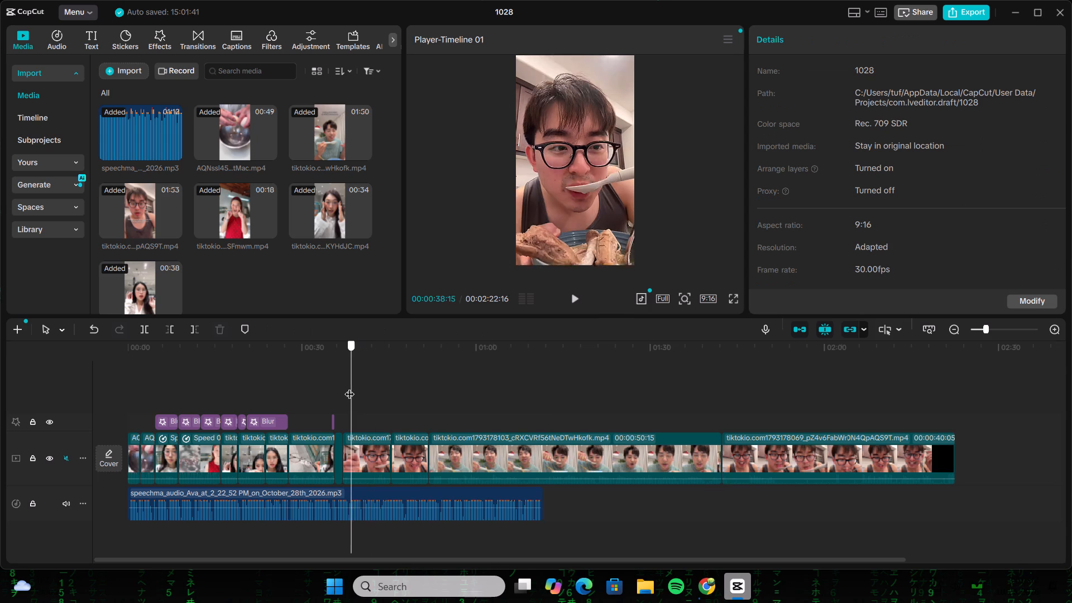
drag(350, 387, 343, 388)
key(ctrl+v)
drag(380, 419, 356, 467)
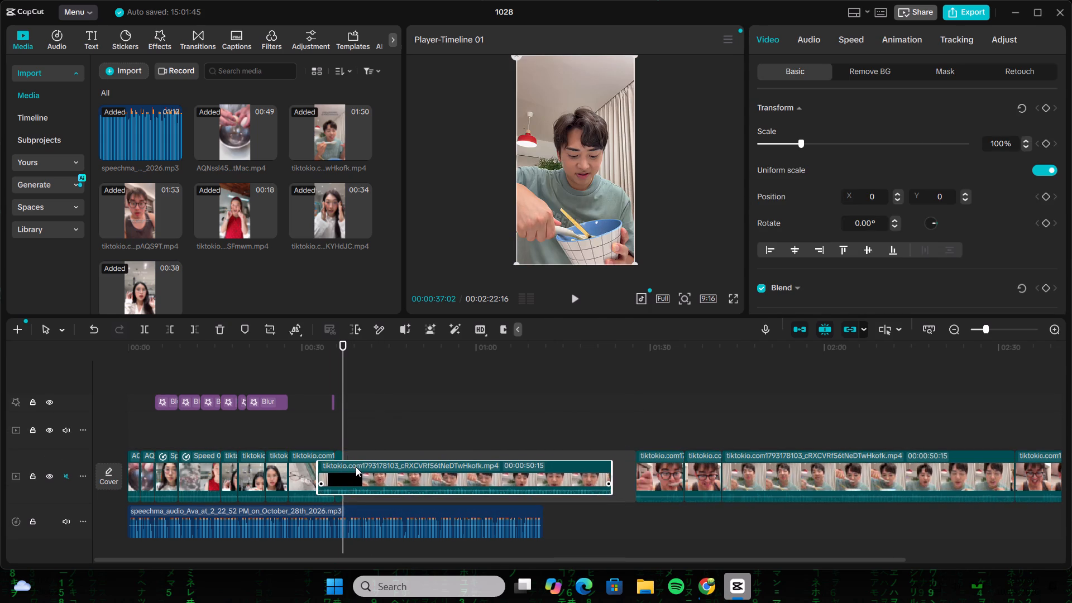
drag(356, 467, 361, 467)
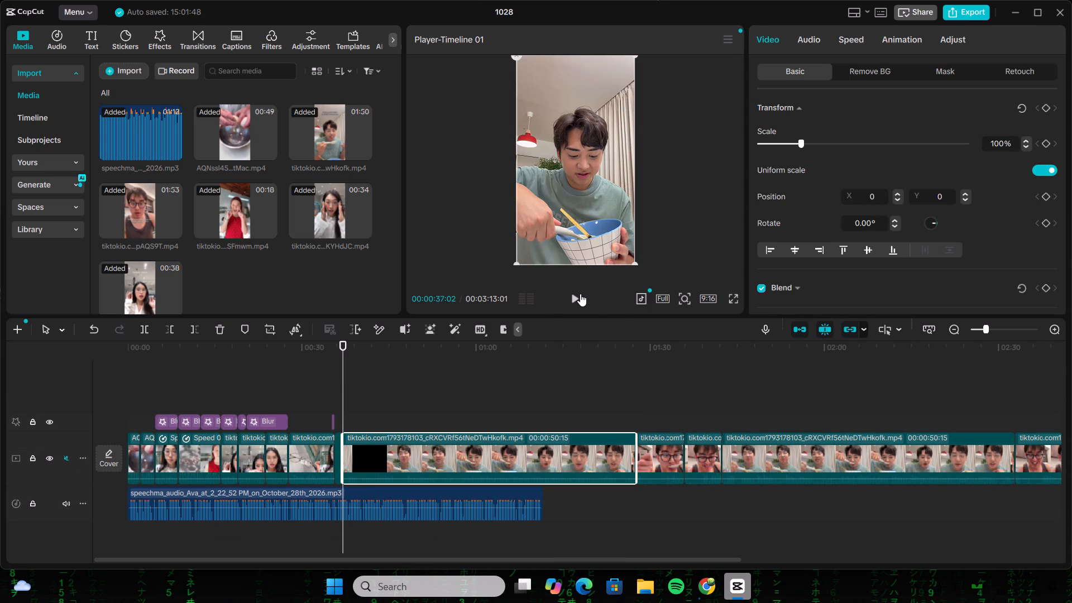
click(573, 296)
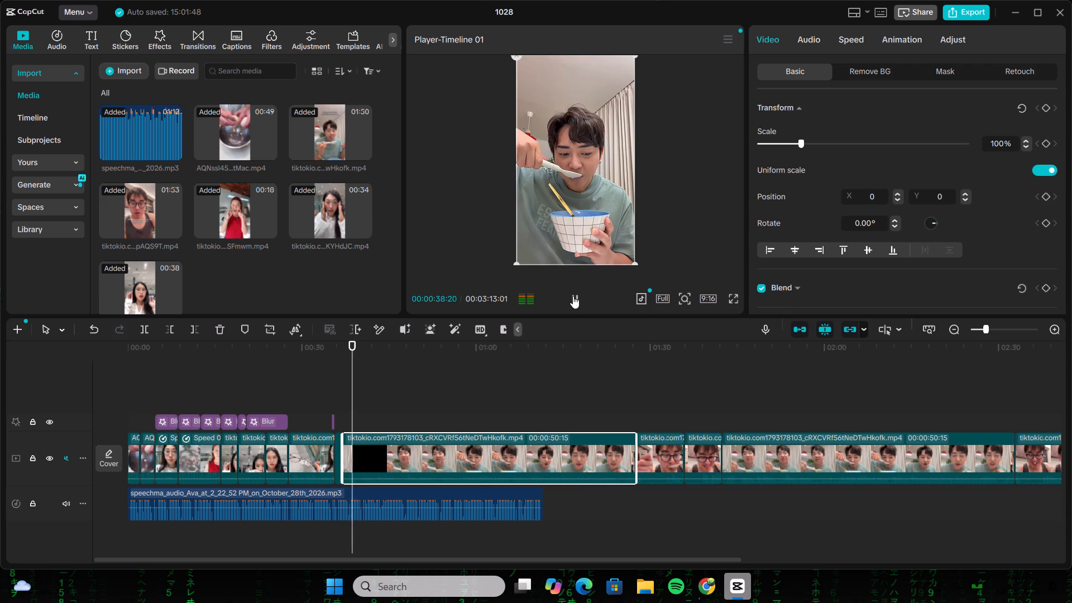
click(573, 296)
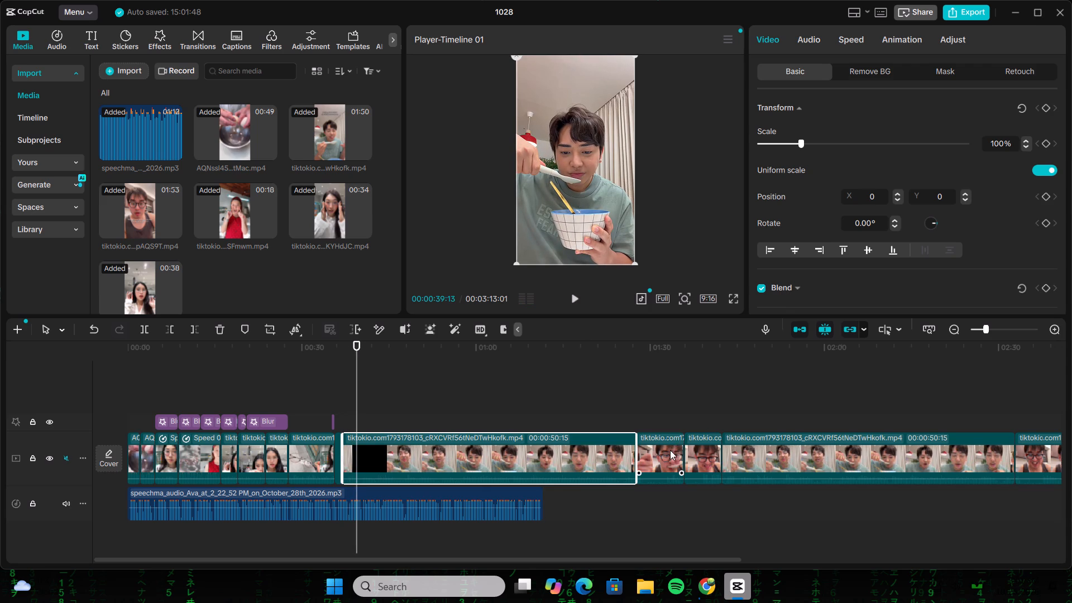
Copy the glasses man's first clip after the pasted footage and insert the copy at 00:00:37:02, ahead of the green-shirt copy.
drag(649, 410, 682, 440)
key(ctrl+c)
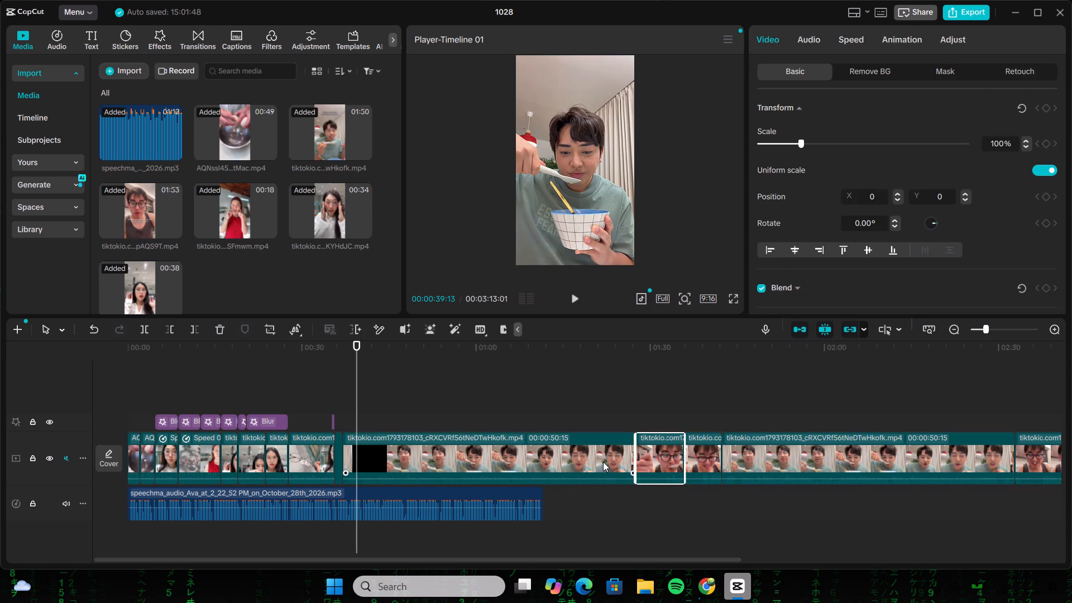
drag(360, 398, 346, 403)
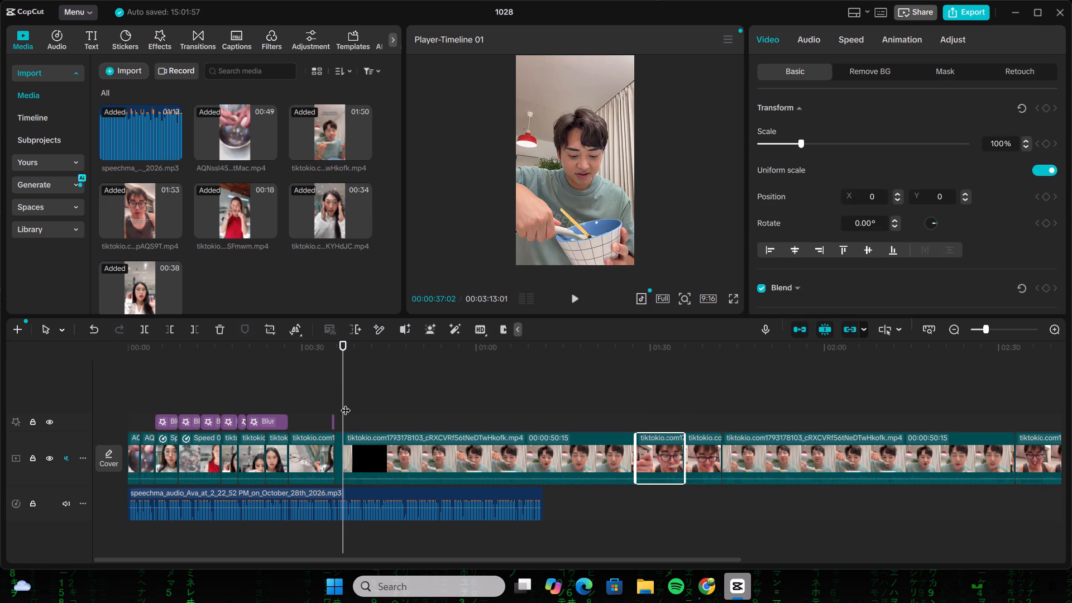
key(ctrl+v)
drag(363, 417, 357, 456)
Review the sequence against the voiceover from 00:00:37:02 and split the green-shirt clip at 00:00:58:12.
click(580, 298)
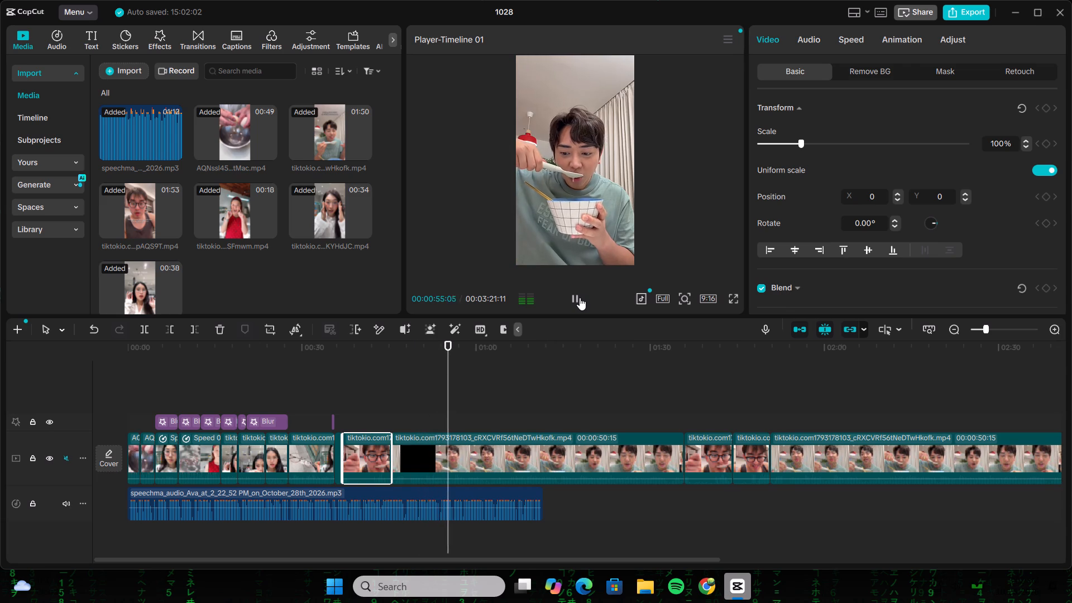
click(580, 298)
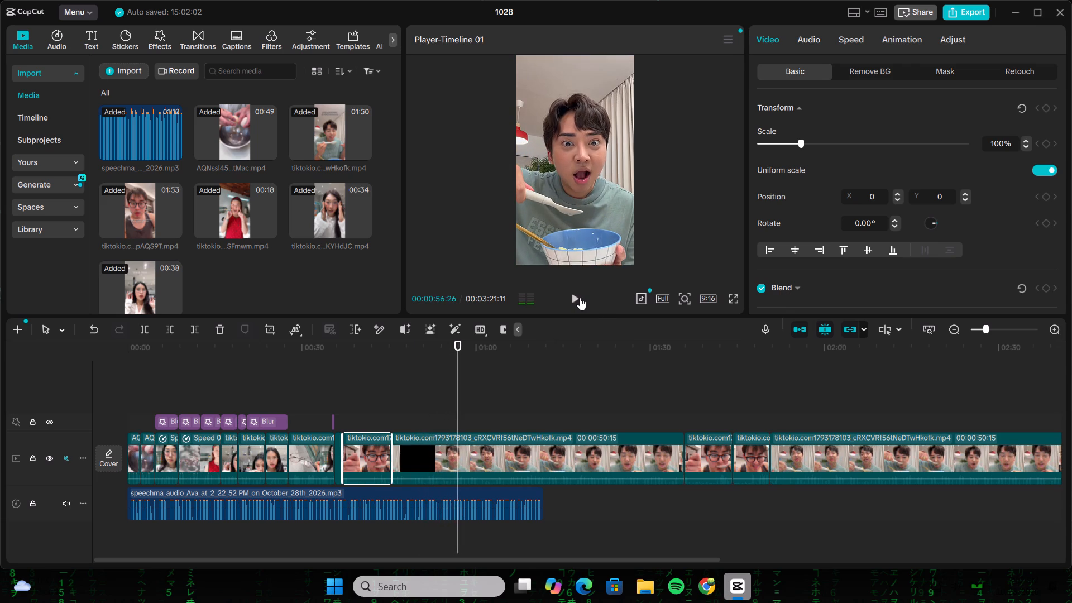
click(580, 298)
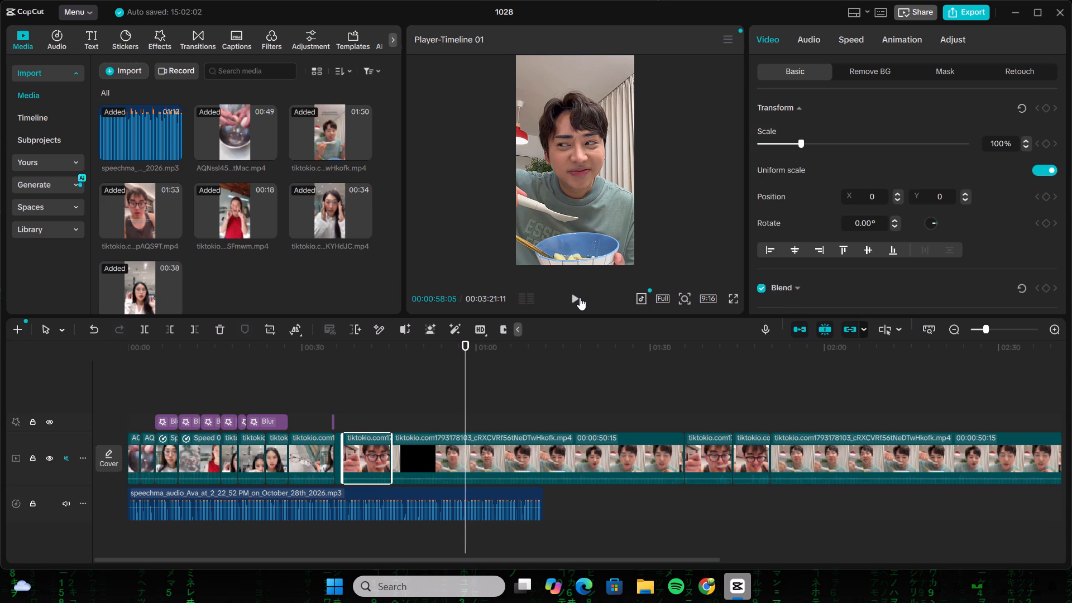
click(580, 298)
click(580, 298)
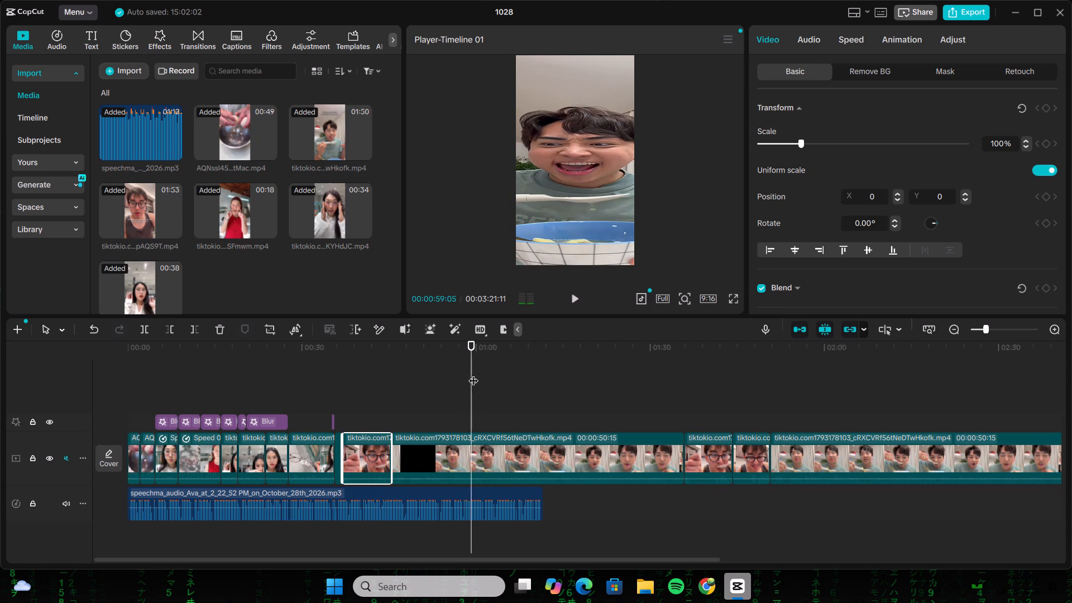
drag(472, 374, 467, 376)
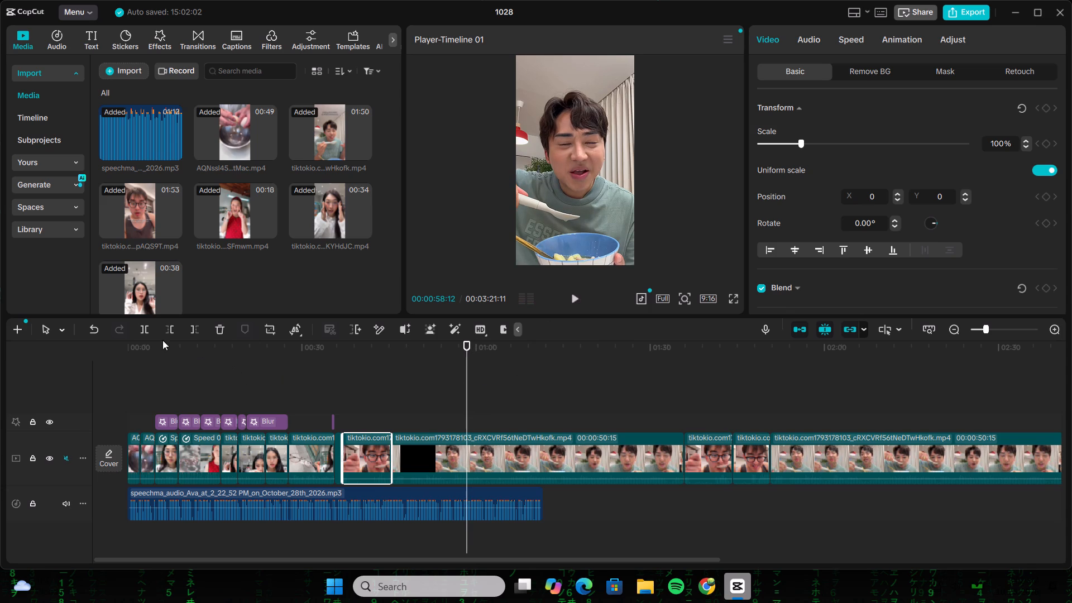
click(145, 333)
Trim about 4 seconds from the start of the green-shirt piece after 00:00:58:12, opening on him sipping from the spoon.
click(499, 457)
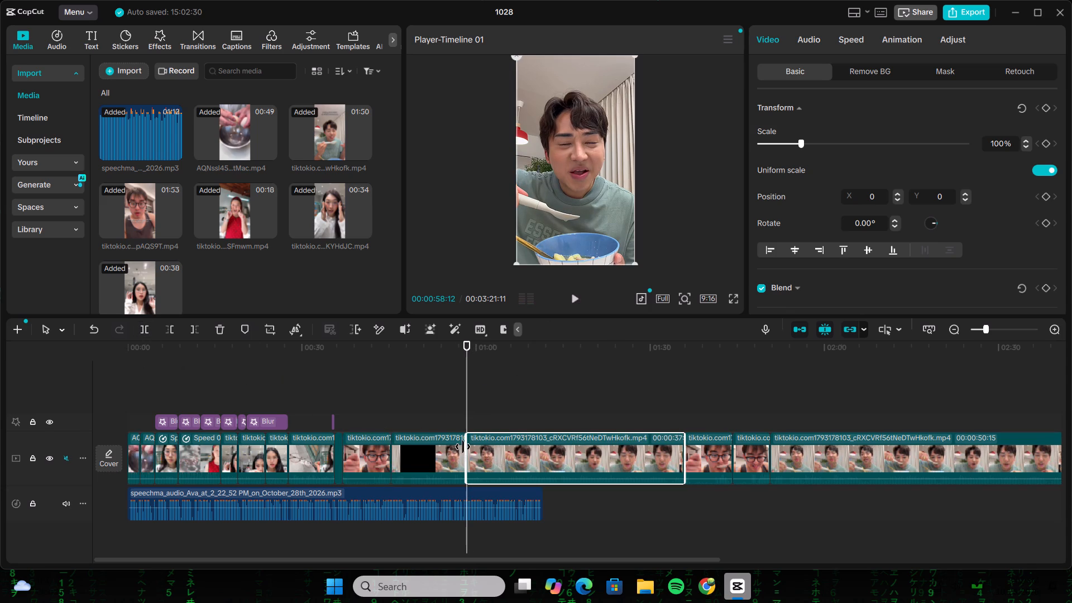
drag(463, 447, 497, 441)
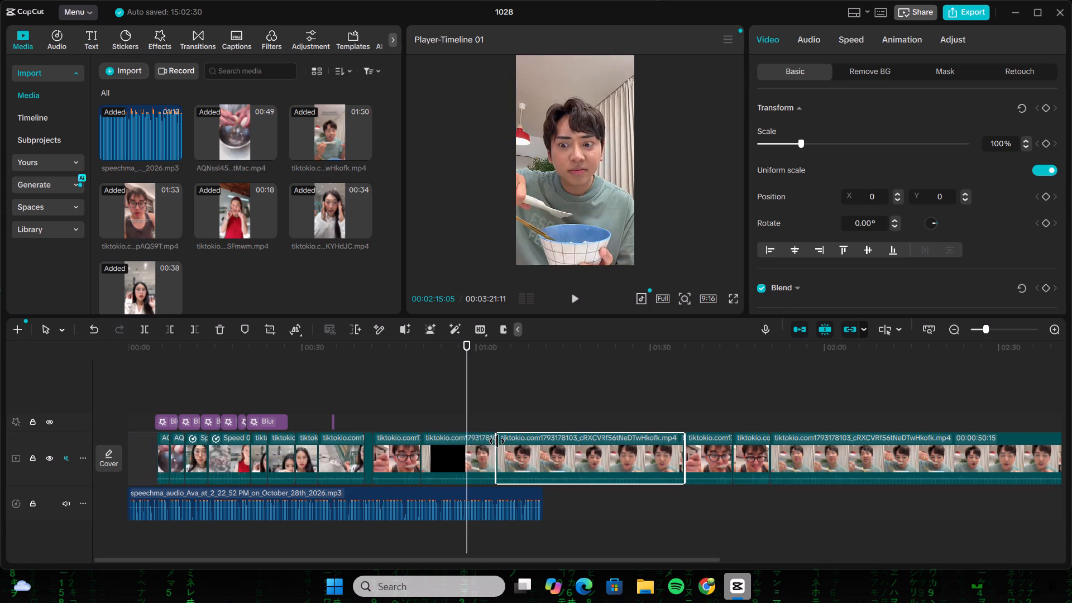
drag(497, 441, 490, 442)
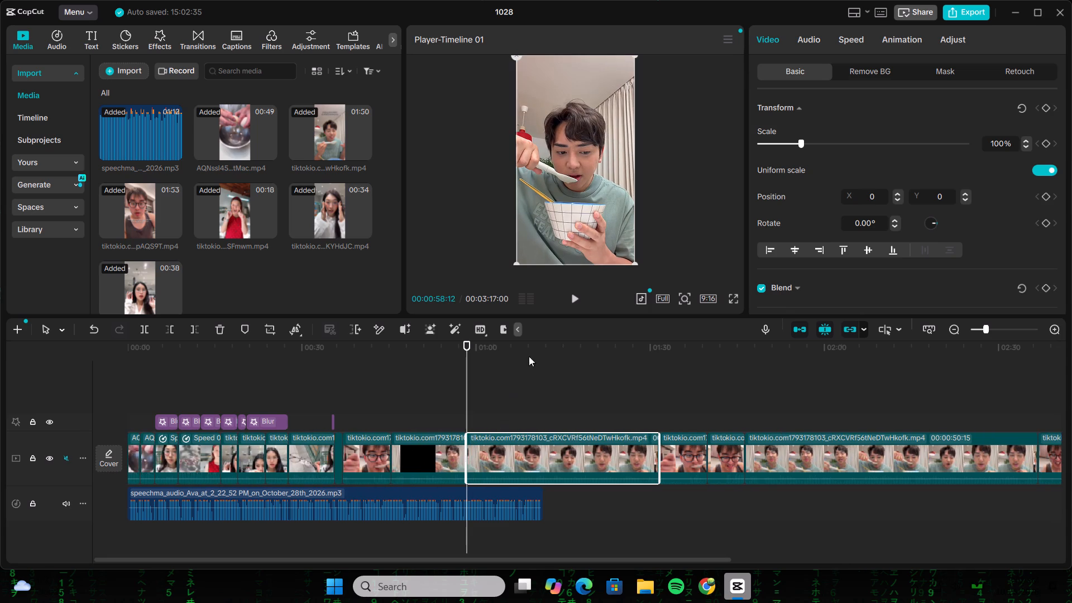
Review the trimmed green-shirt piece, split it at 00:01:07:06 and delete the remainder after the split.
click(571, 294)
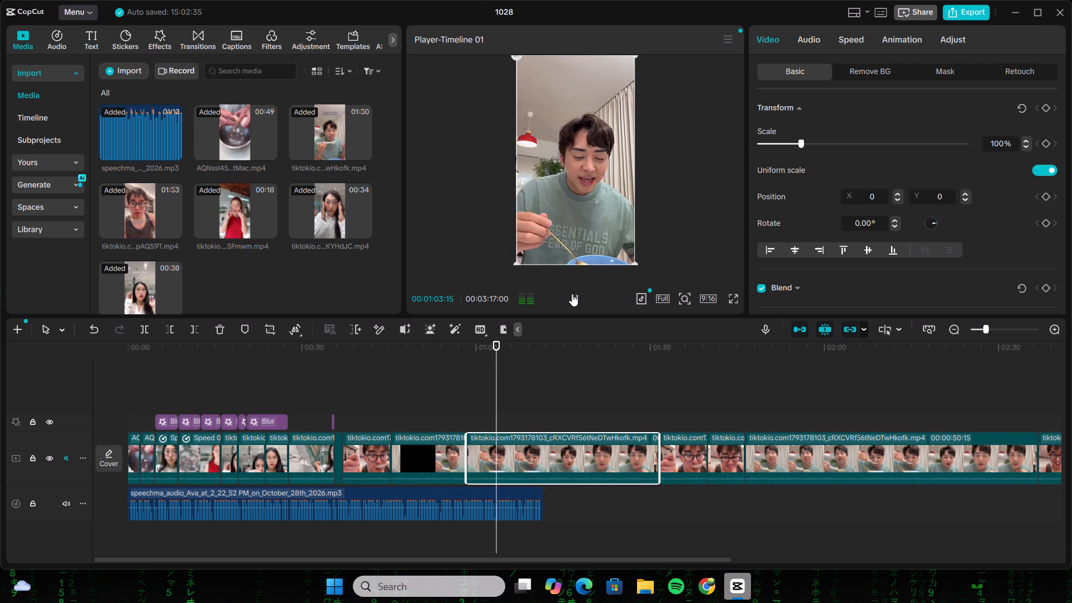
click(572, 294)
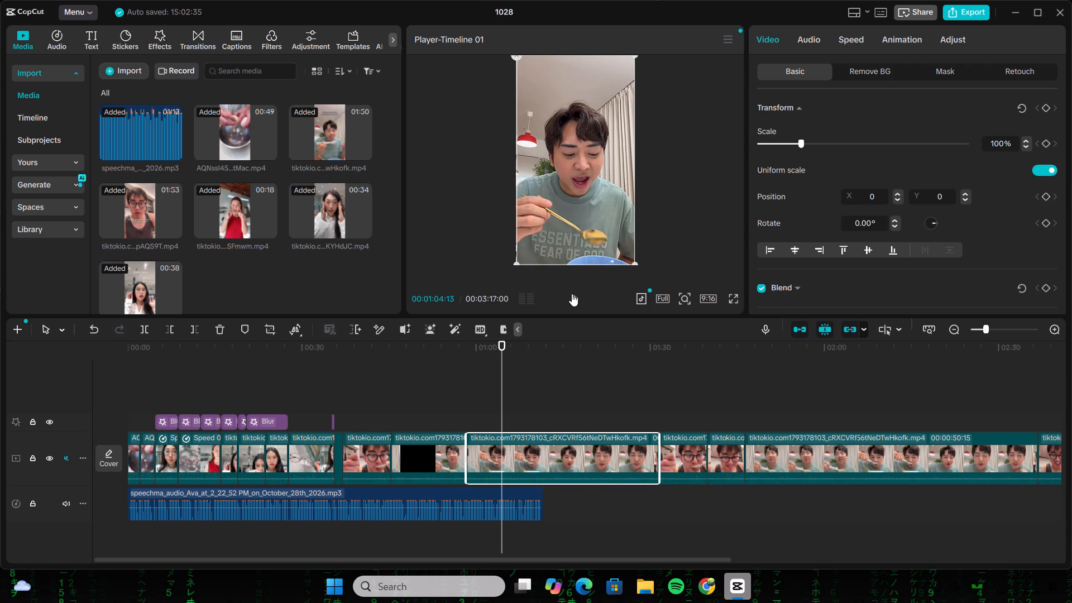
click(572, 294)
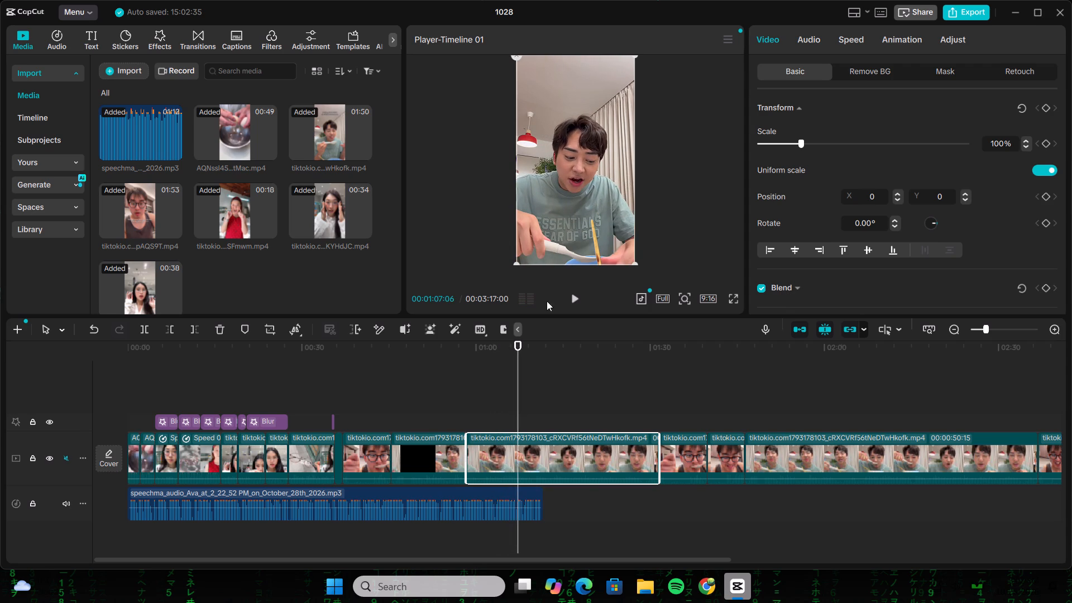
click(143, 329)
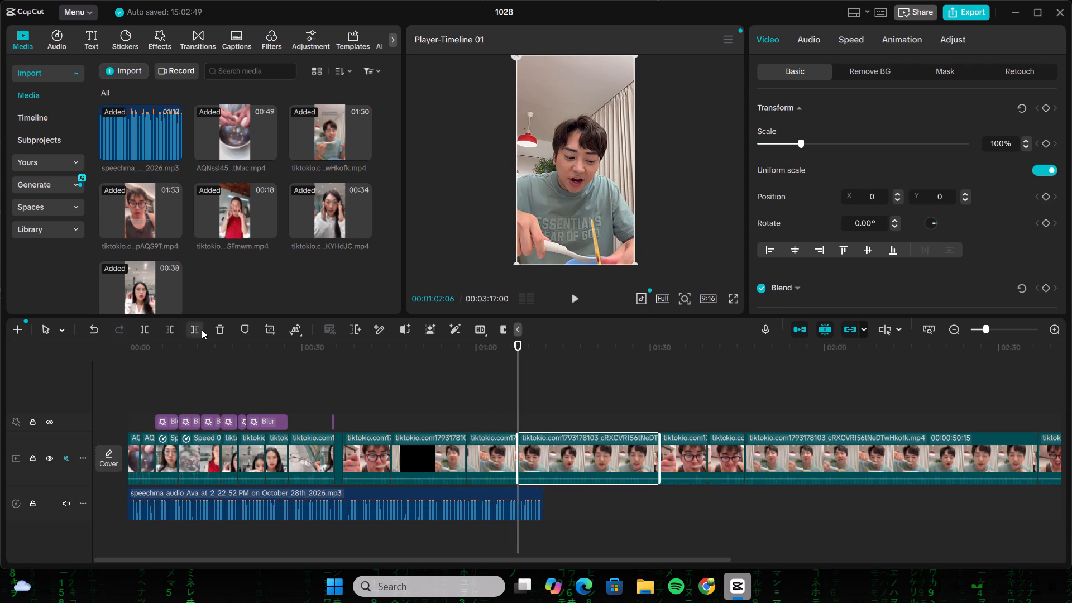
click(221, 328)
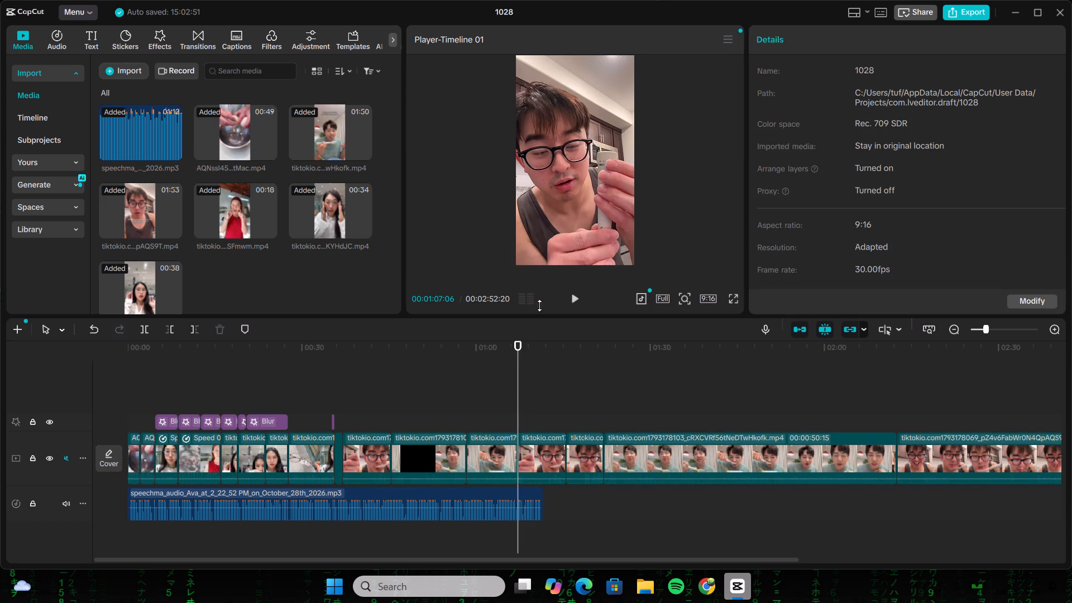
Play past the voiceover's end, split the glasses man's clip at 00:01:12:25 and delete all main-track footage after it.
click(571, 295)
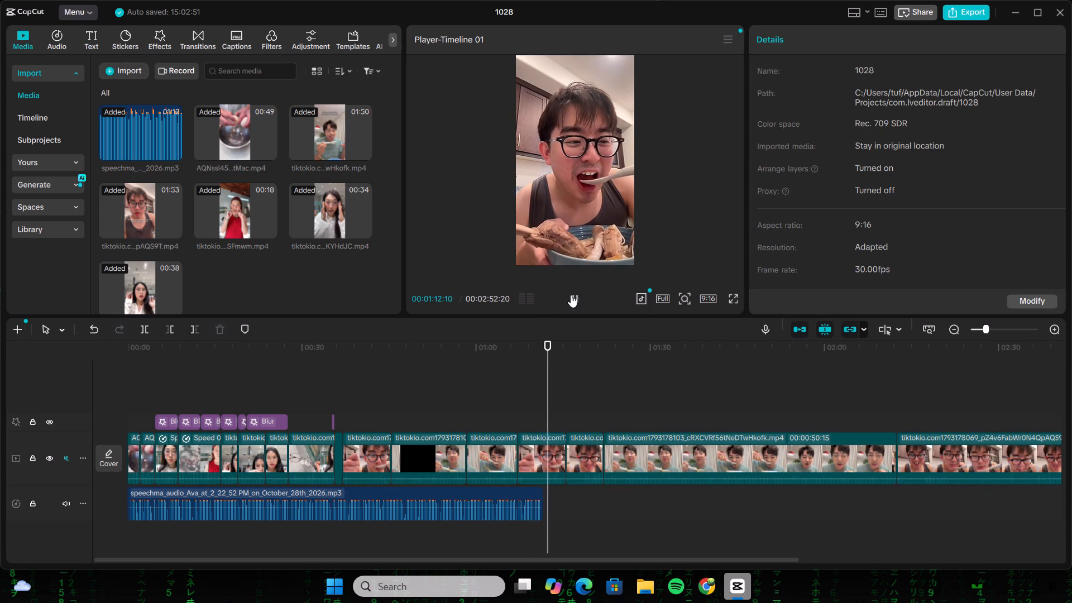
double_click(571, 295)
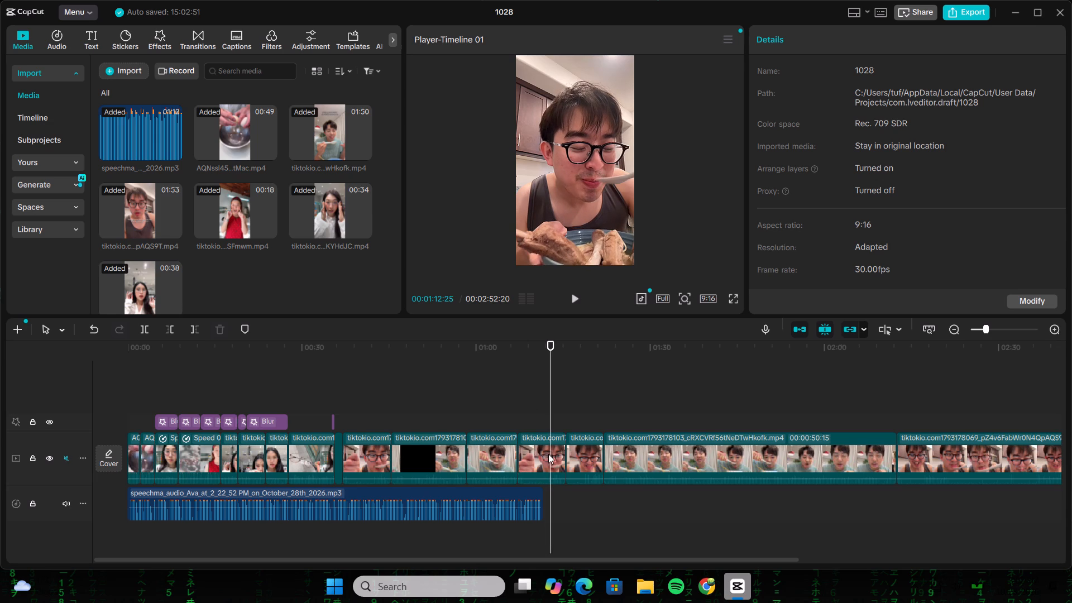
click(554, 451)
click(145, 326)
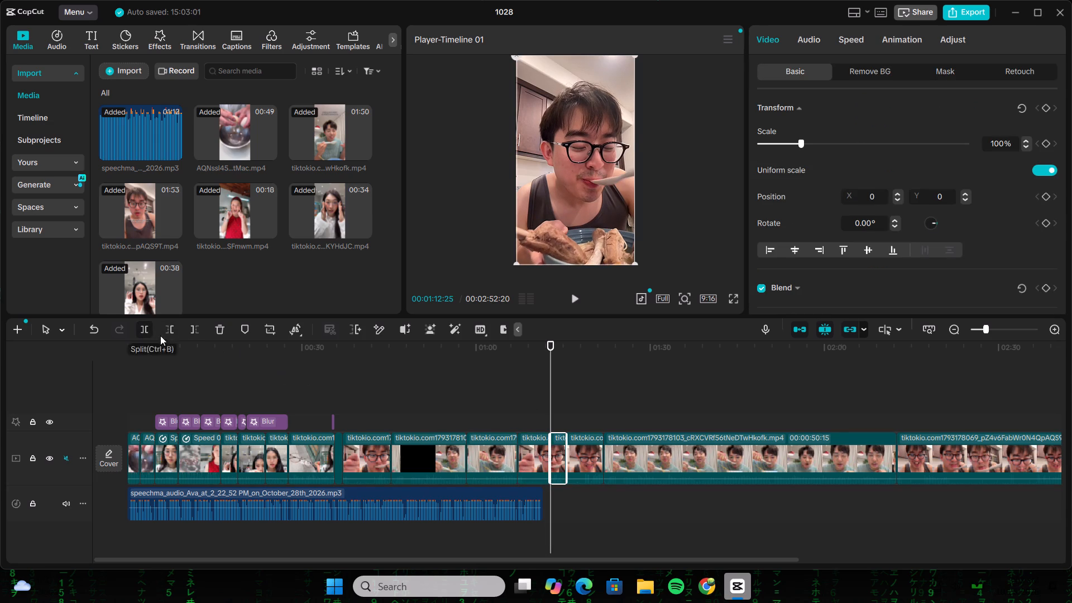
drag(562, 380, 663, 455)
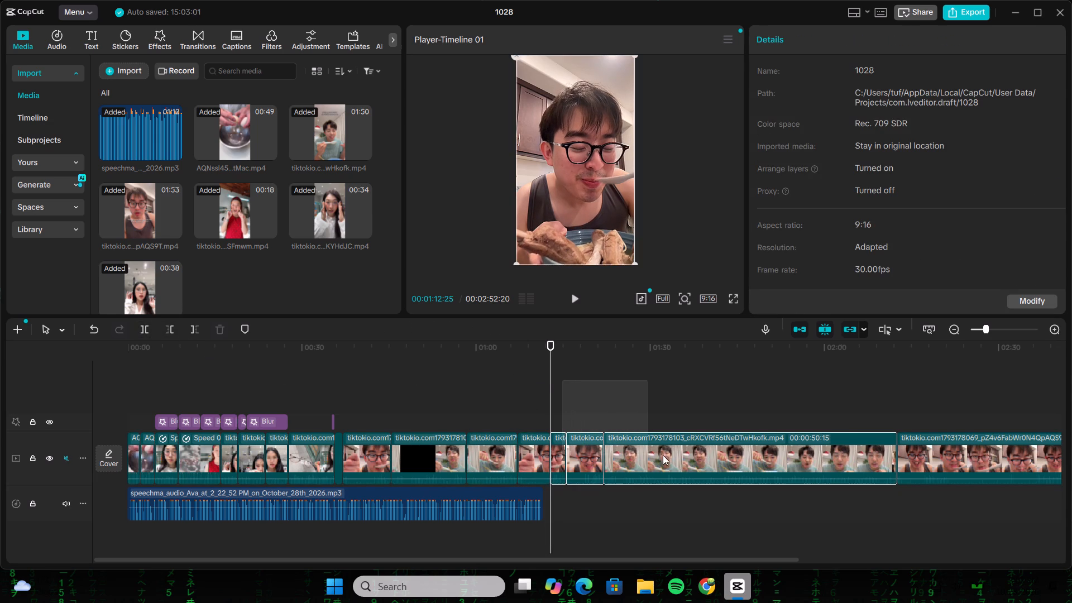
drag(663, 455, 1030, 461)
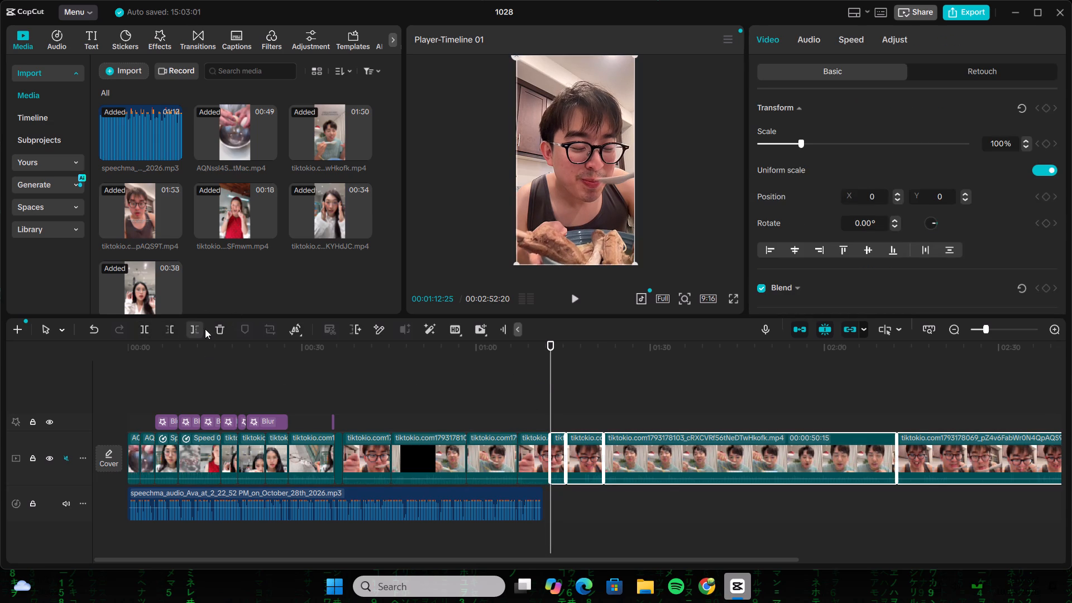
click(219, 328)
Play the assembled video from 00:00:00:00 to review the cut against the voiceover.
click(134, 348)
drag(134, 348, 78, 351)
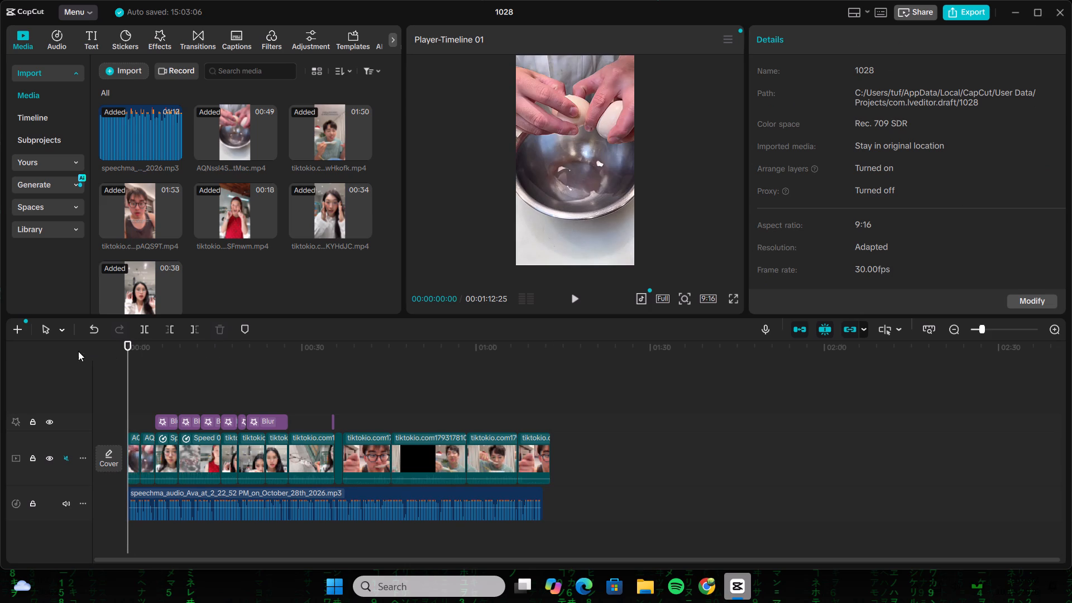
click(571, 298)
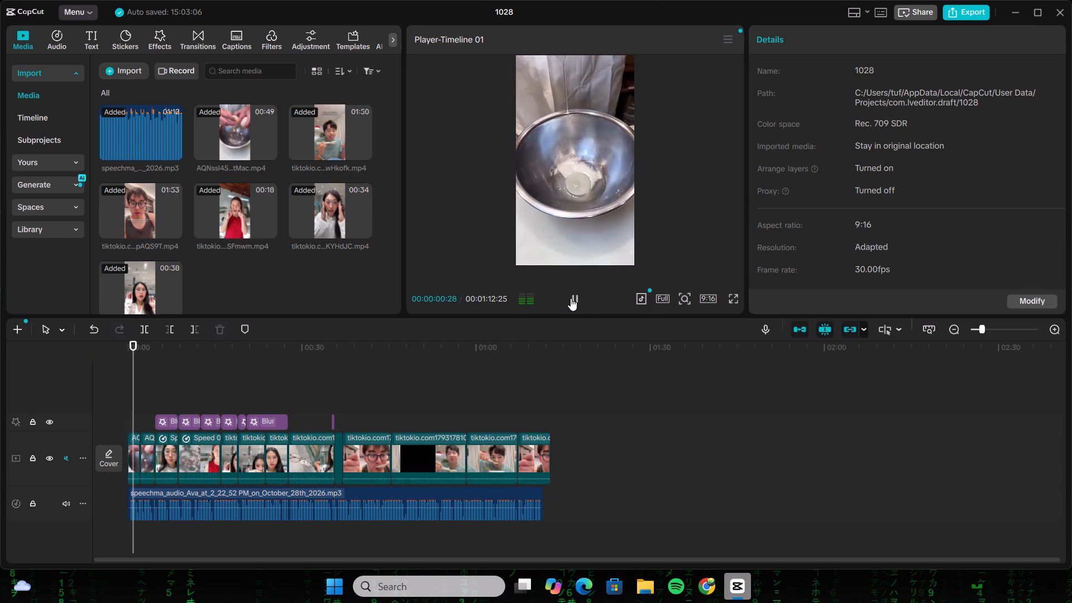
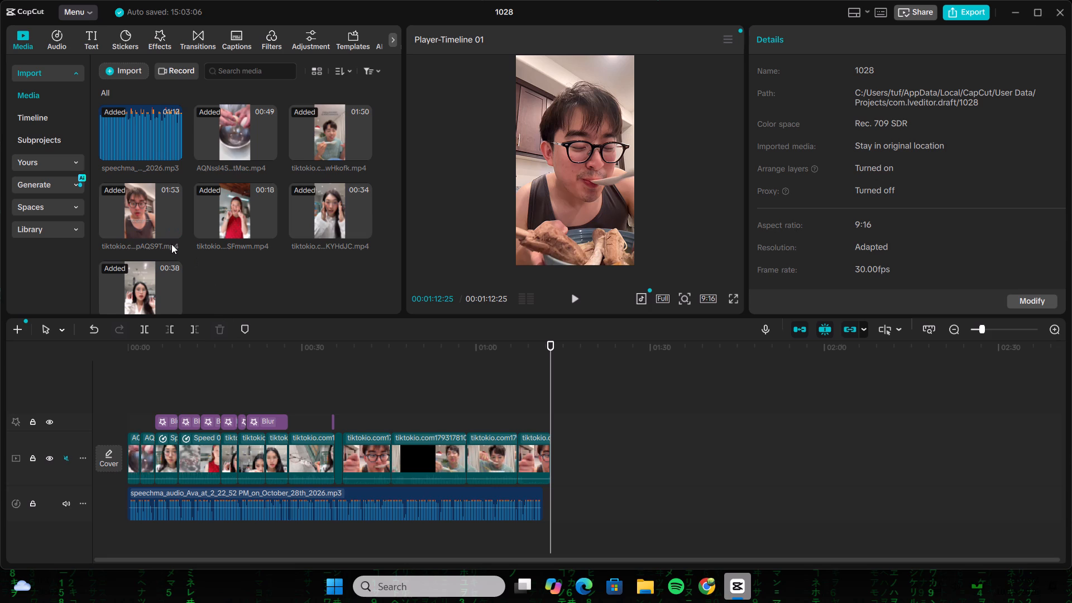
Play the assembled video full screen from 00:00:00:00 to review the cut against the voiceover.
click(192, 350)
drag(190, 350, 126, 362)
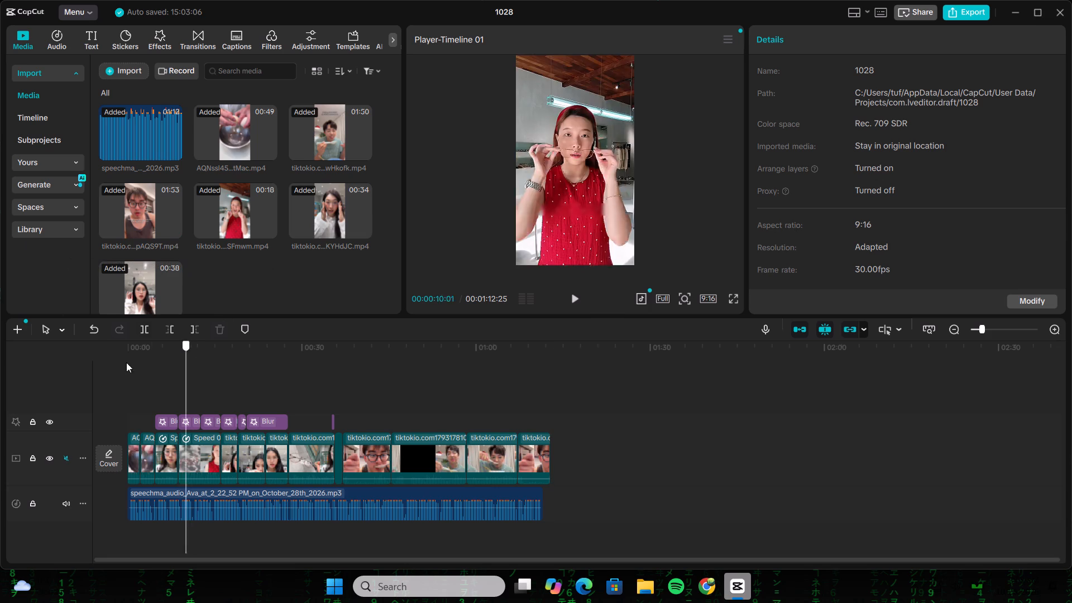
drag(126, 362, 6, 377)
click(736, 301)
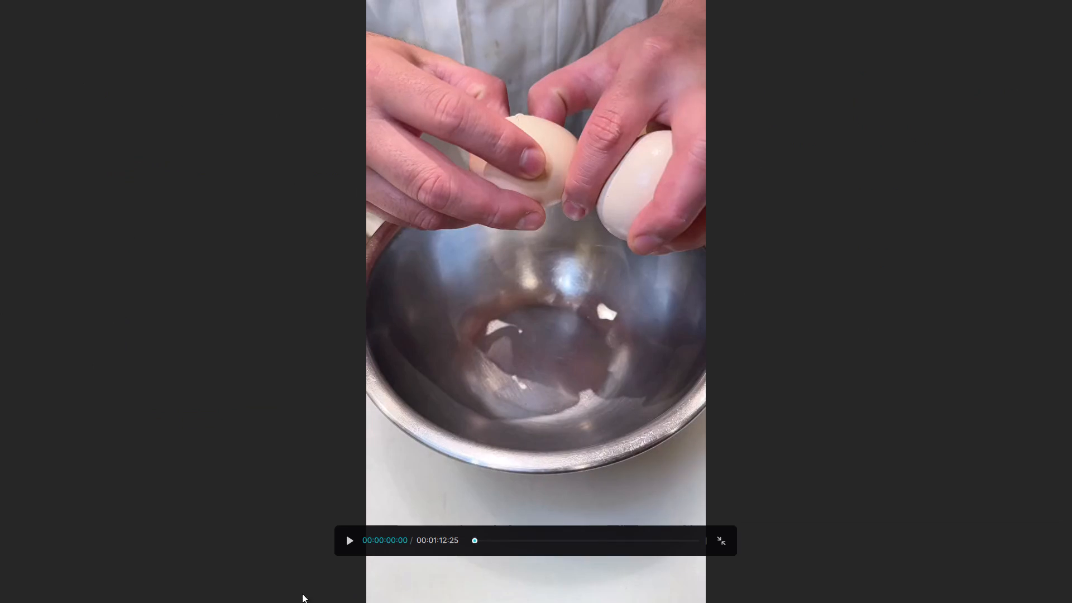
click(345, 539)
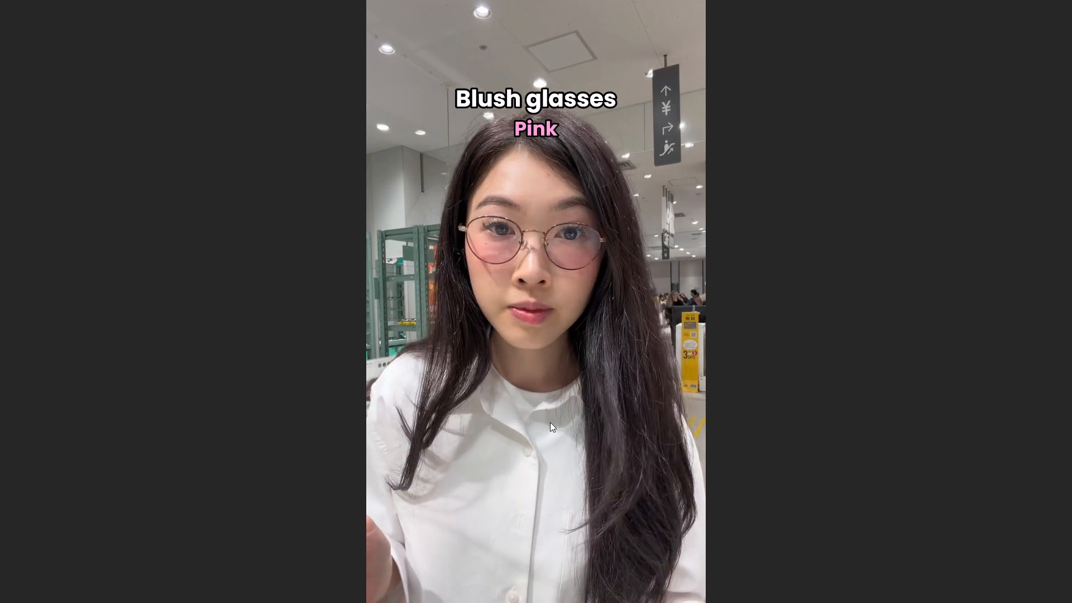
click(548, 424)
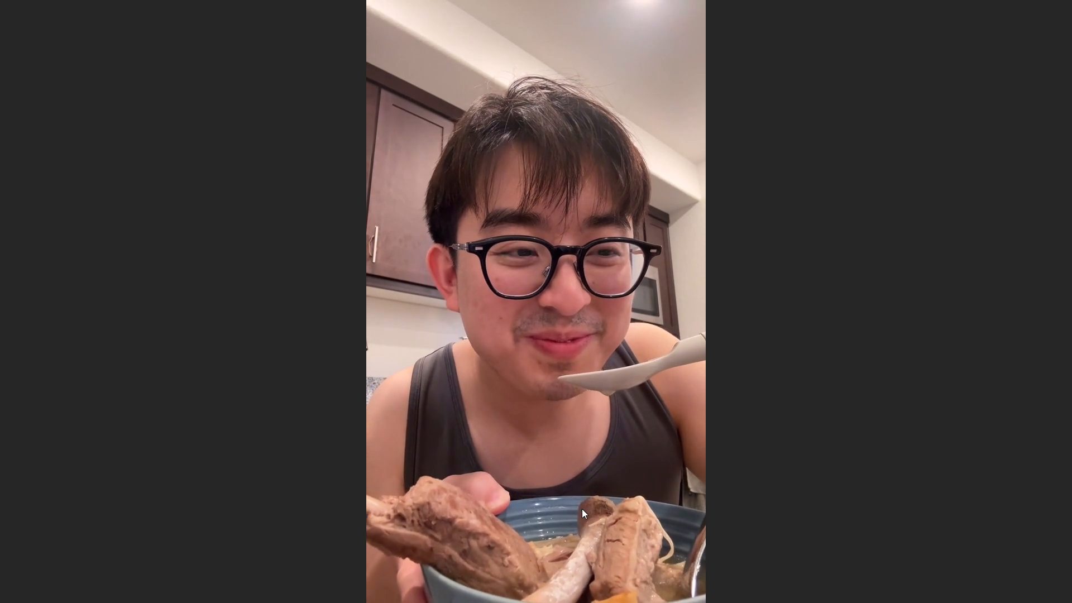
Replay the stretch around 00:00:36 to 00:00:40, where the glasses man demonstrates the spoon, to check it against the voiceover.
click(582, 509)
click(598, 540)
click(592, 539)
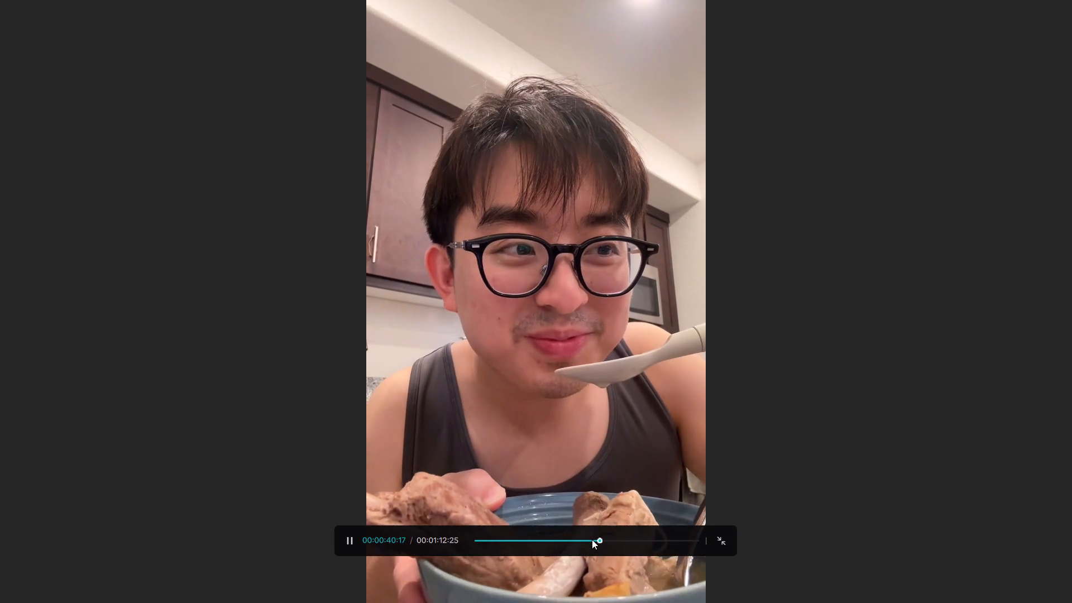
click(582, 539)
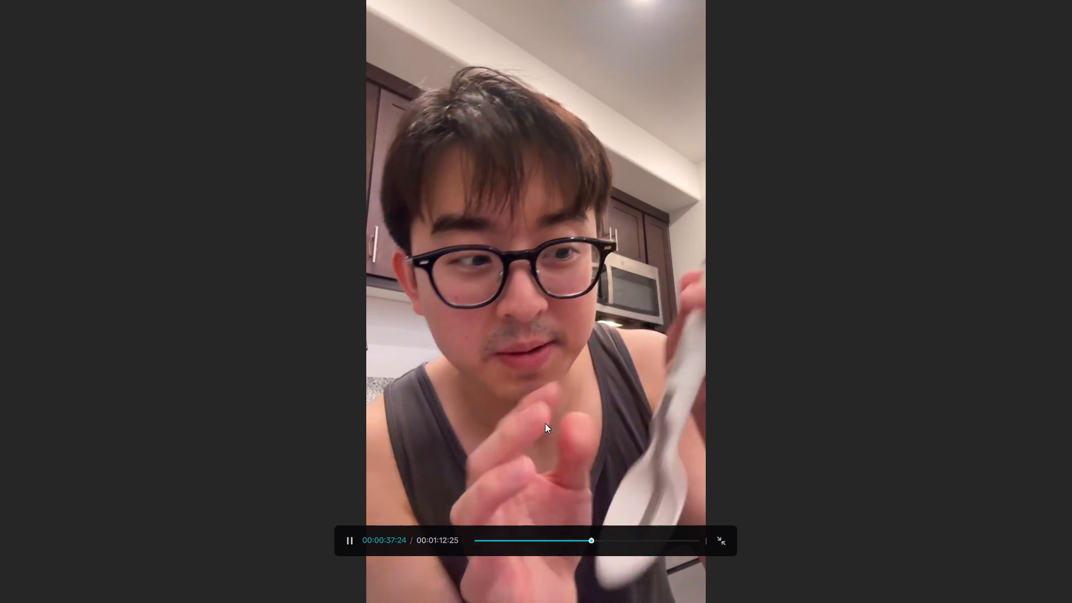
click(573, 479)
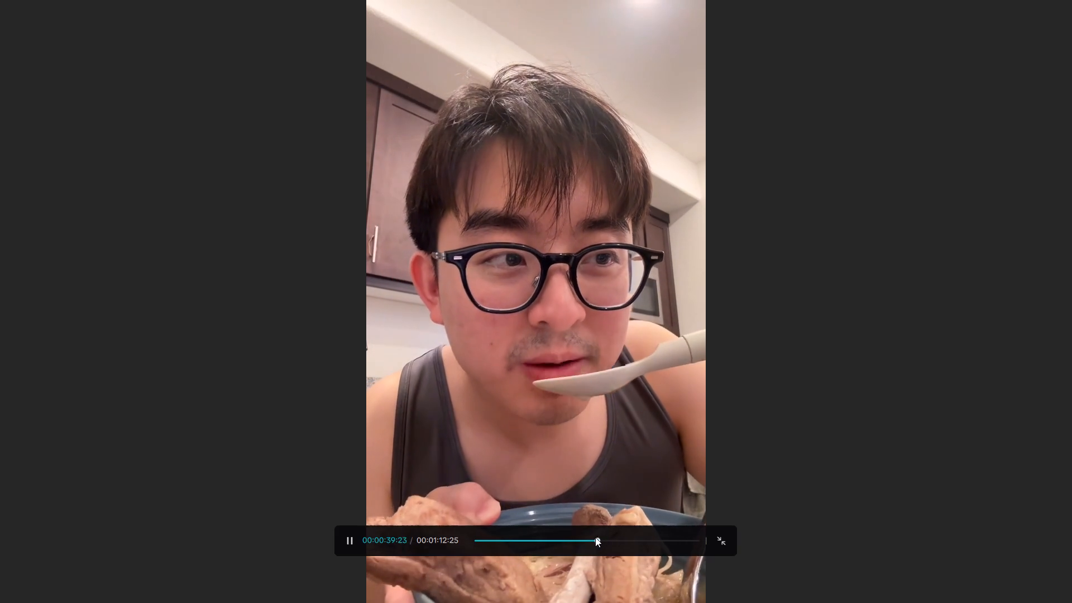
click(592, 538)
click(583, 538)
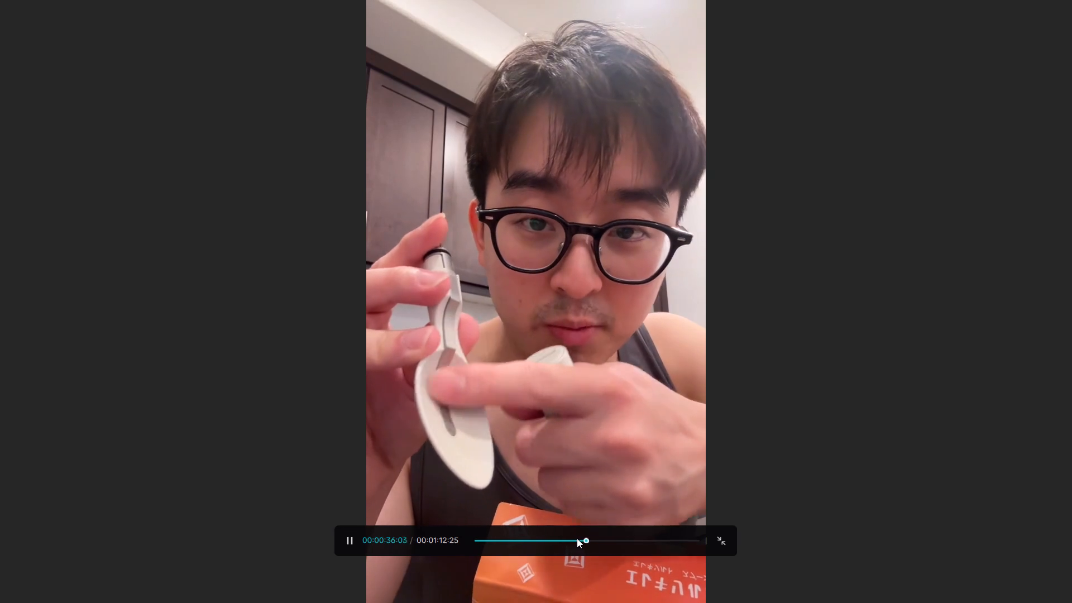
click(346, 544)
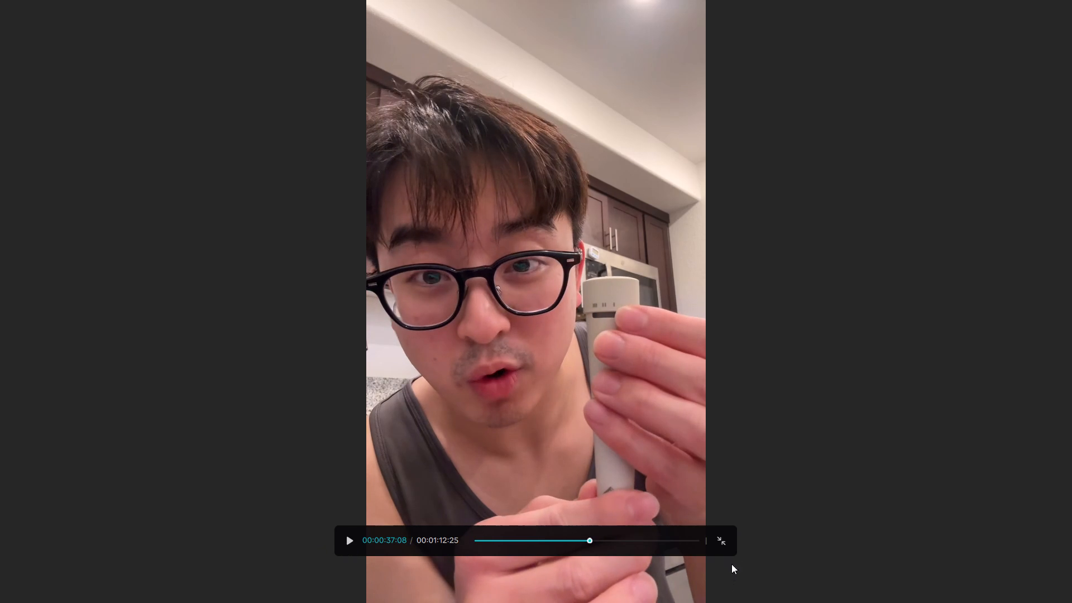
click(719, 545)
Insert the green-shirt man's clip (wHkofk.mp4) on the main track at 00:00:35:21, right after the glasses woman's clip.
click(354, 370)
drag(352, 370, 317, 380)
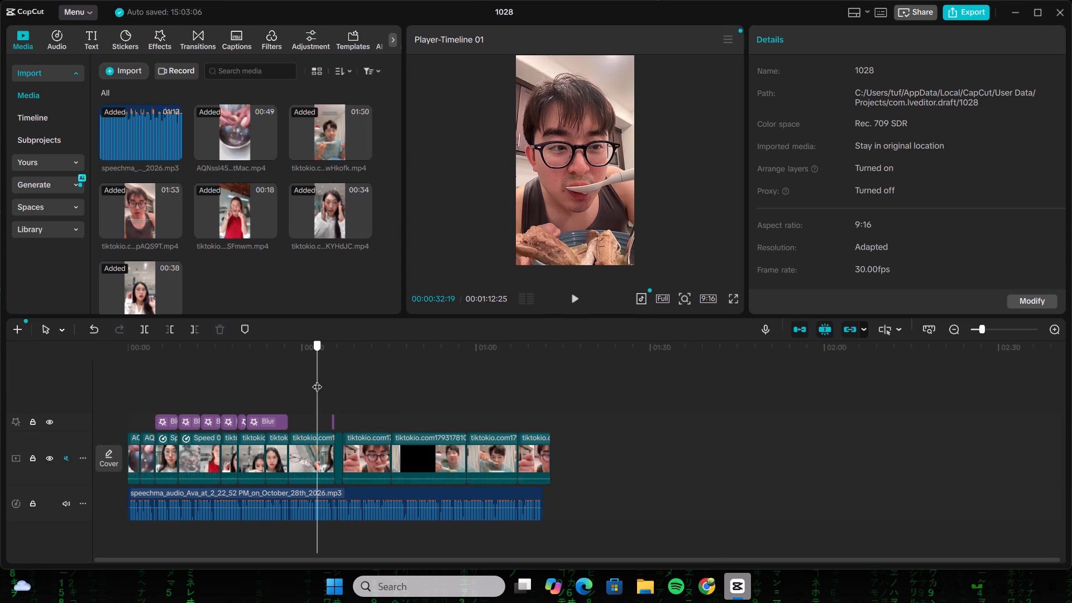
drag(317, 380, 335, 363)
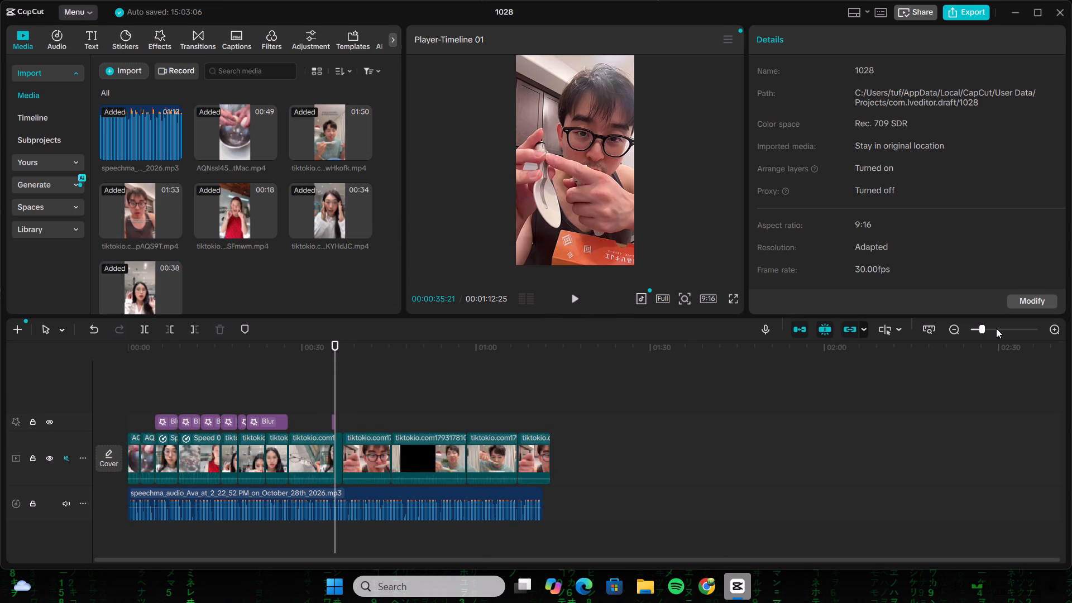
click(996, 328)
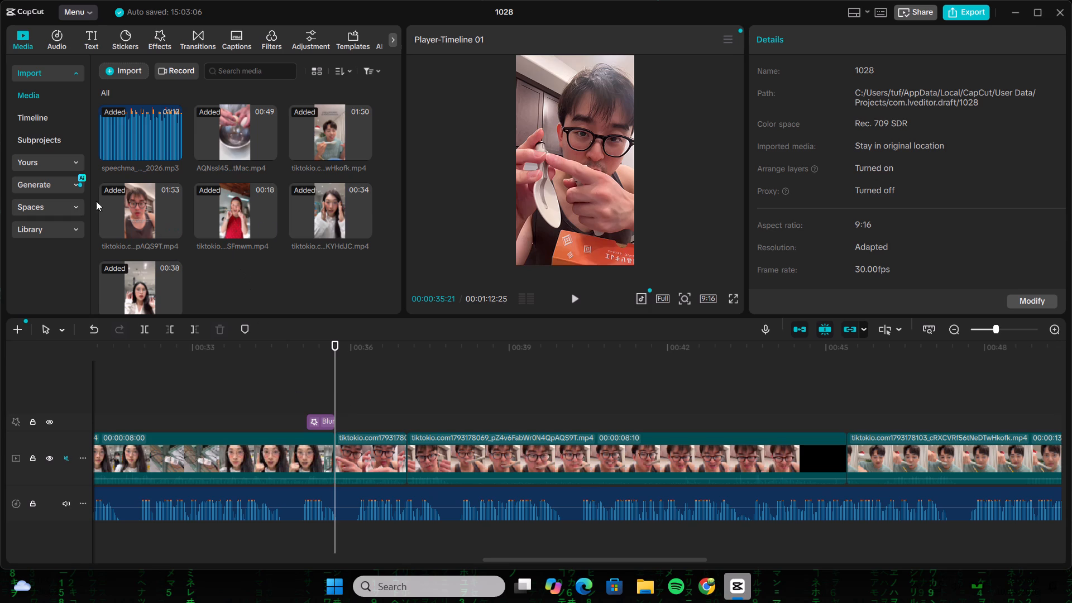
click(360, 147)
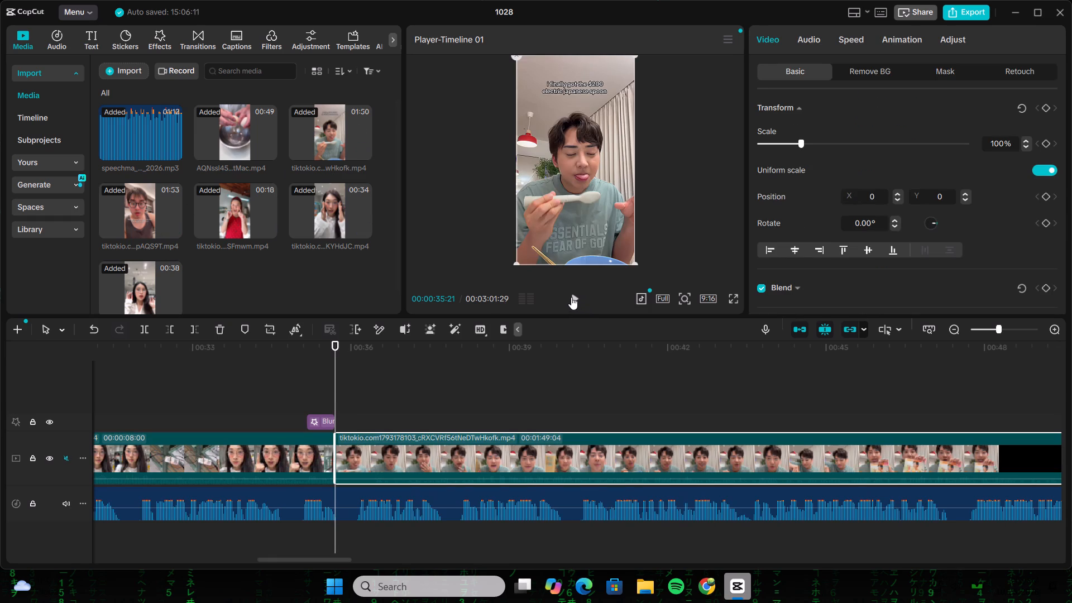
Copy the last Blur effect to 00:00:35:21 and move and widen its filmstrip mask to cover the green-shirt clip's two-line caption.
click(327, 418)
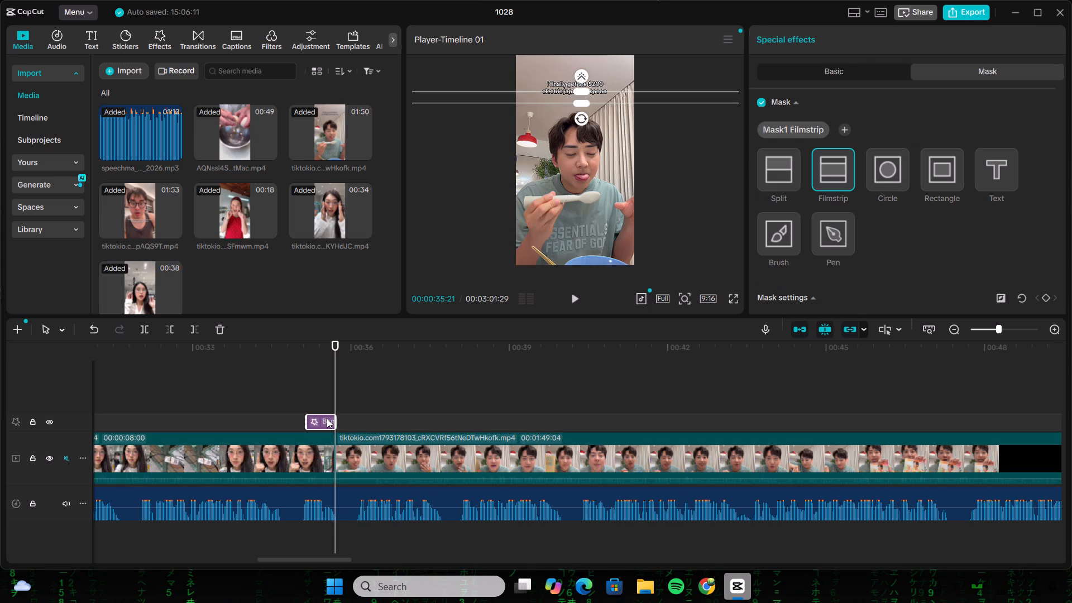
key(ctrl+c)
key(ctrl+v)
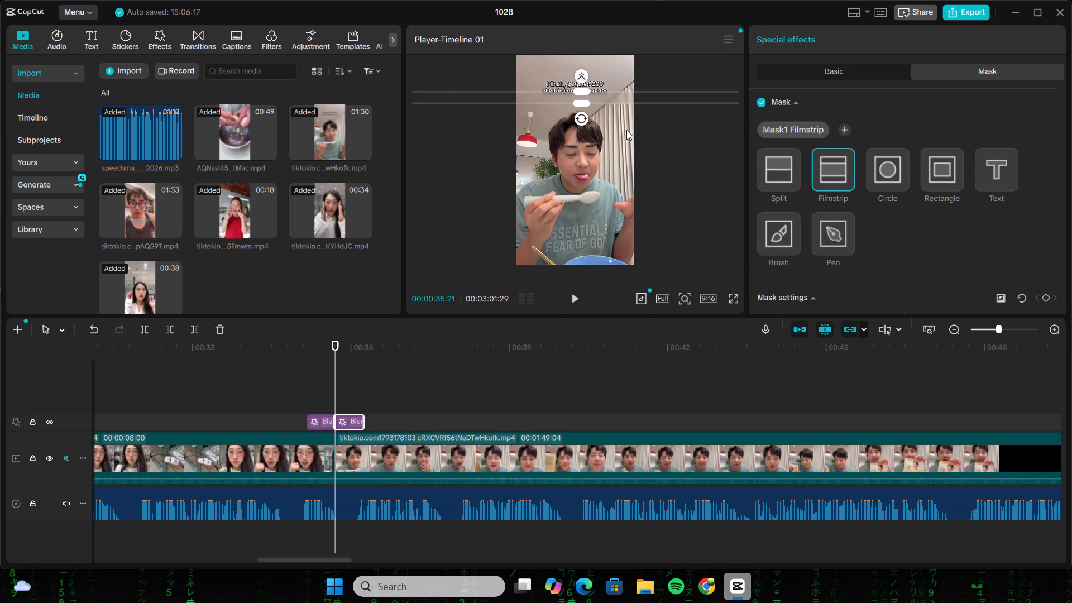
drag(614, 93, 614, 79)
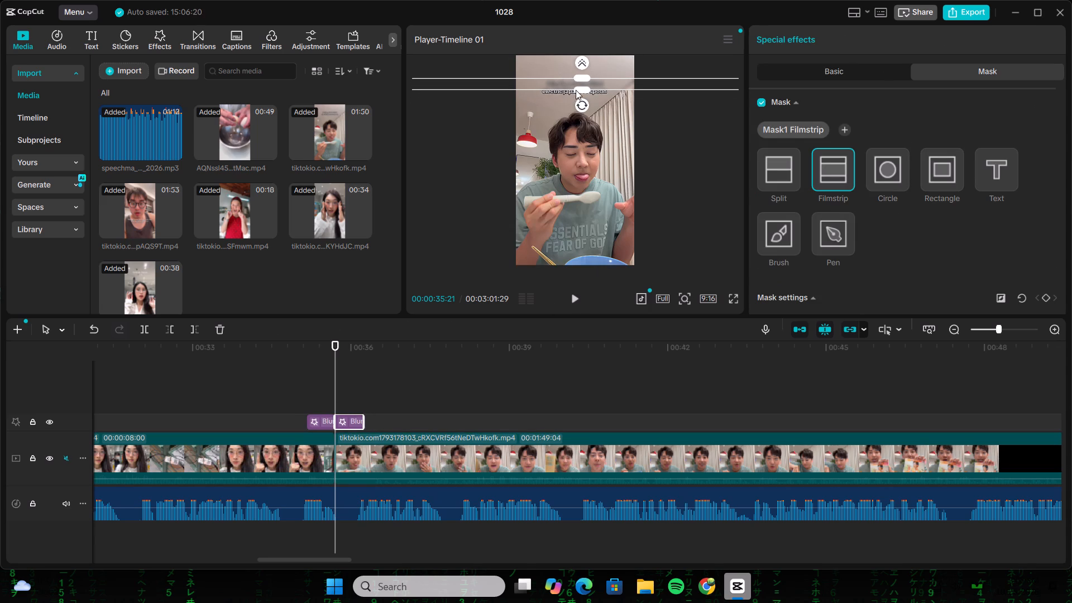
click(576, 90)
click(595, 83)
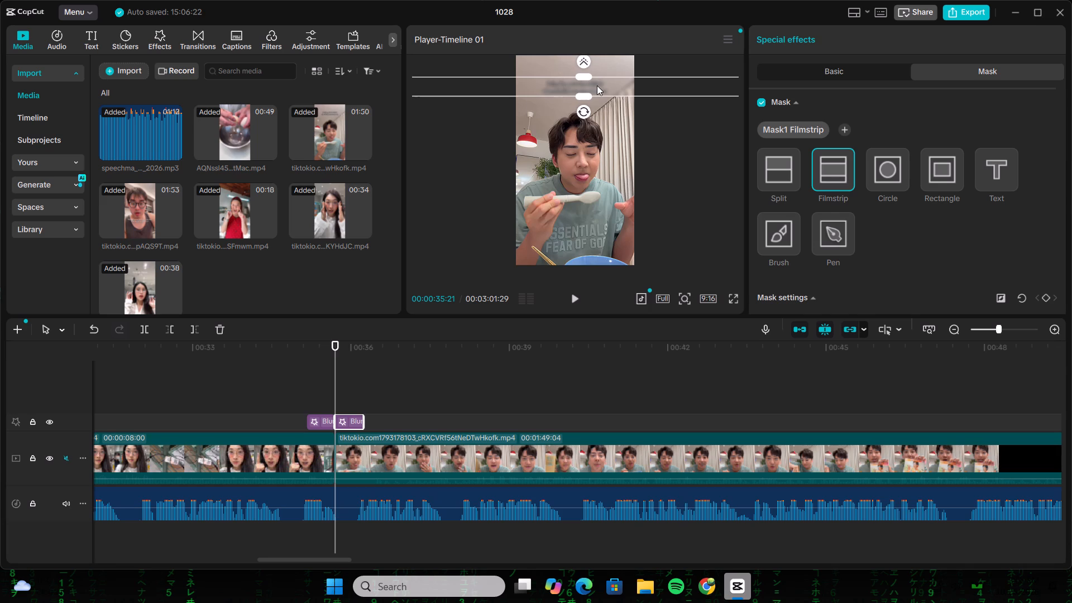
Play the inserted green-shirt clip against the voiceover and split it at 00:00:38:19.
click(573, 298)
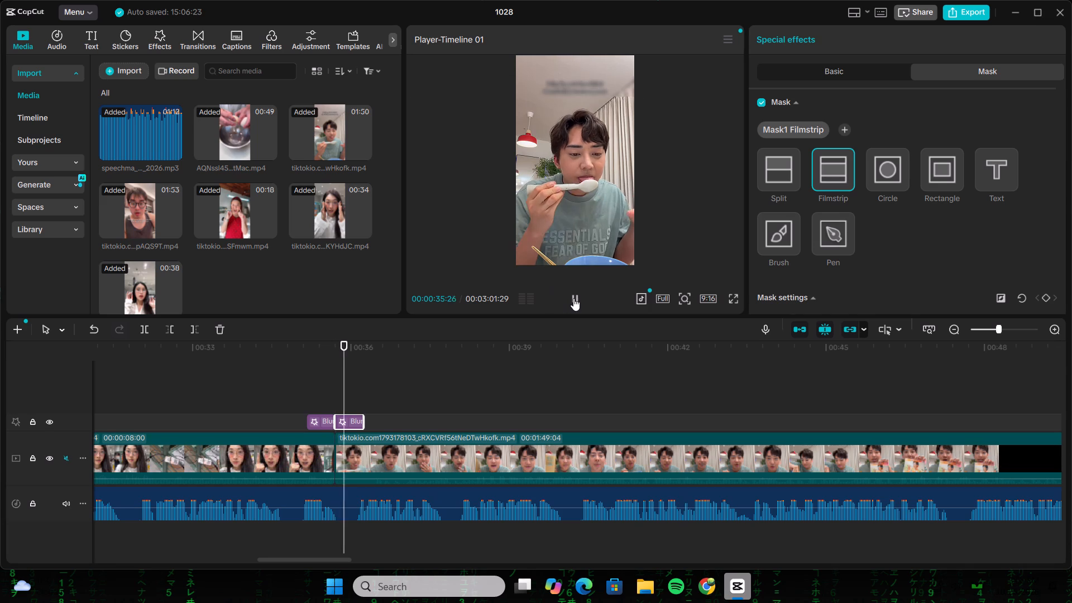
click(573, 298)
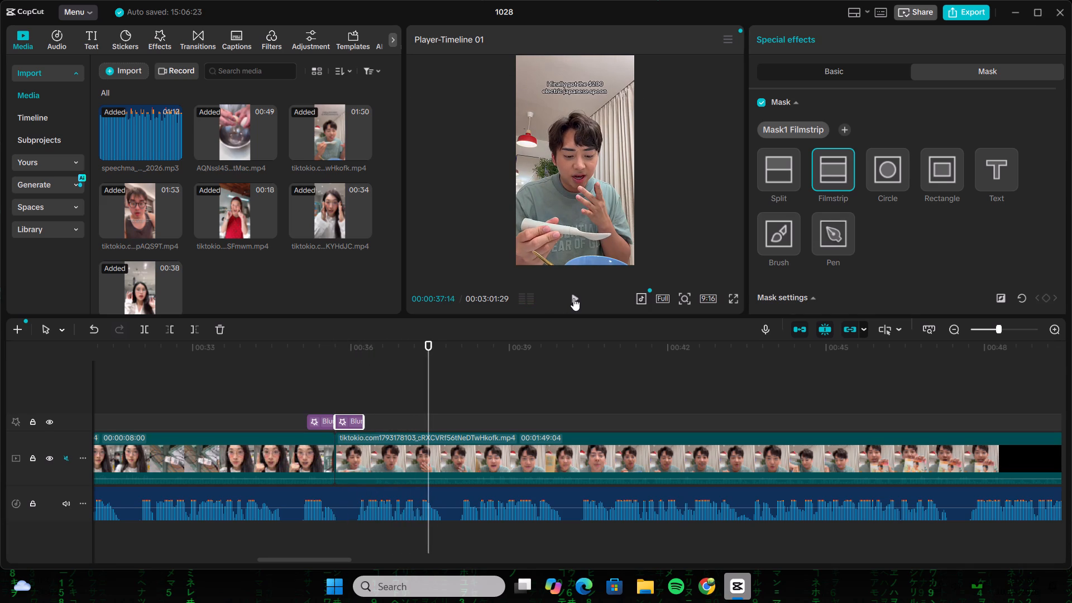
double_click(573, 298)
double_click(573, 298)
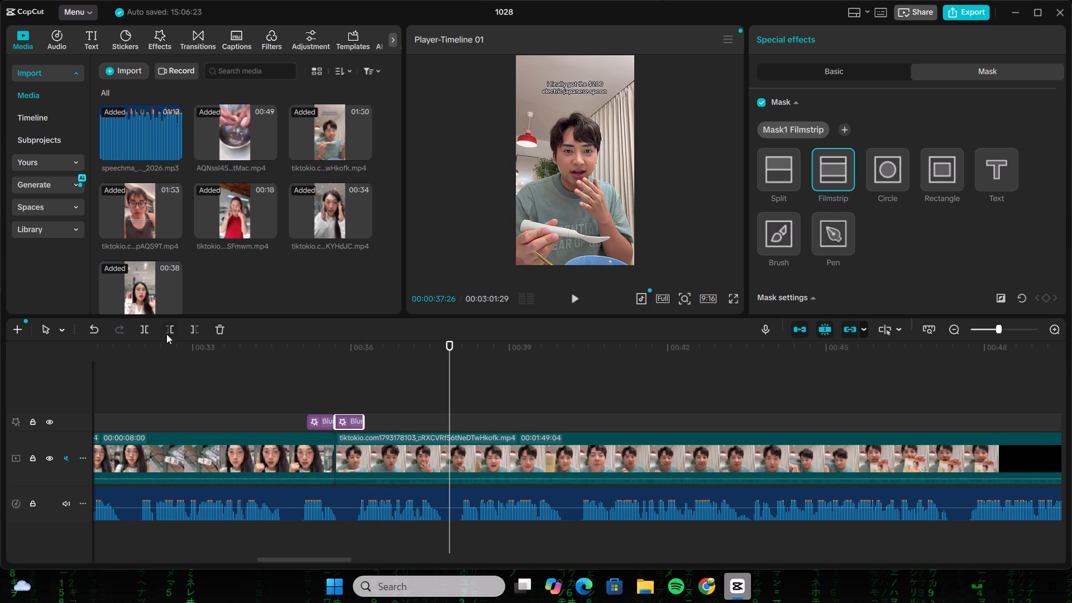
double_click(572, 295)
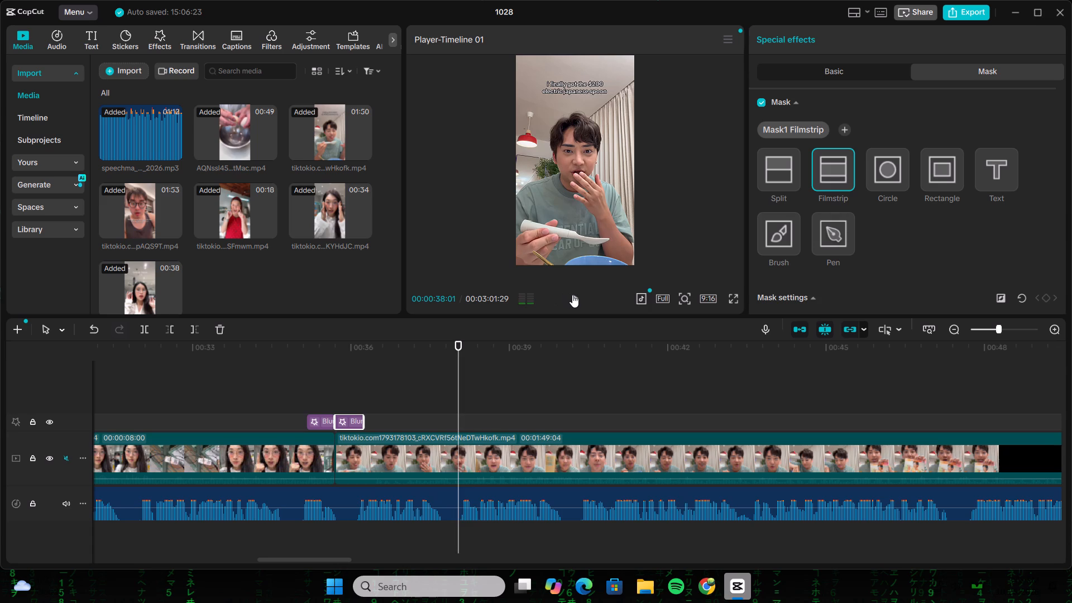
double_click(572, 295)
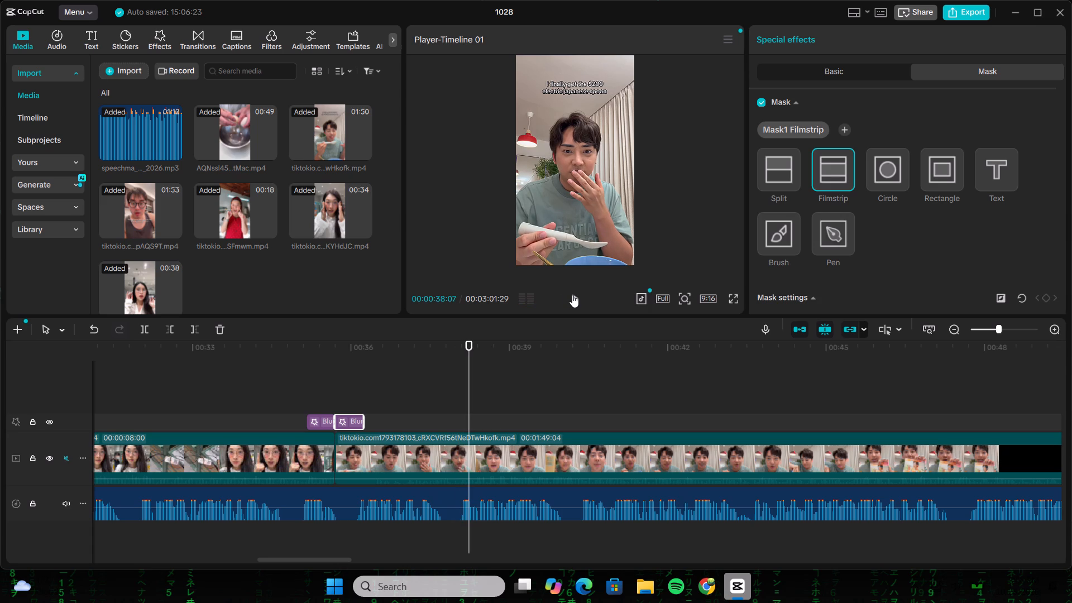
double_click(572, 295)
double_click(572, 295)
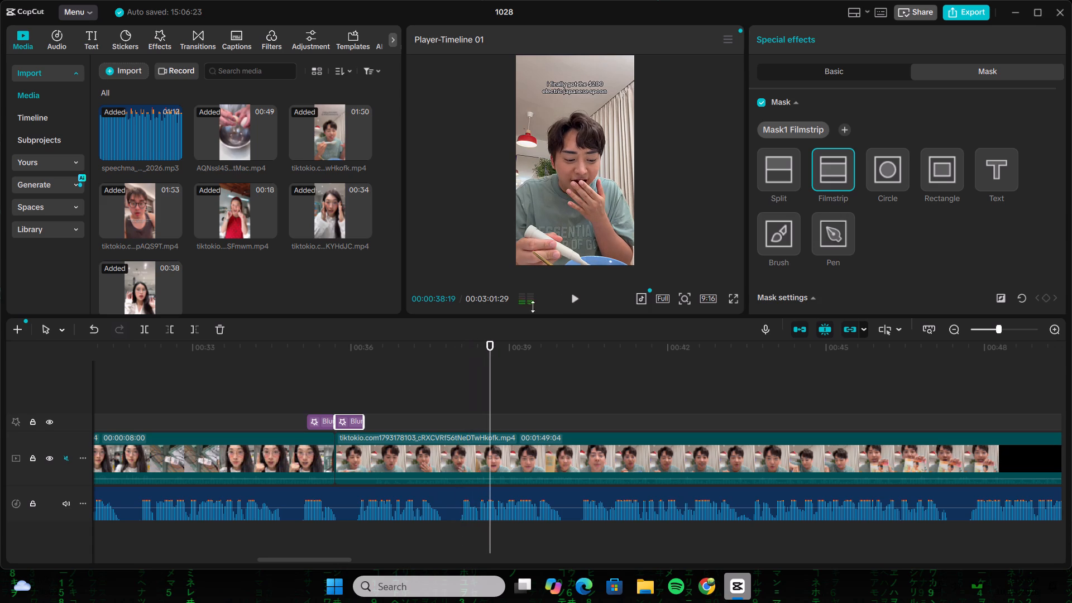
click(142, 327)
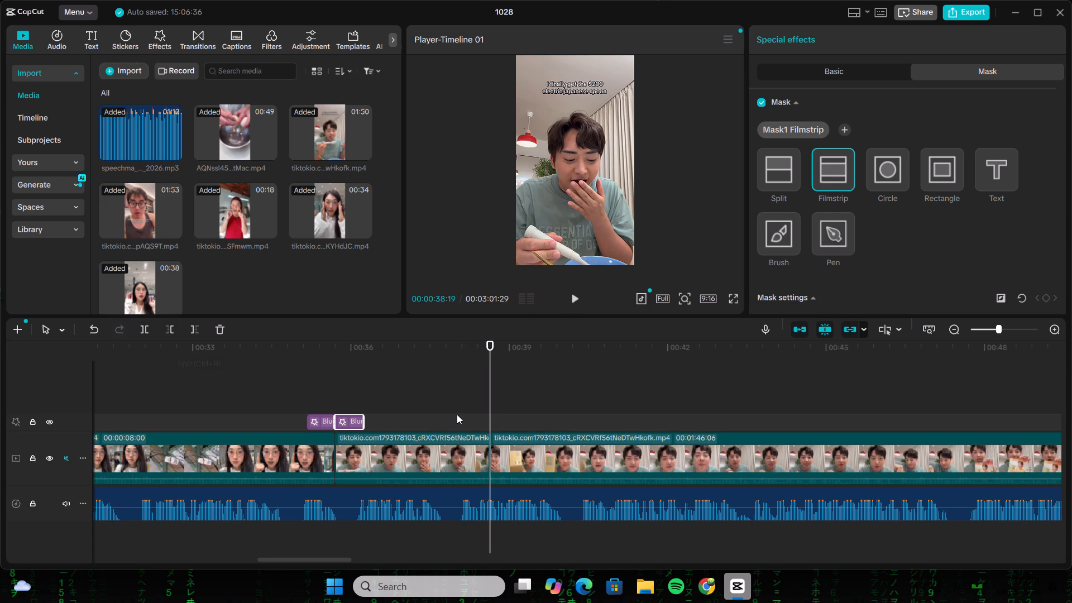
Extend the copied Blur effect to end at the split at 00:00:38:19.
drag(365, 420, 490, 406)
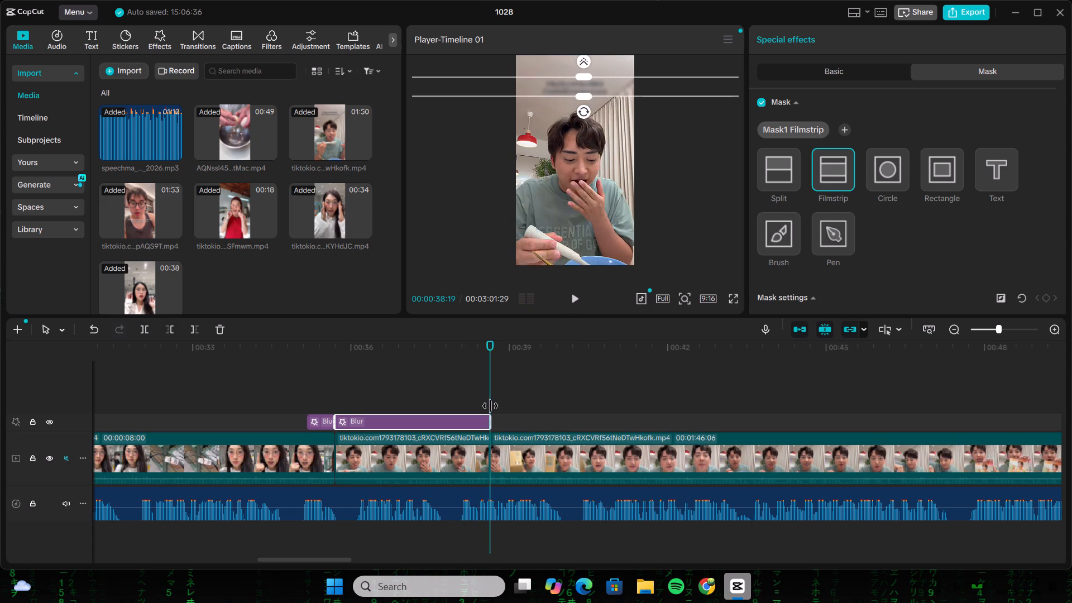
drag(490, 406, 490, 409)
Delete the remainder of the inserted green-shirt clip after 00:00:38:19.
click(506, 447)
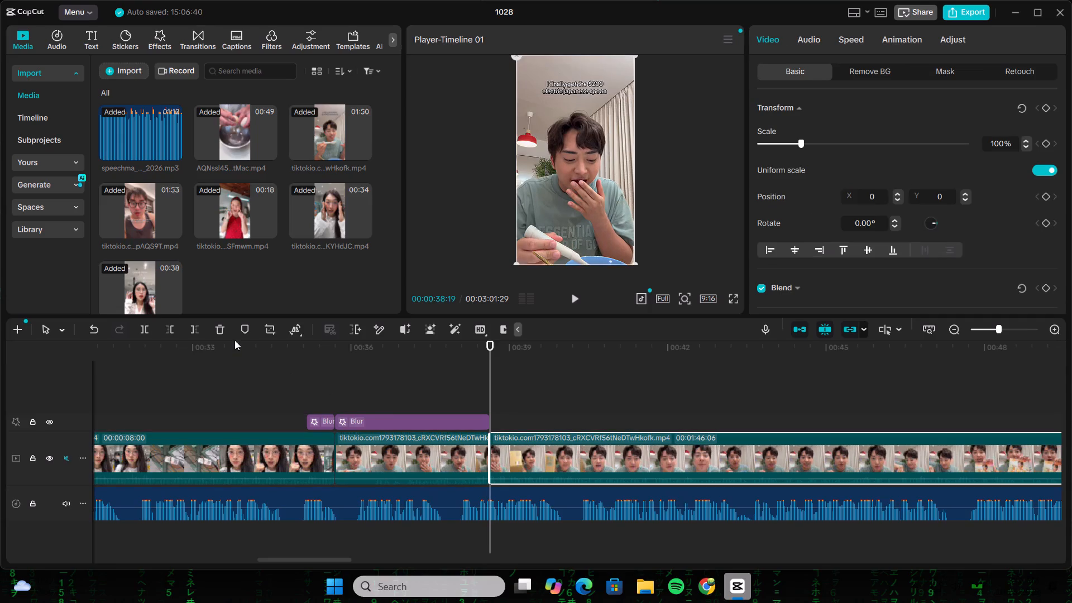
click(221, 327)
Review the updated cut full screen from 00:00:03:11 and pause just past the voiceover's end at 00:01:12:16.
click(358, 357)
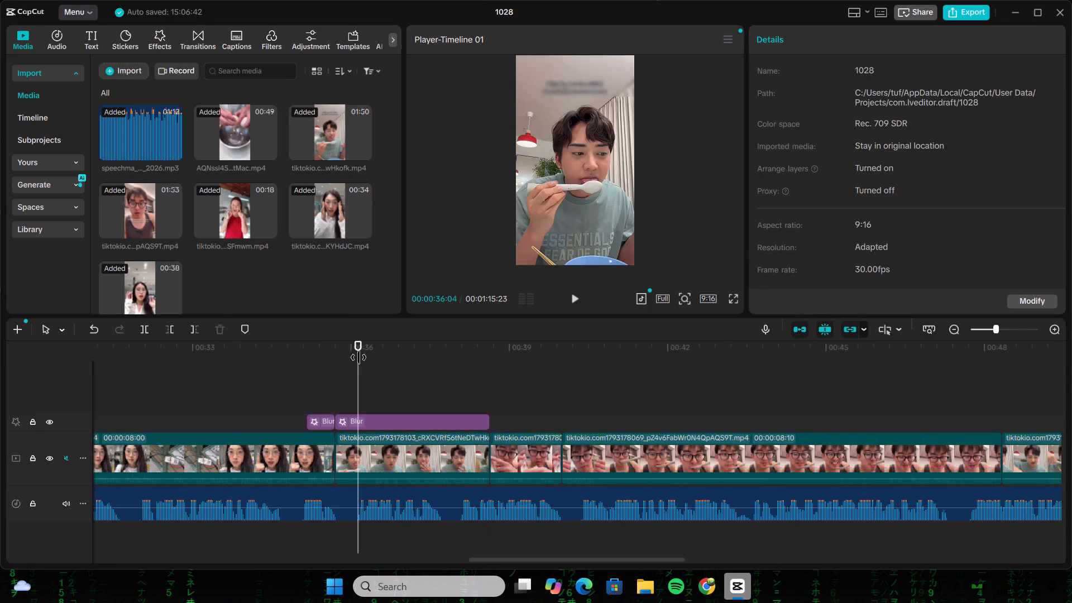
drag(358, 357, 0, 350)
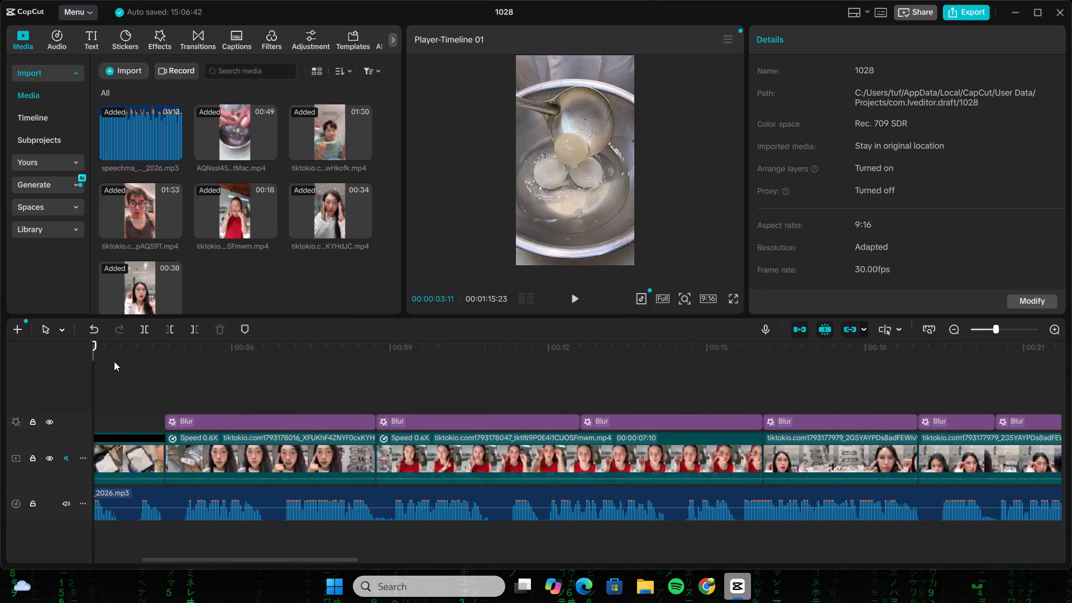
click(731, 300)
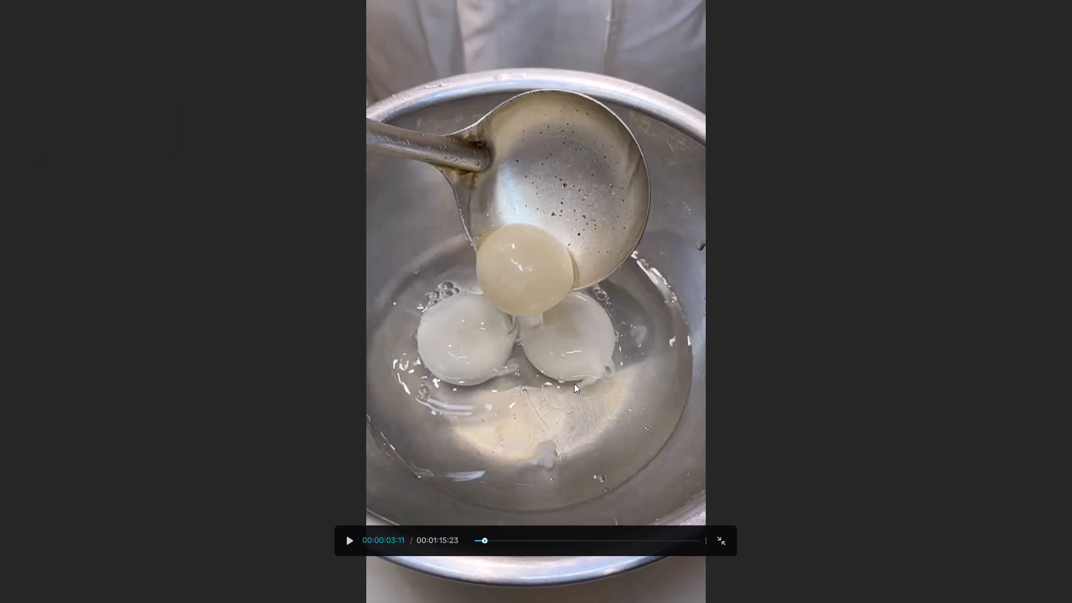
click(348, 538)
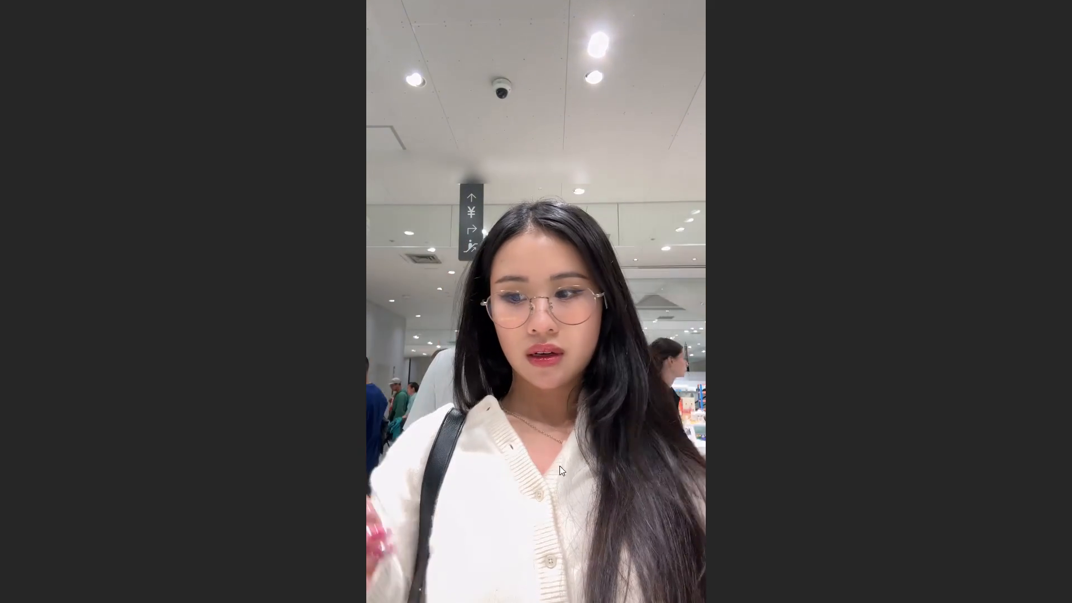
click(515, 479)
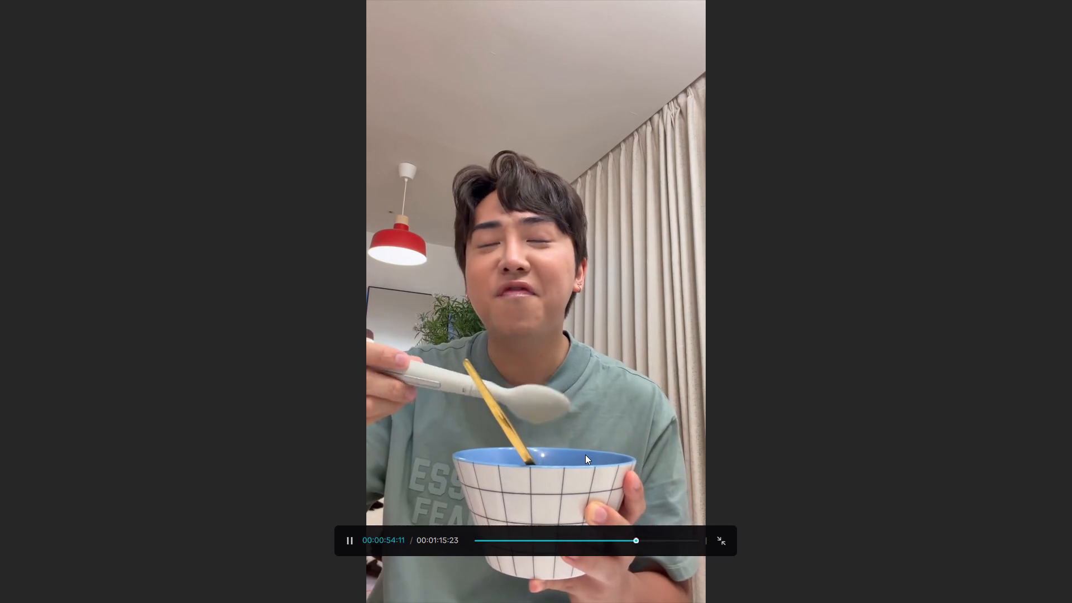
click(585, 454)
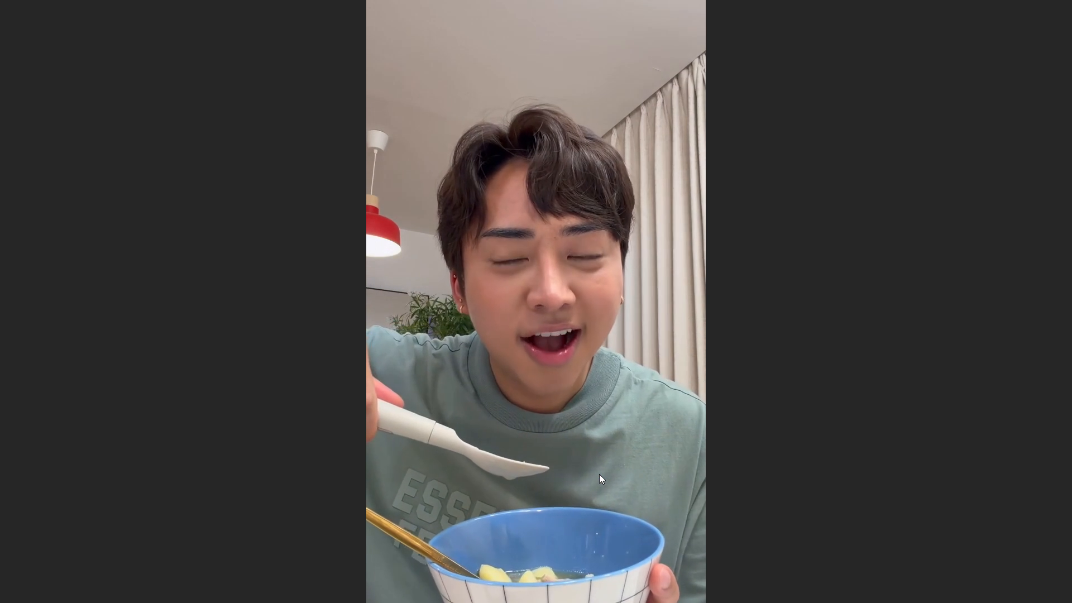
click(599, 474)
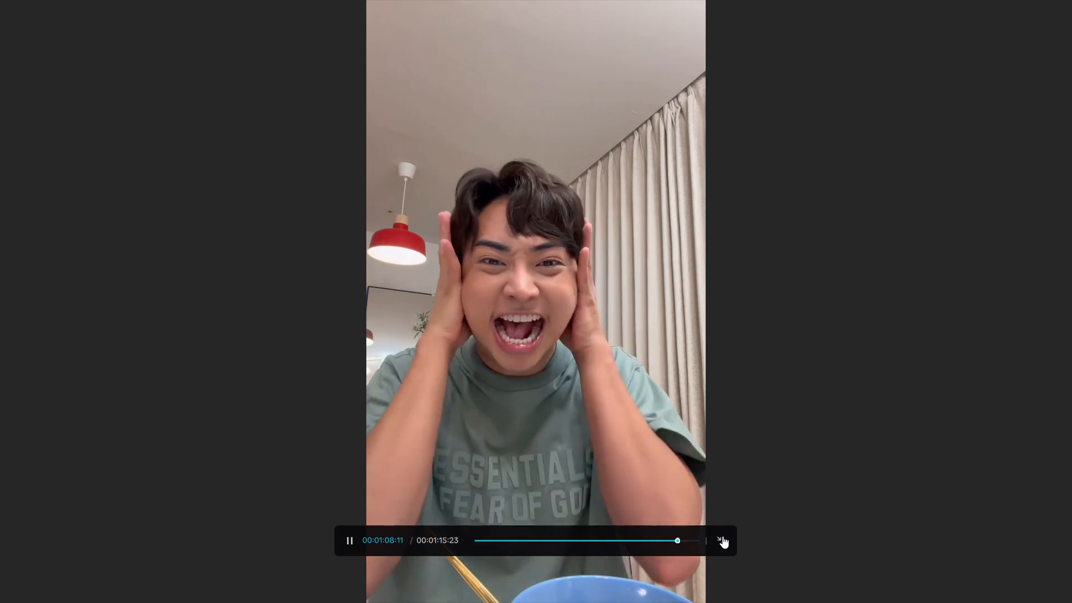
click(722, 536)
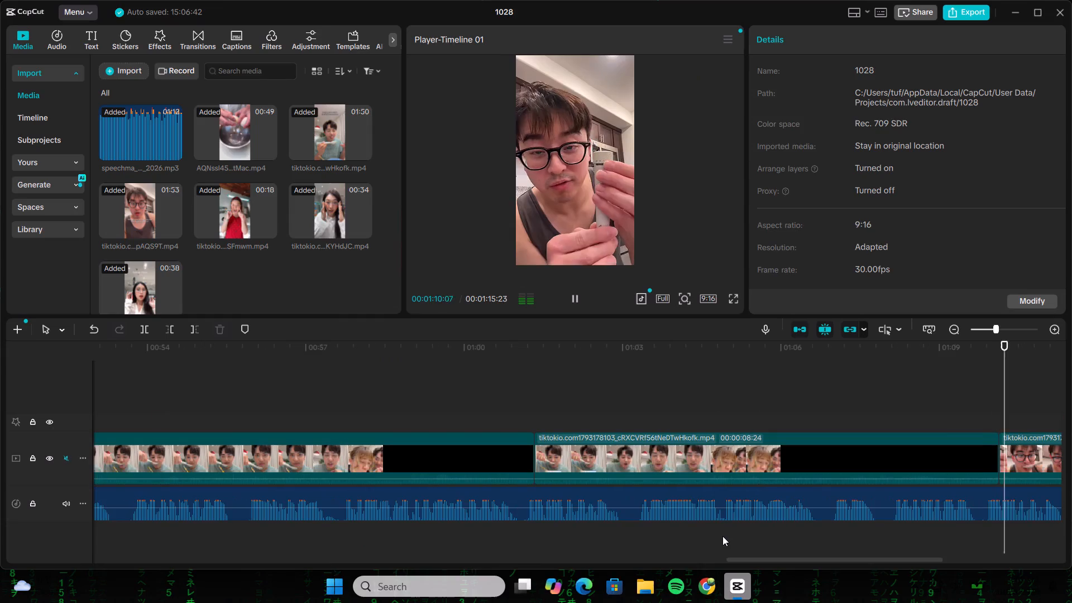
click(573, 301)
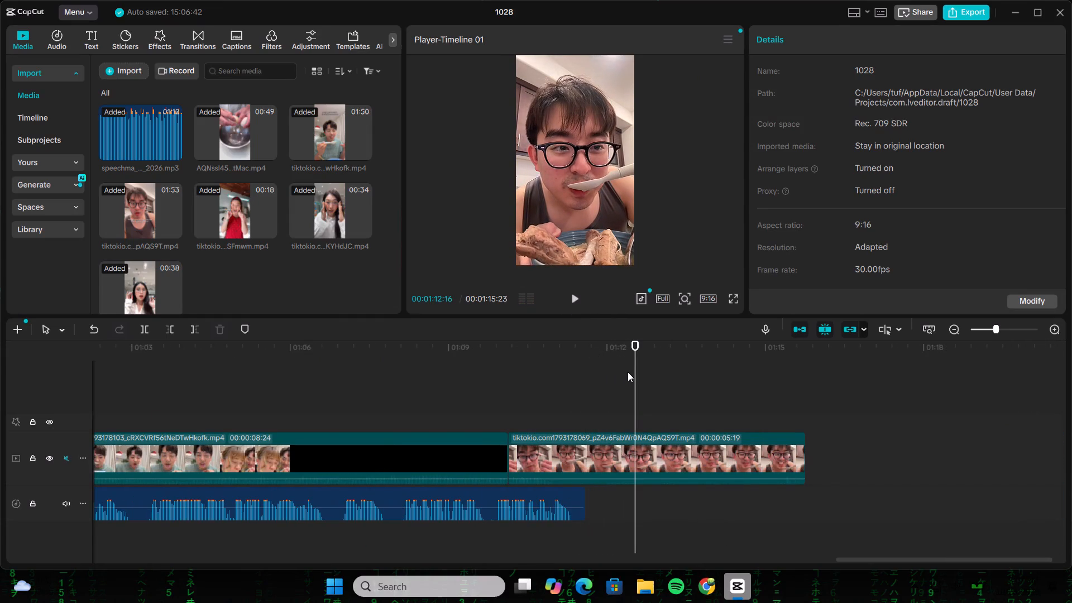
Bring the whole timeline into view and return the playhead to 00:00:00:00.
drag(633, 367, 0, 332)
click(0, 332)
click(113, 344)
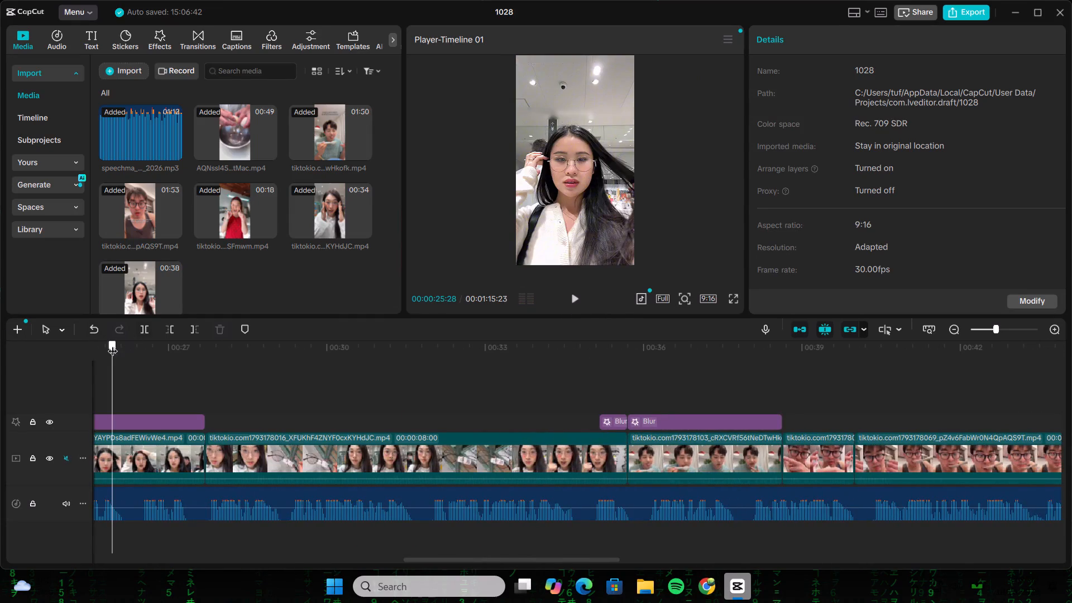
drag(113, 348, 0, 338)
click(986, 329)
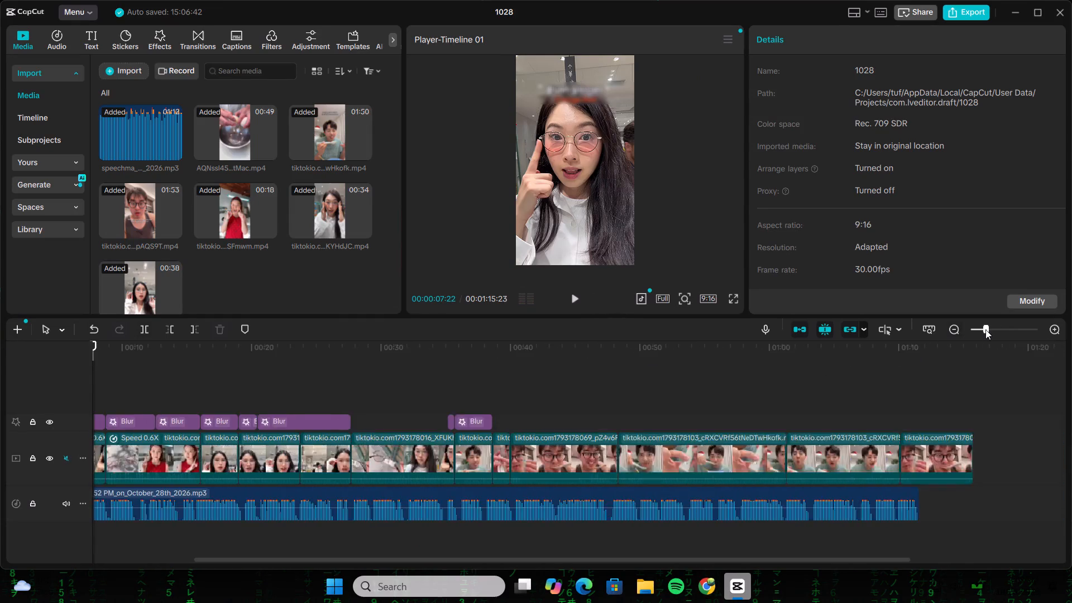
click(978, 328)
click(983, 326)
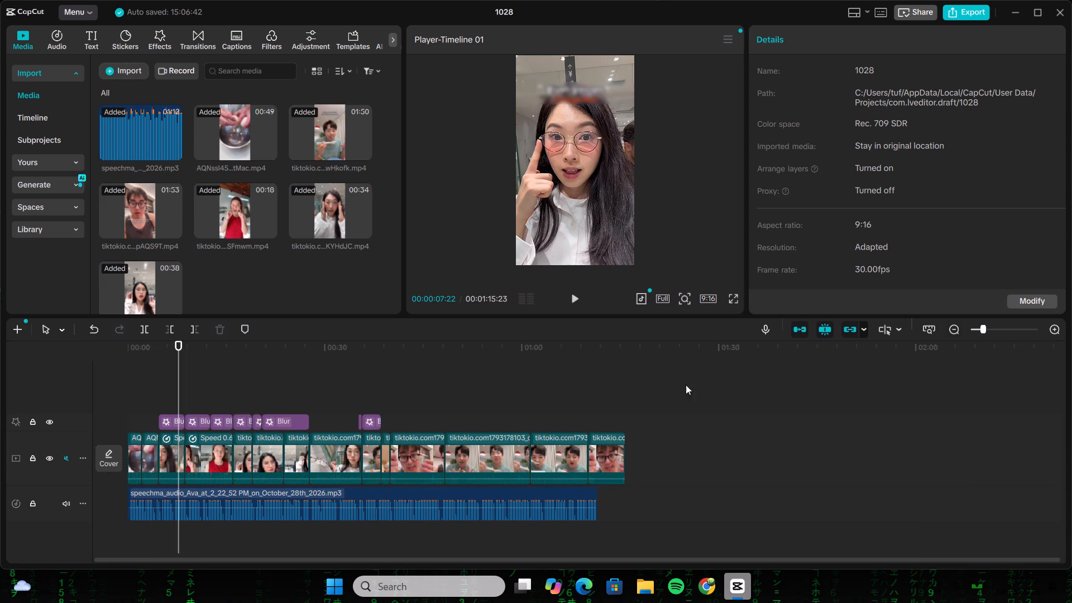
drag(180, 376, 0, 376)
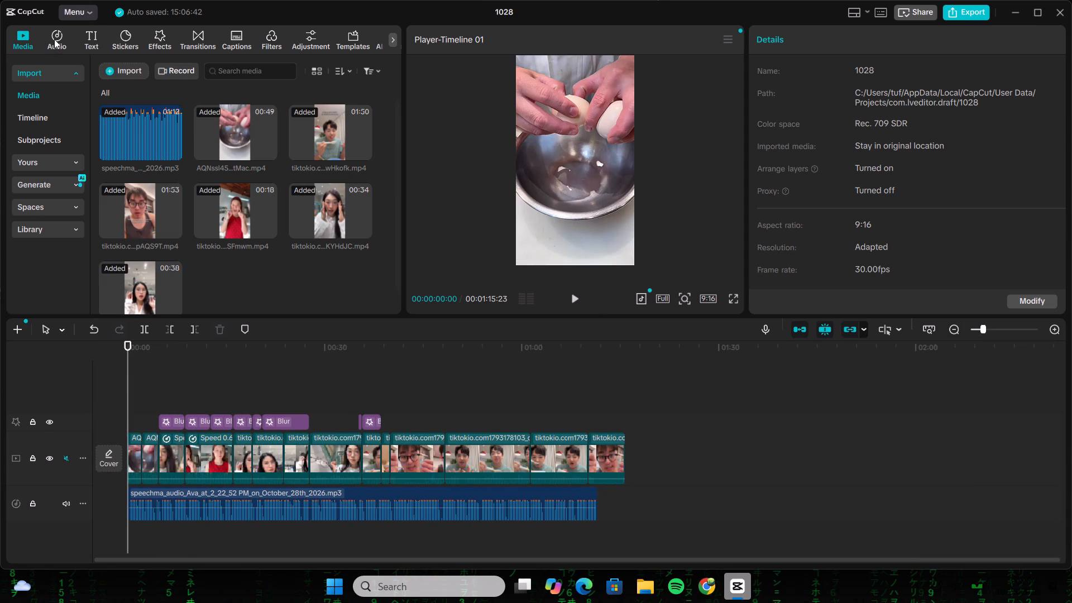
Import the vidssave.com green screen drop down arrow video from the Downloads folder into the project media.
click(108, 63)
click(148, 94)
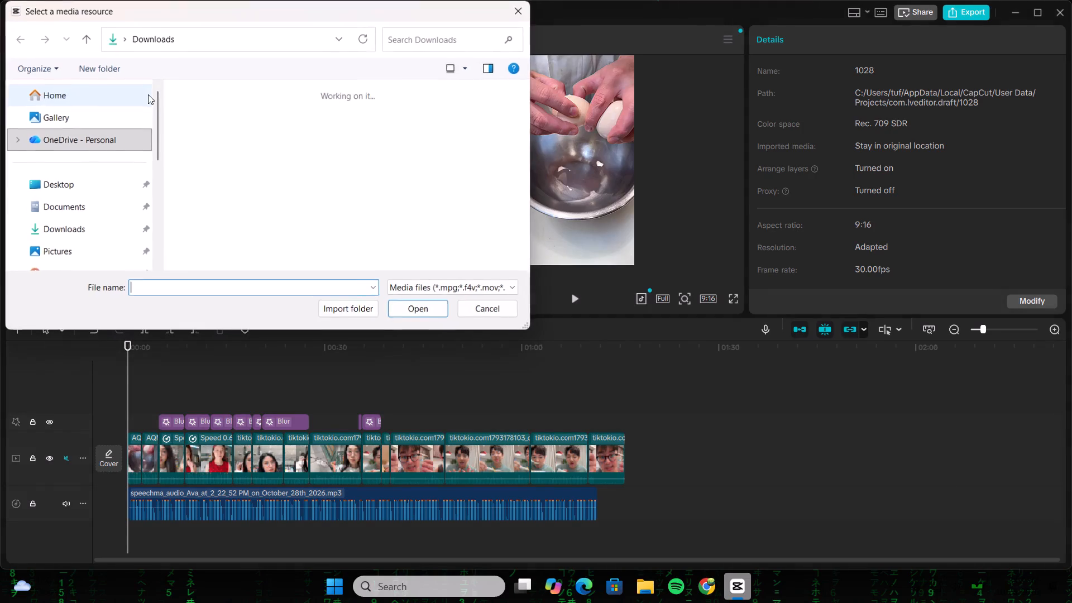
scroll(303, 156, down, 16)
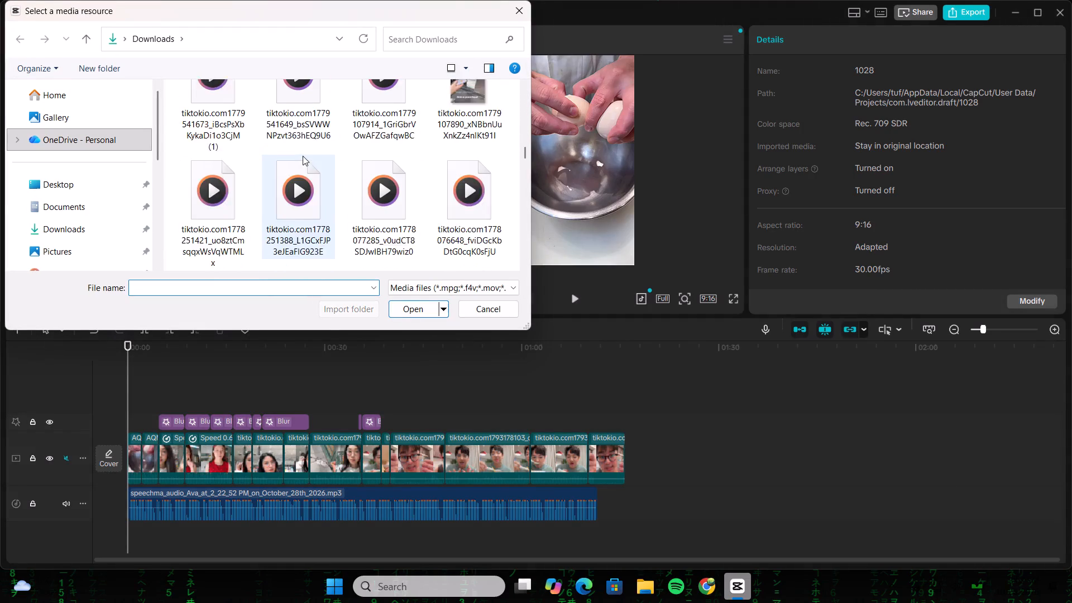
scroll(303, 155, down, 2)
scroll(303, 155, up, 7)
scroll(303, 155, down, 2)
click(213, 109)
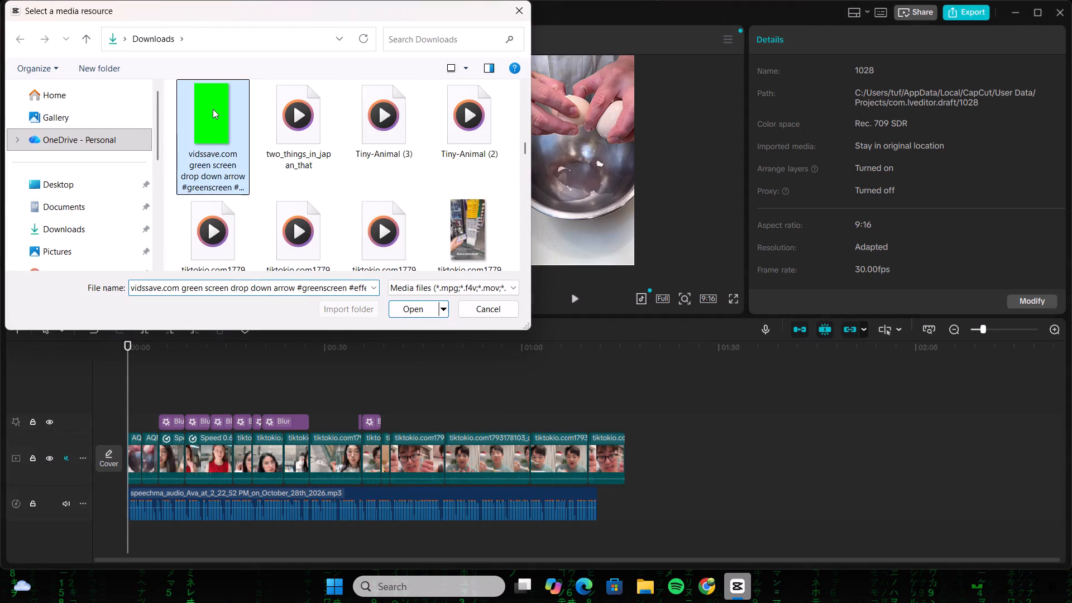
click(420, 312)
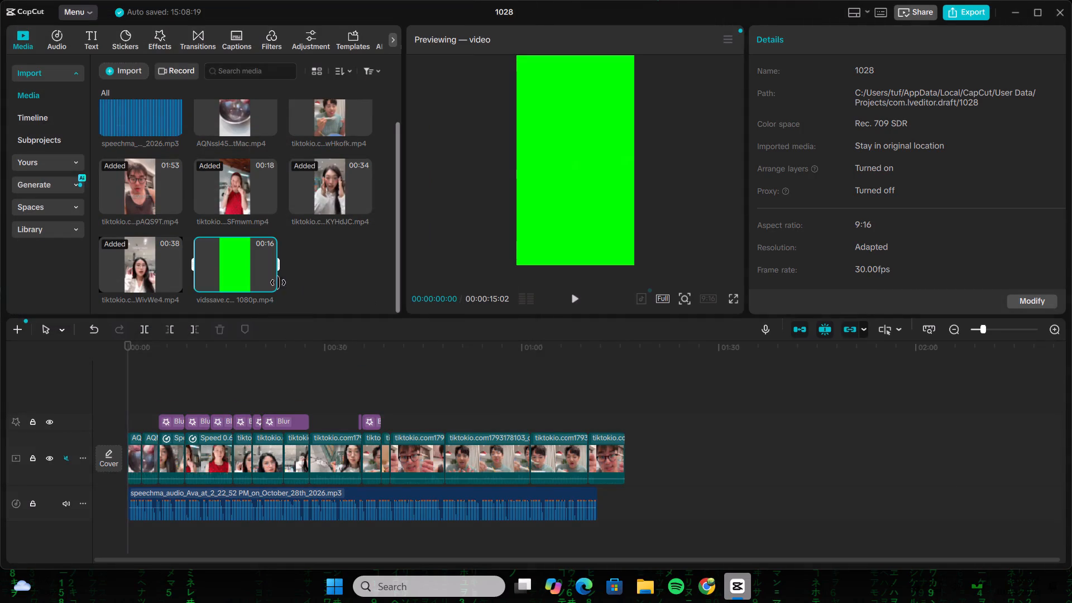
Preview the imported green-screen arrow clip.
click(234, 266)
double_click(230, 261)
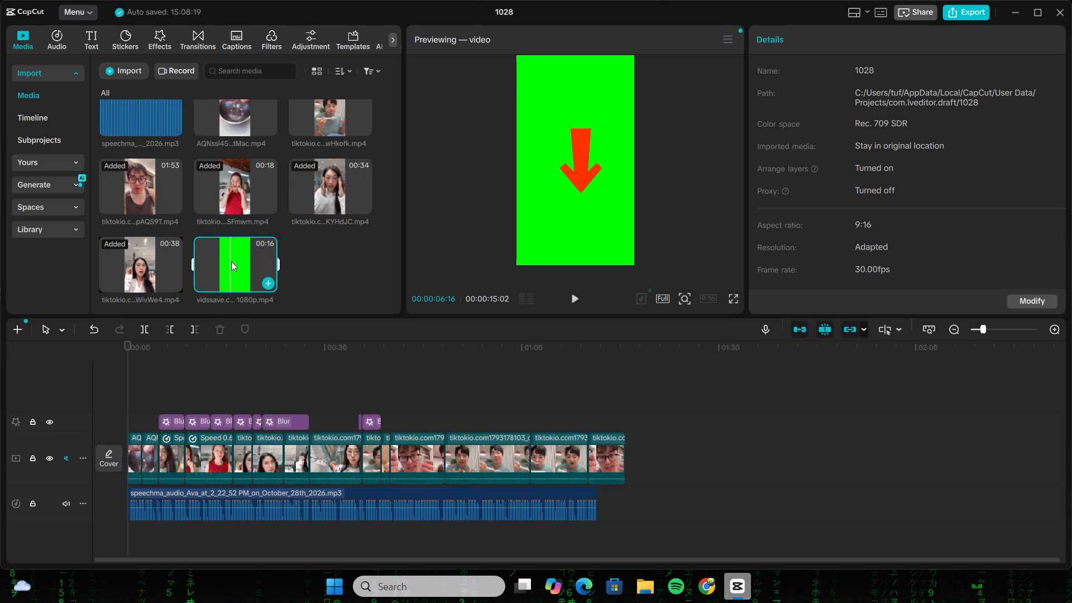
click(157, 352)
click(160, 347)
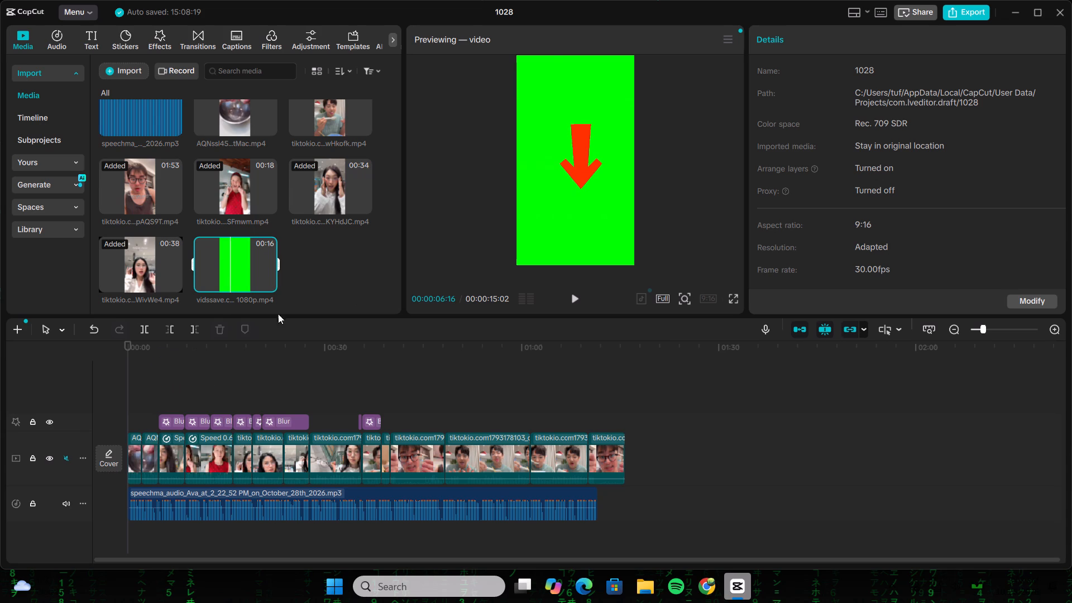
click(301, 262)
Play the opening up to 00:00:12:16 and place the green-screen arrow clip there on an overlay track above the Blur effects.
double_click(153, 346)
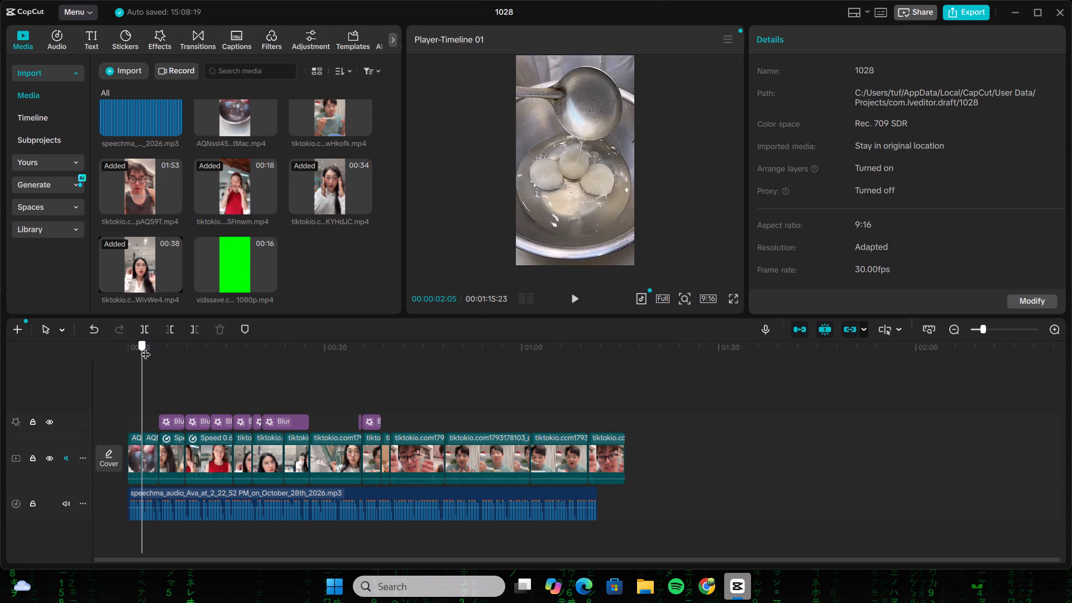
click(574, 301)
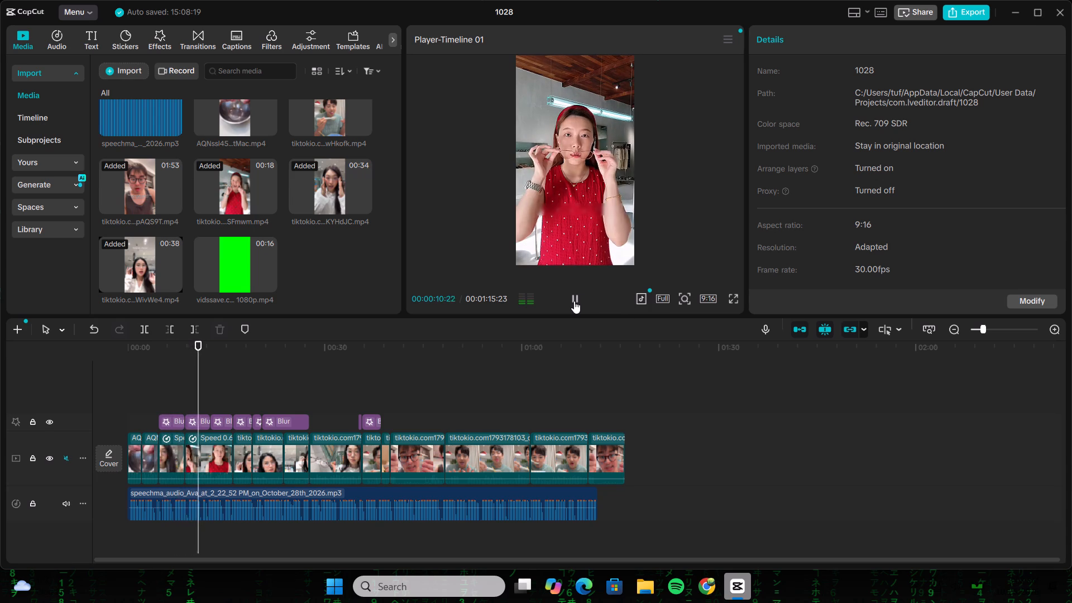
click(574, 301)
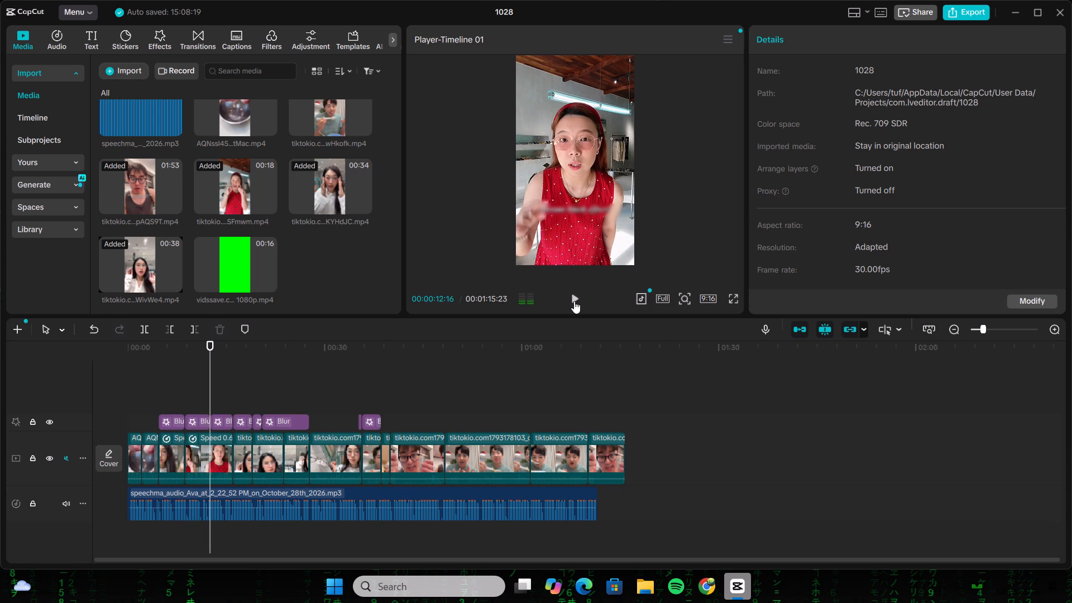
click(269, 279)
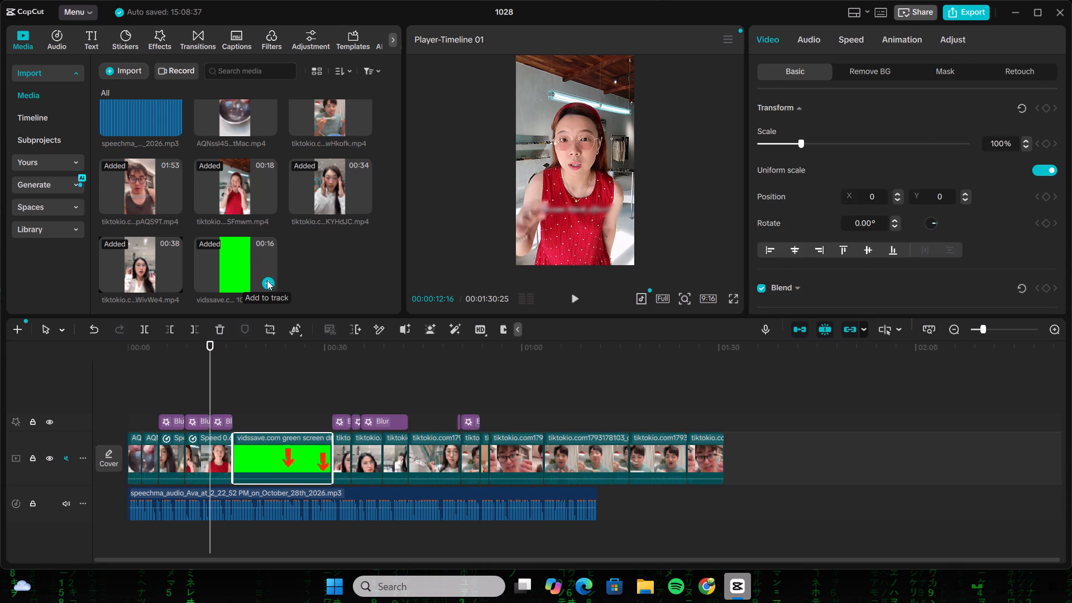
drag(283, 437, 259, 365)
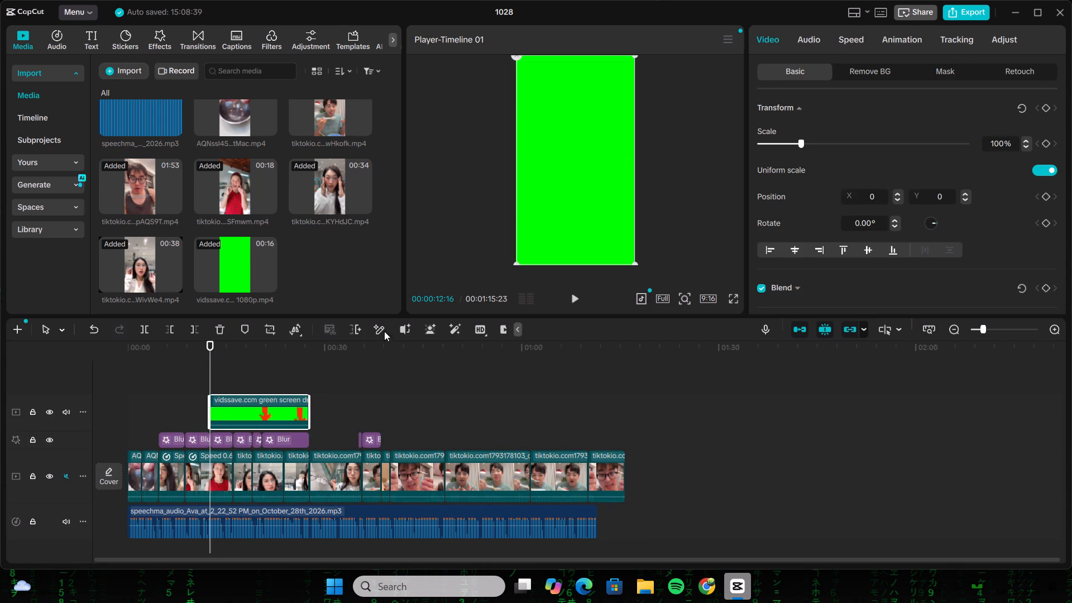
Remove the arrow clip's green background with Chroma key, sampling the green as the key color.
click(877, 71)
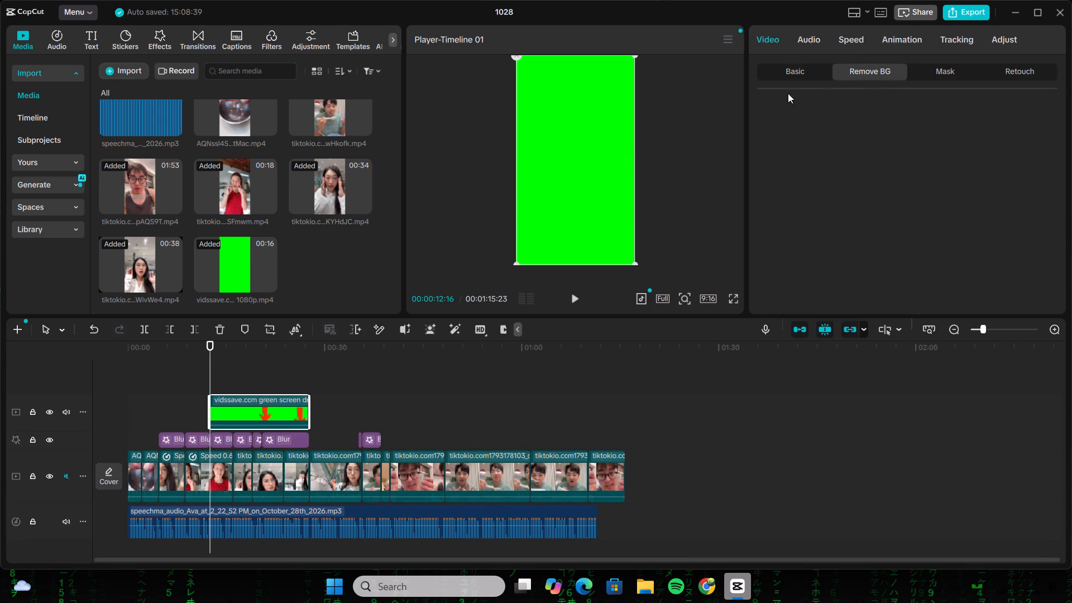
click(761, 138)
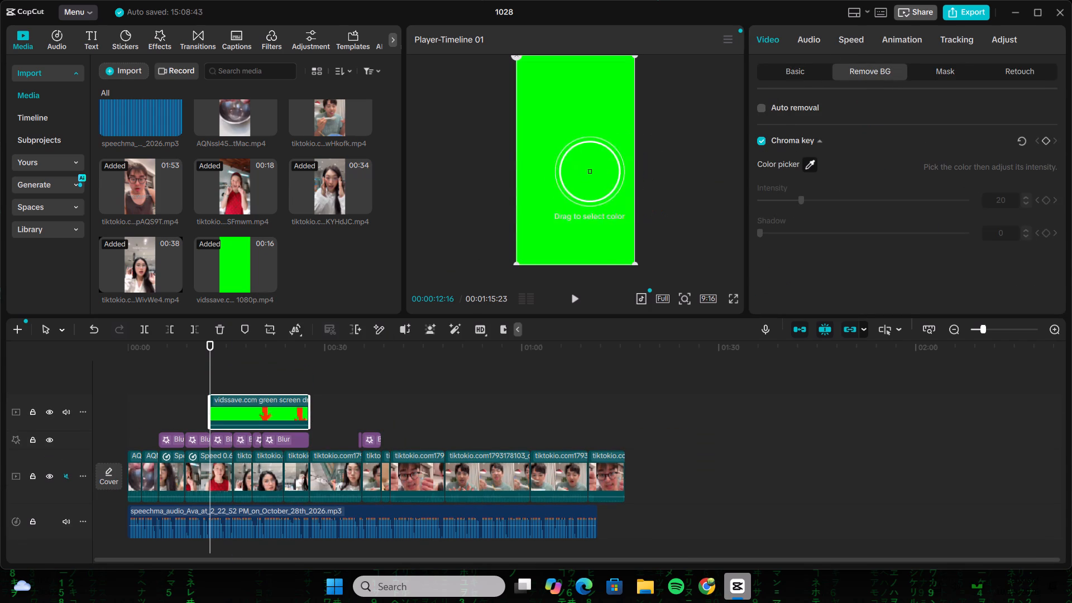
click(577, 171)
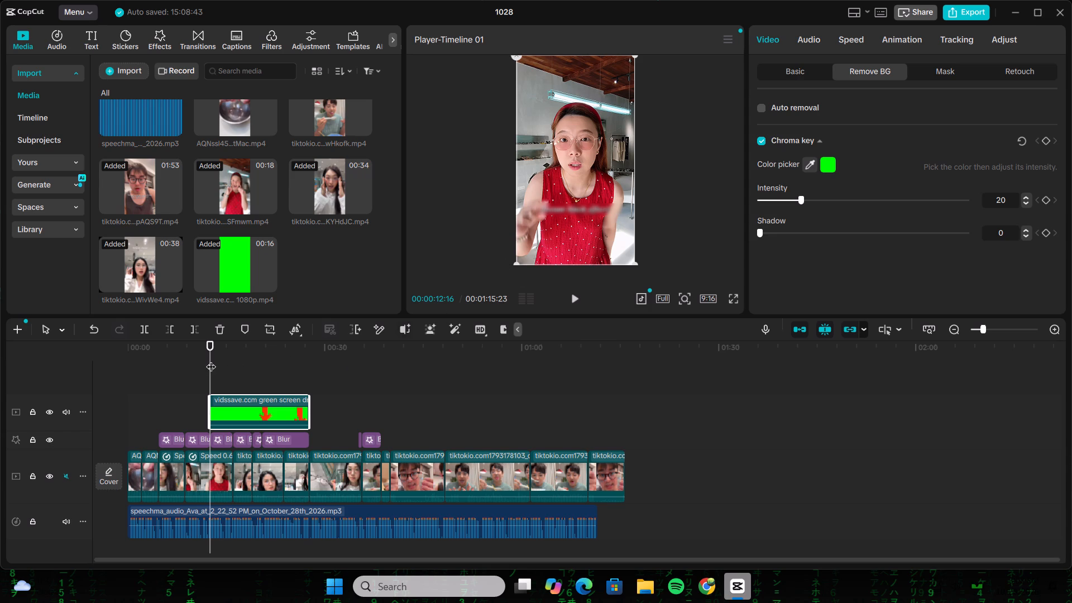
Shift the arrow clip earlier so its arrow shows at 00:00:12:16, and trim its start to that point.
drag(229, 399, 211, 399)
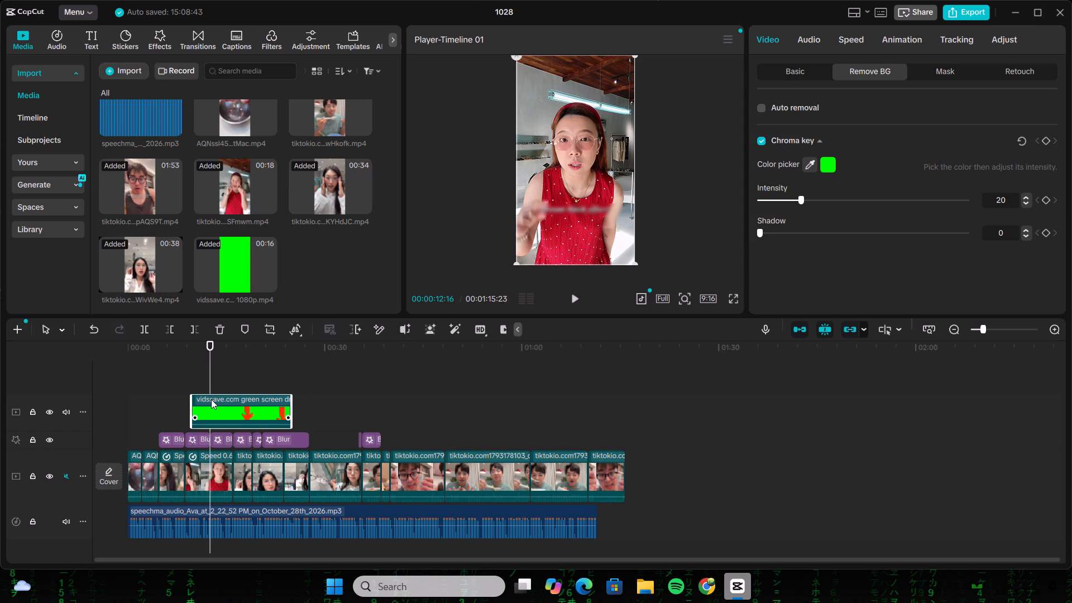
drag(211, 399, 208, 400)
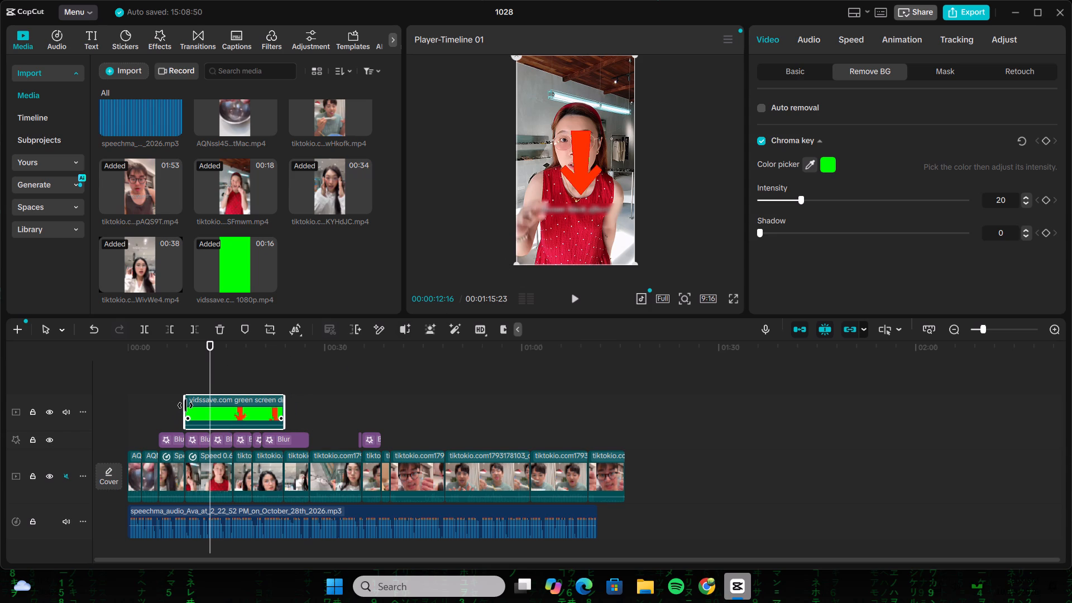
drag(186, 405, 210, 397)
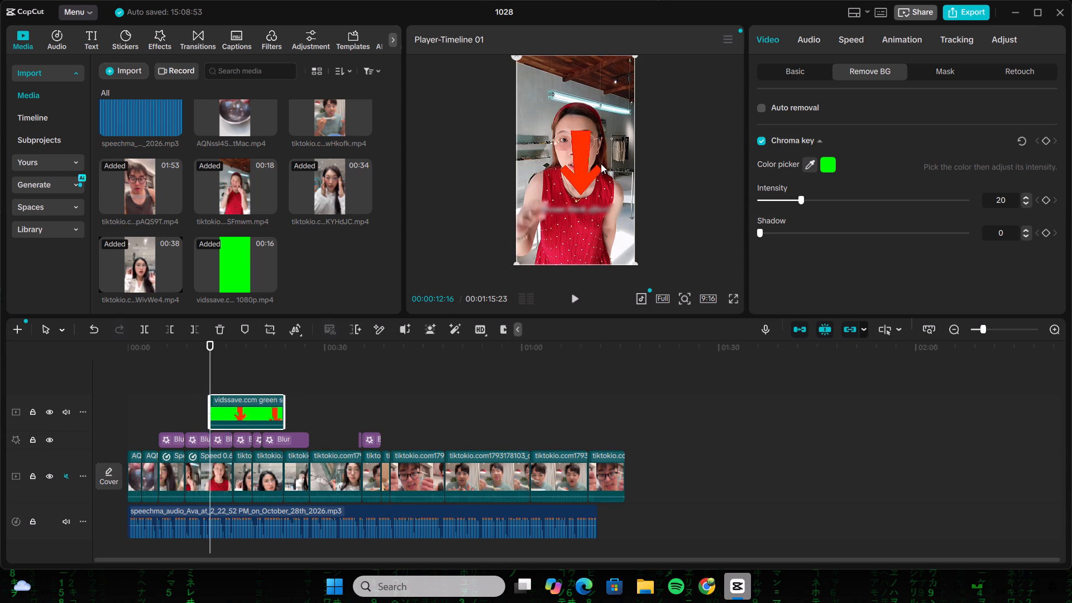
Shrink, rotate and position the arrow overlay so it points at the red-dress woman's glasses from the right side of her face.
drag(515, 260, 575, 210)
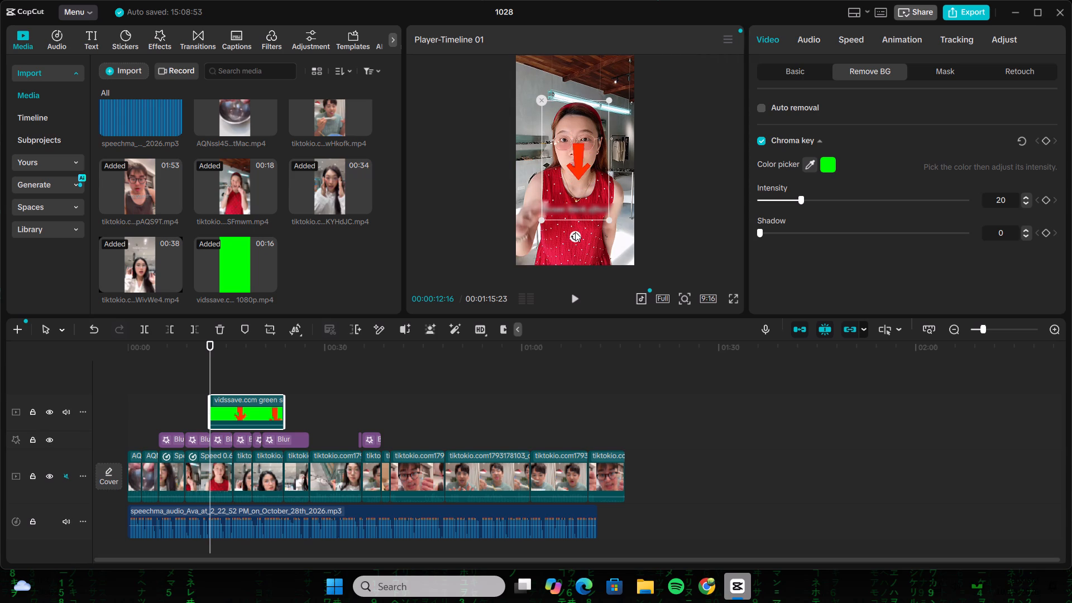
drag(575, 232, 728, 61)
drag(564, 142, 528, 152)
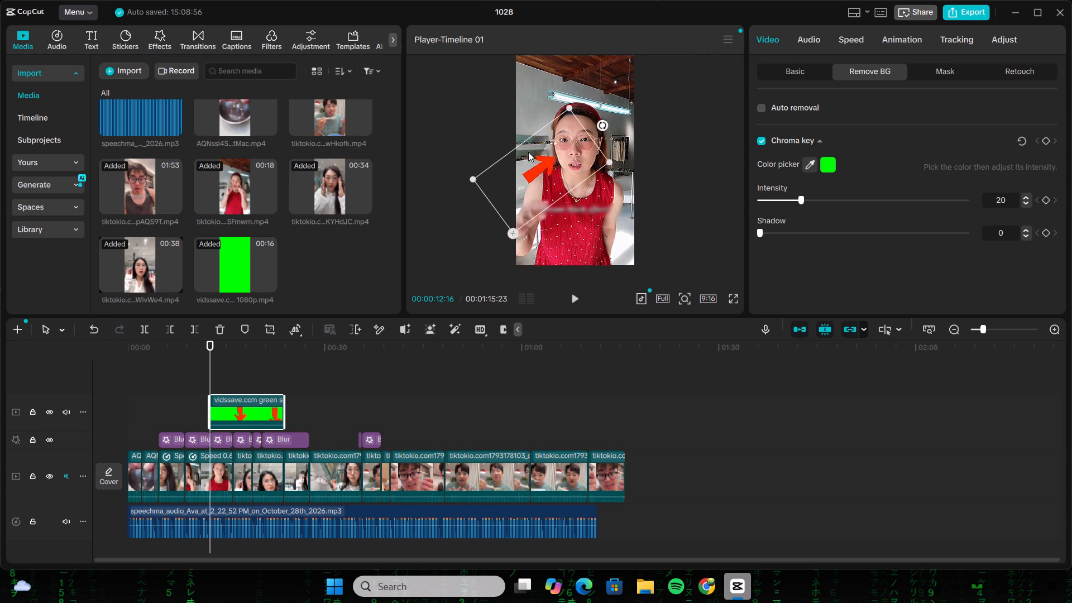
drag(528, 152, 533, 140)
drag(606, 114, 544, 270)
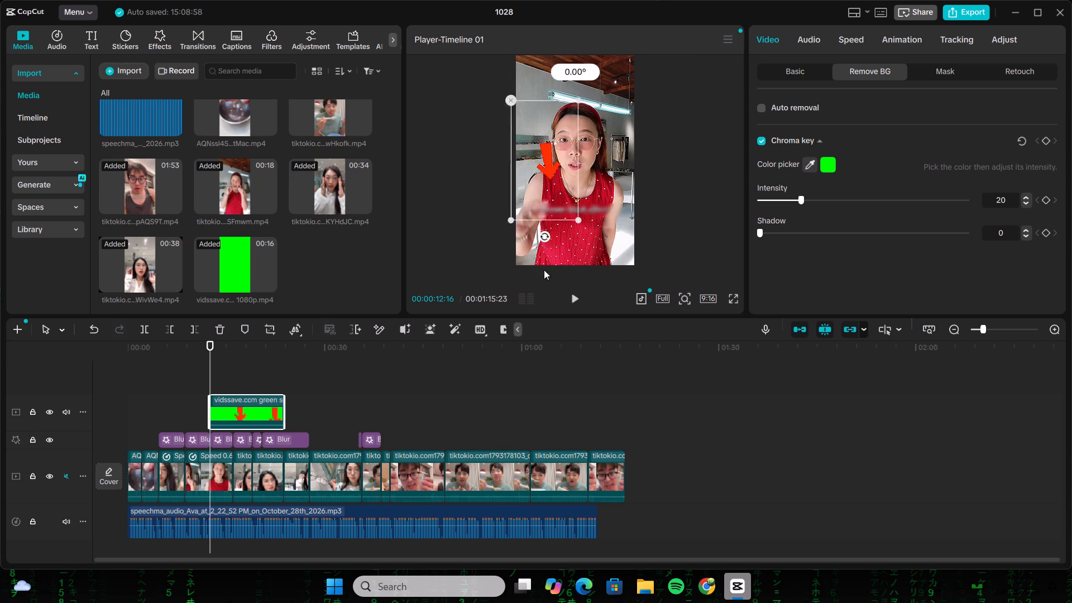
drag(544, 270, 420, 118)
drag(594, 187, 636, 189)
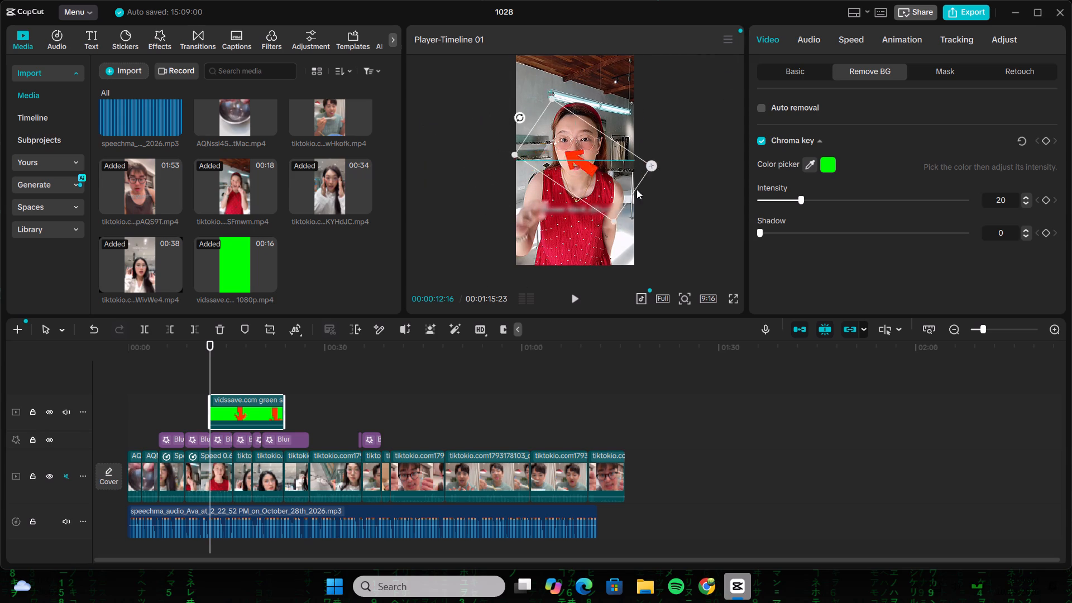
drag(636, 189, 661, 182)
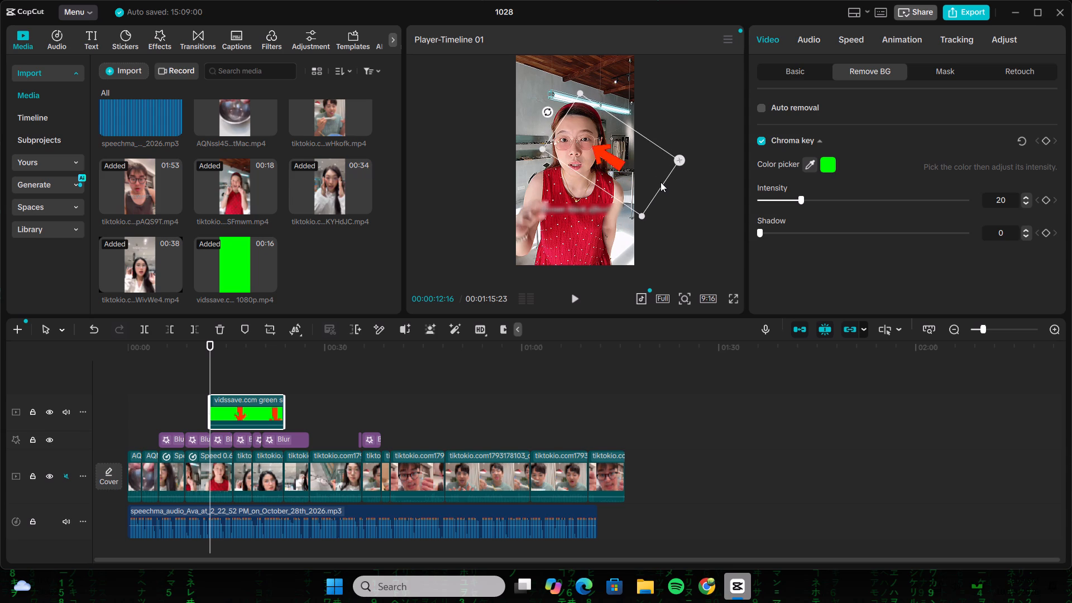
drag(661, 182, 663, 183)
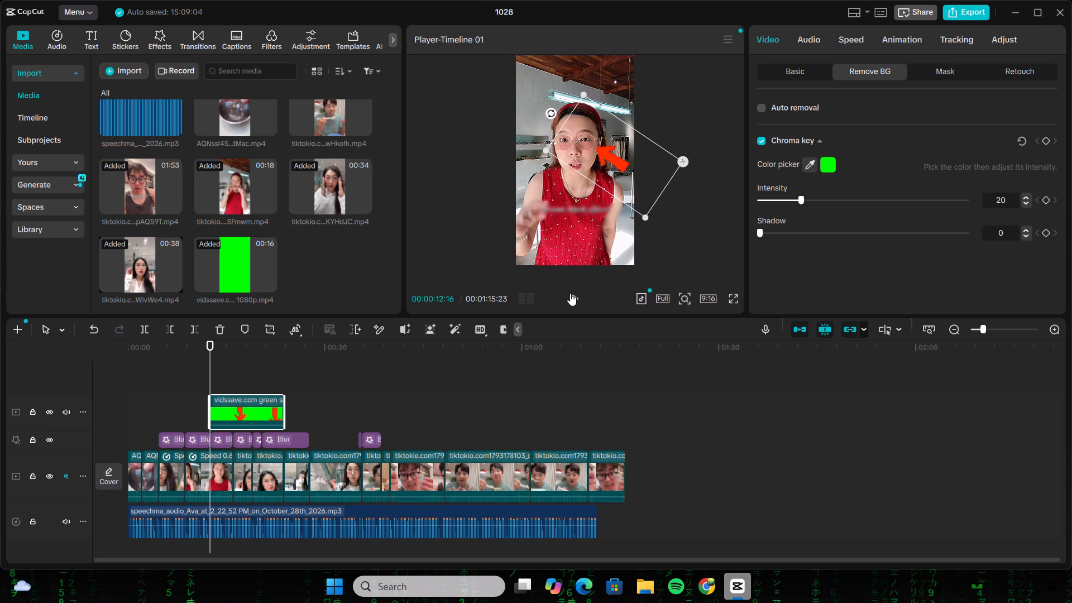
Play the arrow overlay against the voiceover and trim its start to about 00:00:14:15.
click(570, 293)
click(570, 293)
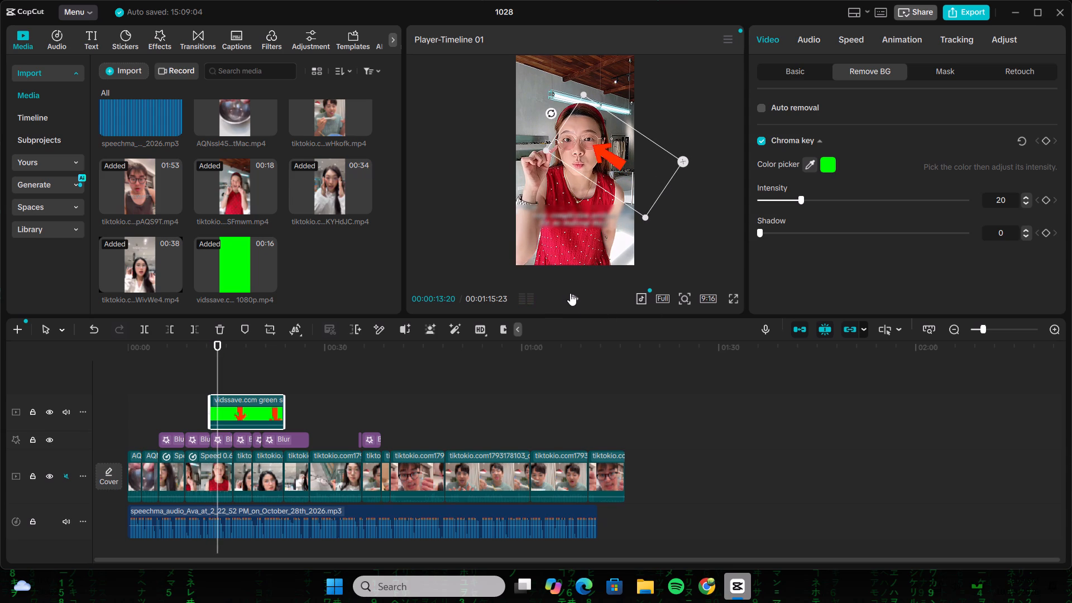
click(570, 293)
click(570, 293)
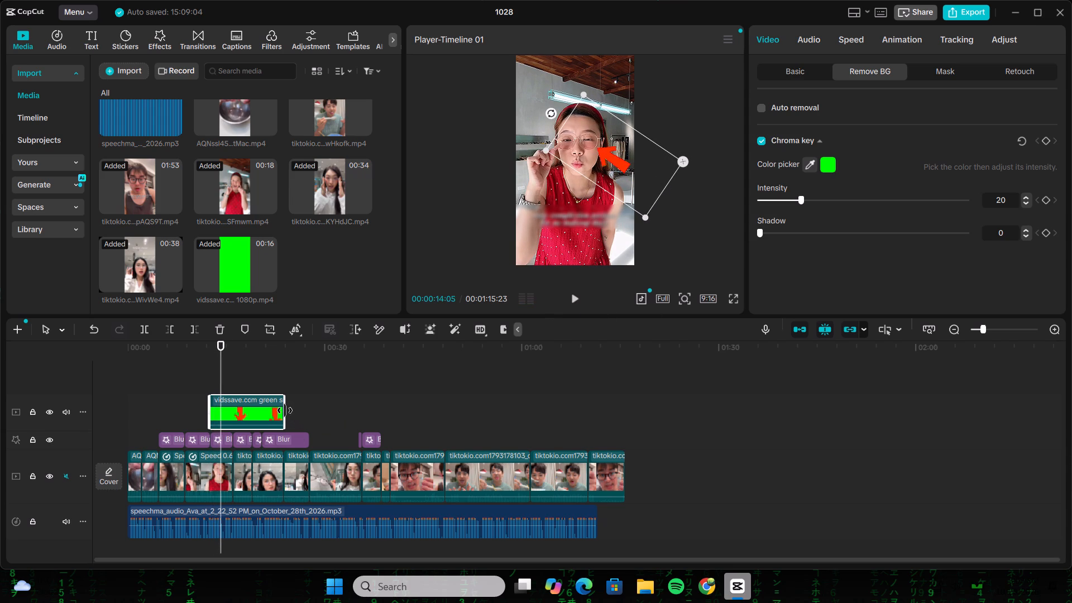
click(567, 291)
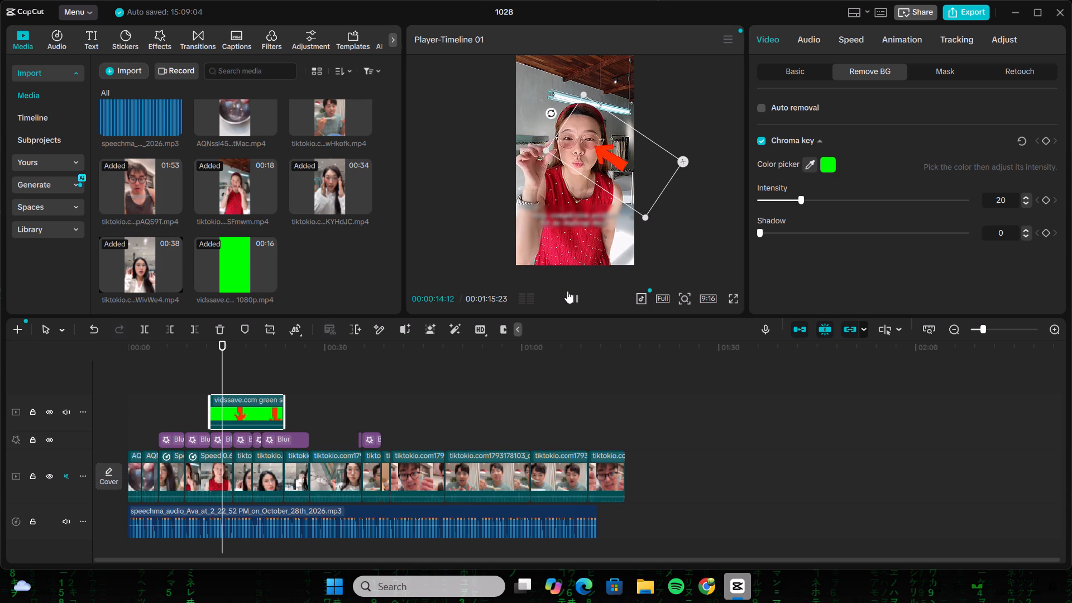
click(567, 291)
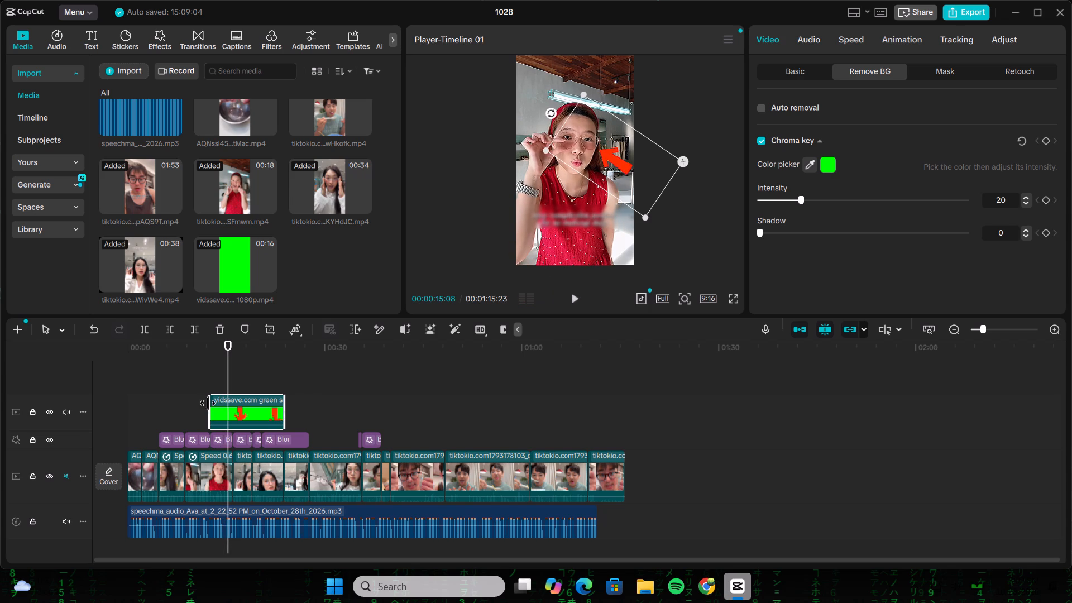
drag(208, 403, 227, 409)
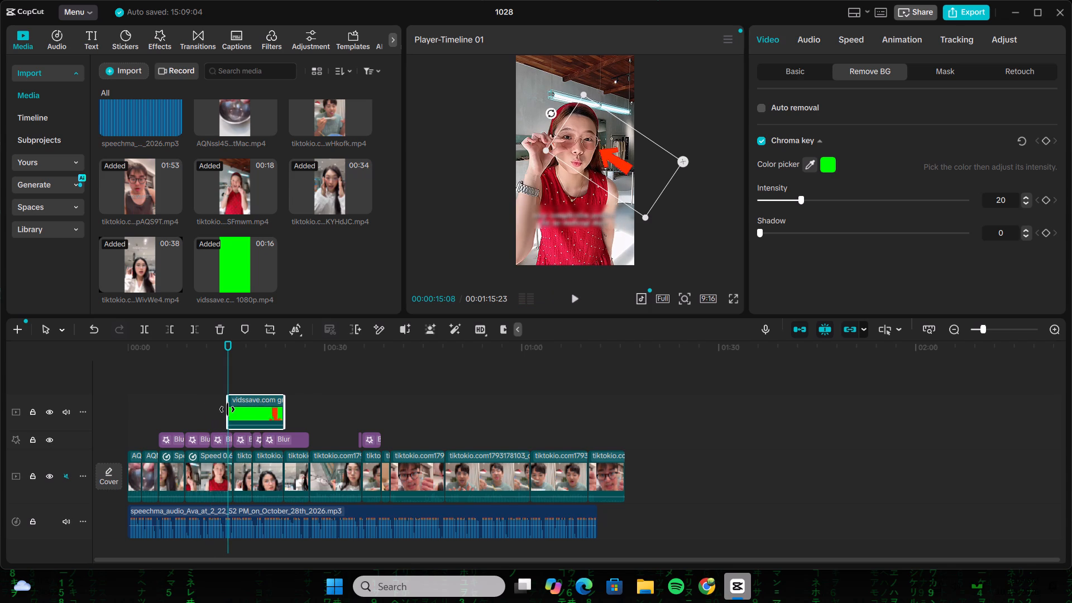
drag(227, 409, 223, 411)
Play the arrow overlay's opening against the voiceover and extend the arrow clip's start back to about 00:00:11:17.
drag(227, 375, 218, 379)
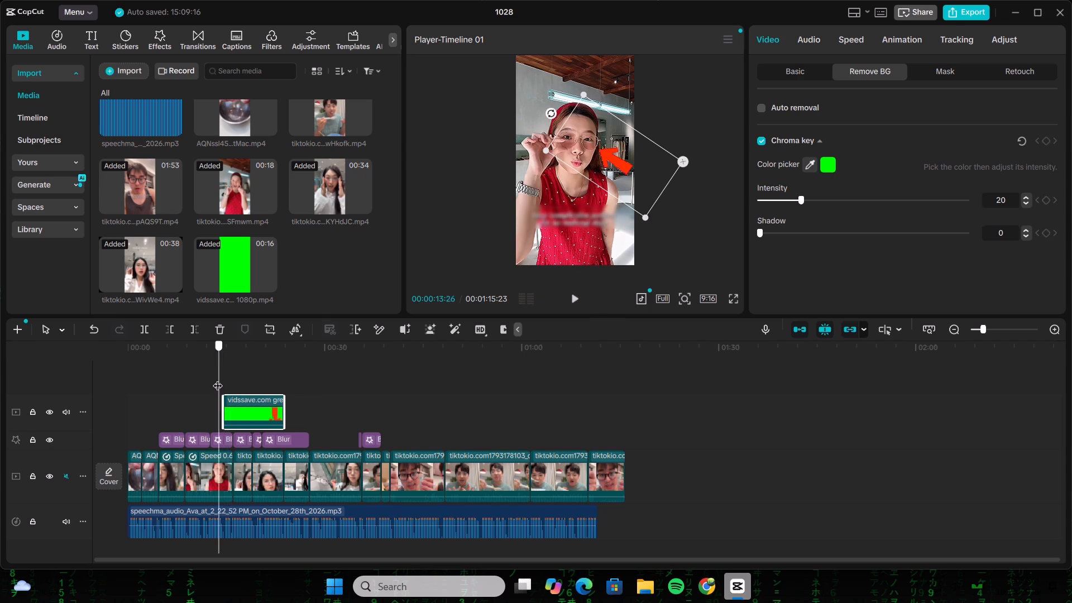
drag(218, 379, 221, 379)
double_click(569, 295)
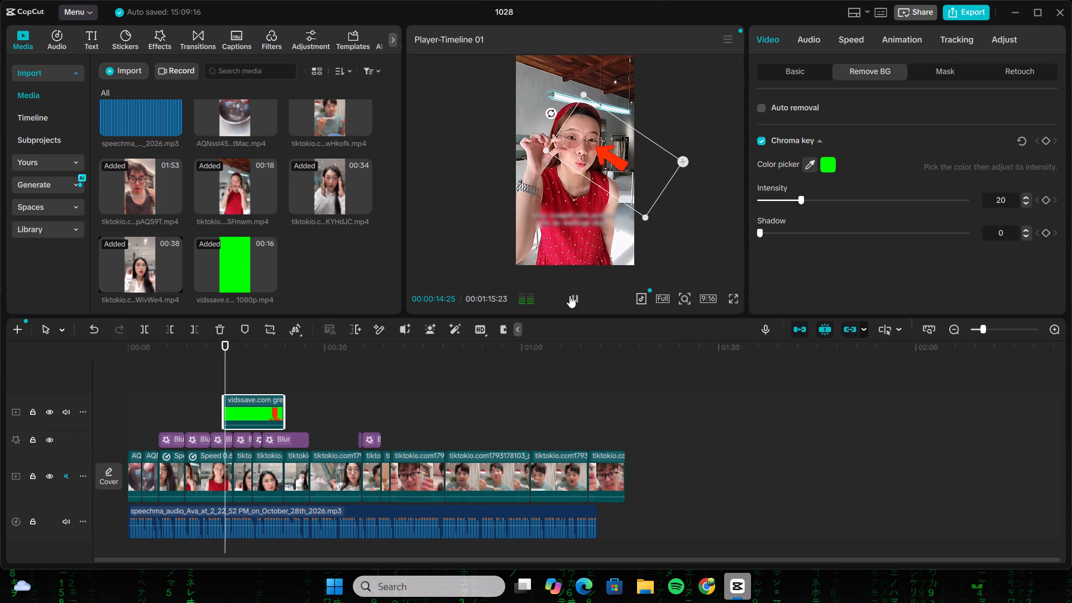
drag(228, 358, 222, 359)
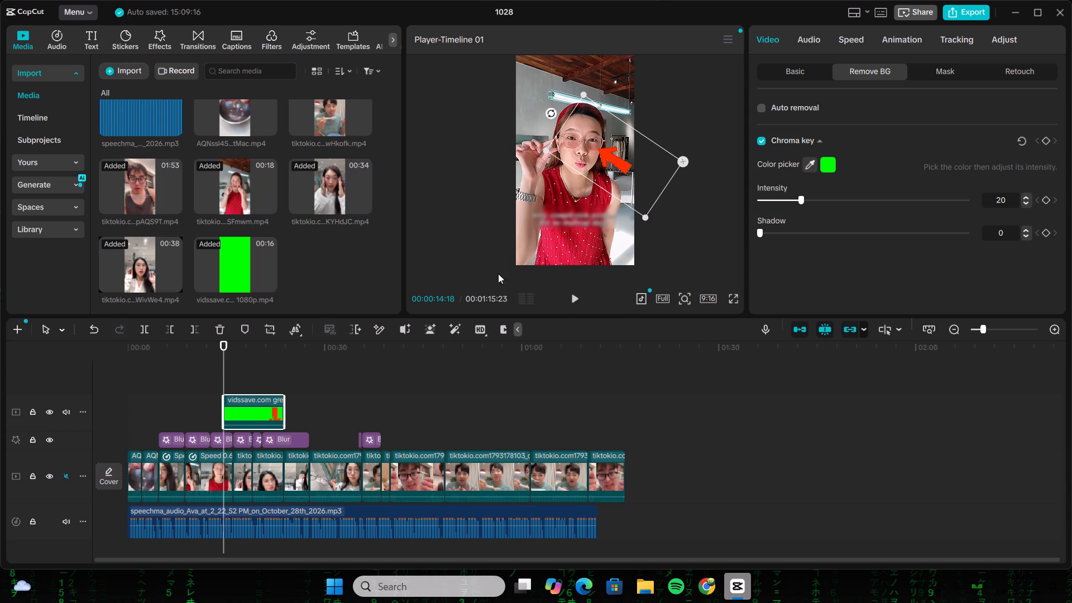
click(575, 295)
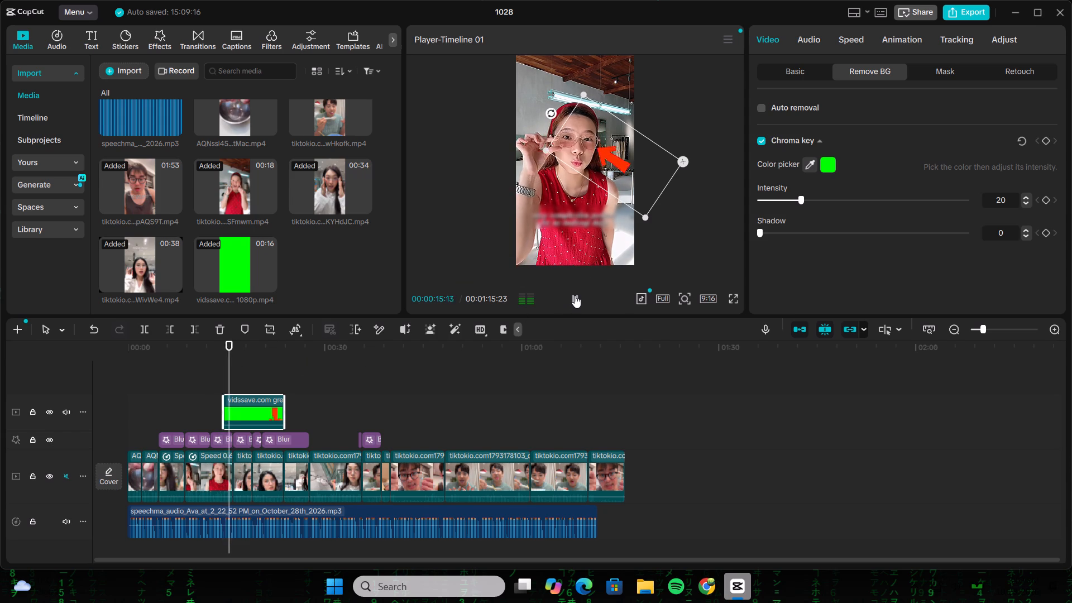
click(575, 295)
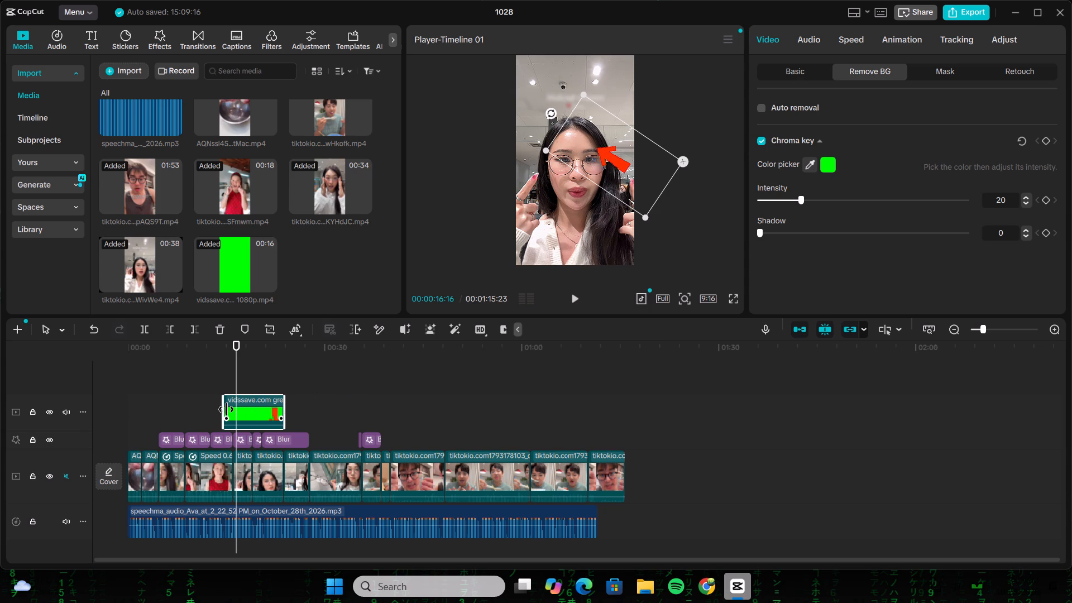
drag(223, 410, 205, 414)
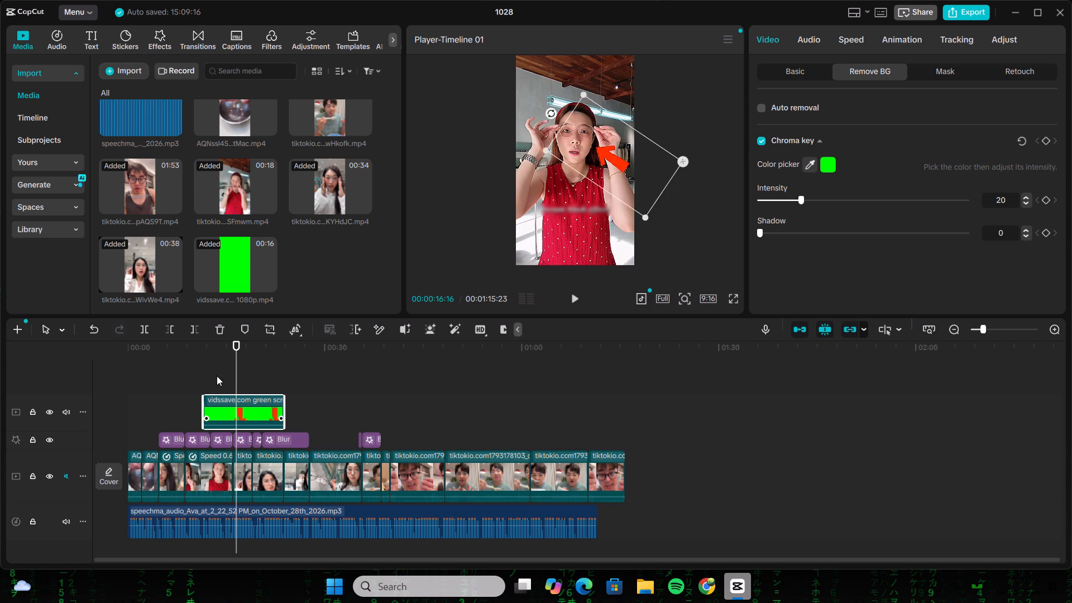
Replay the red-dress woman's scene from the arrow's start and trim the arrow clip's start to about 00:00:12:00.
click(216, 365)
drag(216, 365, 204, 371)
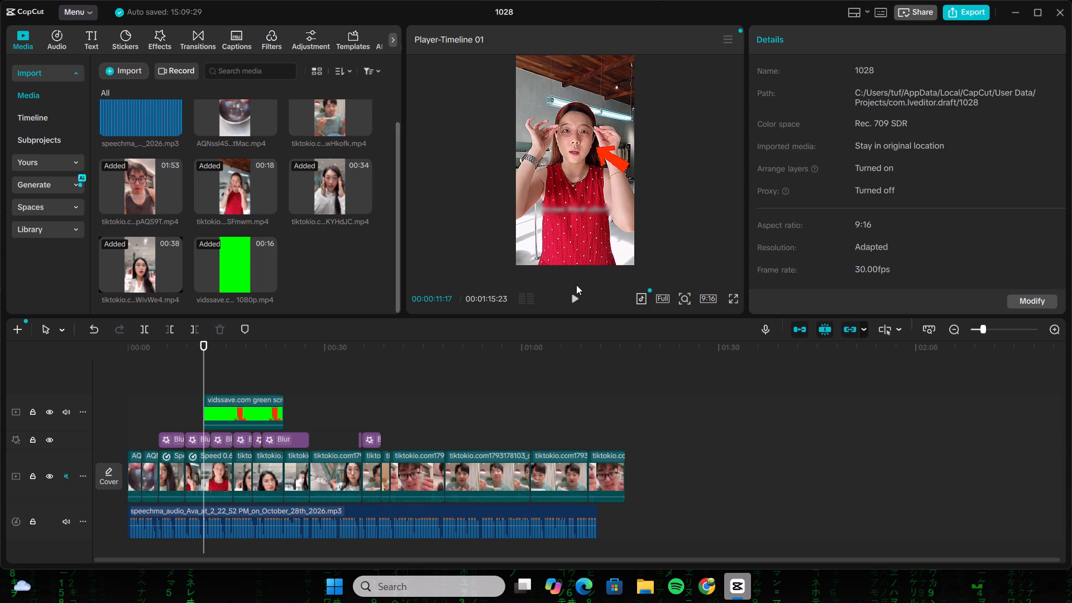
click(572, 295)
click(572, 295)
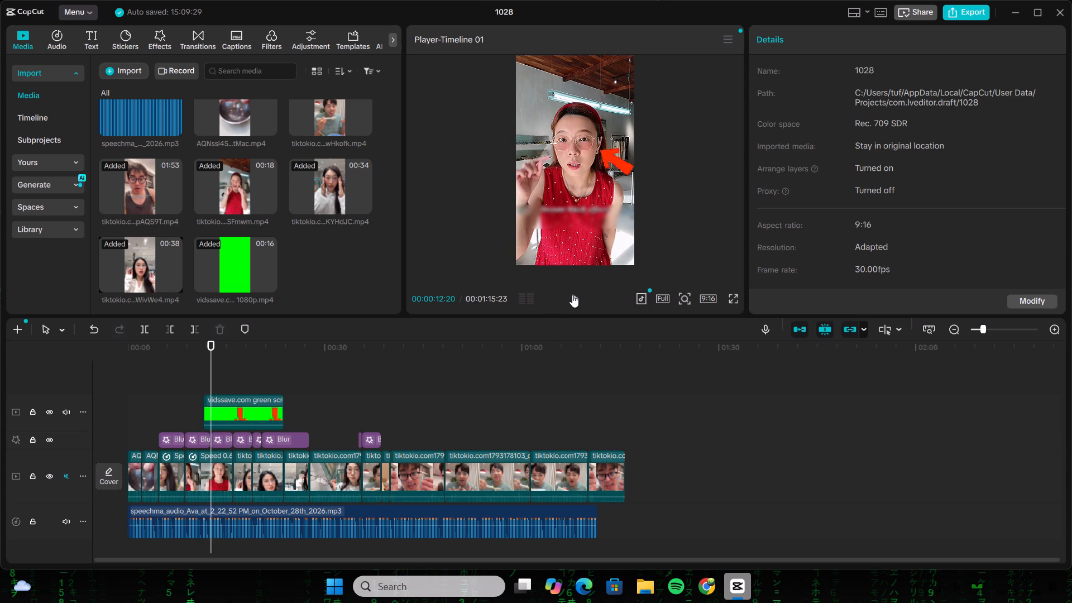
click(206, 363)
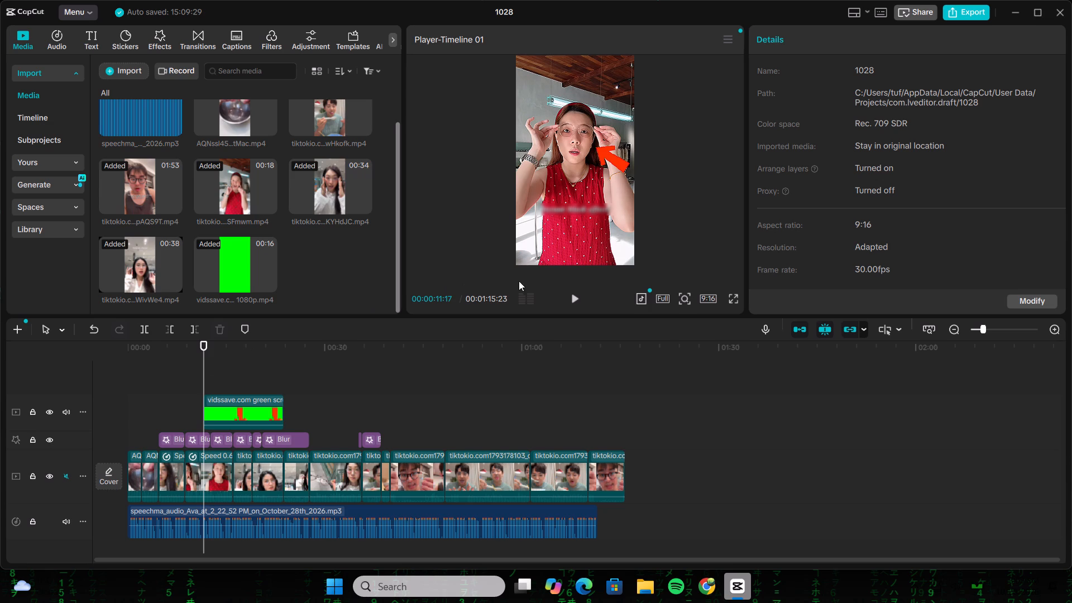
click(568, 294)
click(568, 294)
double_click(568, 294)
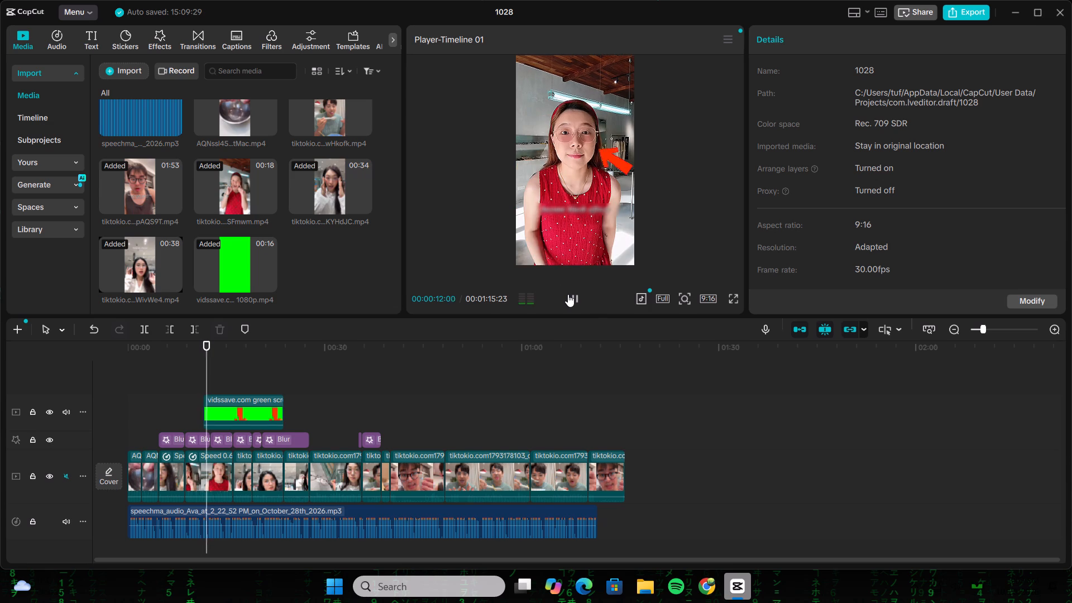
click(217, 413)
drag(201, 407, 207, 406)
Play the arrow overlay through the glasses line and trim the arrow clip's end to 00:00:14:23.
click(576, 295)
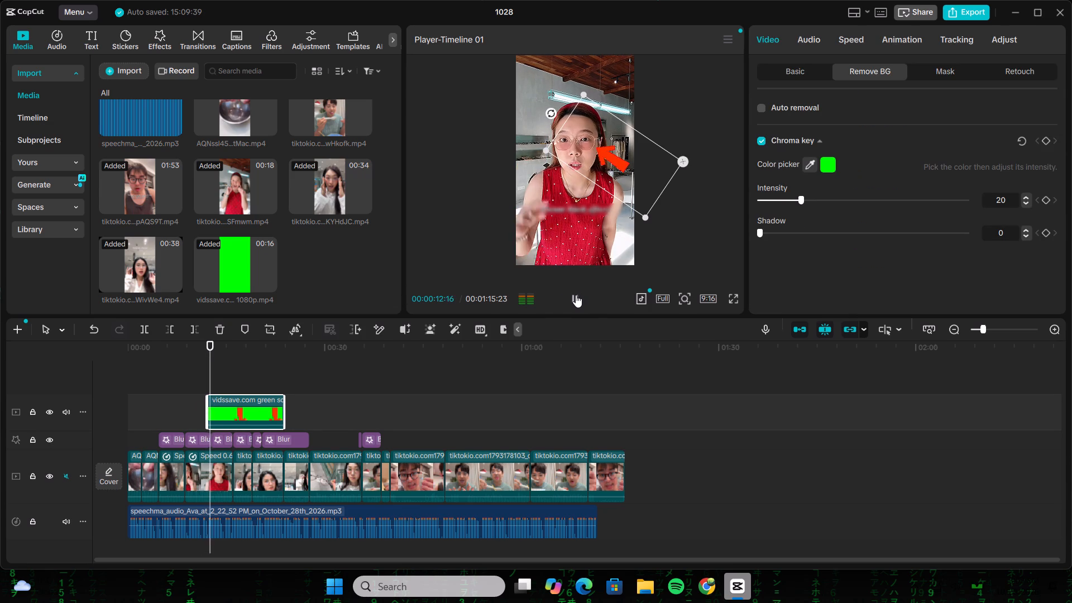
click(576, 295)
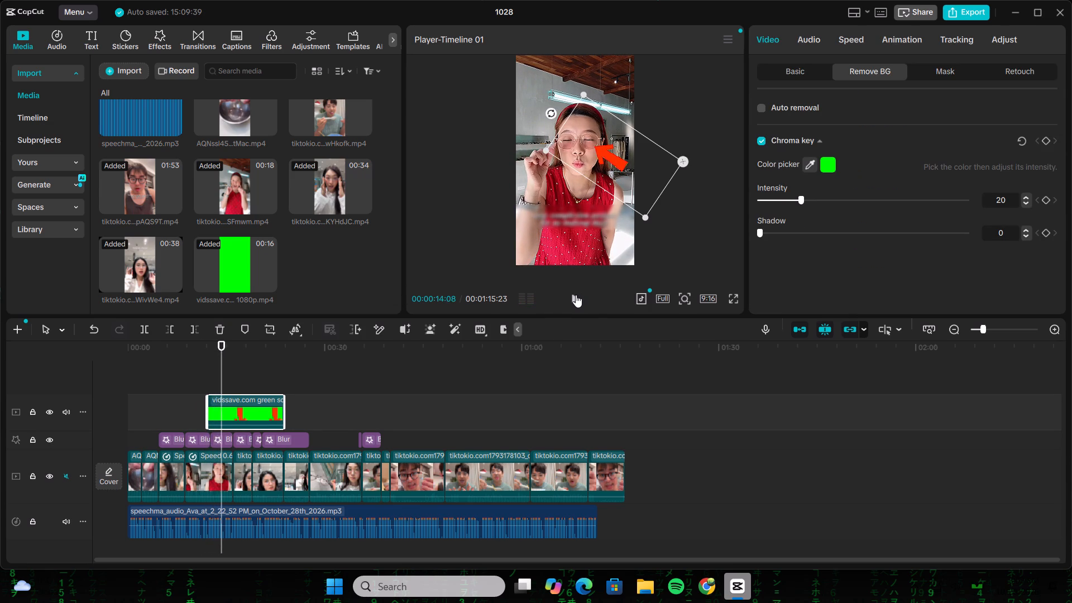
double_click(576, 295)
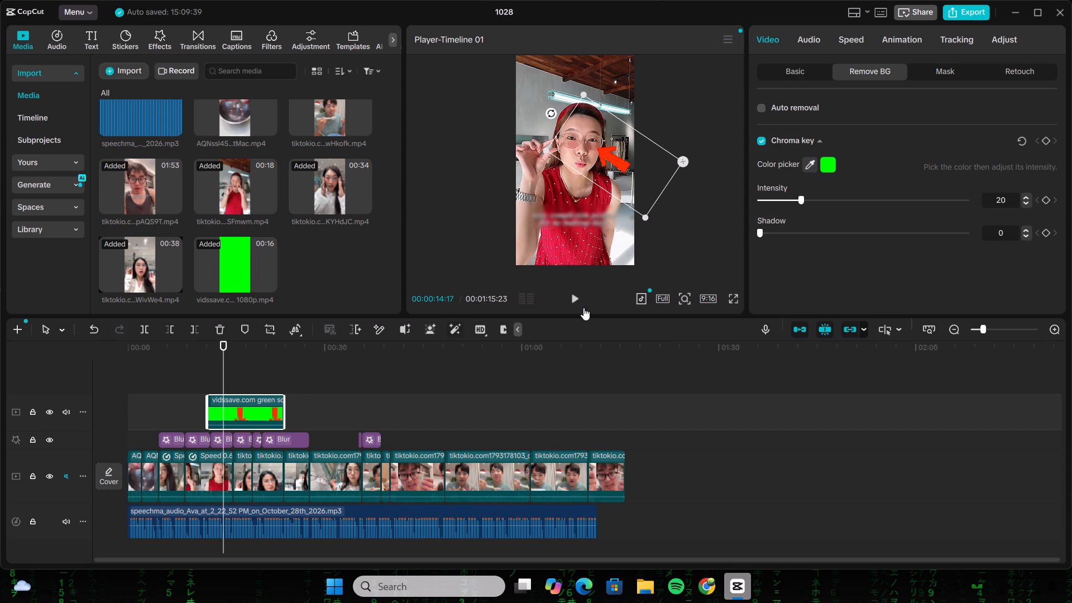
double_click(572, 297)
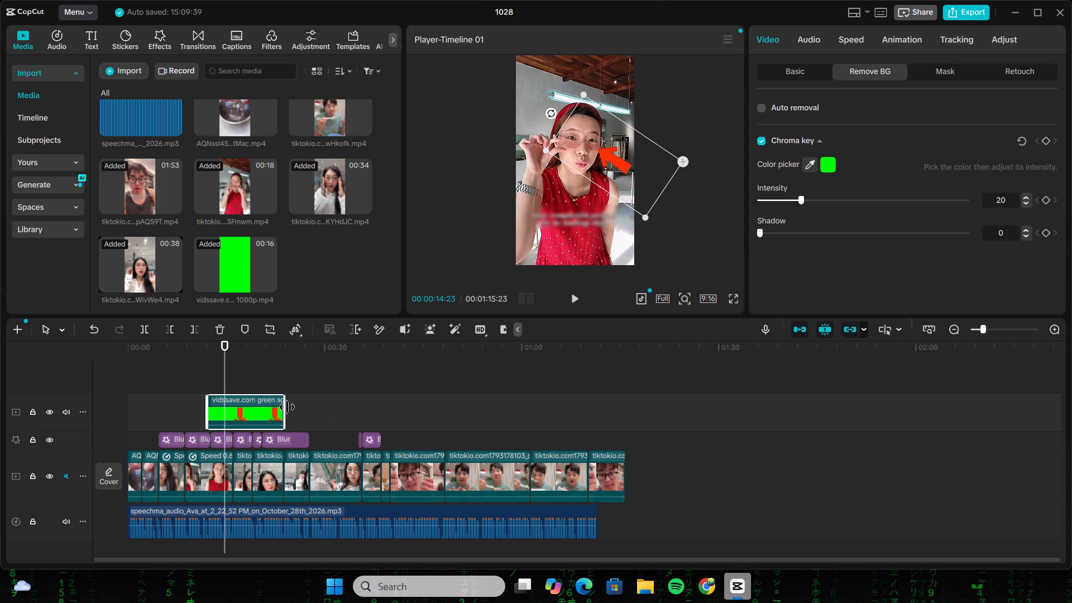
drag(287, 407, 228, 413)
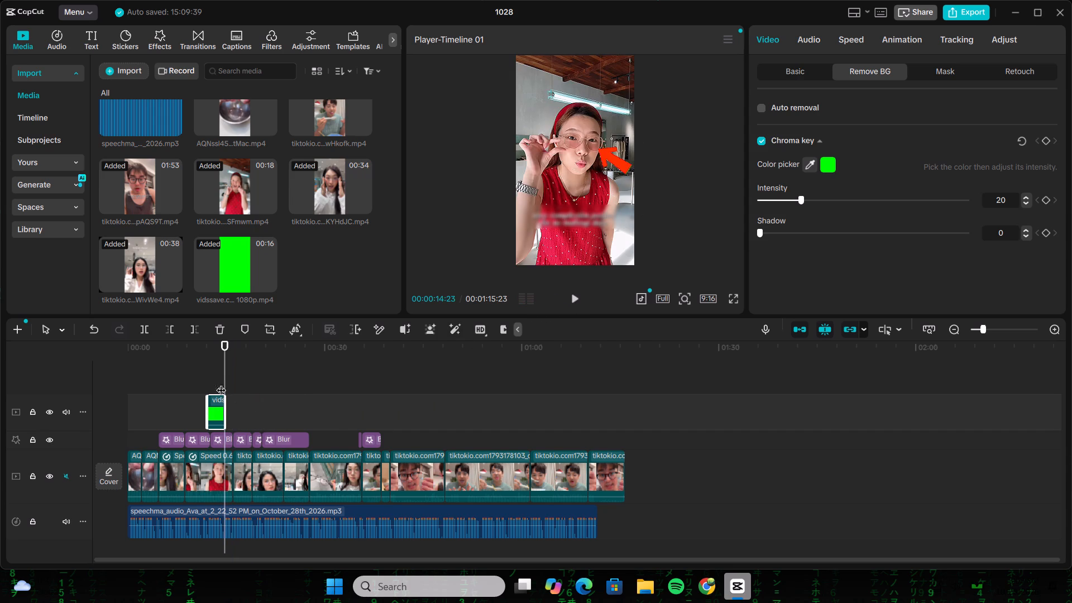
Play the timeline on to the spoon scene and paste a copy of the keyed arrow clip at 00:00:36:17.
click(210, 375)
drag(211, 375, 223, 374)
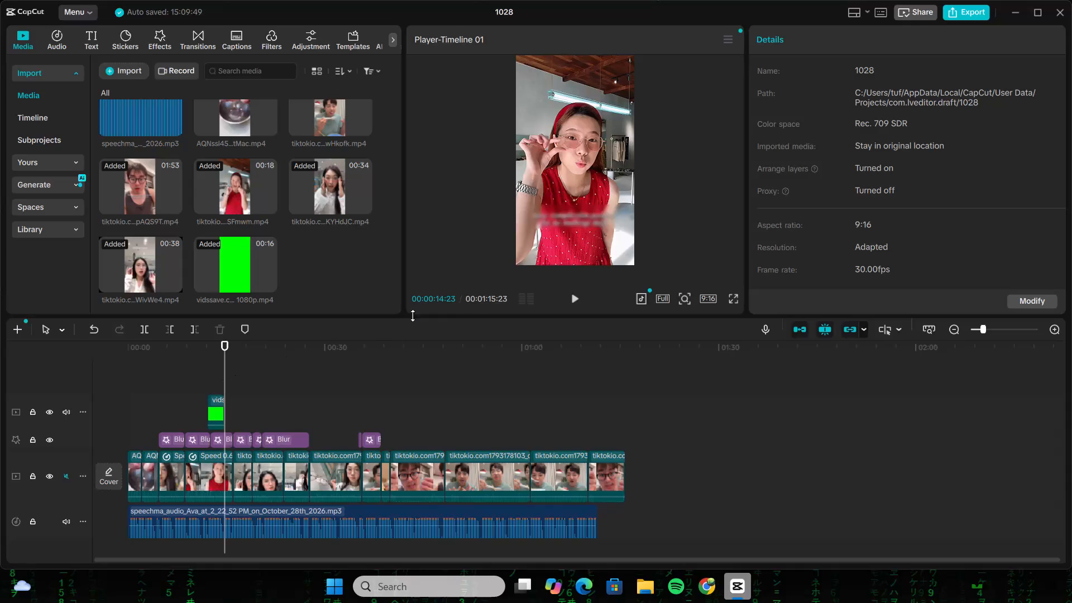
click(576, 293)
click(576, 293)
click(576, 293)
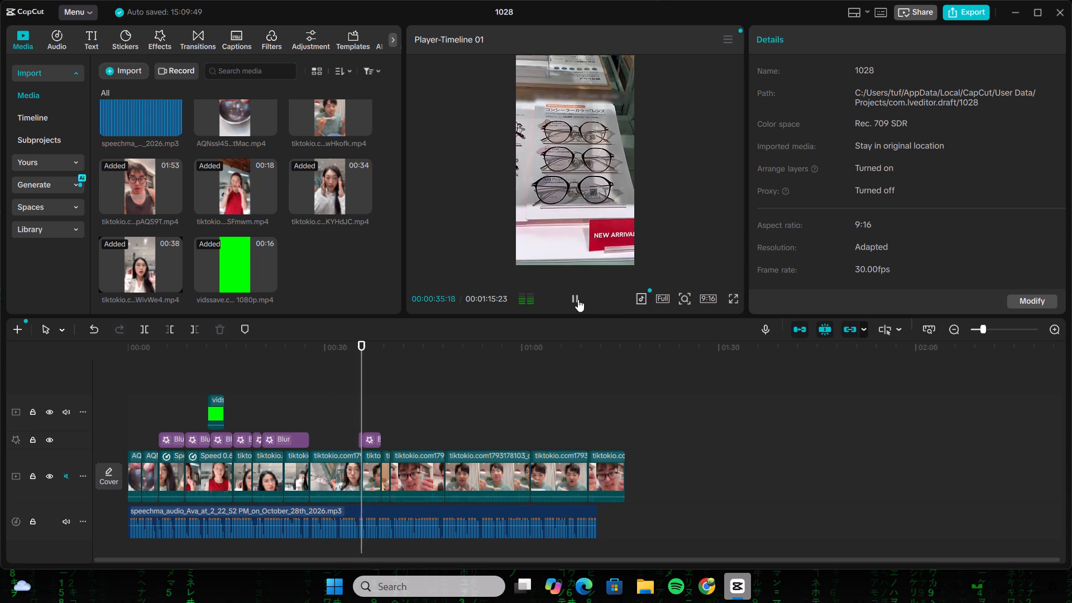
click(578, 299)
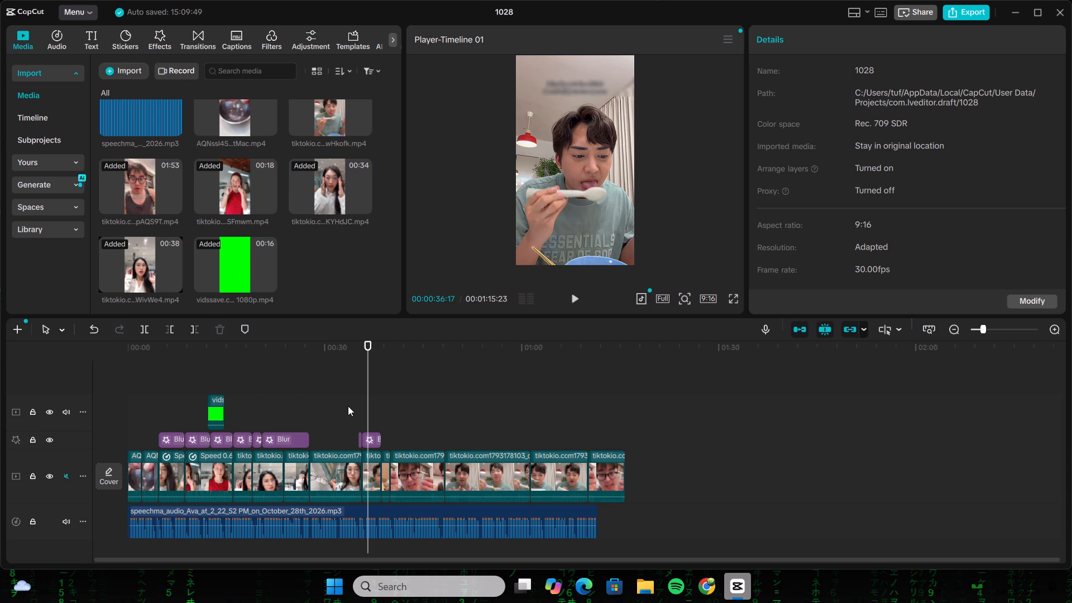
click(214, 414)
key(ctrl+c)
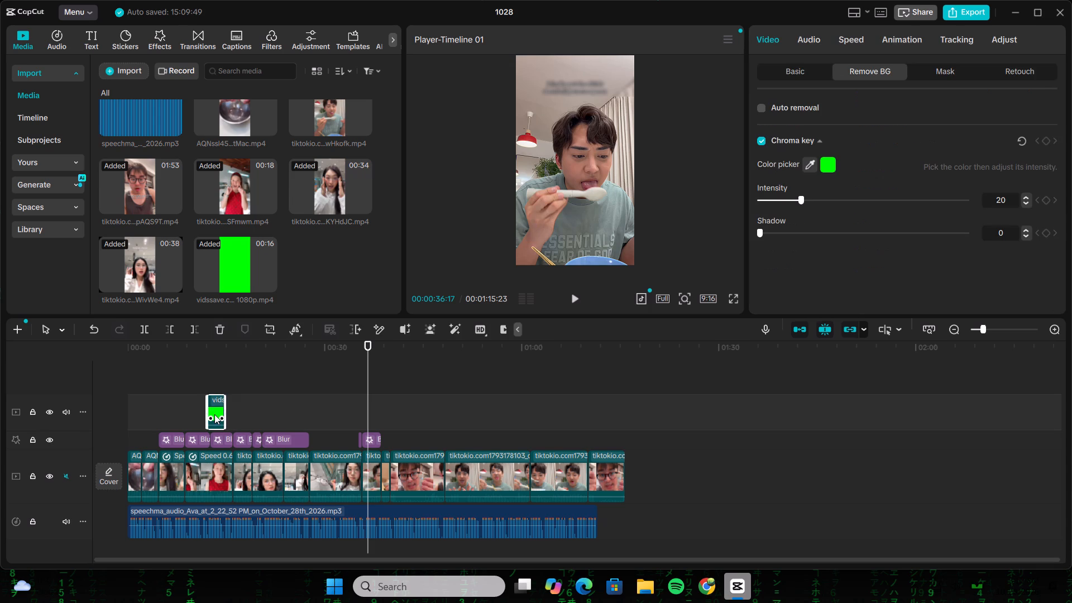
key(ctrl+v)
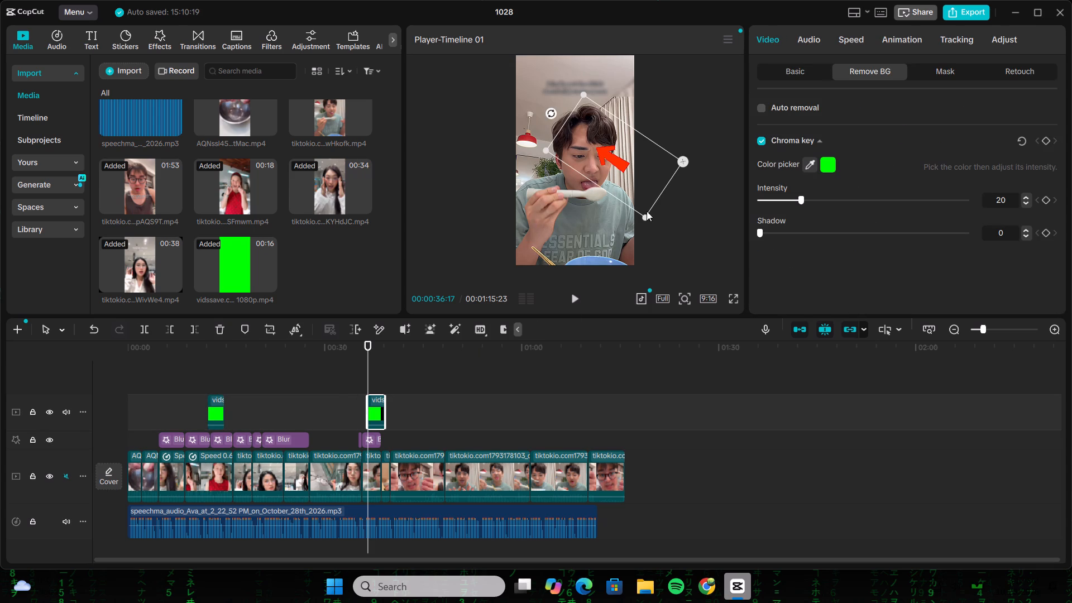
Slightly enlarge, rotate and position the pasted arrow so it points down toward the spoon-scene man's mouth from the right side of his face.
drag(647, 211, 630, 282)
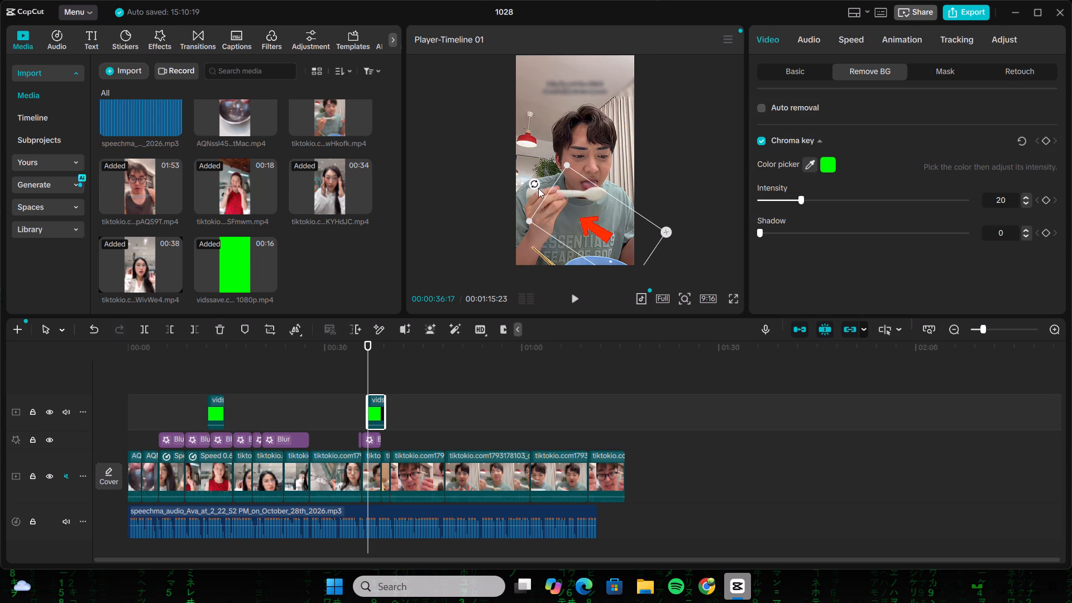
drag(528, 183, 628, 190)
drag(599, 219, 571, 223)
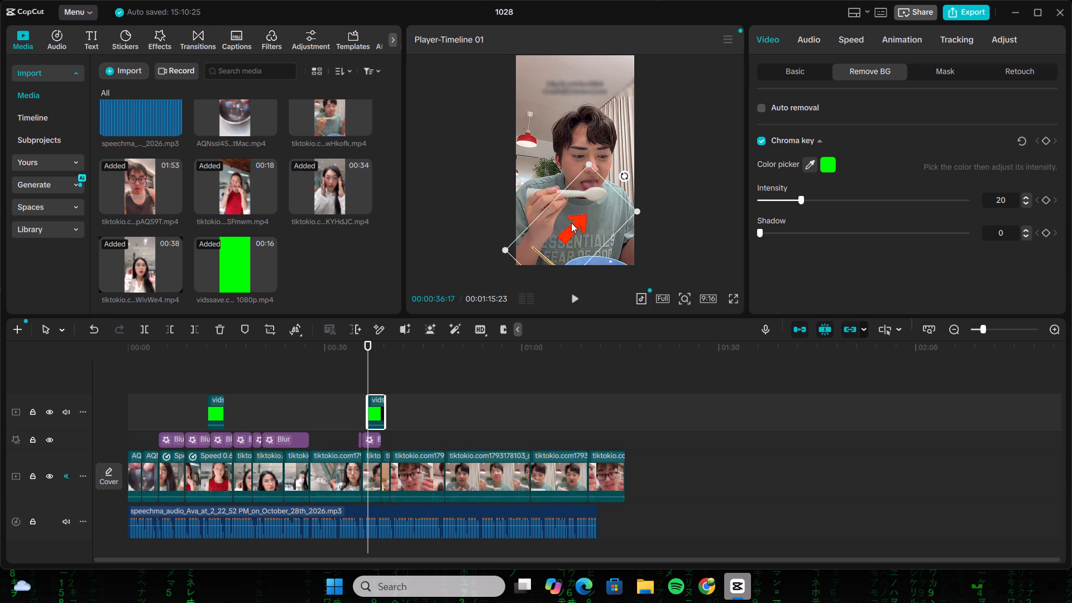
drag(571, 223, 571, 220)
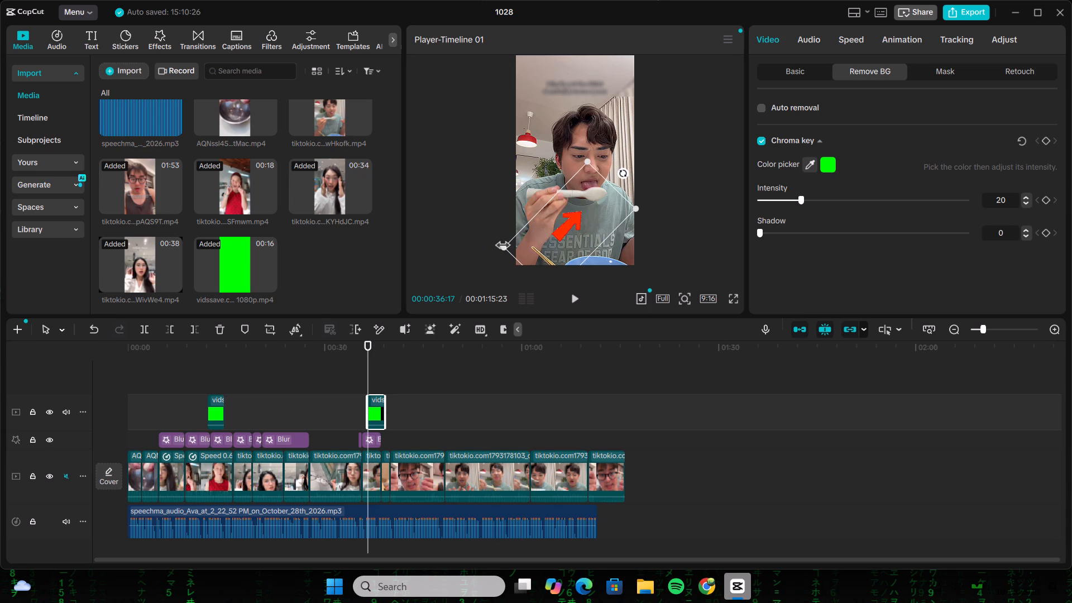
drag(503, 248, 482, 245)
click(610, 246)
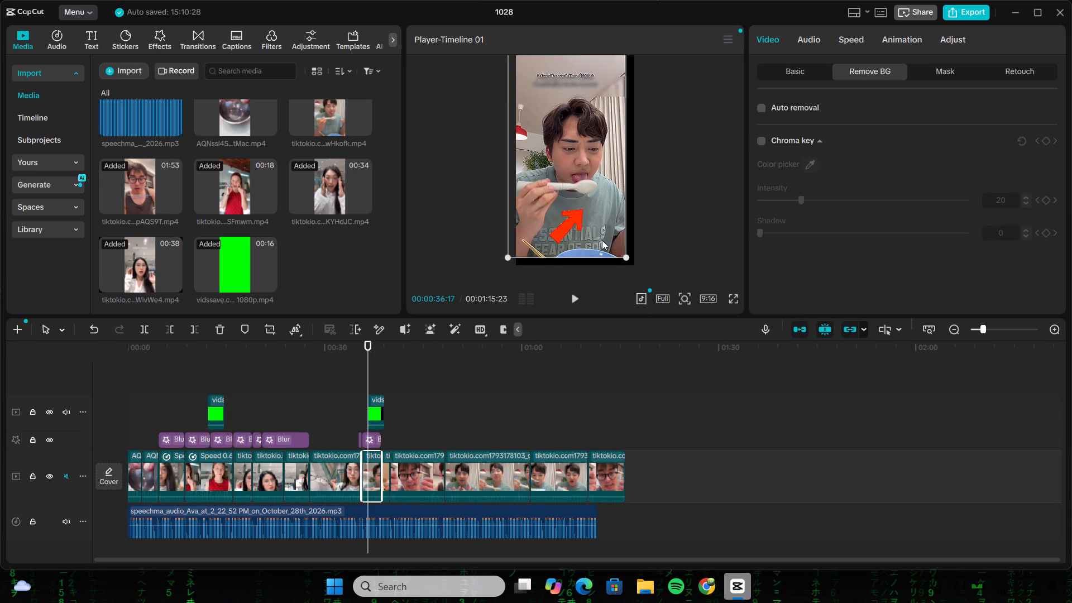
click(577, 221)
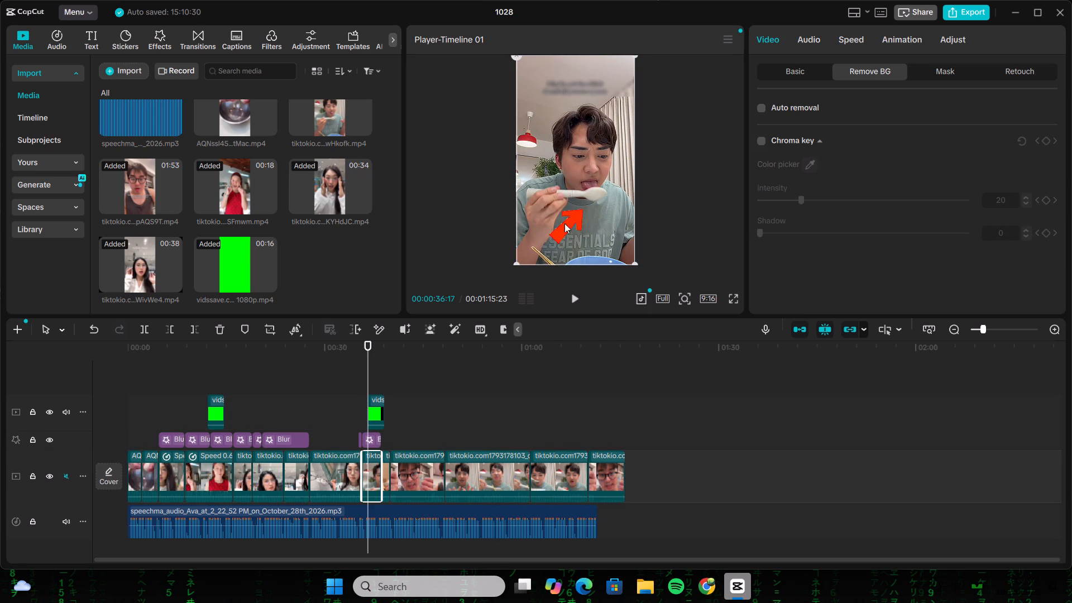
drag(570, 235, 552, 193)
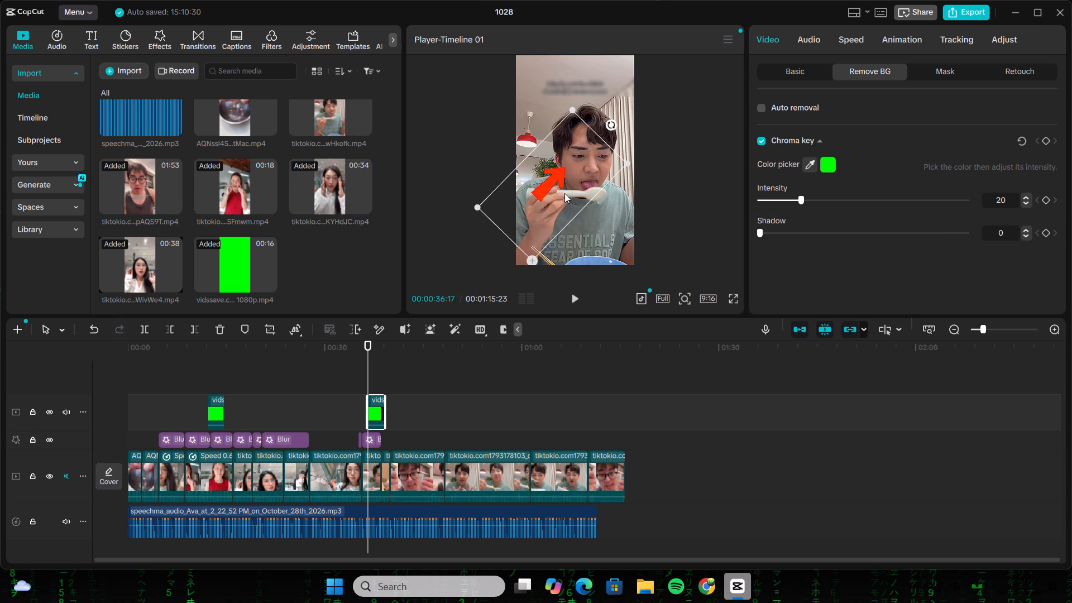
drag(610, 125, 651, 220)
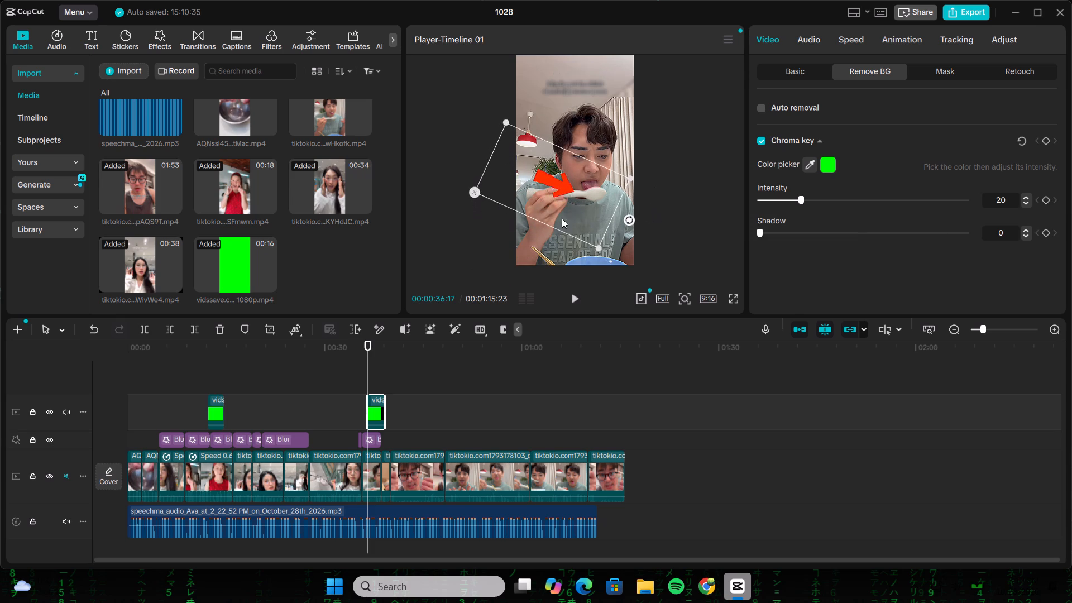
drag(562, 218, 556, 179)
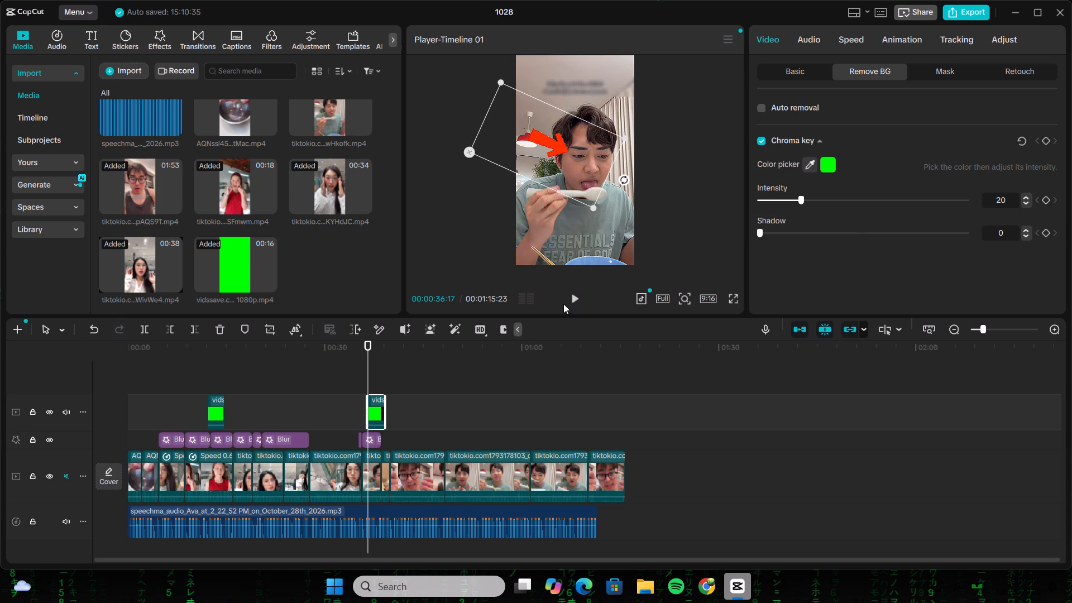
click(577, 297)
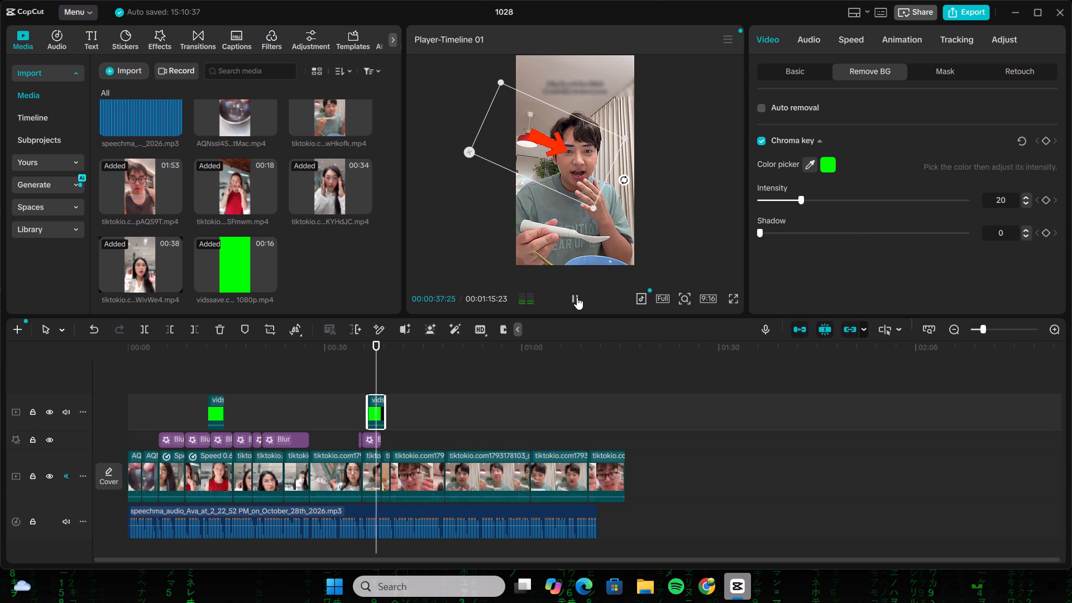
click(577, 297)
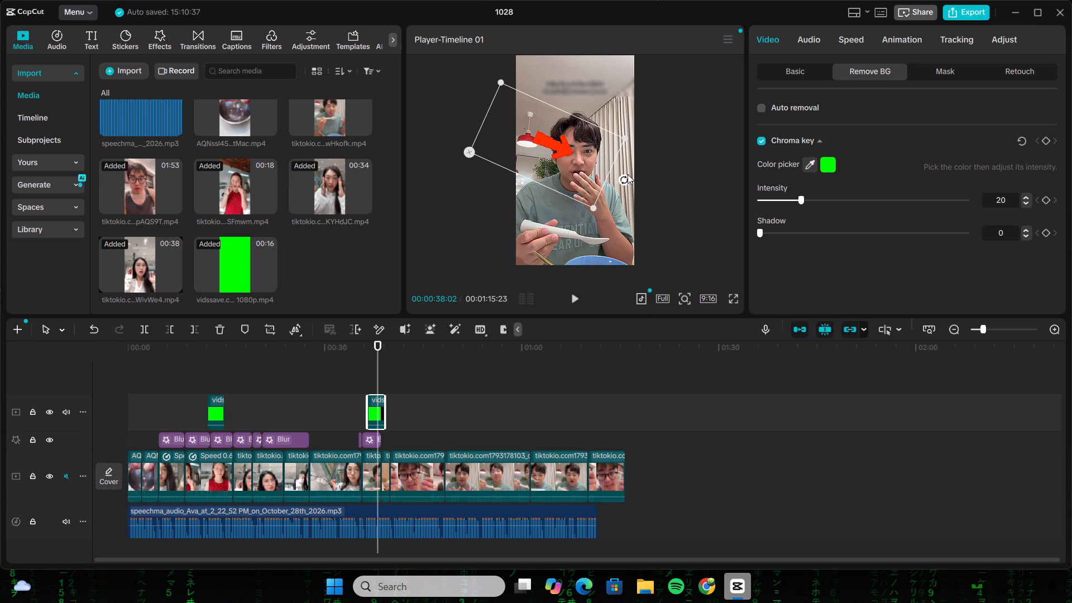
drag(626, 175, 461, 241)
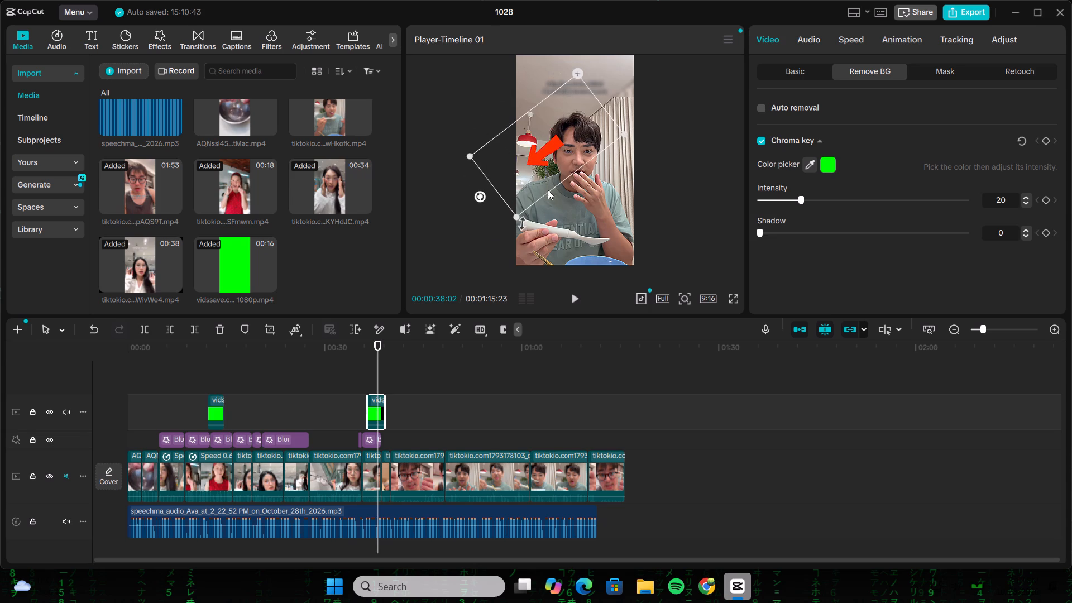
drag(546, 160, 620, 157)
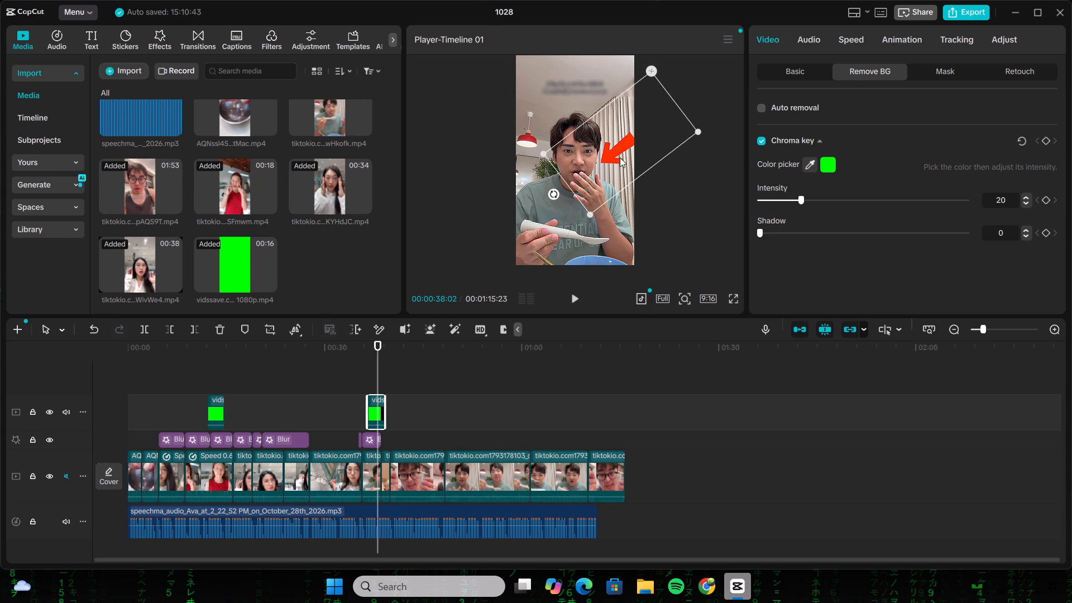
Trim the spoon-scene arrow clip's end to about 00:00:38:19, where the scene ends, and replay the scene to check its timing.
click(575, 297)
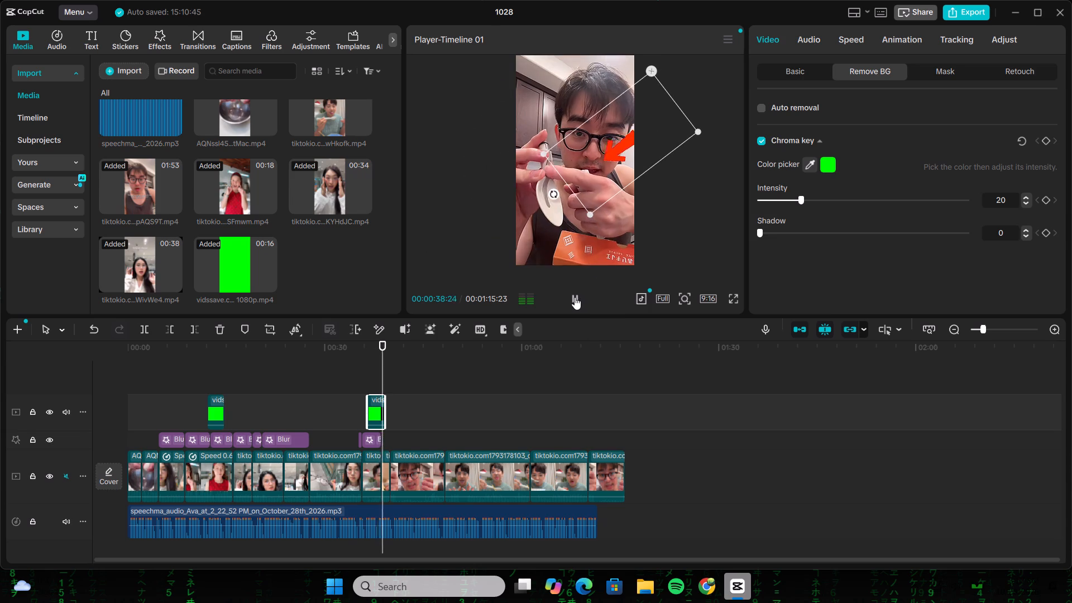
click(575, 297)
click(387, 408)
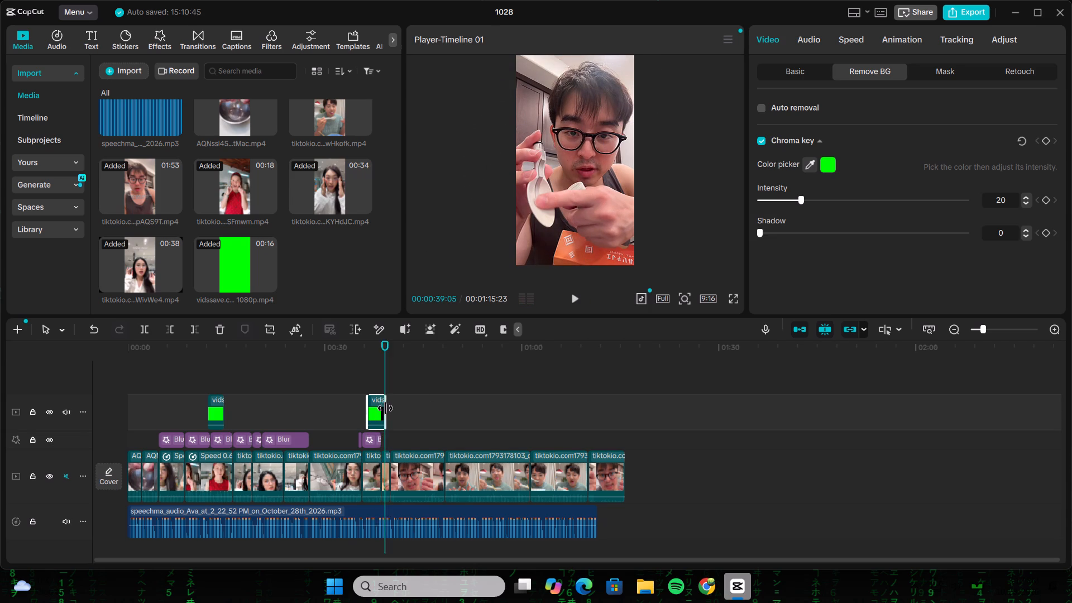
click(414, 351)
drag(411, 354, 388, 363)
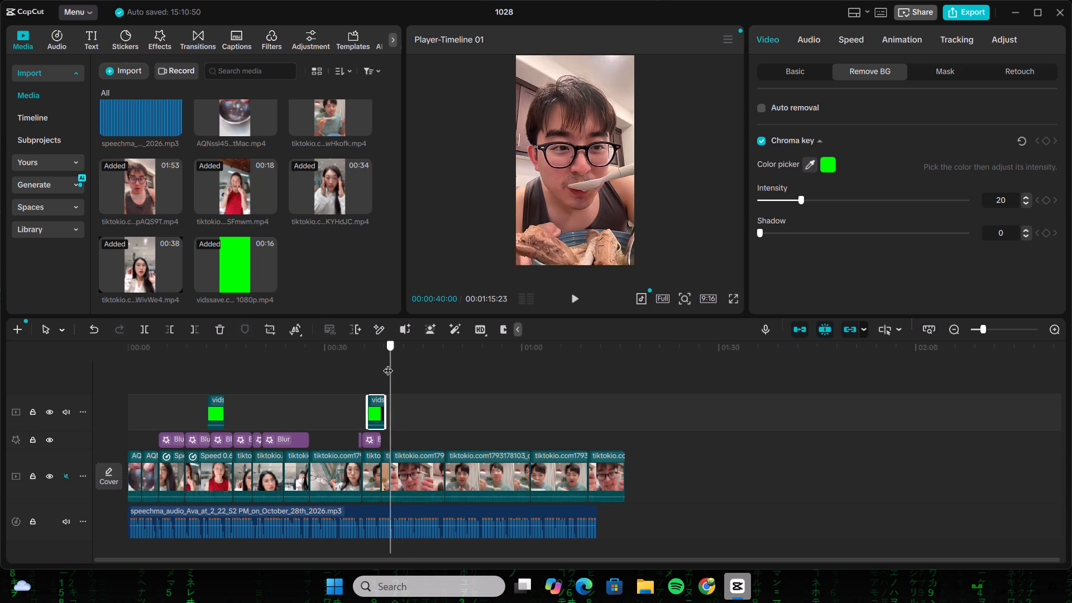
drag(388, 363, 380, 365)
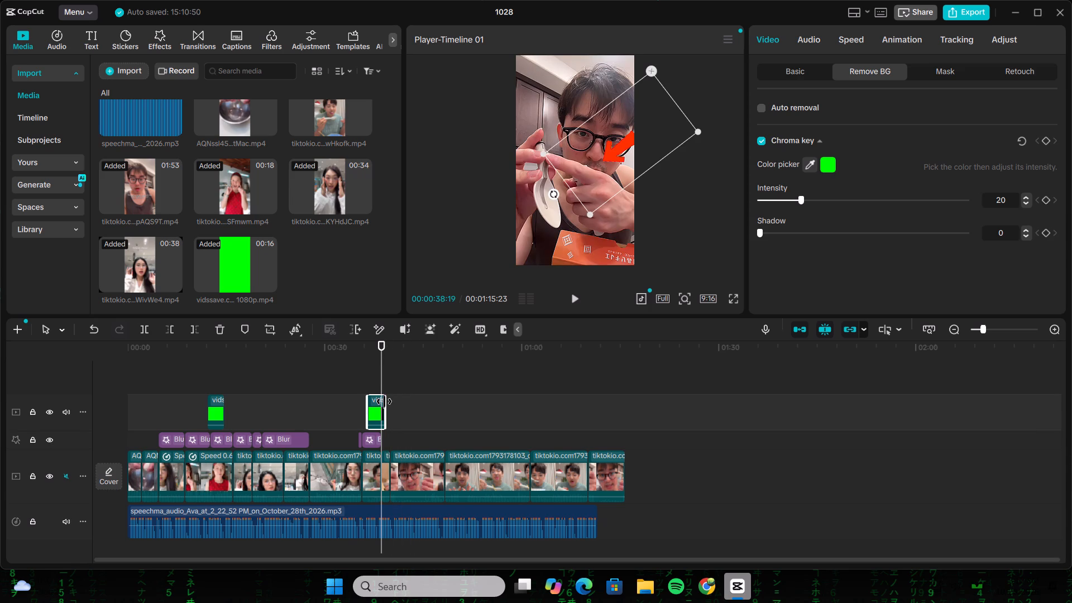
drag(384, 401, 377, 403)
click(372, 362)
drag(372, 362, 362, 365)
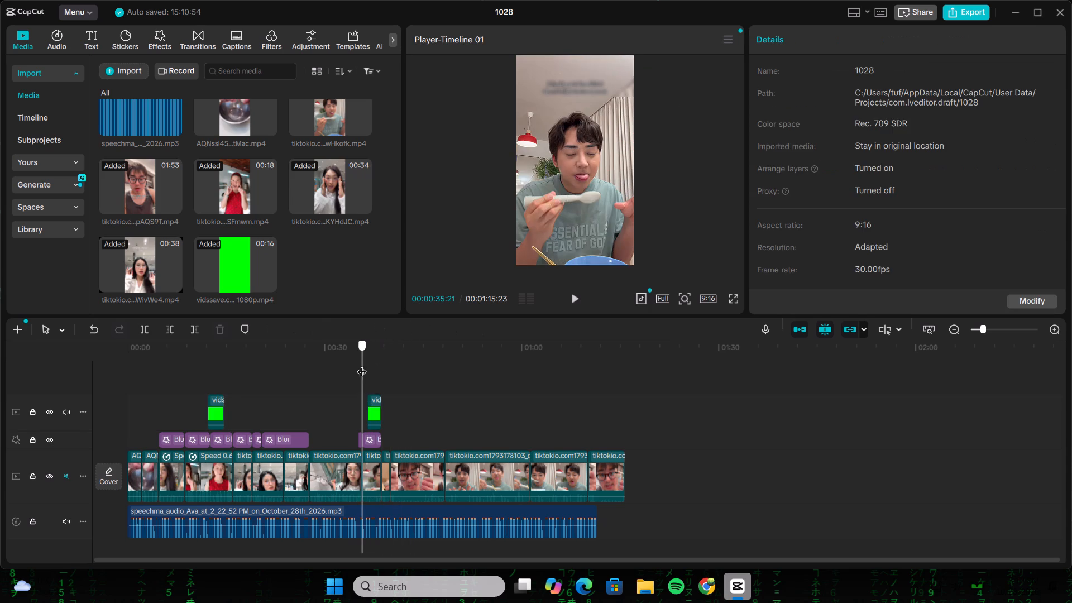
drag(362, 365, 359, 365)
click(572, 301)
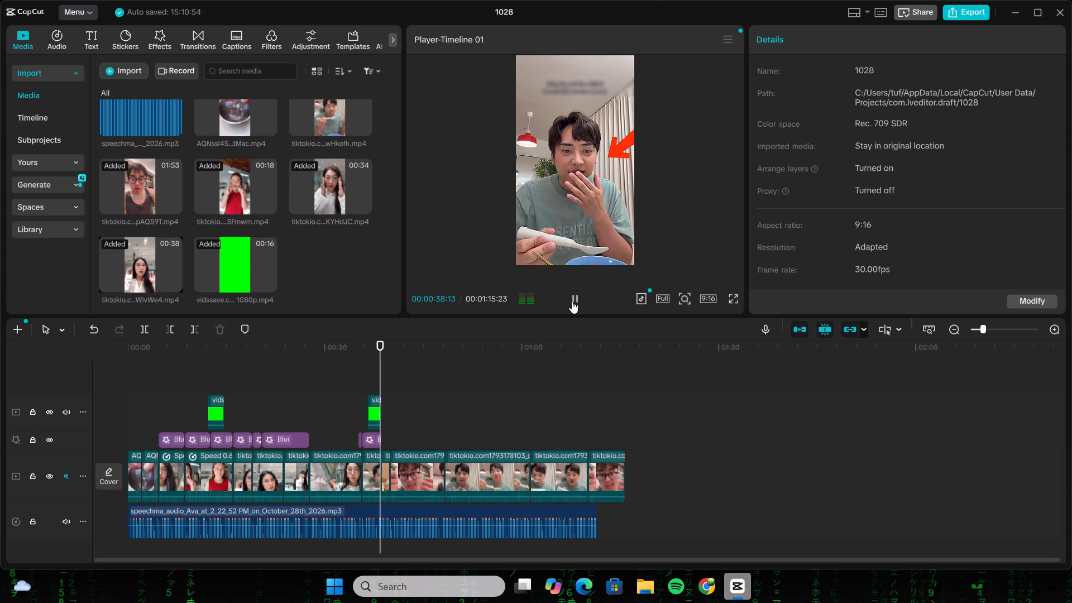
click(572, 301)
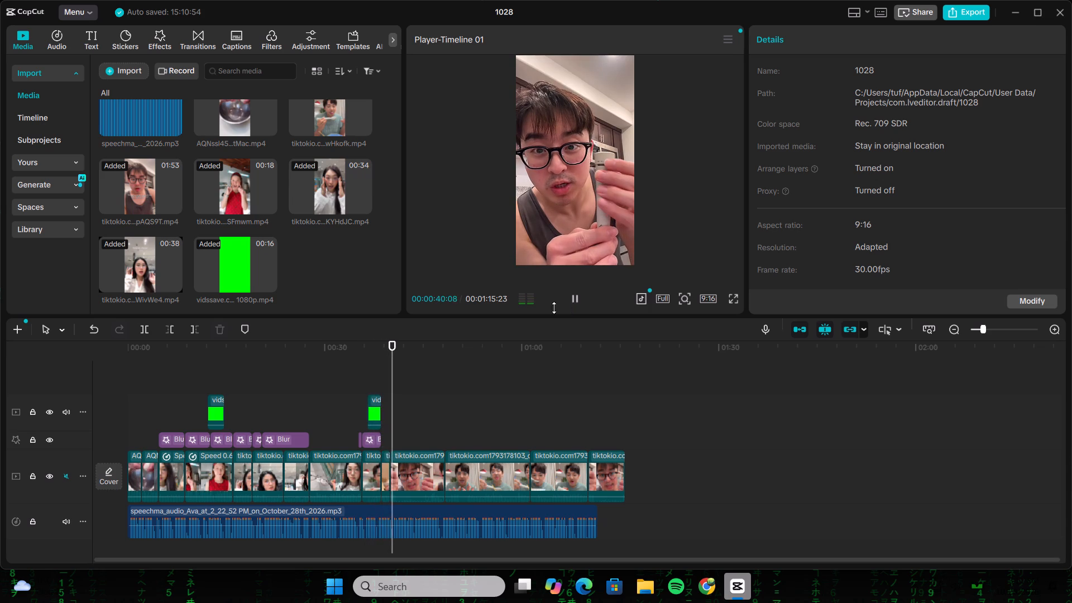
Return to the first arrow's start at 00:00:12:06 and open the trending sound effects library.
click(243, 353)
drag(226, 361, 203, 365)
click(204, 349)
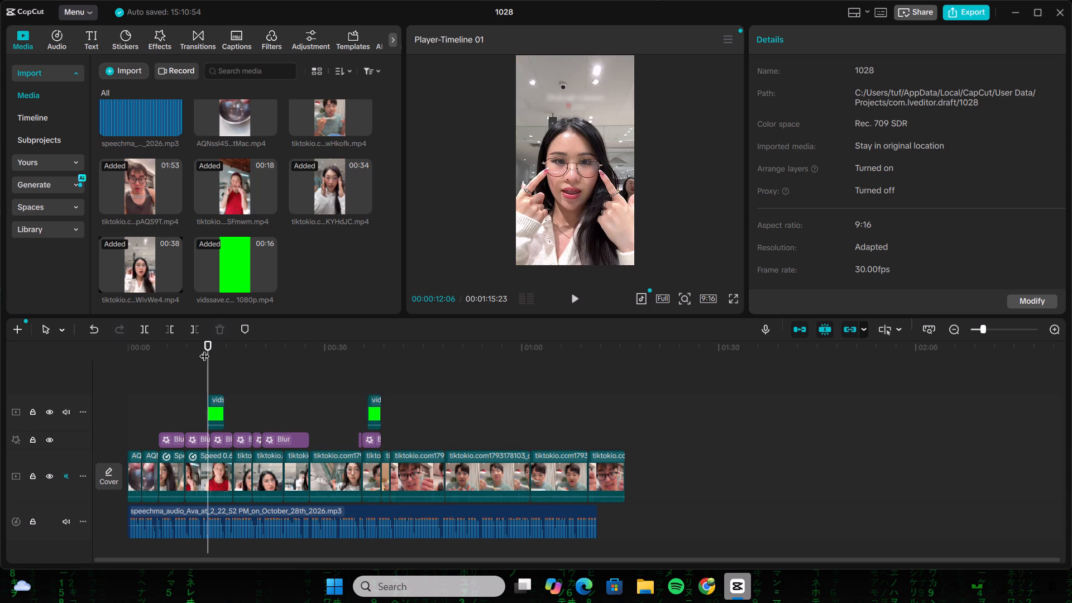
click(59, 31)
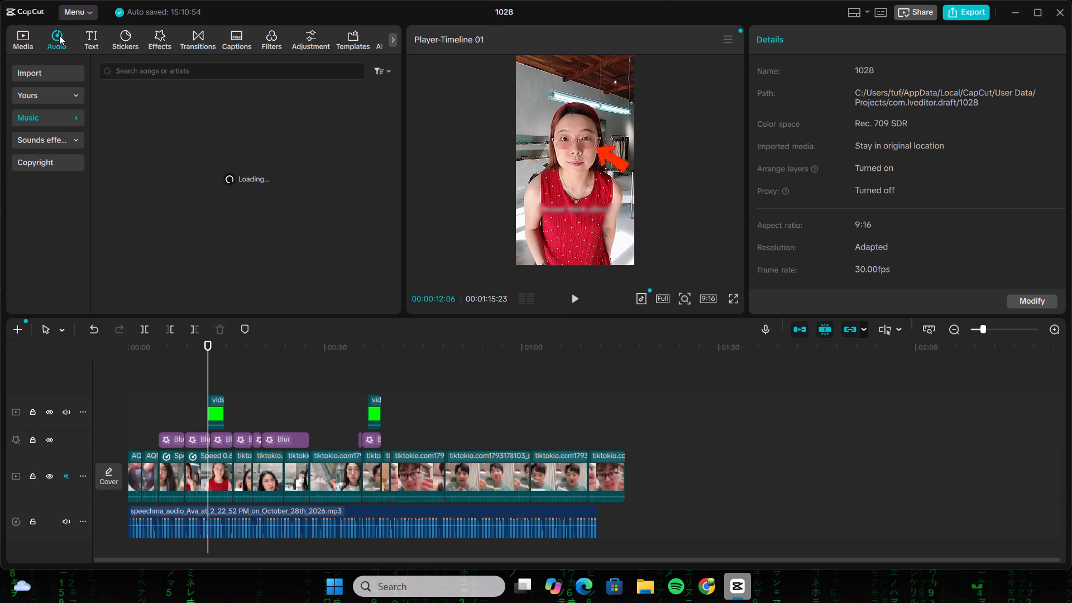
click(60, 140)
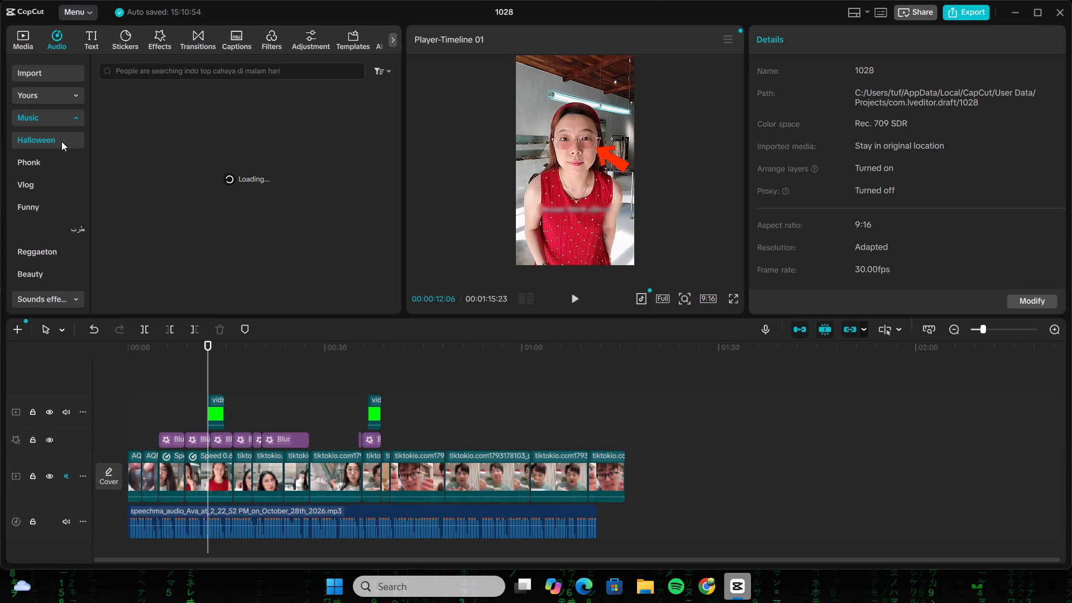
click(51, 117)
click(39, 141)
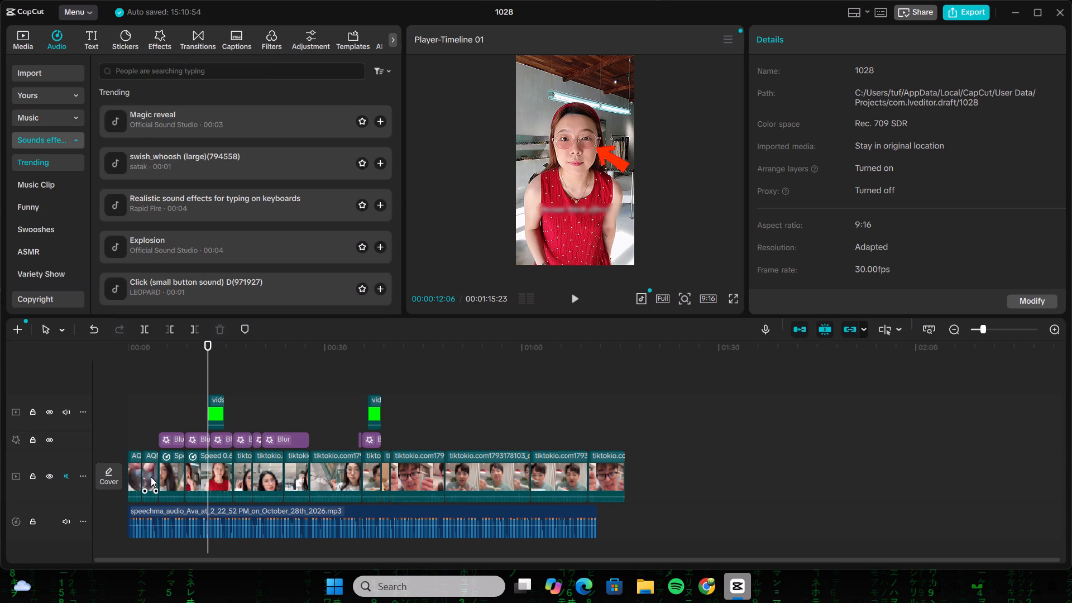
Apply the Shake 1 in-animation to the first glasses clip, starting near 00:00:04:22, and replay the cut into it.
click(169, 472)
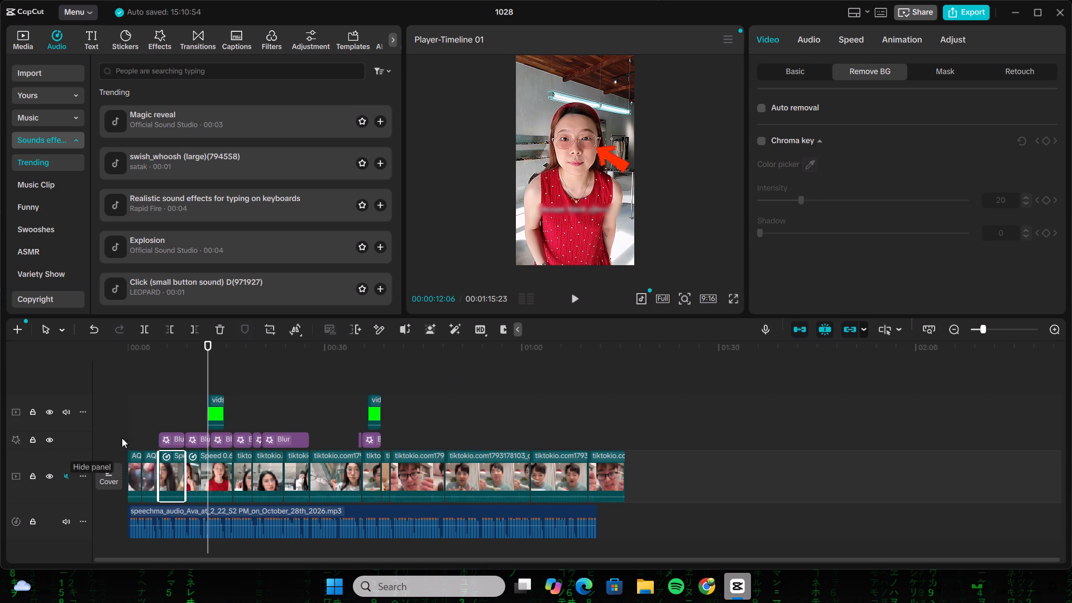
click(898, 41)
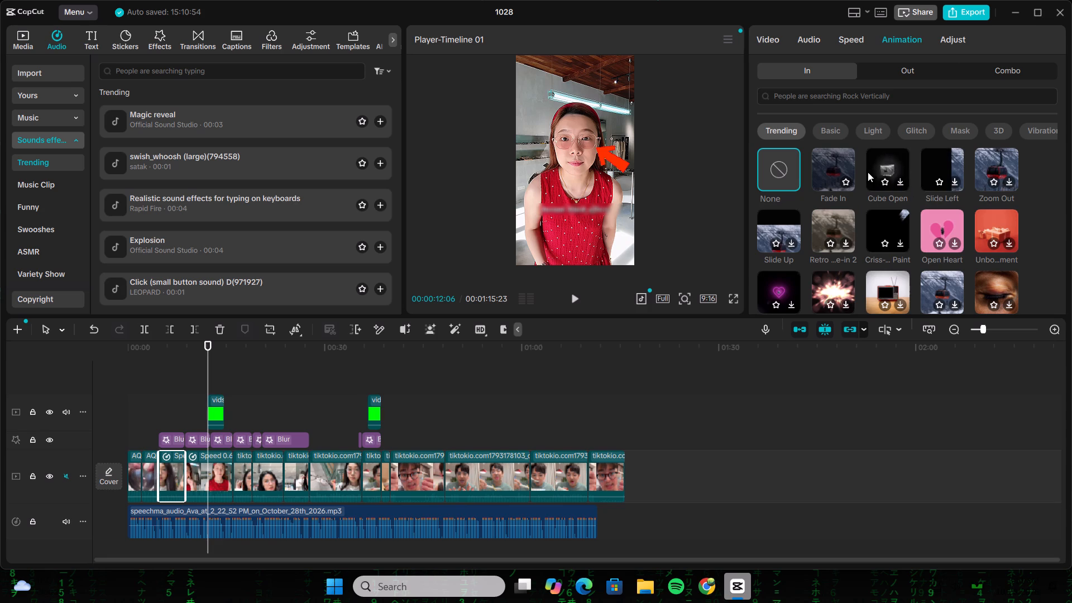
click(800, 96)
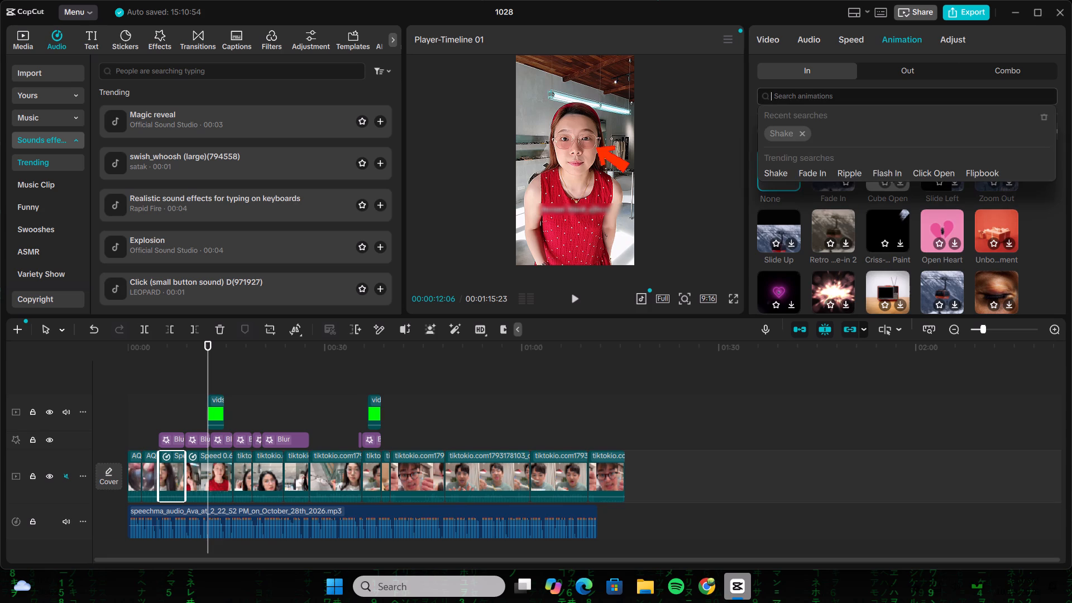
click(781, 133)
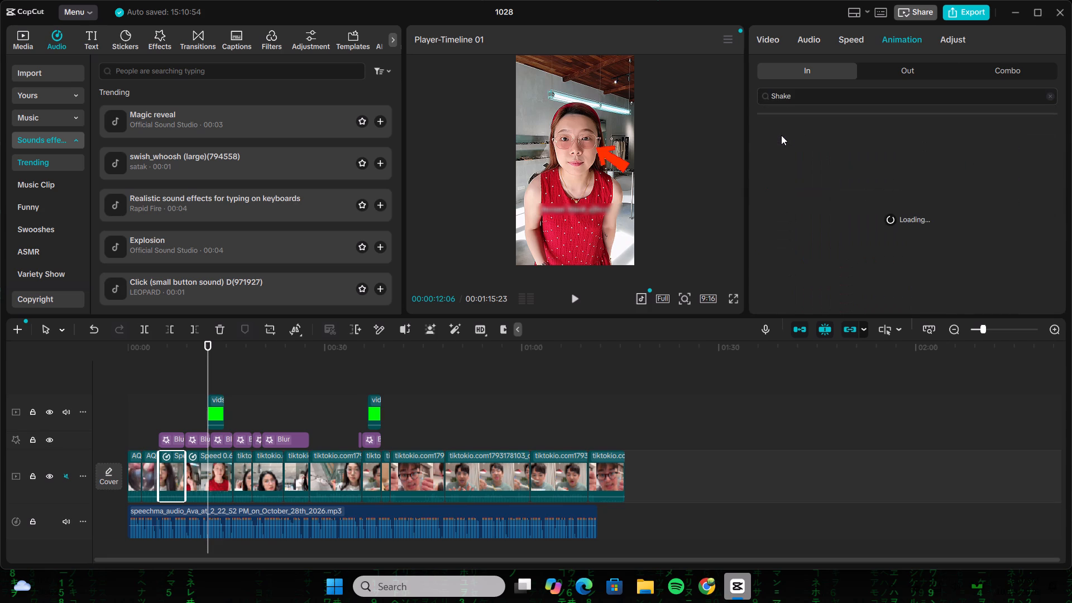
click(834, 151)
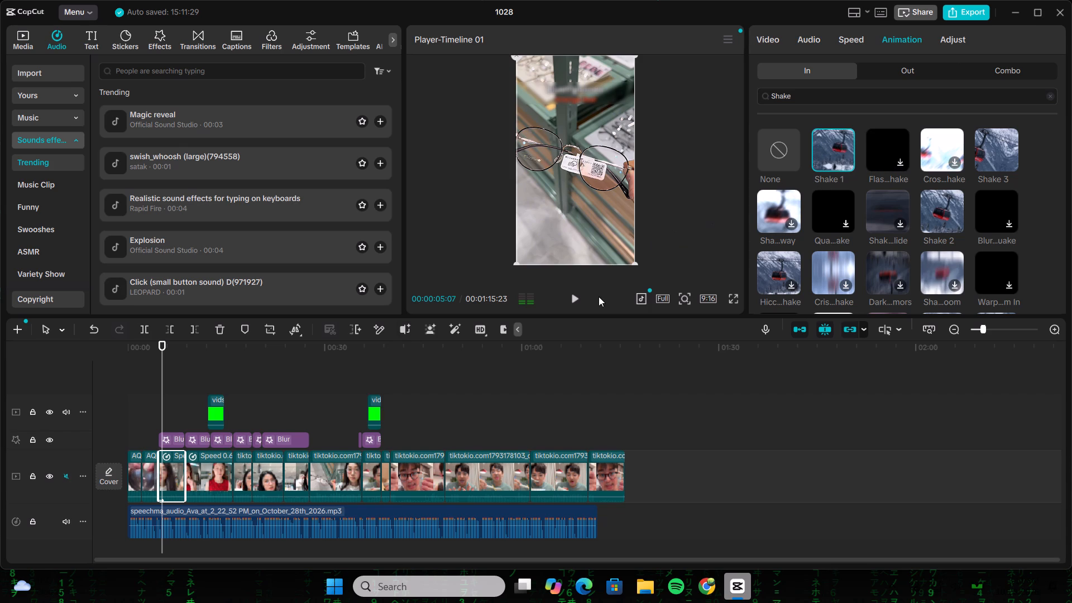
click(567, 298)
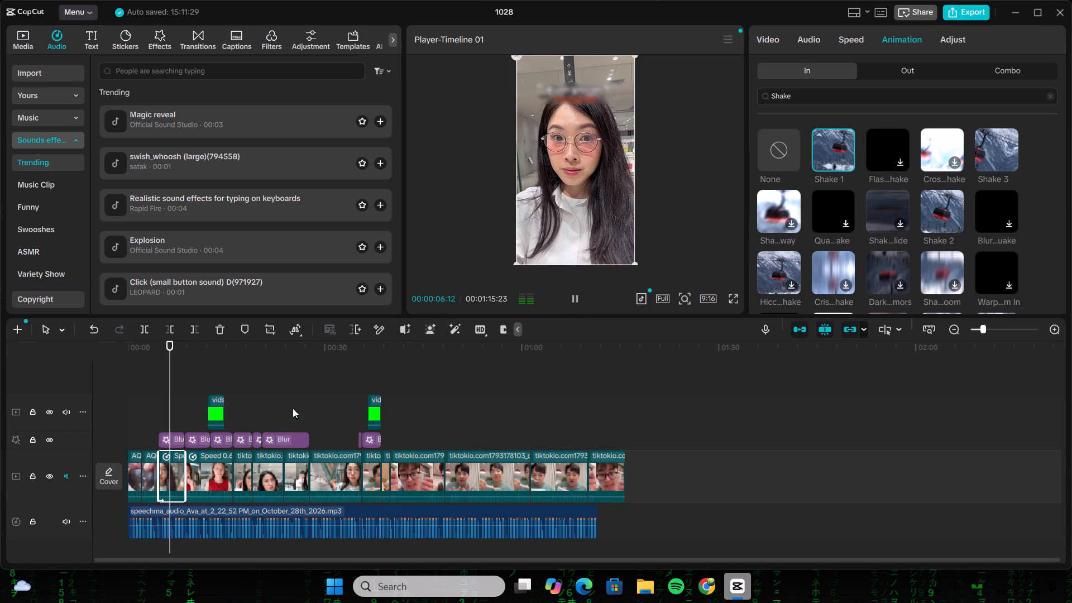
click(143, 386)
drag(143, 386, 154, 379)
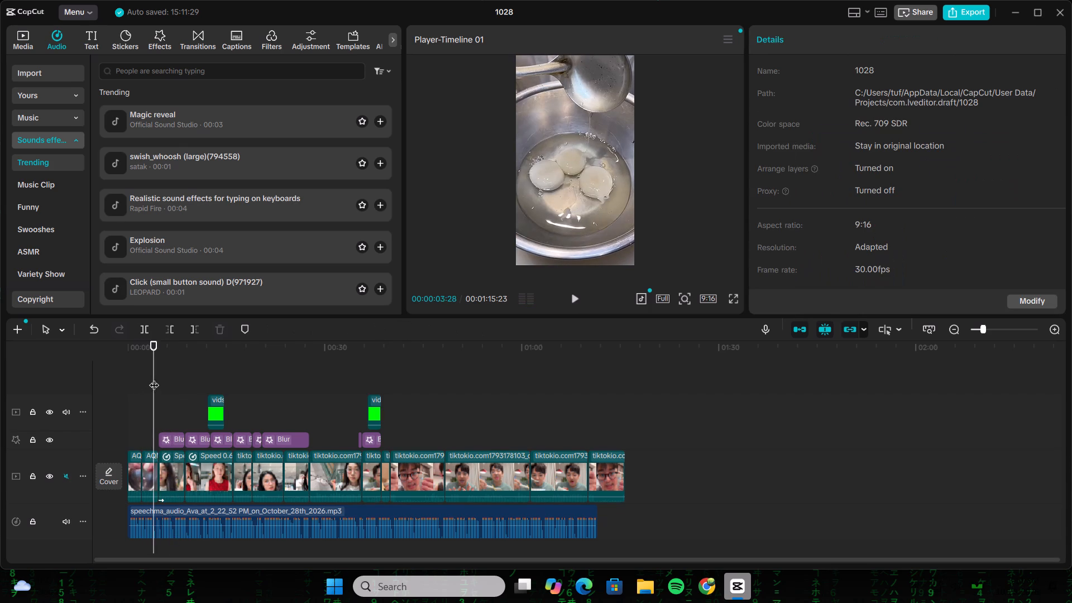
click(570, 294)
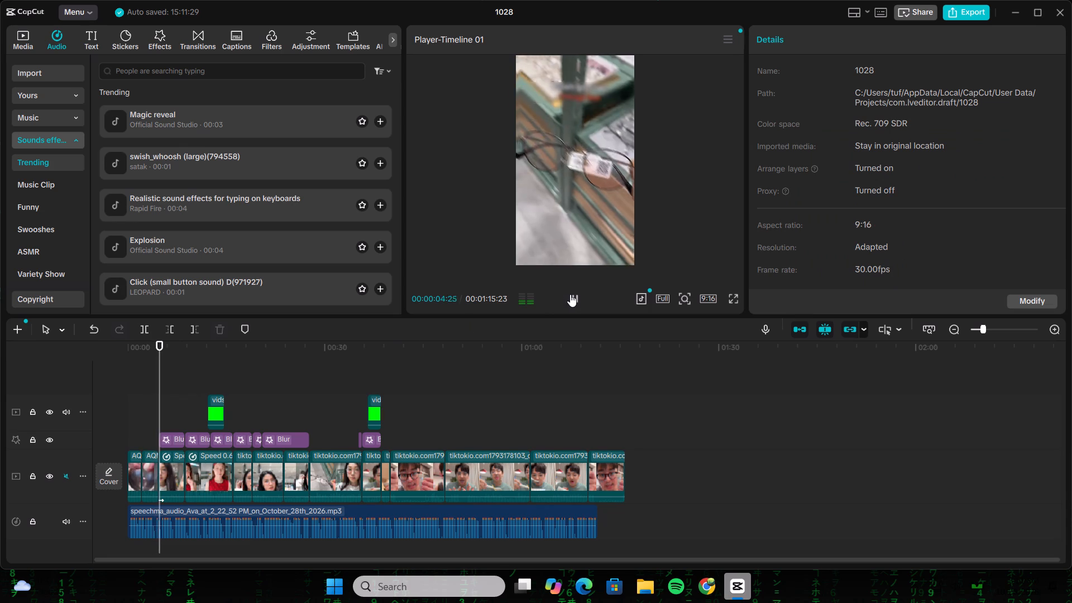
Apply the Shake 1 in-animation to the spoon-scene clip that starts at 00:00:35:21.
click(383, 394)
drag(383, 394, 364, 404)
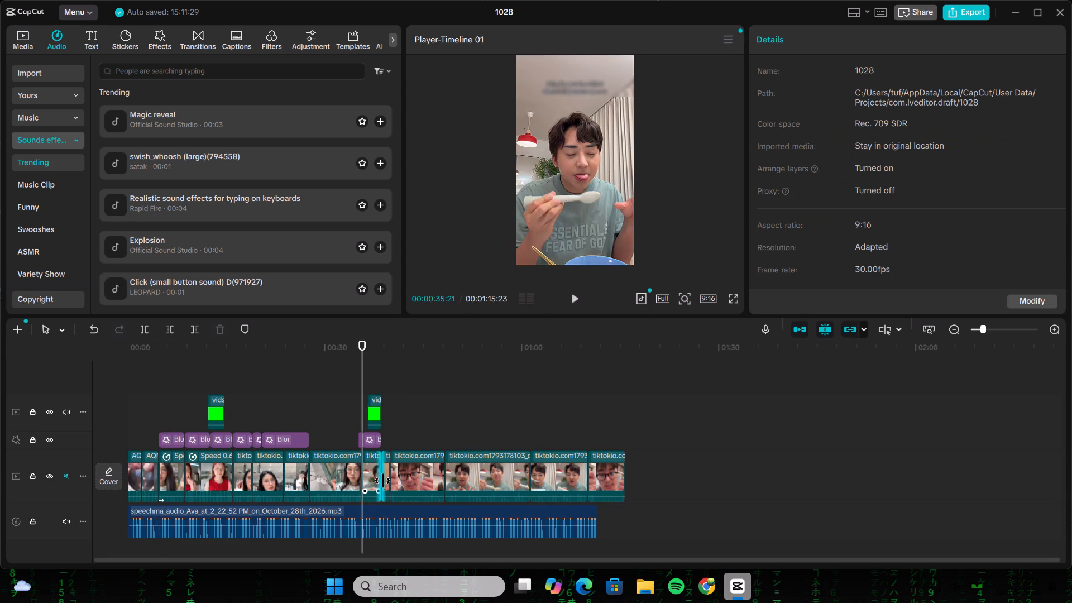
click(370, 475)
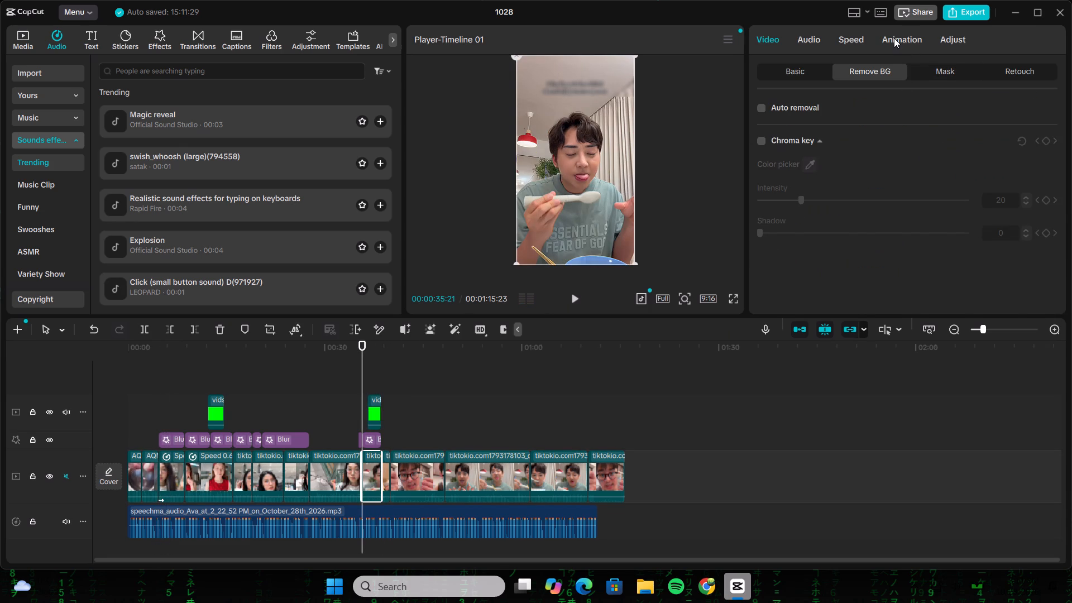
click(894, 38)
click(825, 157)
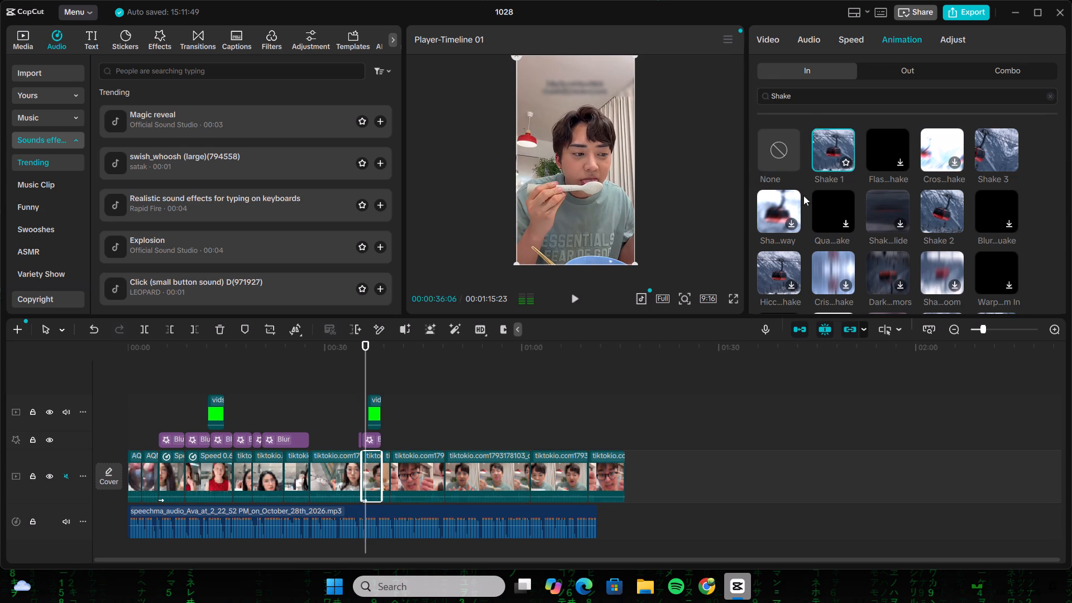
Add the "pop! (tapping the mouth with a hand)" sound effect at 00:00:04:22 and set its volume to 19.3 dB.
click(294, 353)
drag(293, 353, 156, 376)
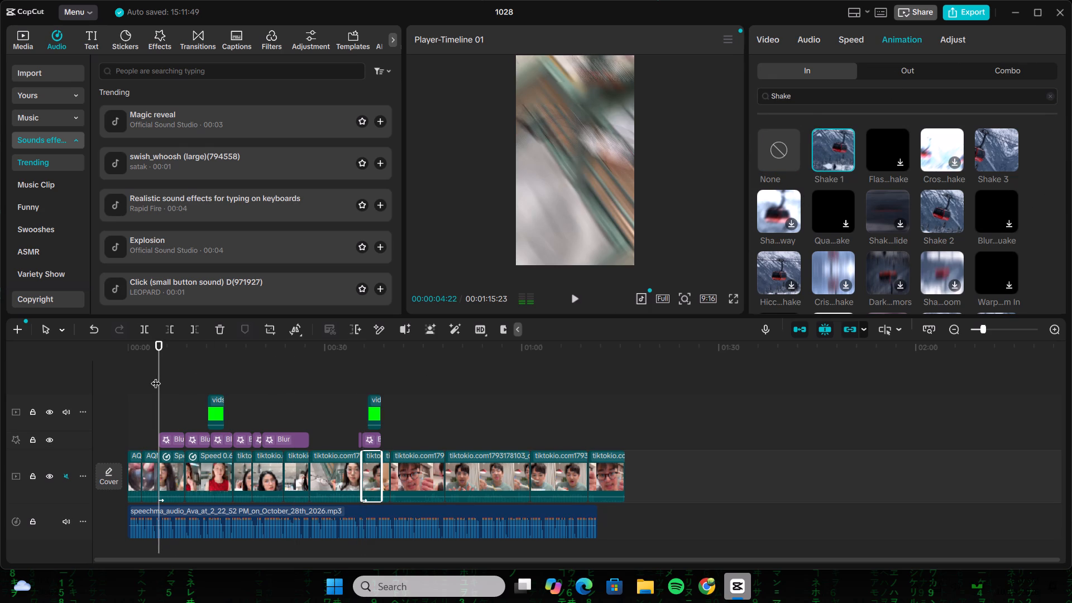
click(130, 73)
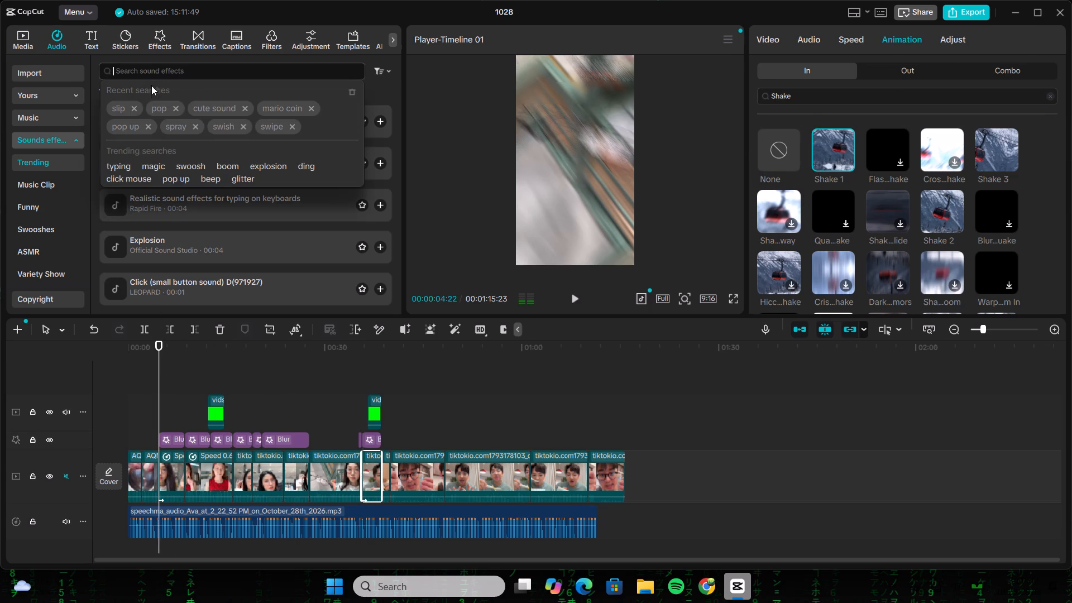
click(157, 104)
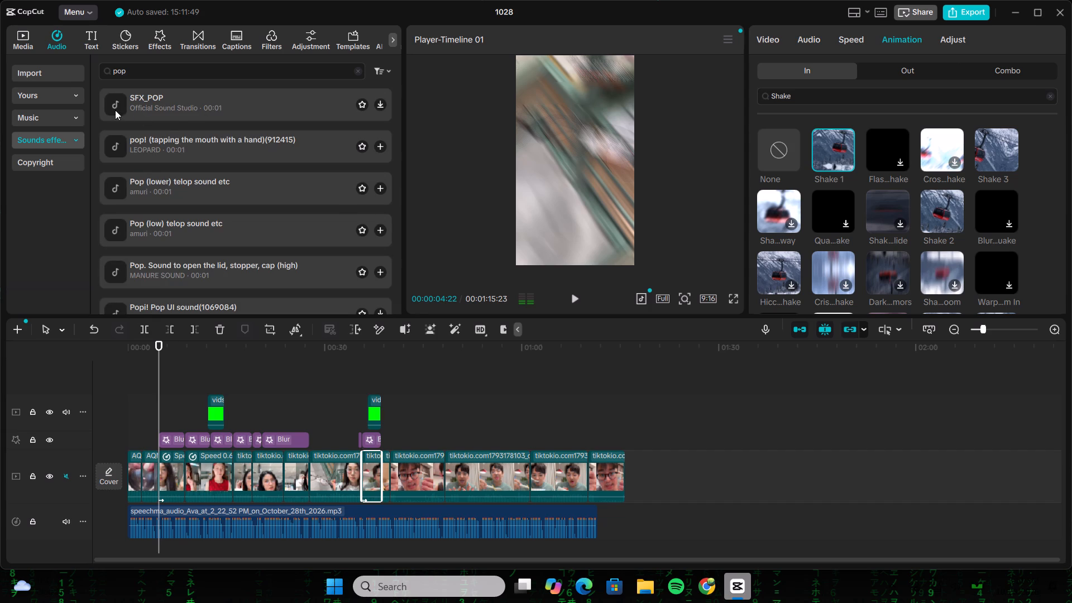
click(114, 98)
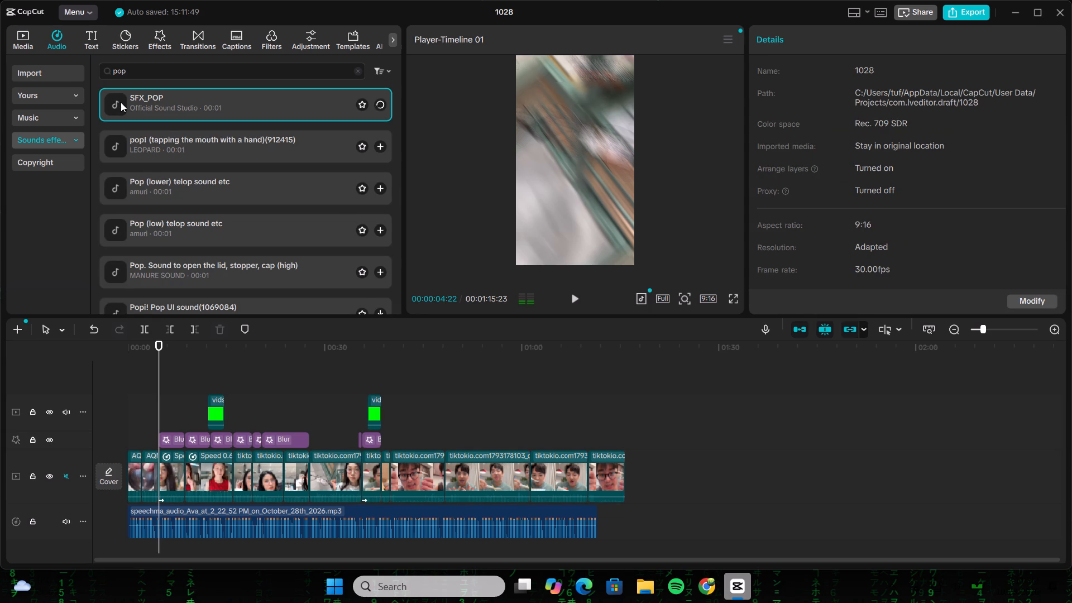
click(116, 139)
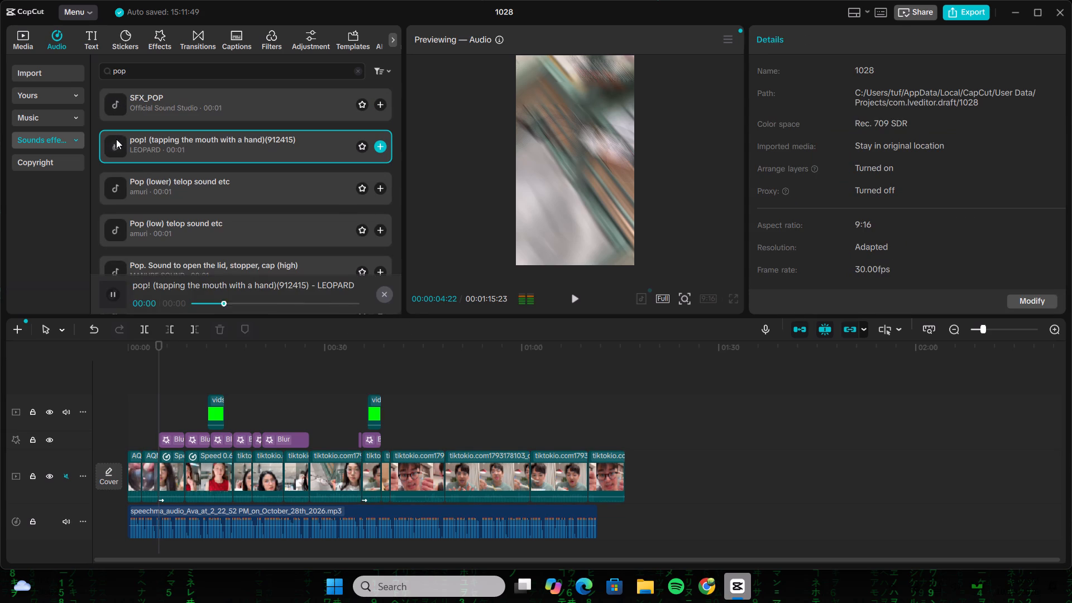
click(381, 146)
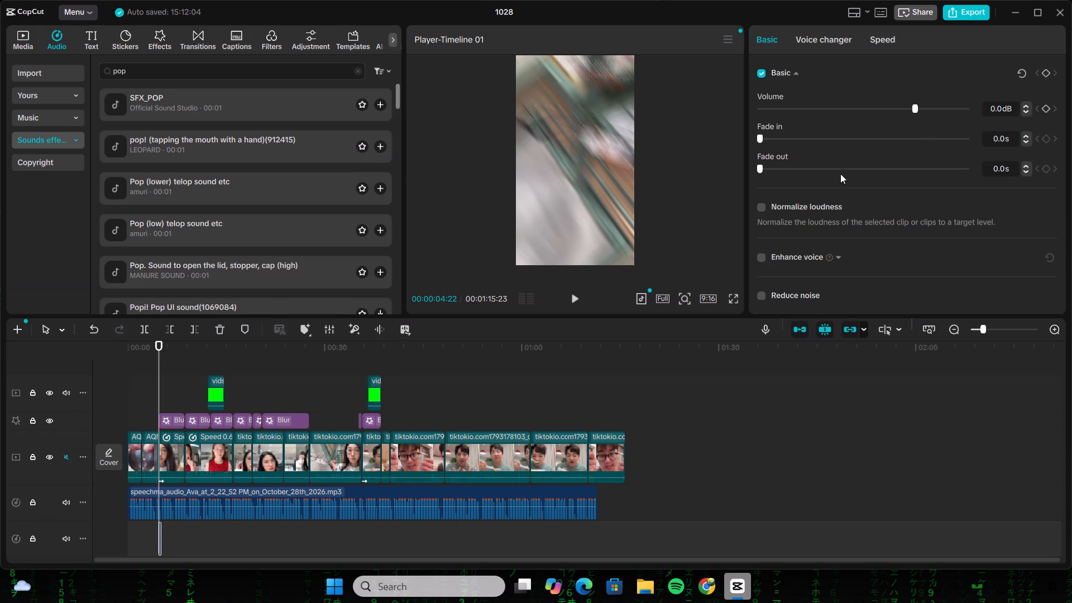
drag(919, 108, 962, 106)
click(573, 298)
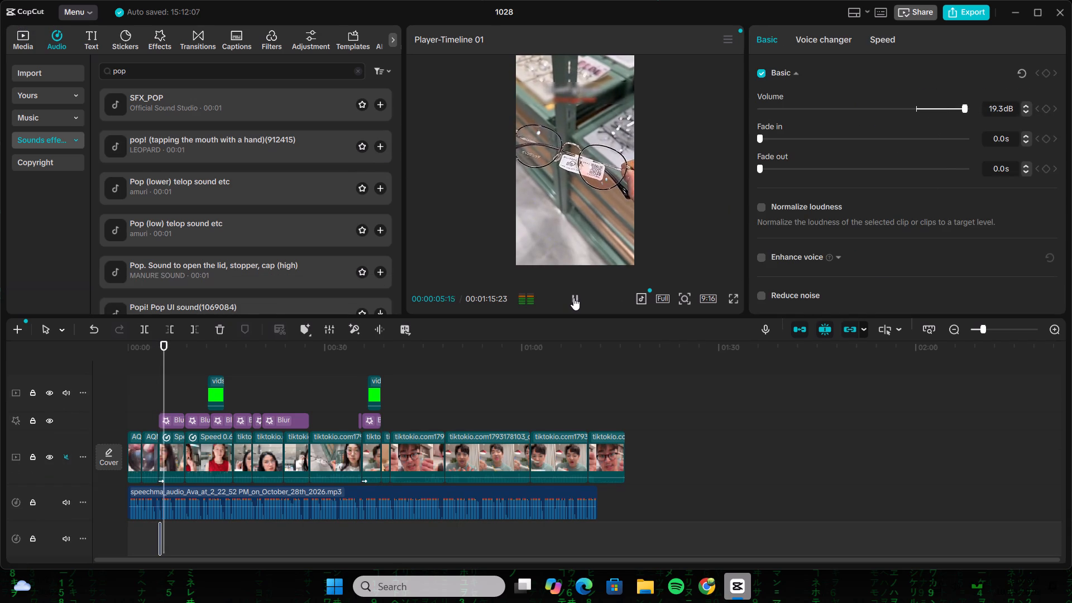
Copy the pop sound at 00:00:04:22 to the spoon-scene clip's start at 00:00:35:21.
click(355, 387)
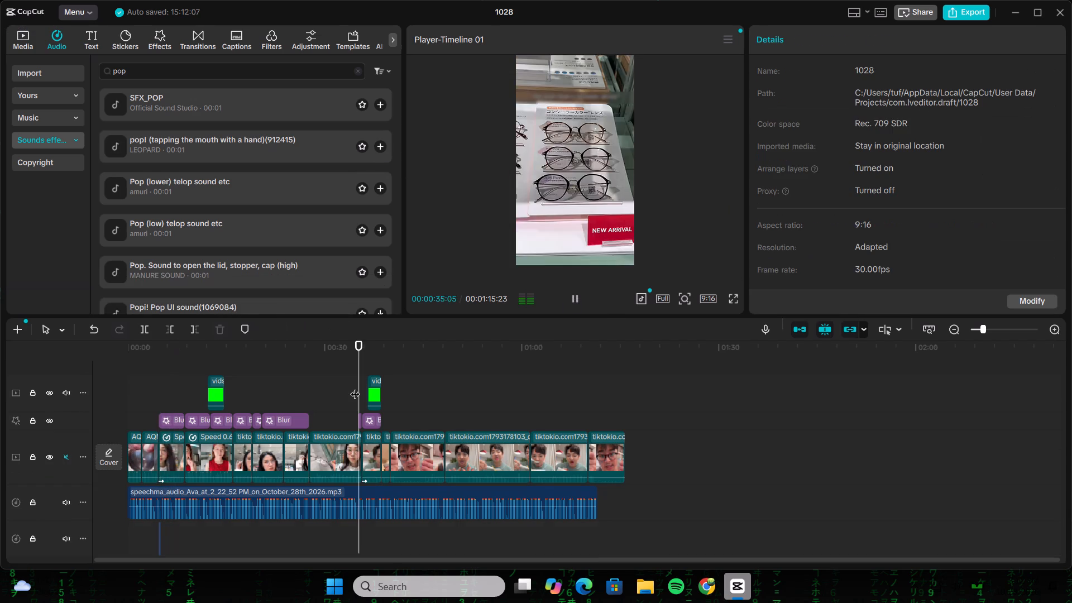
drag(355, 387, 363, 385)
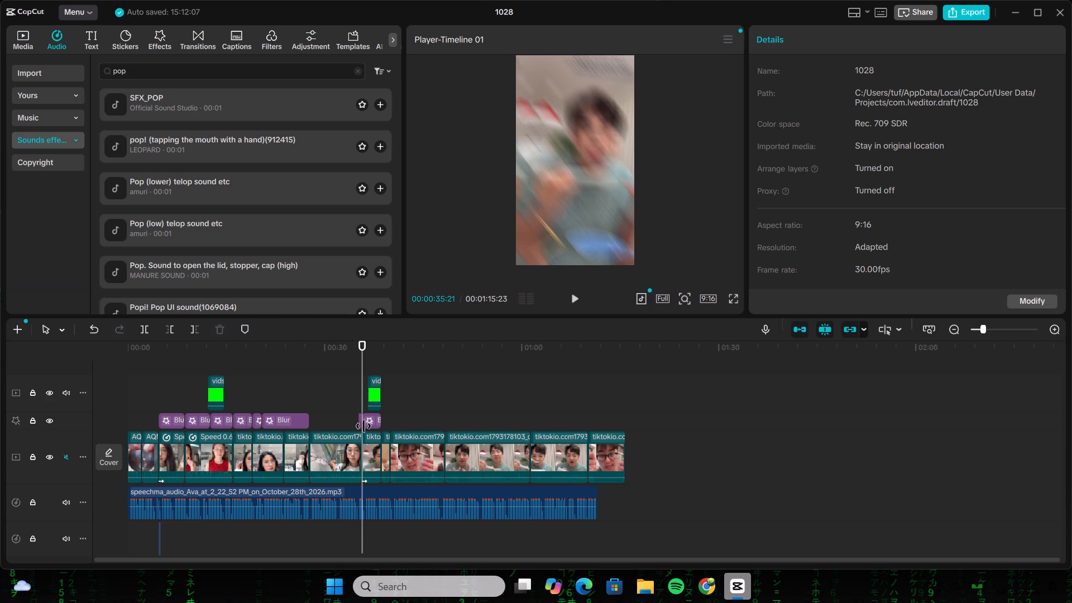
click(161, 535)
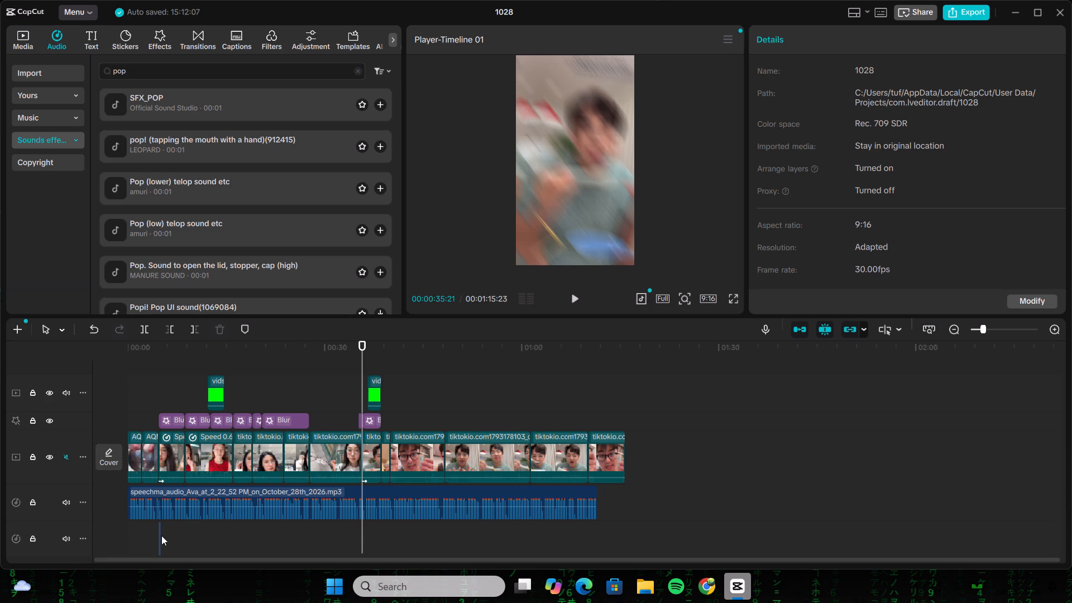
click(174, 540)
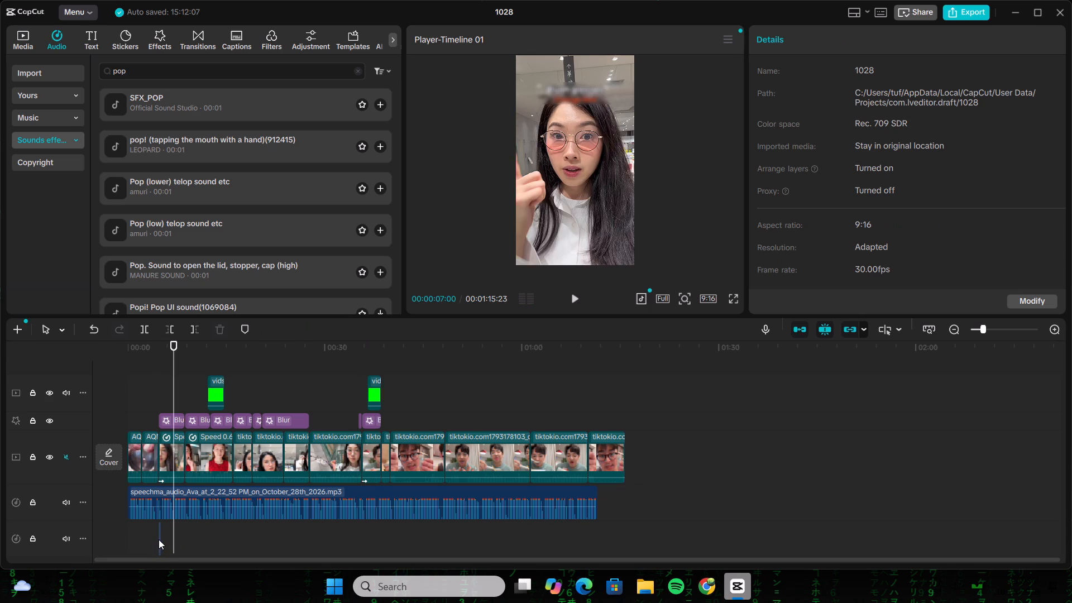
click(159, 539)
click(169, 534)
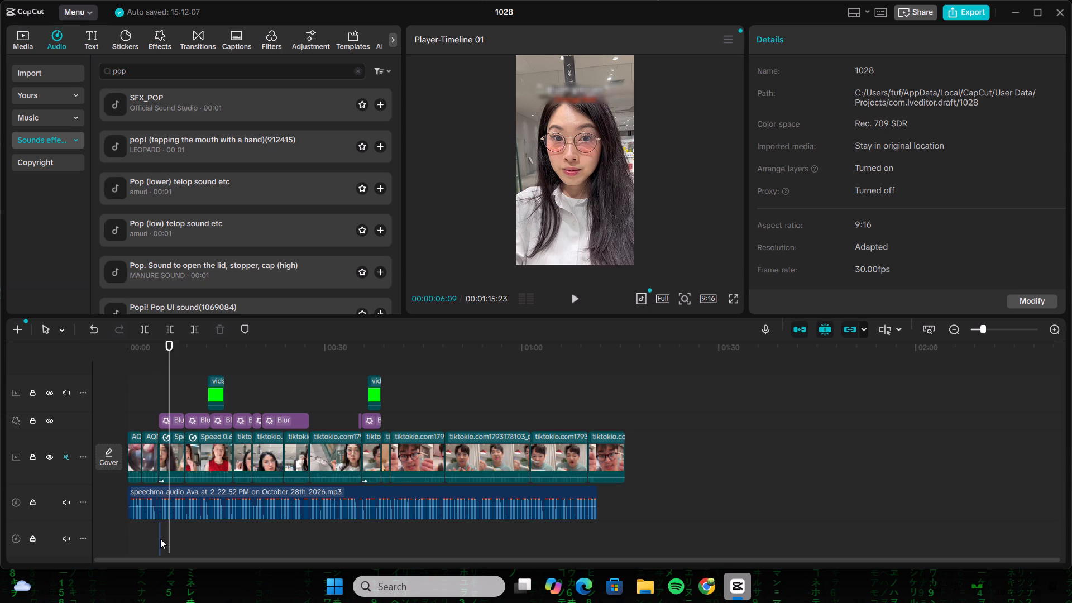
click(160, 540)
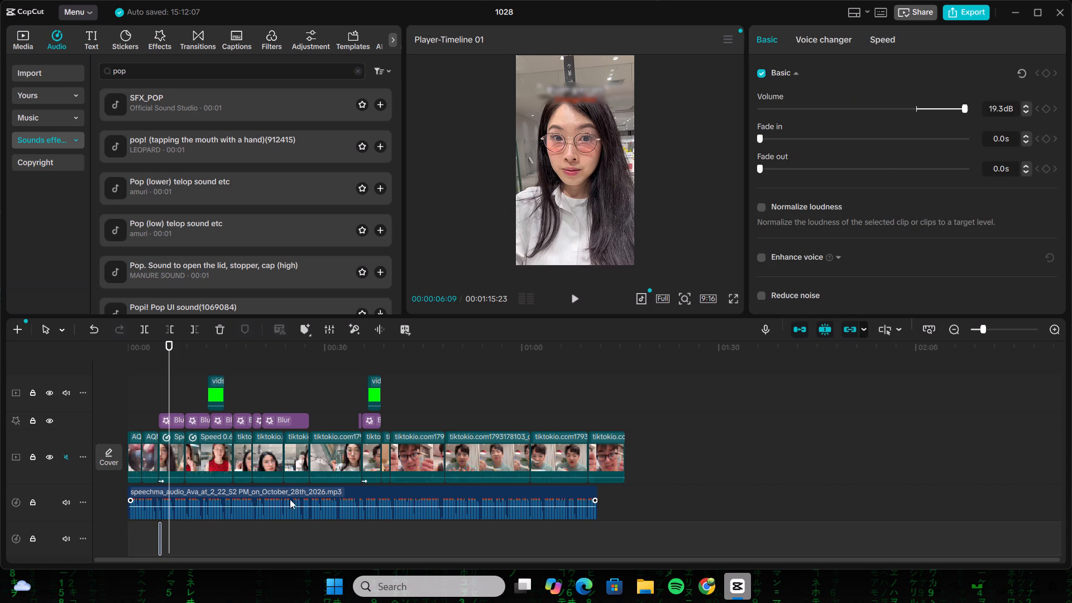
key(ctrl+c)
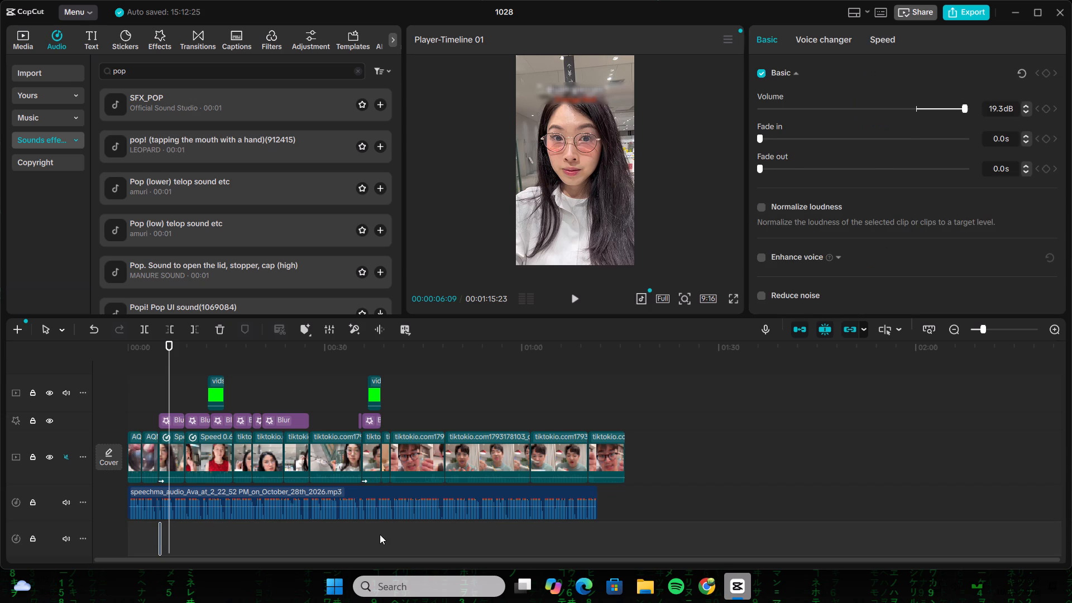
click(380, 534)
drag(380, 534, 359, 541)
key(ctrl+v)
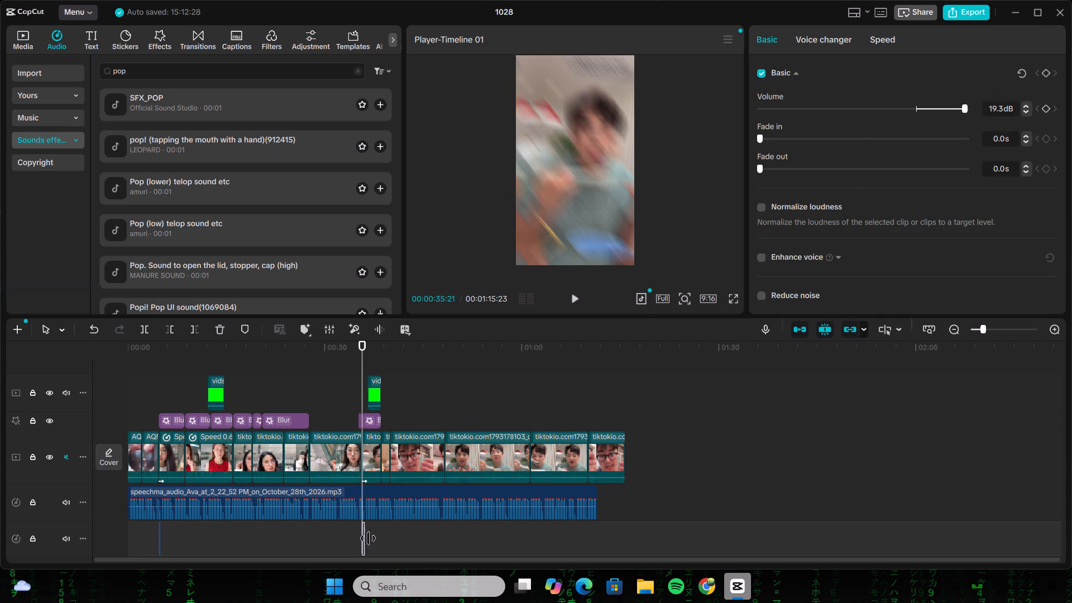
Paste the copied pop sound at the first arrow's start, 00:00:12:06.
click(196, 548)
drag(197, 548, 203, 544)
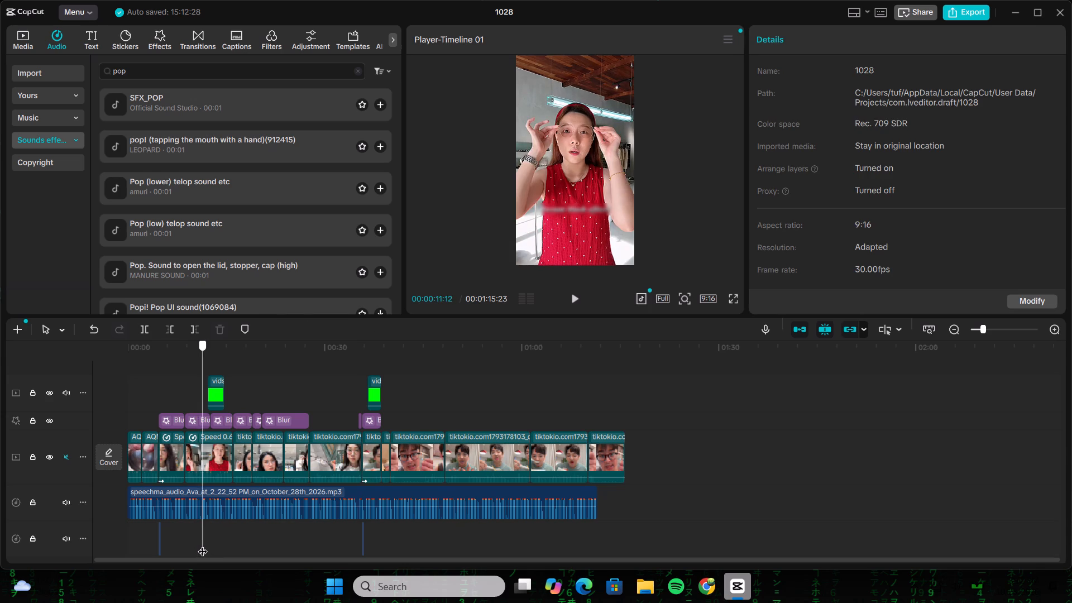
drag(203, 544, 206, 545)
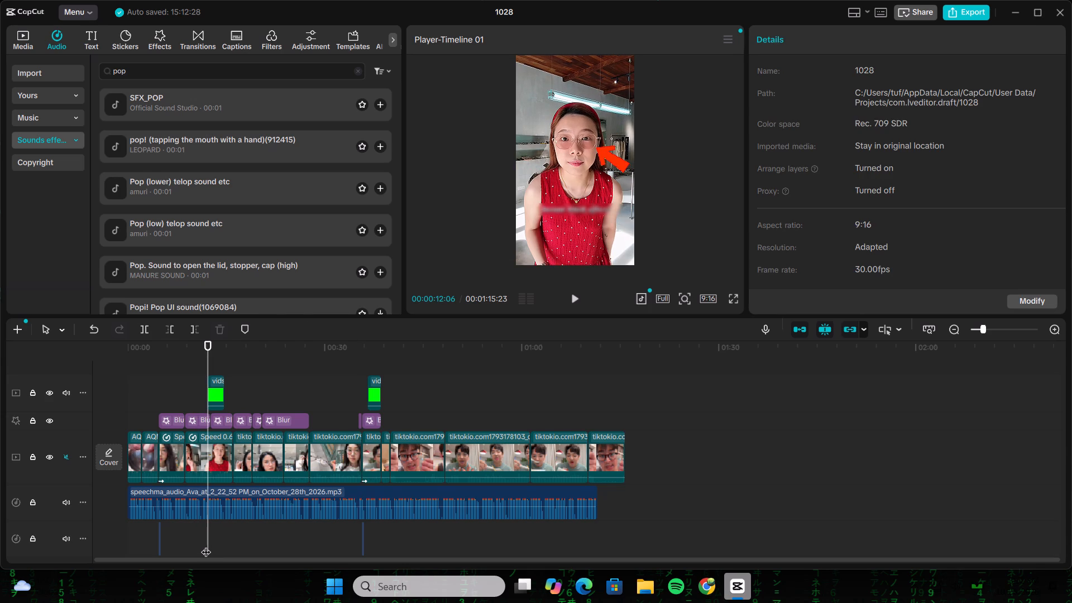
key(ctrl+v)
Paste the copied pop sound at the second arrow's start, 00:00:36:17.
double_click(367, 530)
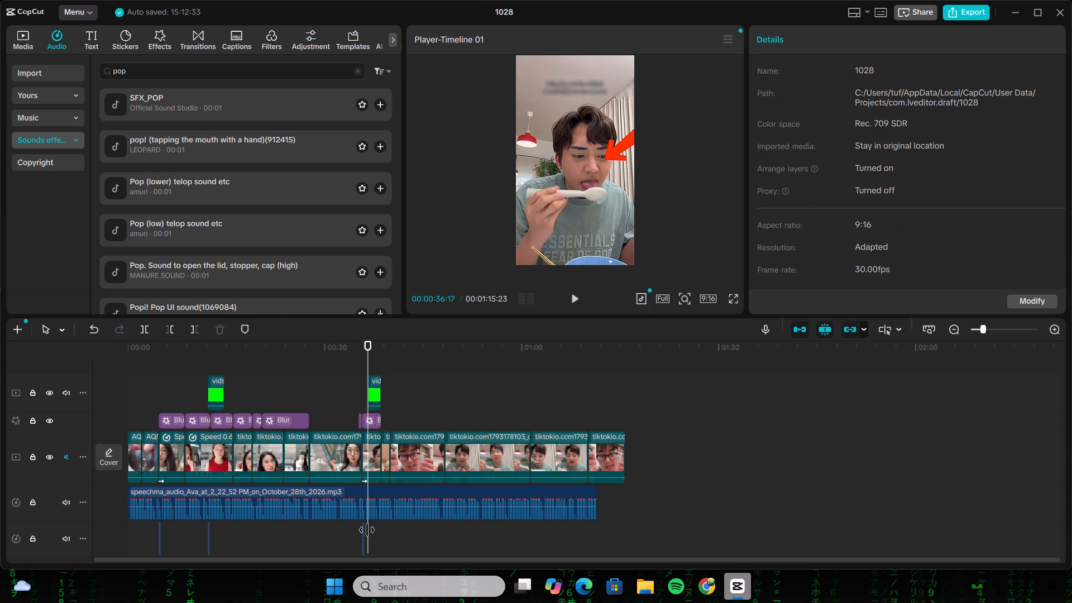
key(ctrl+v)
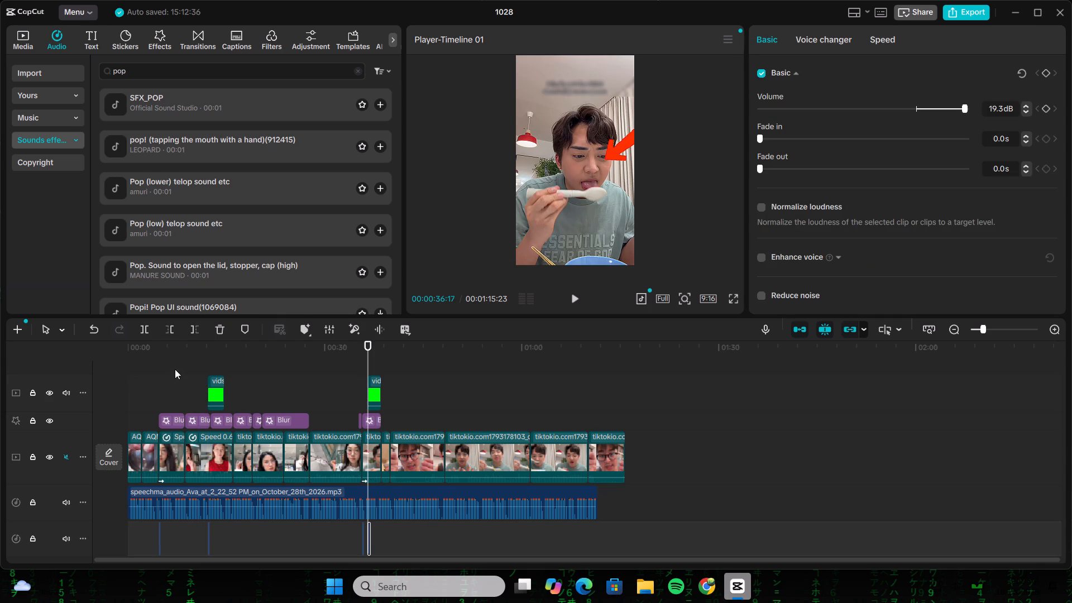
Play the video from the beginning through the second arrow to check the pop sounds.
click(180, 360)
drag(180, 360, 115, 357)
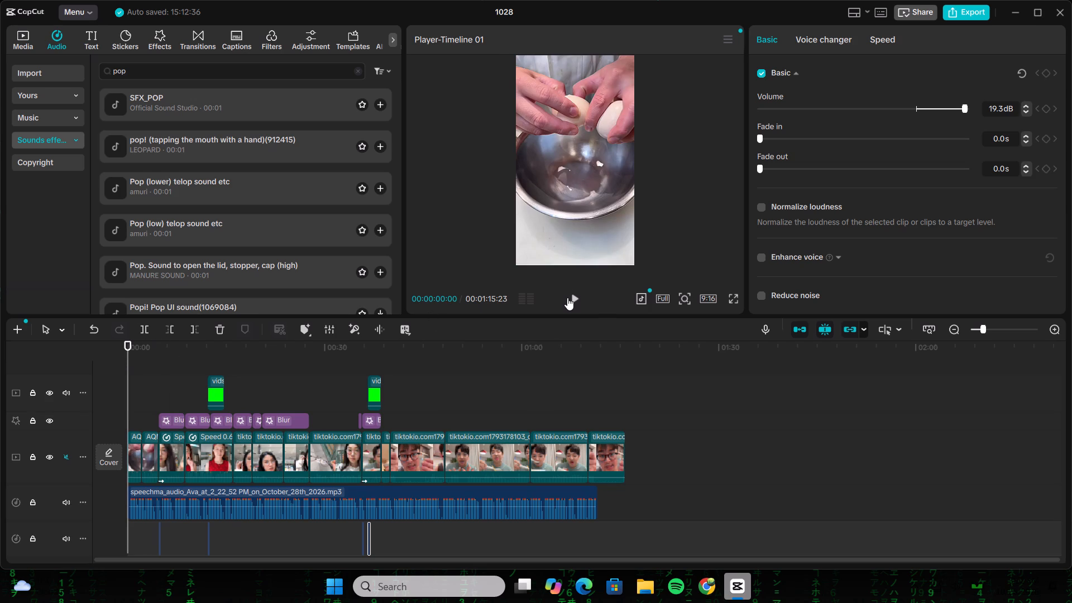
click(567, 298)
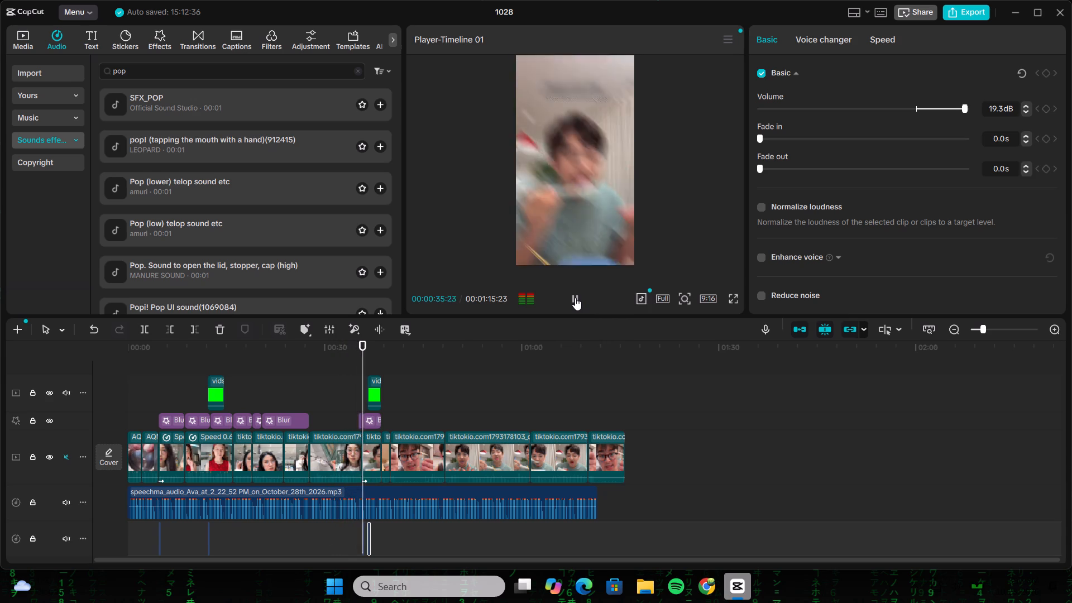
click(575, 298)
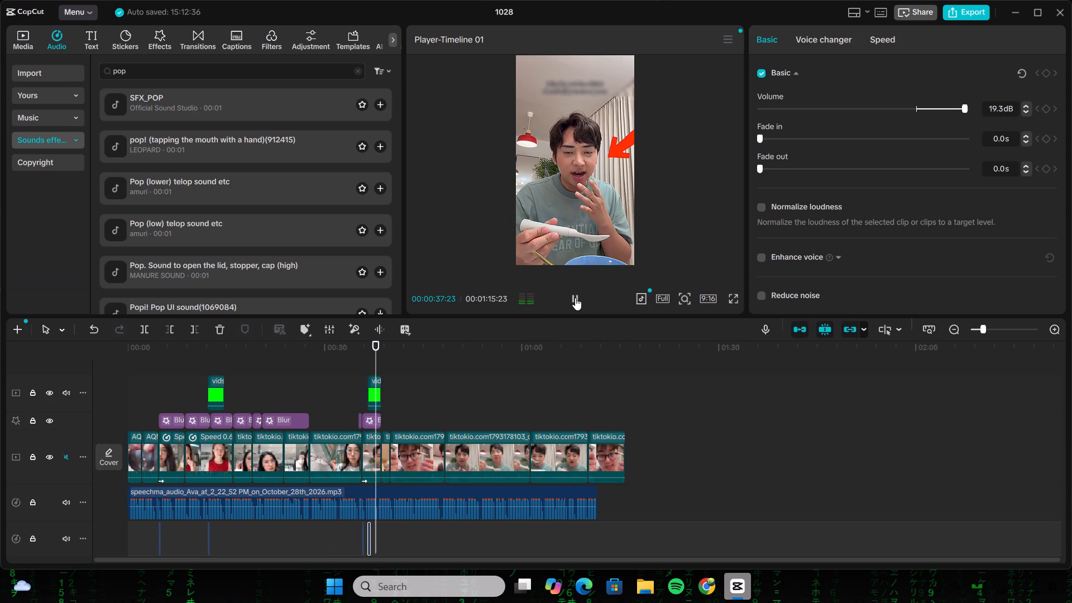
Search the sound effects for "electric sound".
drag(155, 75, 86, 70)
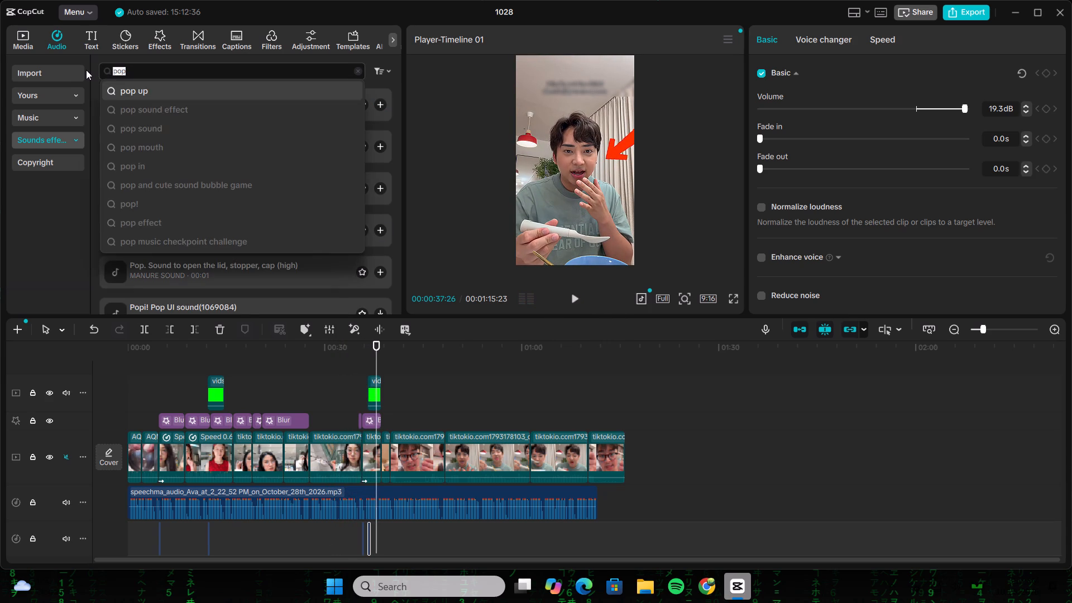
key(BackSpace)
text(electrioc)
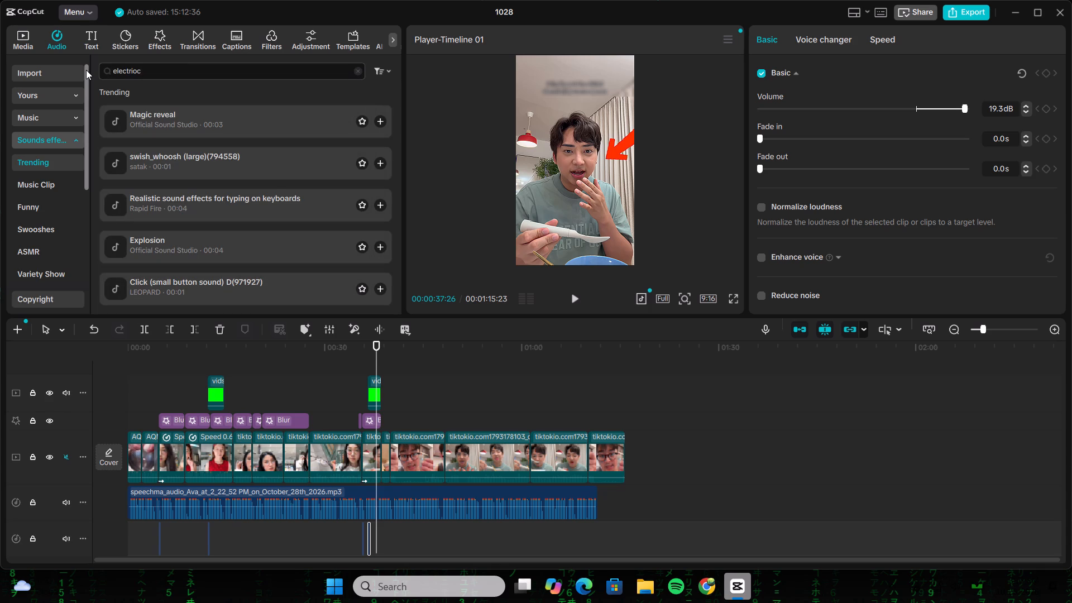
key(BackSpace)
key(BackSpace)
key(c)
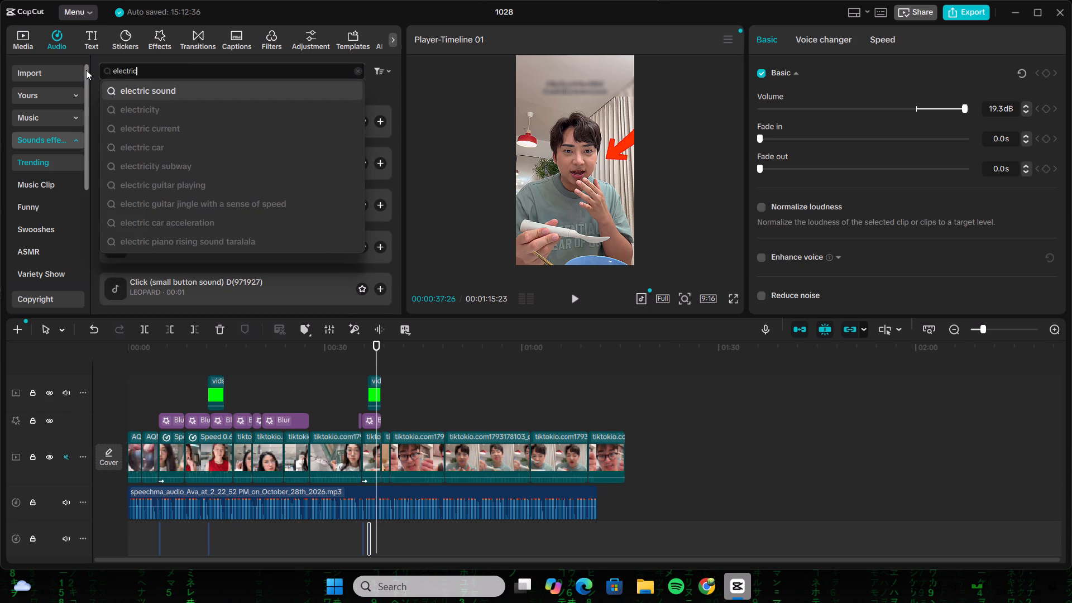
click(140, 92)
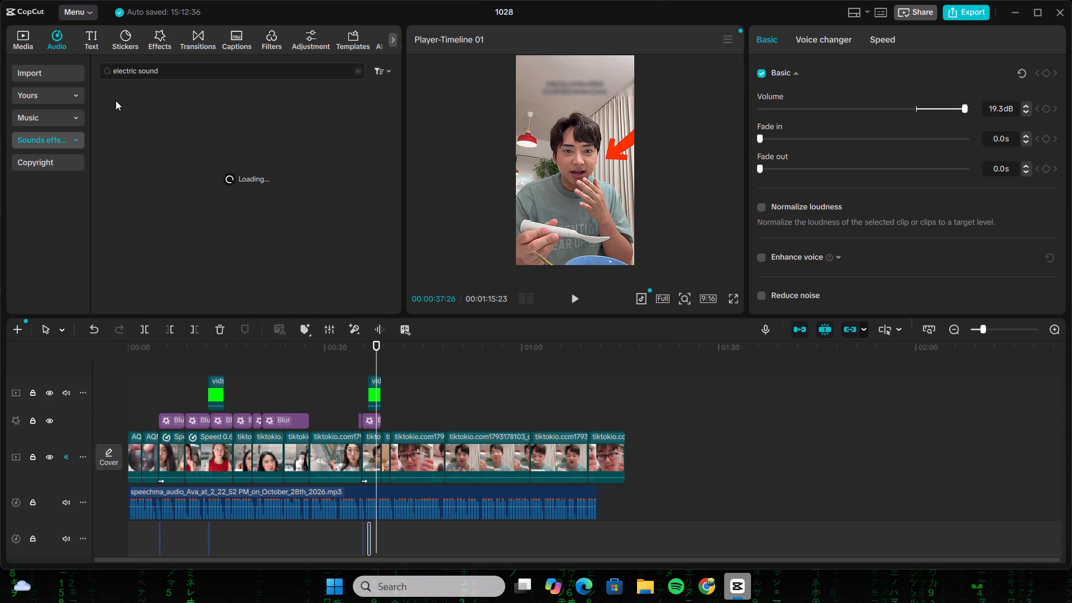
Audition the electric shock, electric bee, short circuit, guitar riff and electric drill sound effects.
click(112, 99)
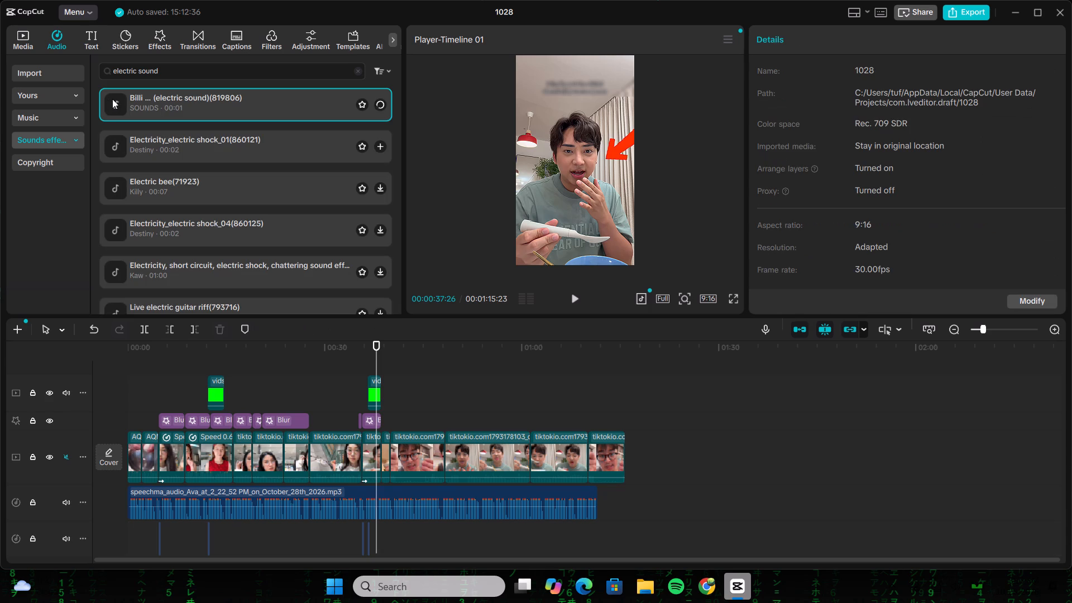
click(118, 152)
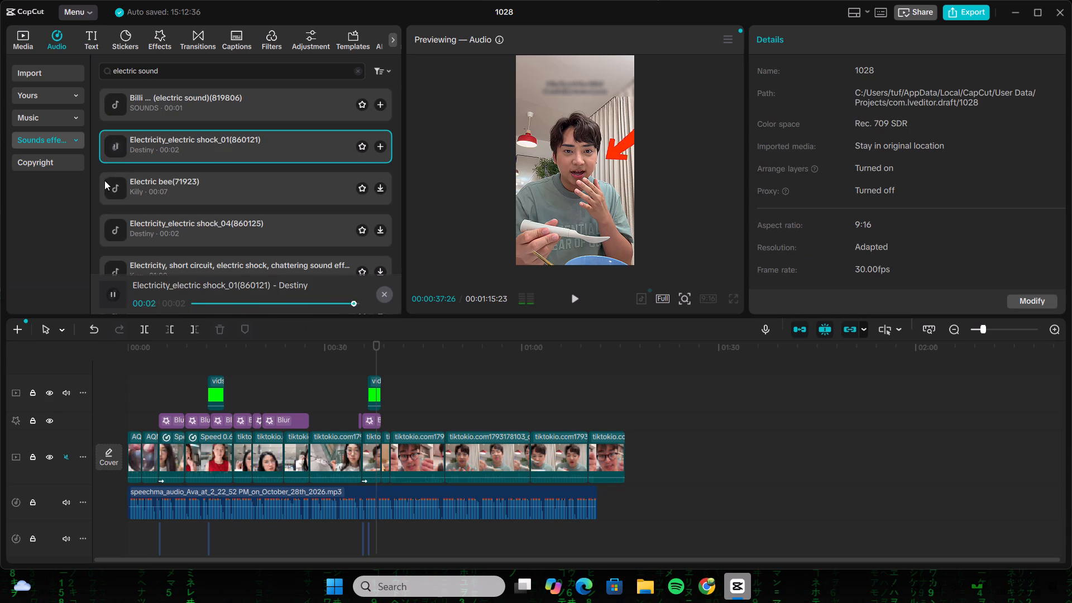
click(111, 187)
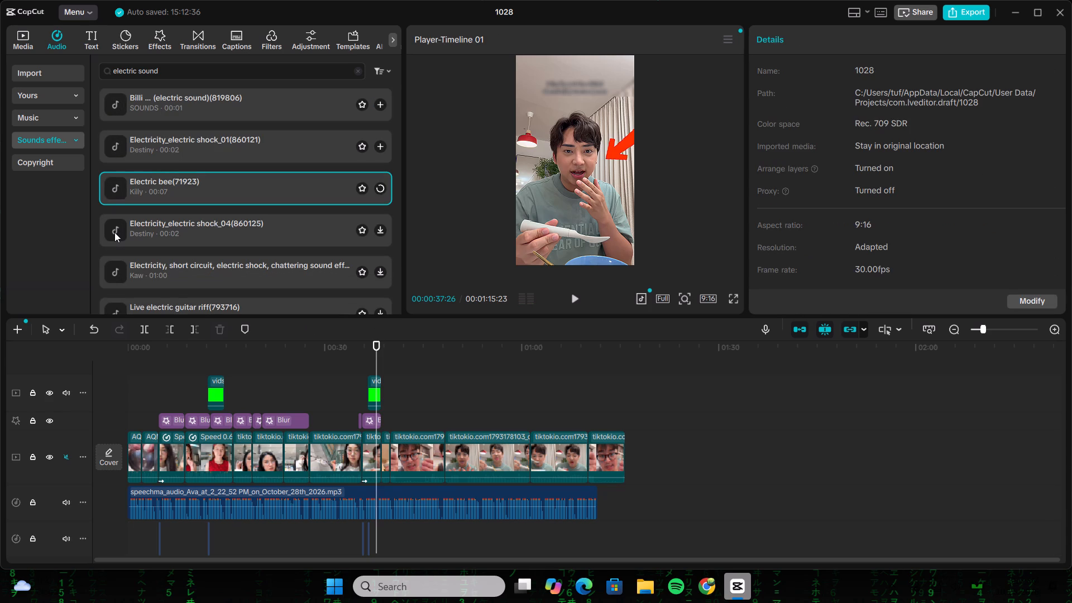
click(114, 232)
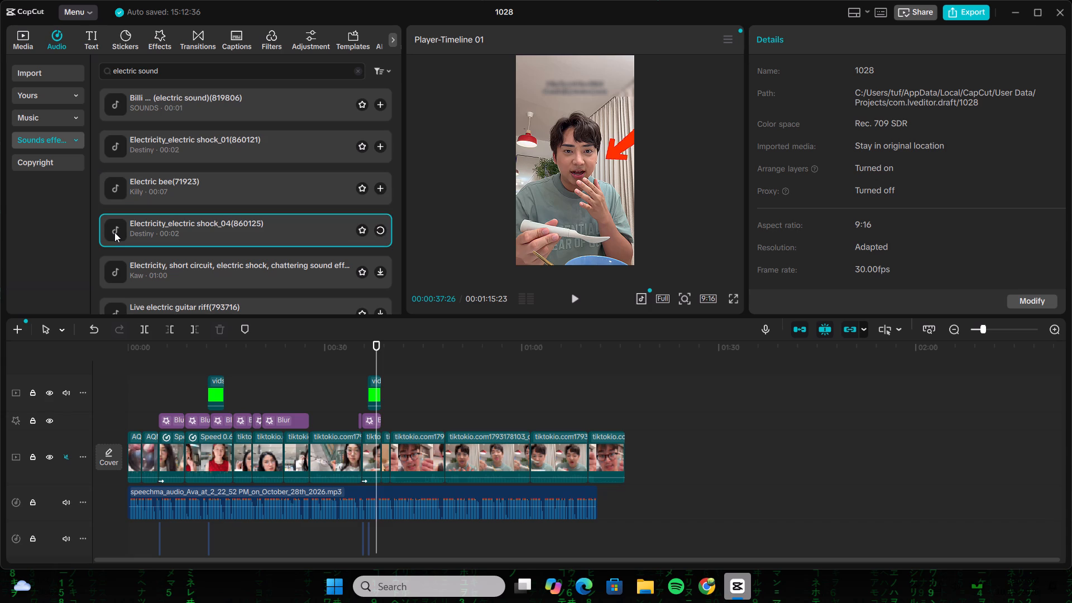
click(114, 150)
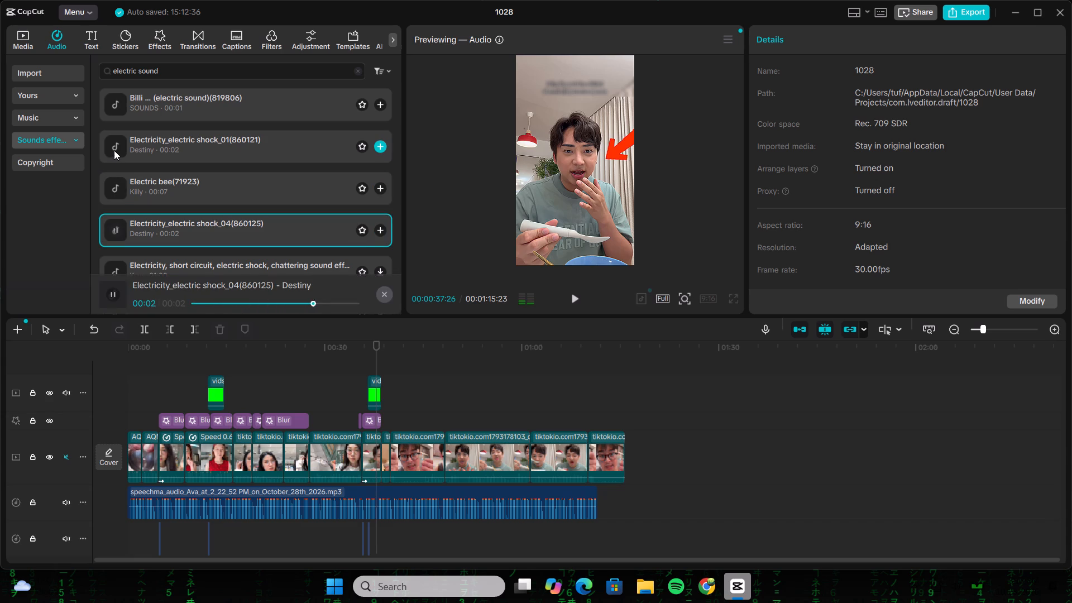
scroll(161, 149, down, 1)
click(110, 206)
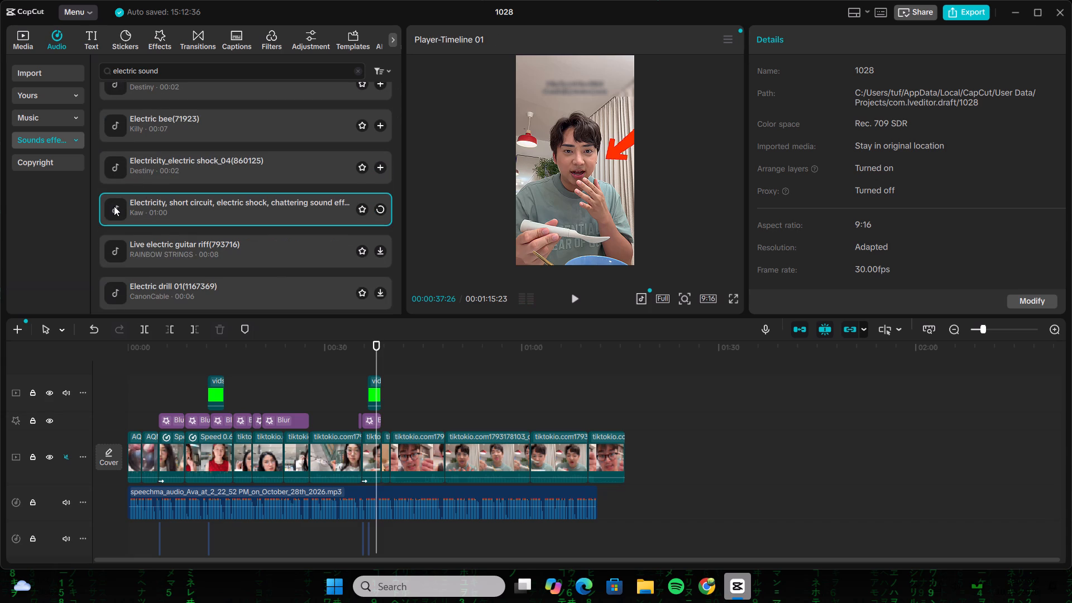
scroll(127, 180, down, 1)
click(118, 187)
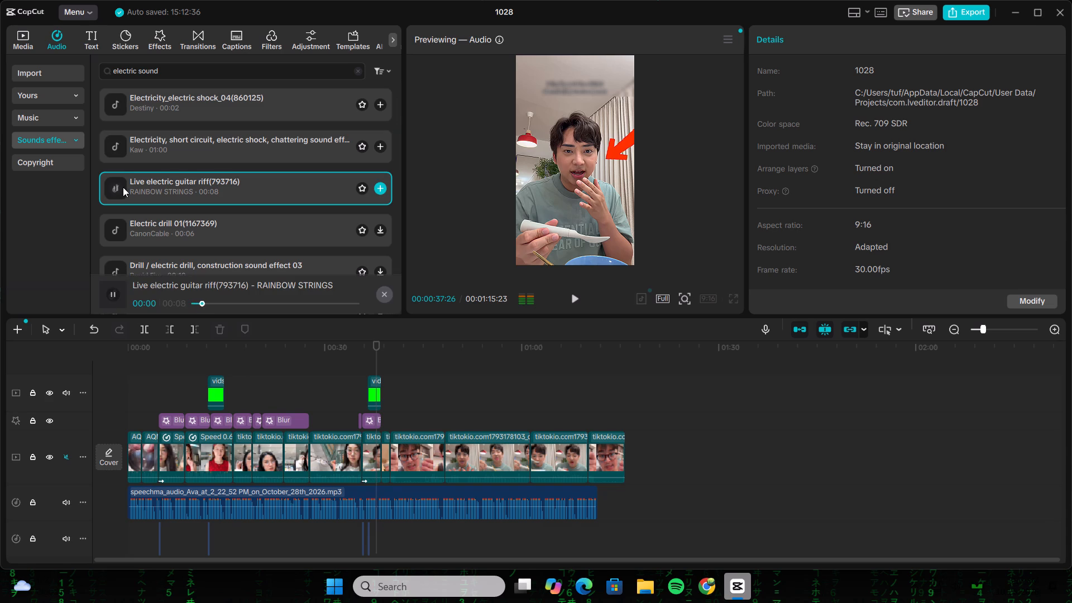
click(117, 222)
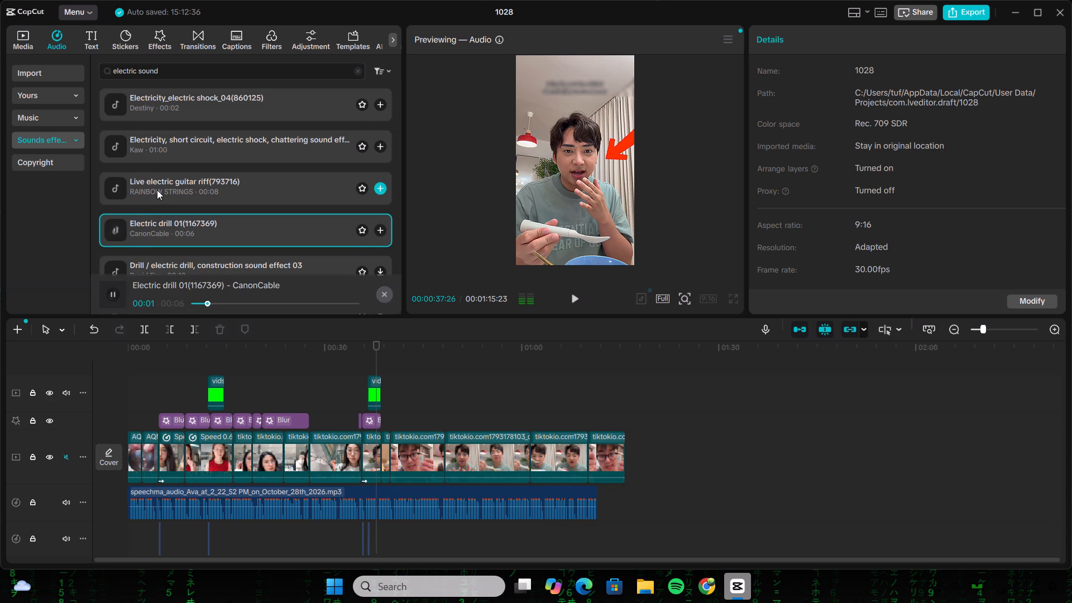
scroll(157, 190, up, 2)
click(124, 146)
scroll(124, 146, up, 1)
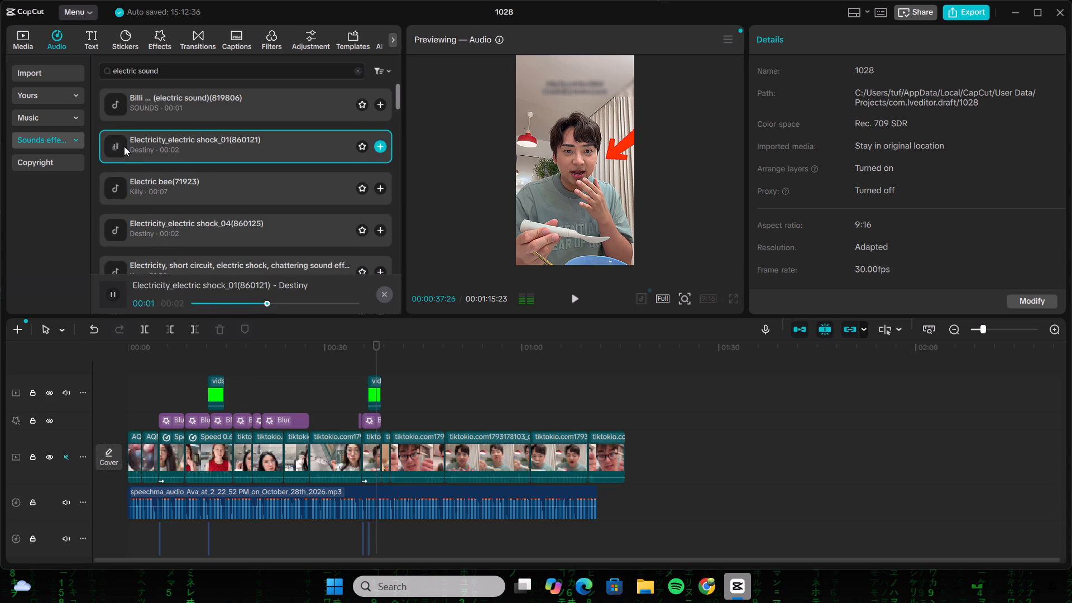
Add the "Electricity_electric shock_01" sound effect at 00:00:37:26 and replay the second arrow's entrance.
click(385, 150)
drag(376, 360, 369, 360)
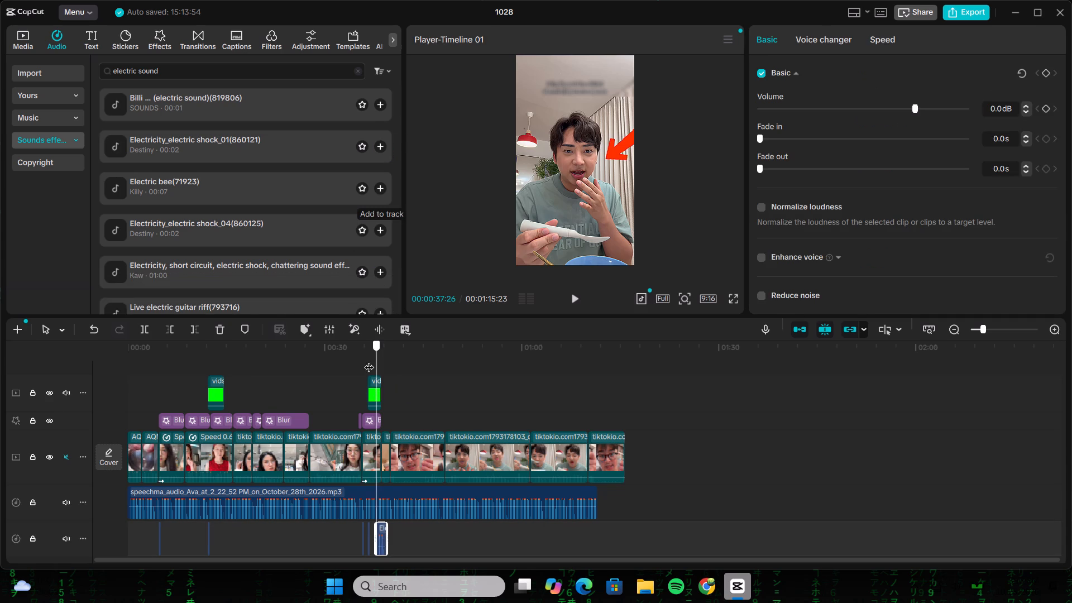
drag(369, 360, 366, 362)
click(577, 301)
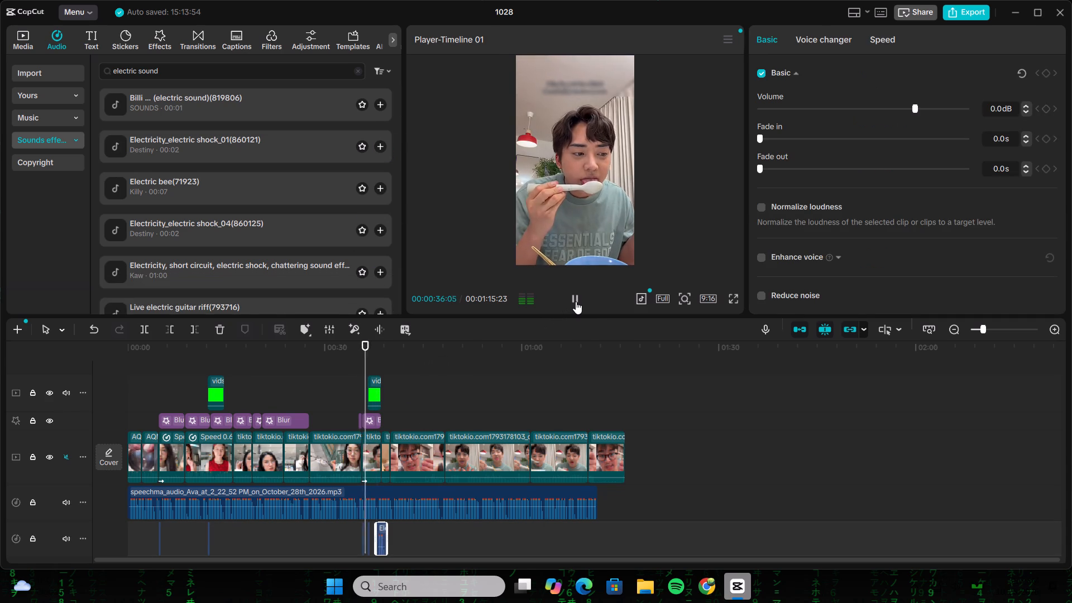
click(576, 301)
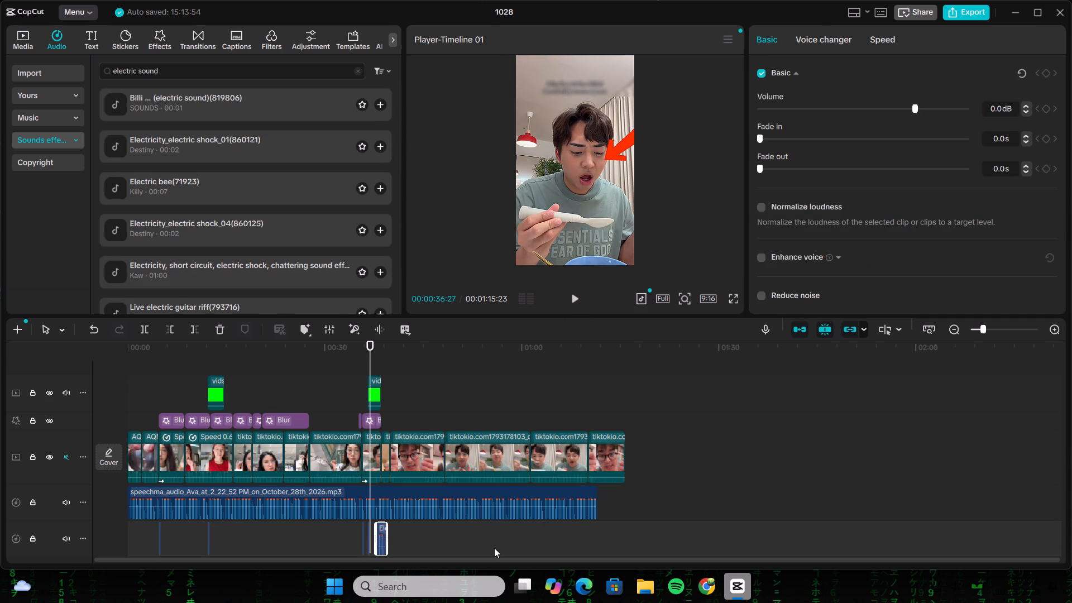
Delete the pop sound at the second arrow's start, 00:00:36:17.
click(348, 544)
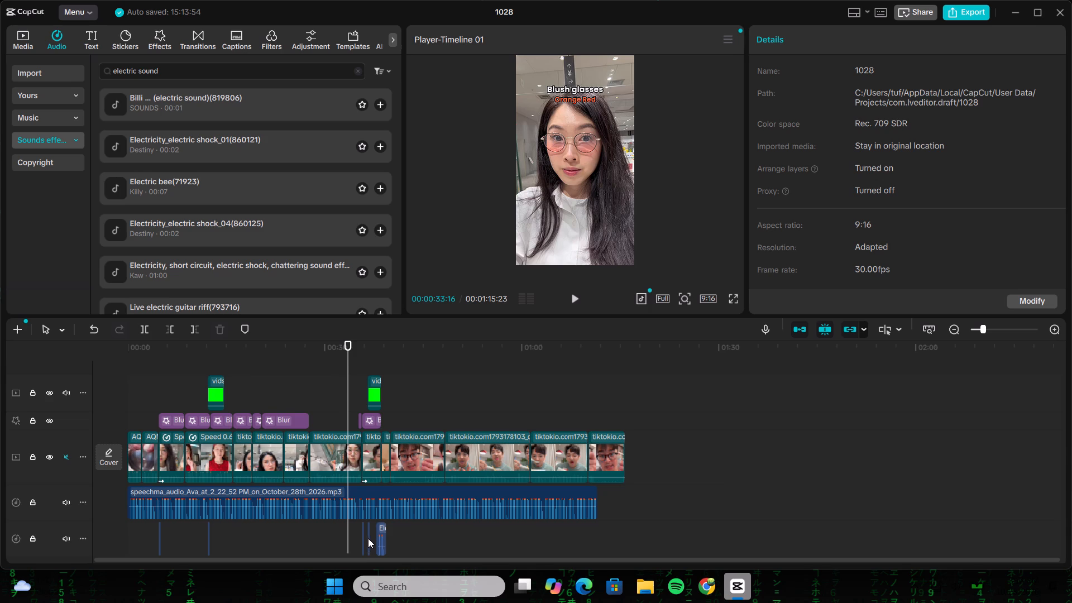
click(368, 538)
click(220, 329)
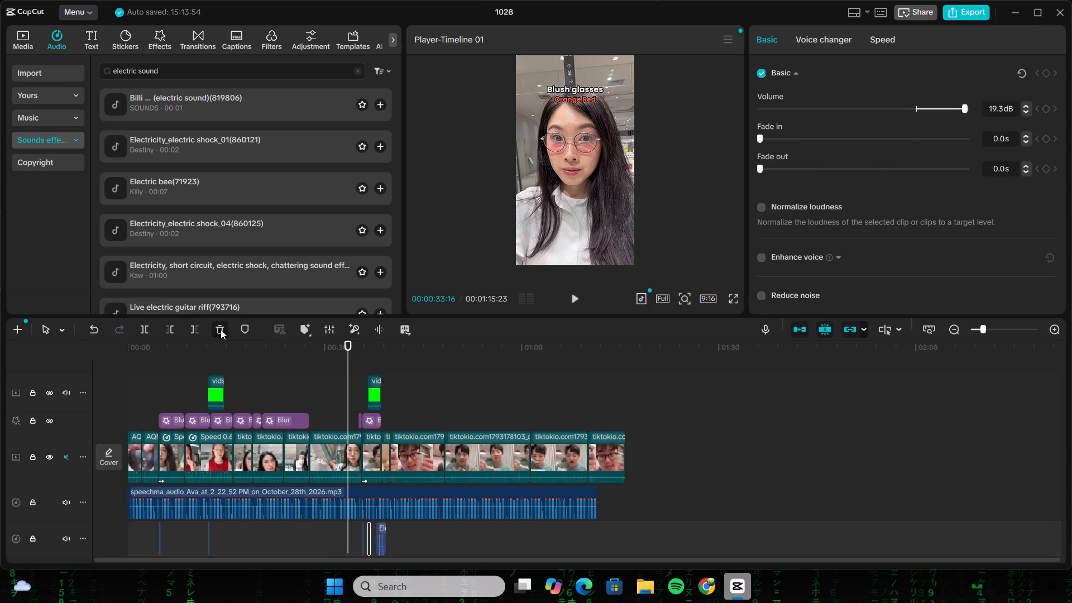
Move the electric shock sound to the second arrow's start and replay the section from 00:00:33:16.
drag(381, 550, 374, 547)
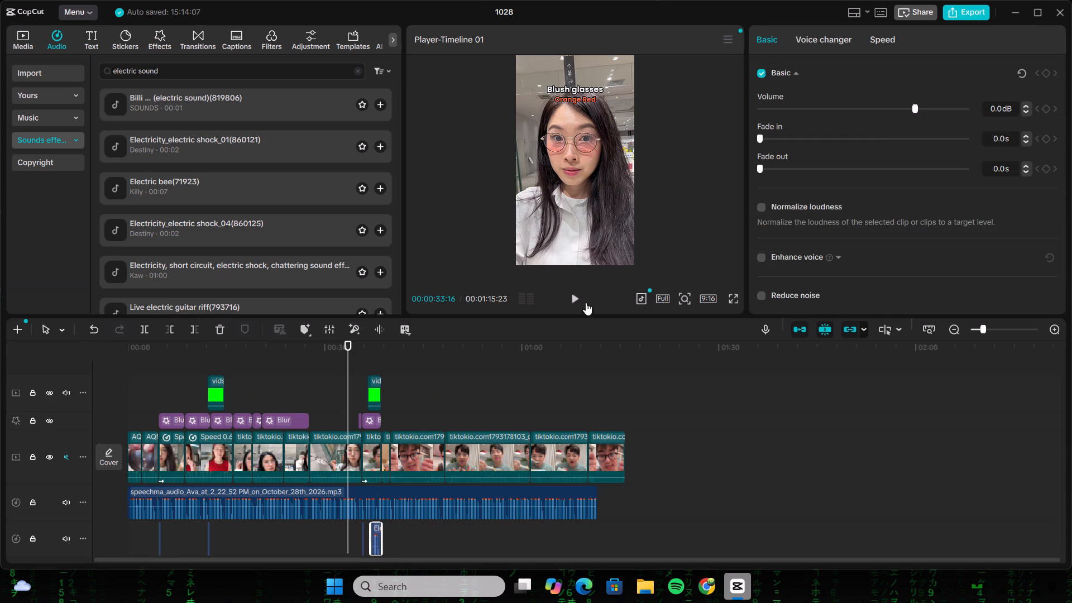
click(571, 296)
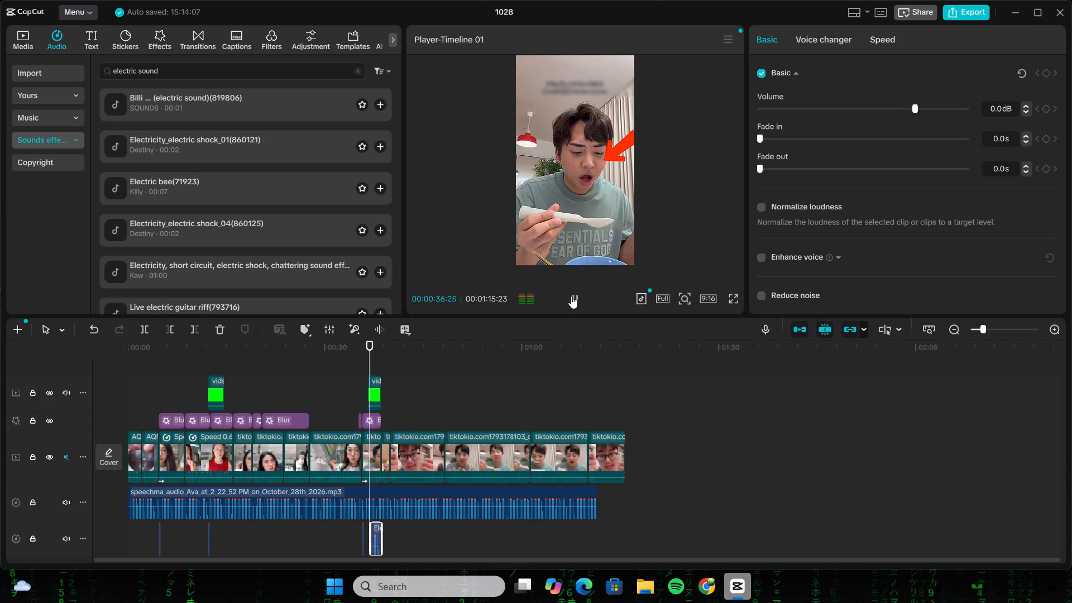
Lower the electric shock sound's volume to -14.6 dB.
click(571, 296)
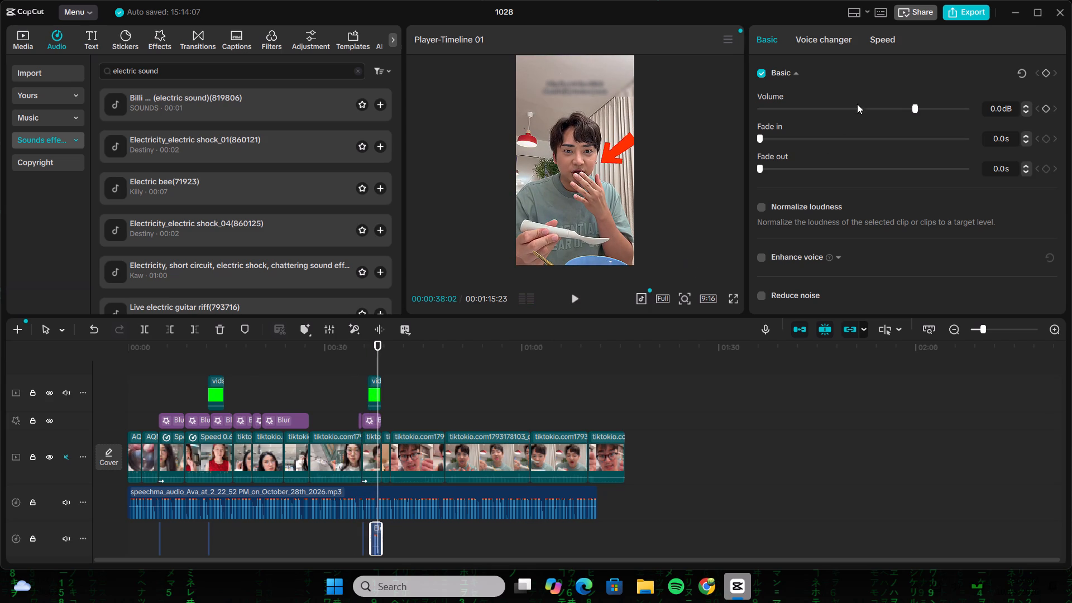
click(904, 106)
click(898, 106)
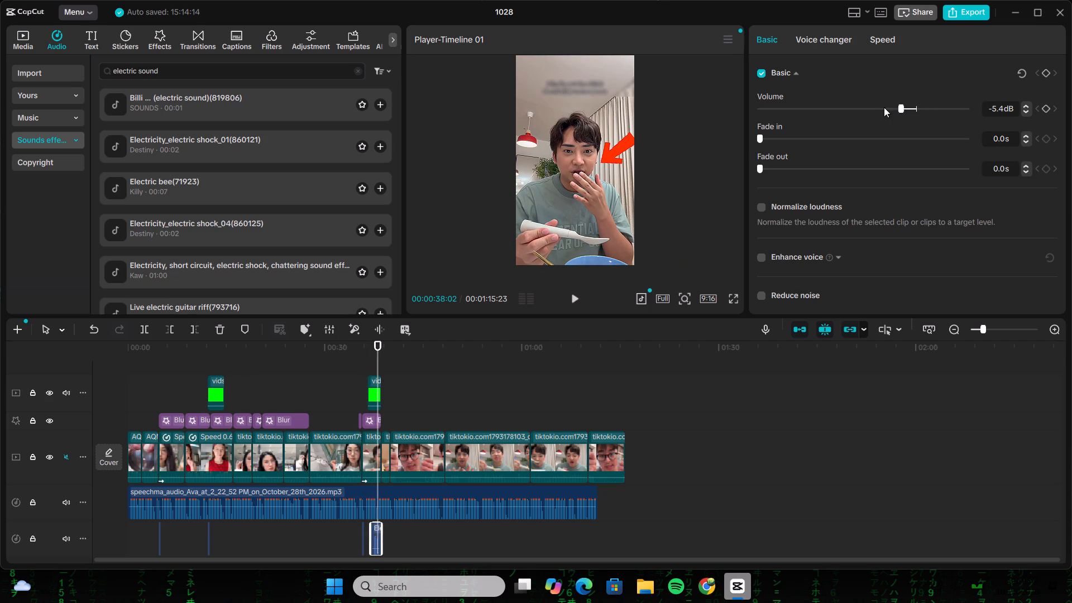
click(884, 107)
click(874, 109)
Move the electric shock sound earlier to 00:00:36:19, just after the second arrow appears, and play it back.
click(1007, 328)
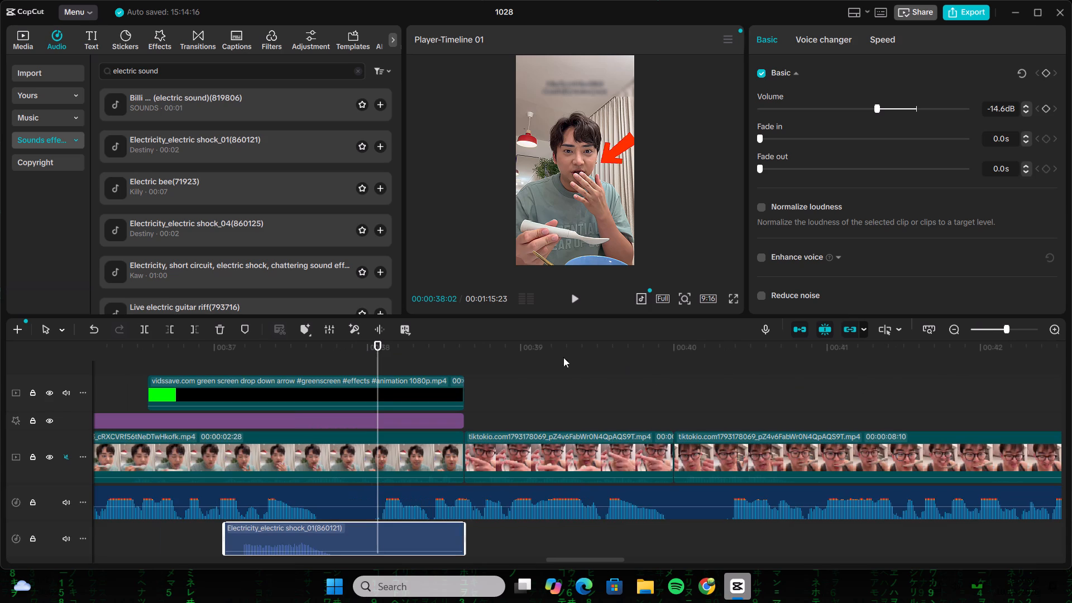
drag(380, 356, 338, 357)
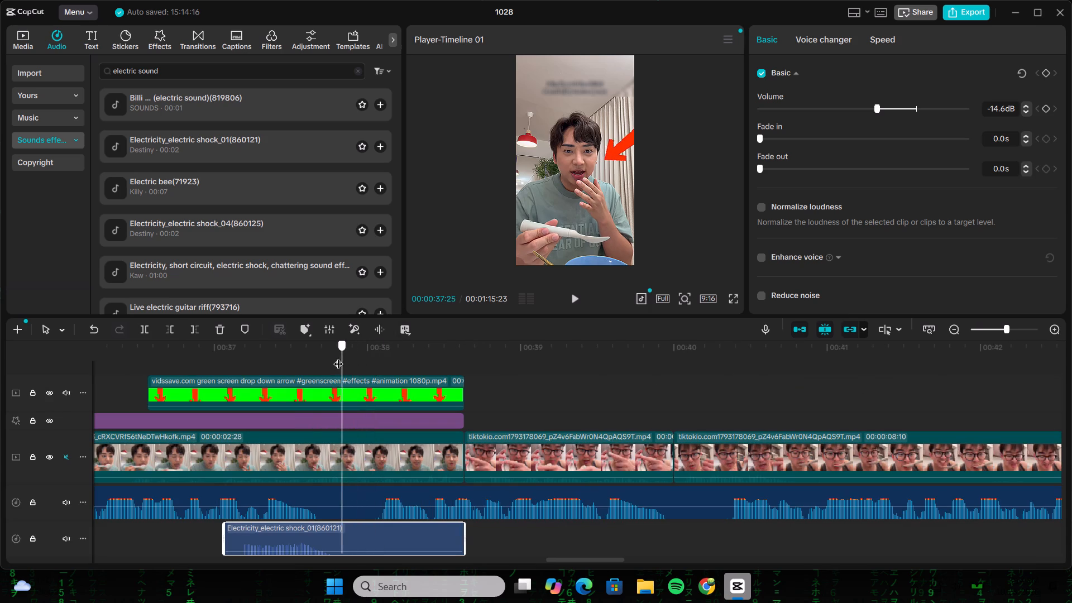
drag(338, 357, 142, 335)
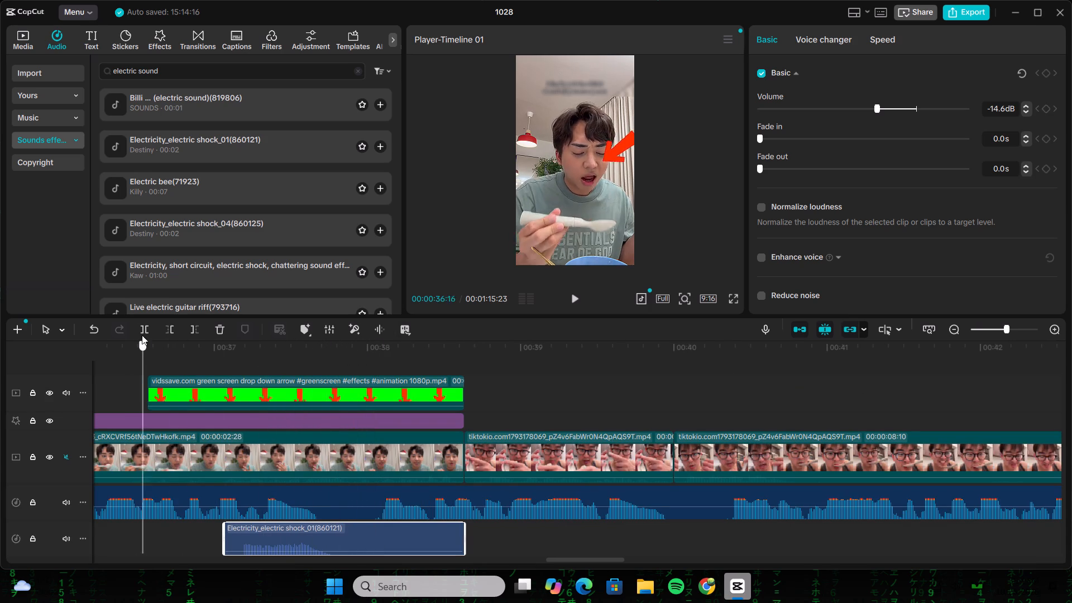
drag(142, 335, 256, 329)
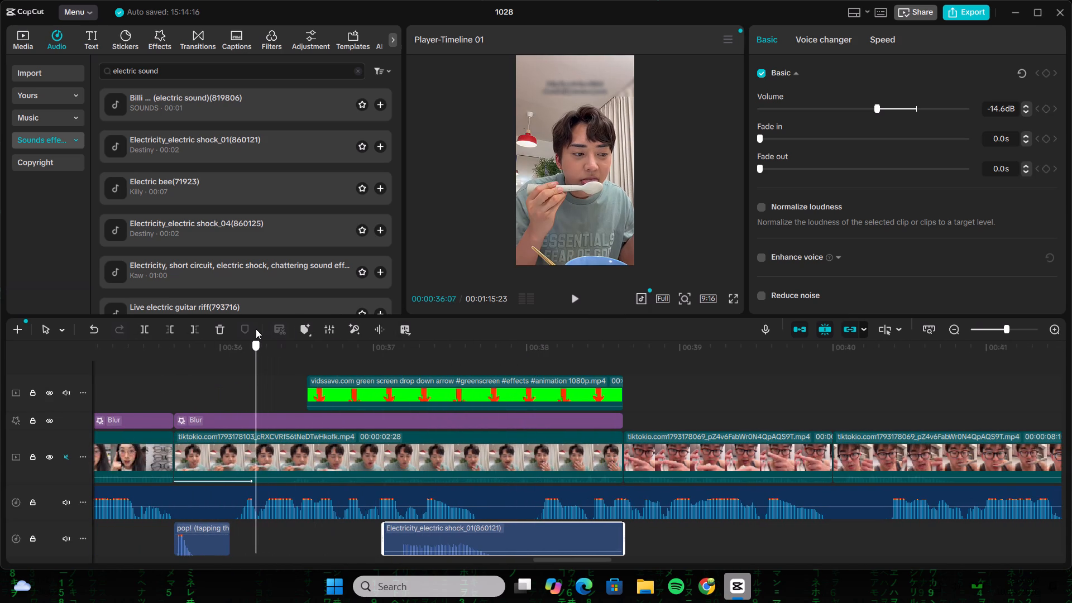
drag(256, 329, 272, 327)
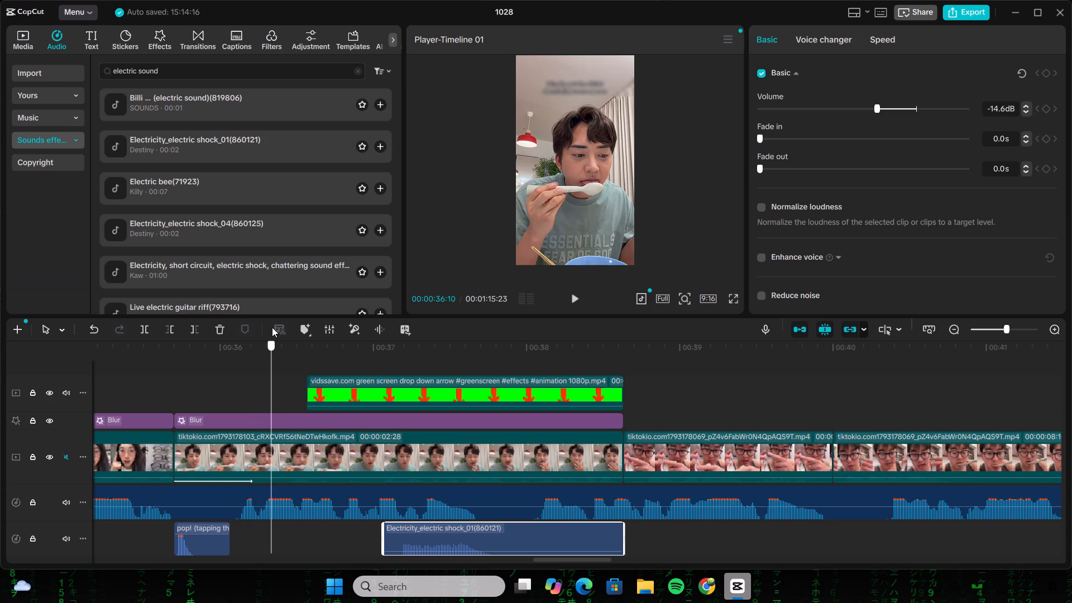
drag(272, 327, 304, 324)
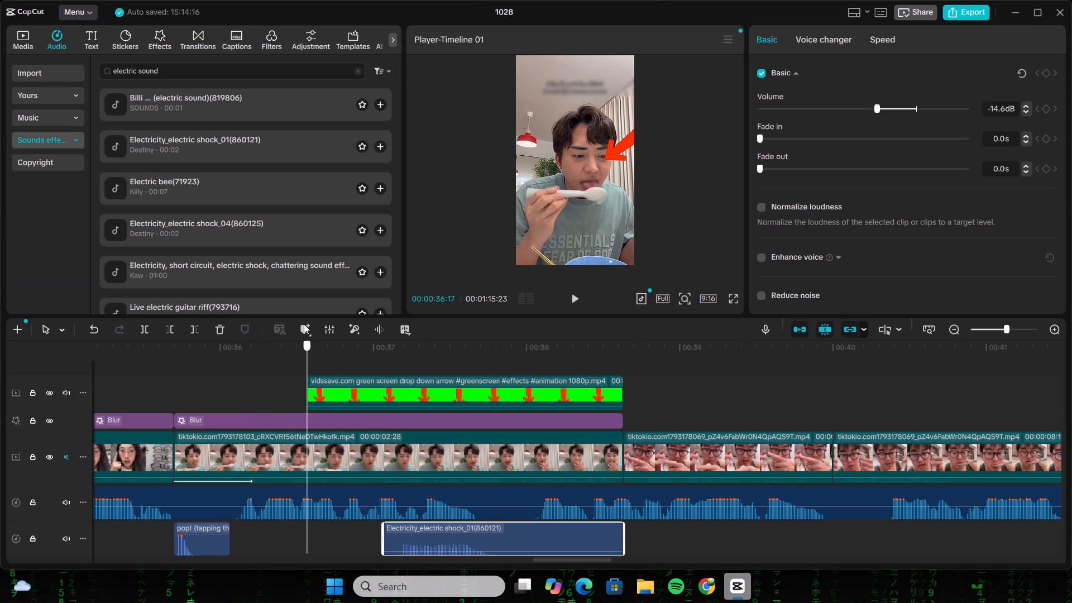
drag(304, 324, 319, 322)
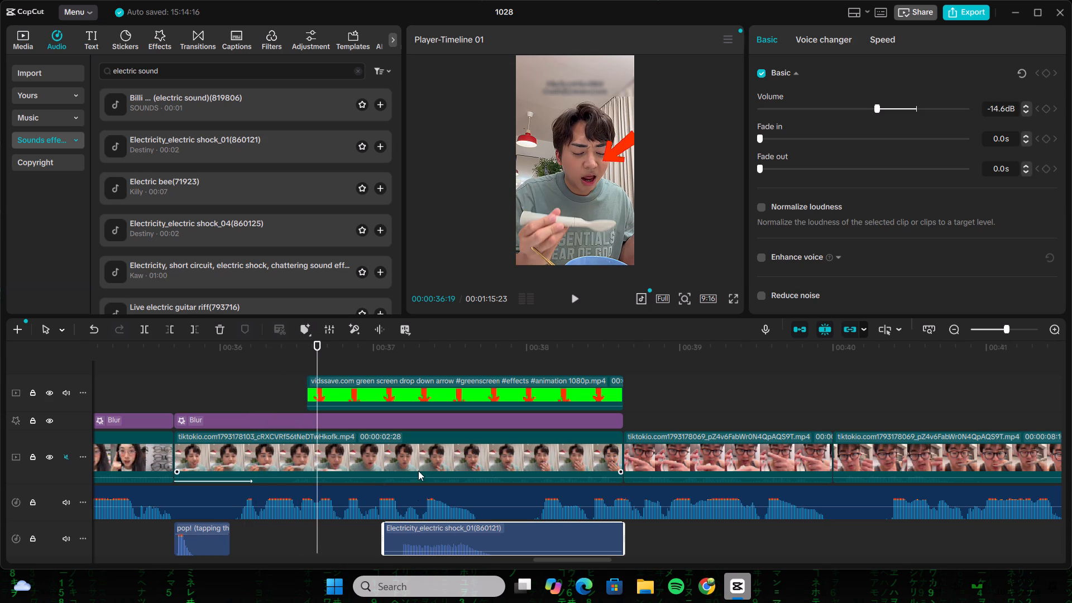
drag(446, 543, 381, 539)
click(577, 297)
click(577, 297)
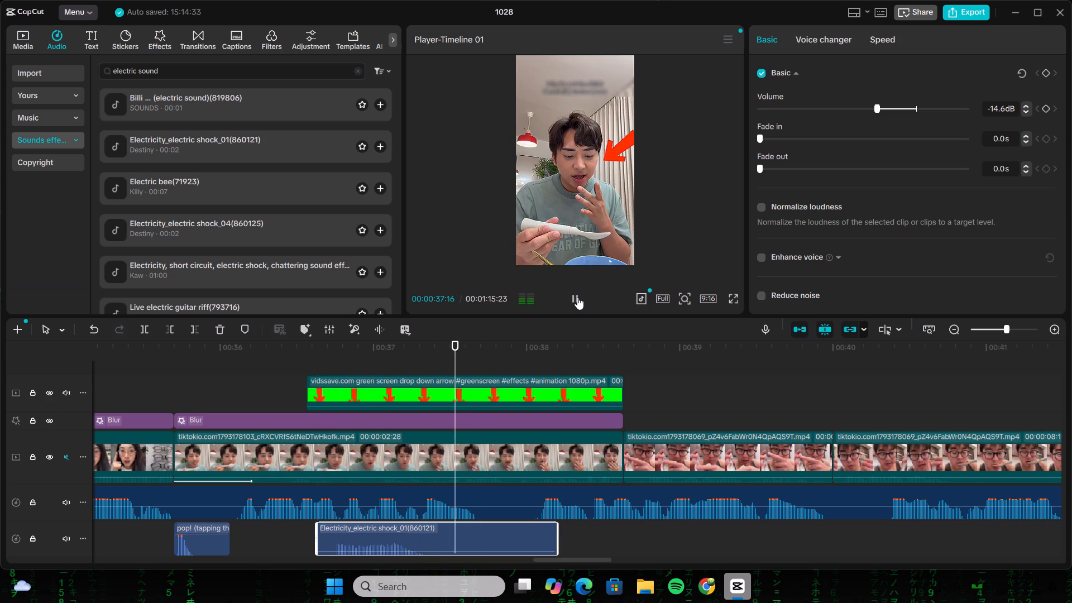
click(577, 297)
click(577, 297)
click(577, 297)
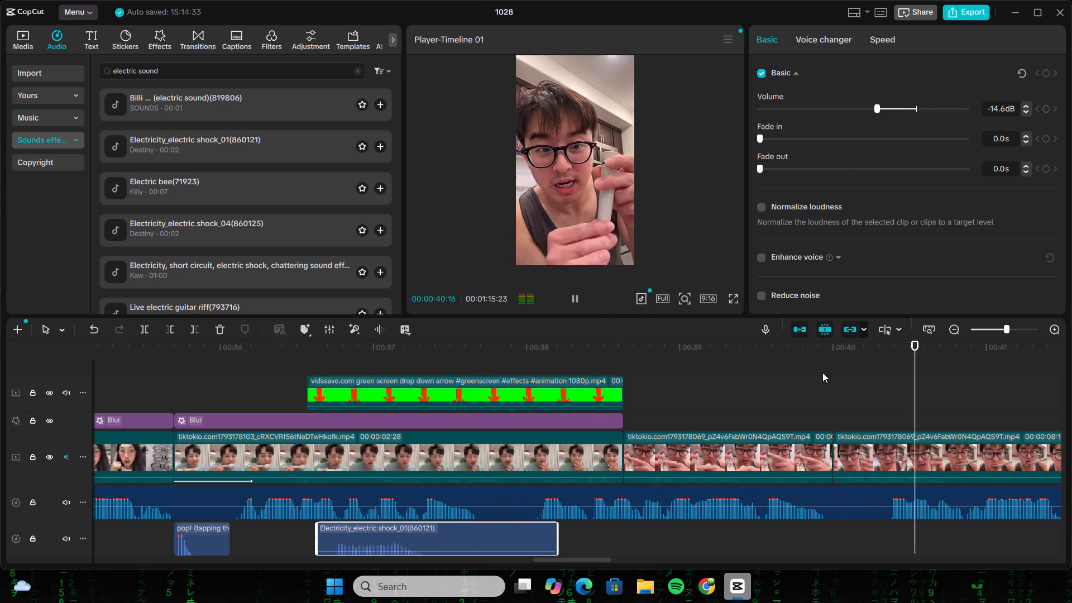
Review the opening clips from 00:00:00:00 and return the playhead to the start.
click(980, 331)
click(984, 331)
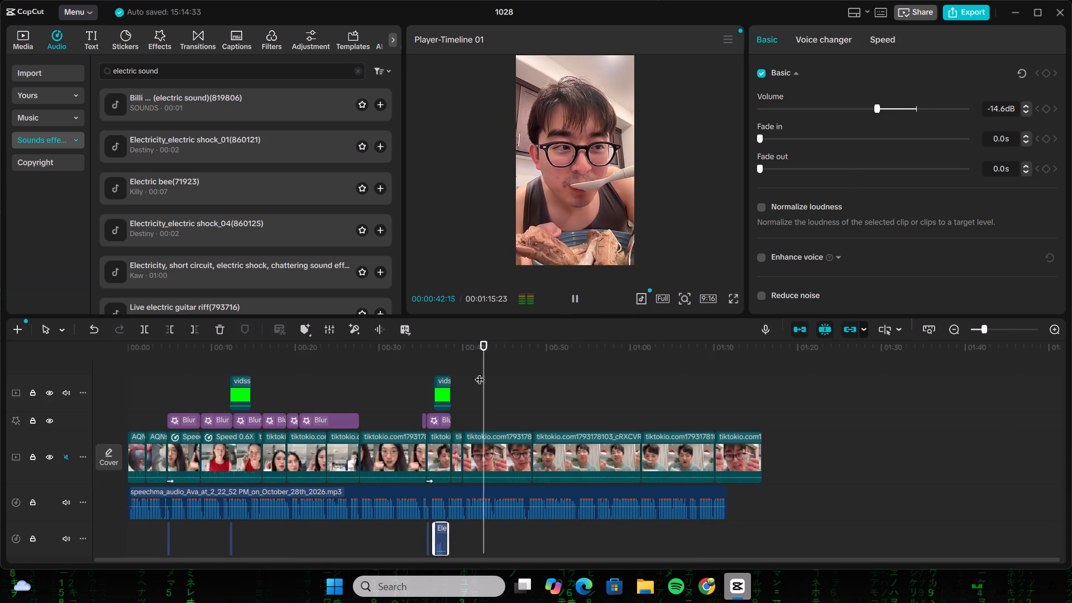
click(138, 349)
drag(138, 349, 68, 348)
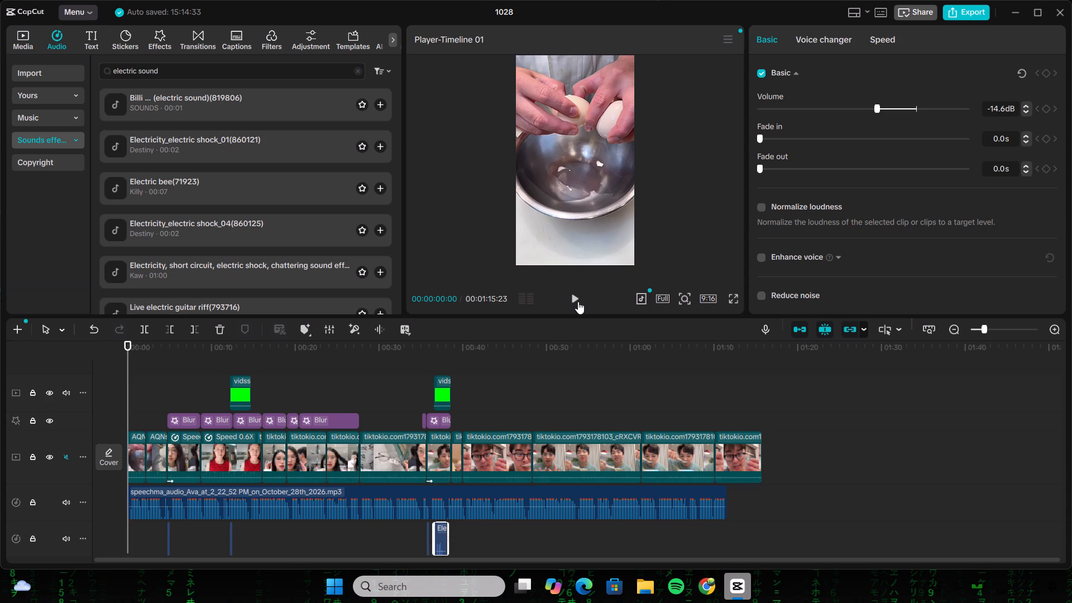
click(576, 300)
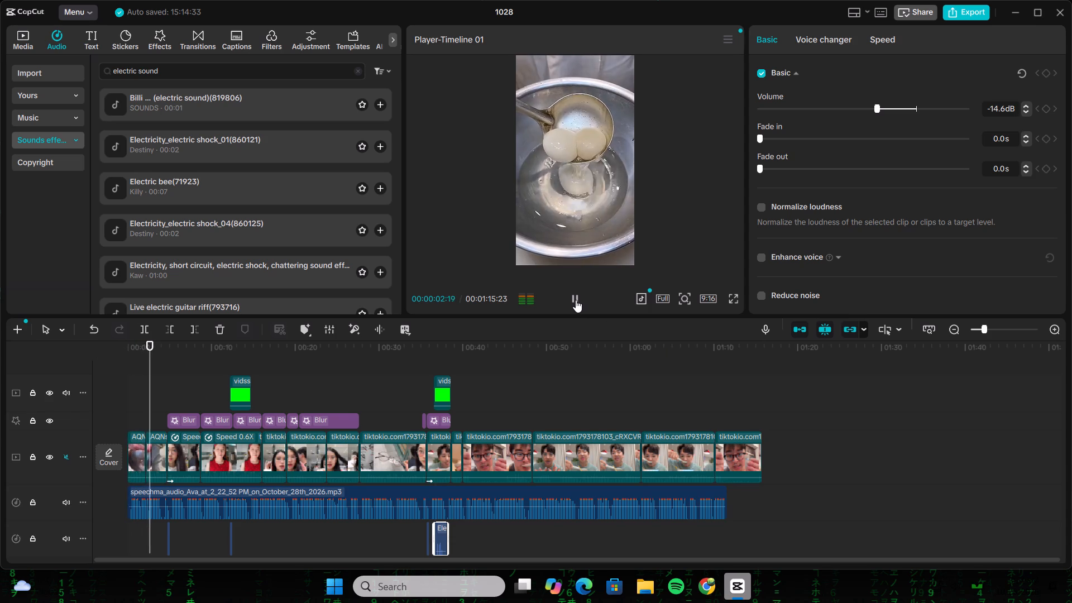
click(128, 354)
drag(128, 354, 110, 350)
Search the sound effects for "mario coin".
drag(171, 74, 37, 61)
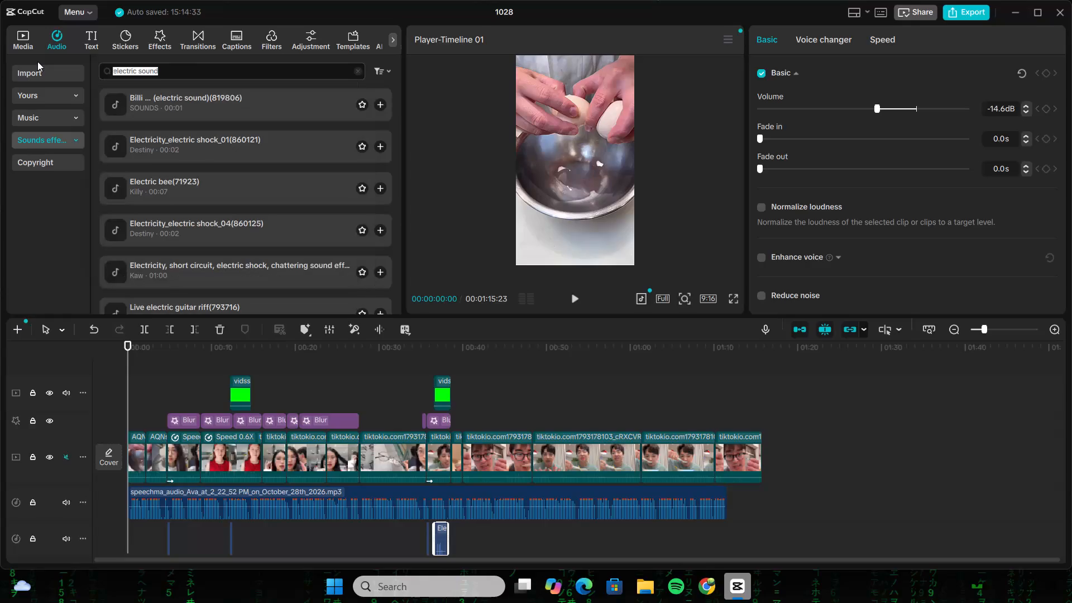
key(BackSpace)
text(marrio)
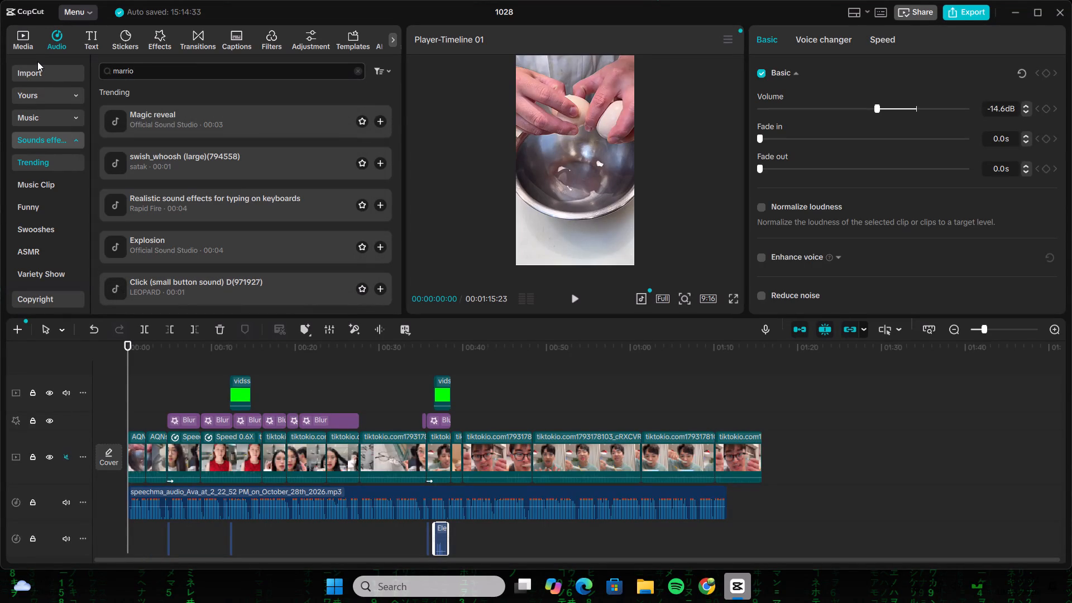
key(BackSpace)
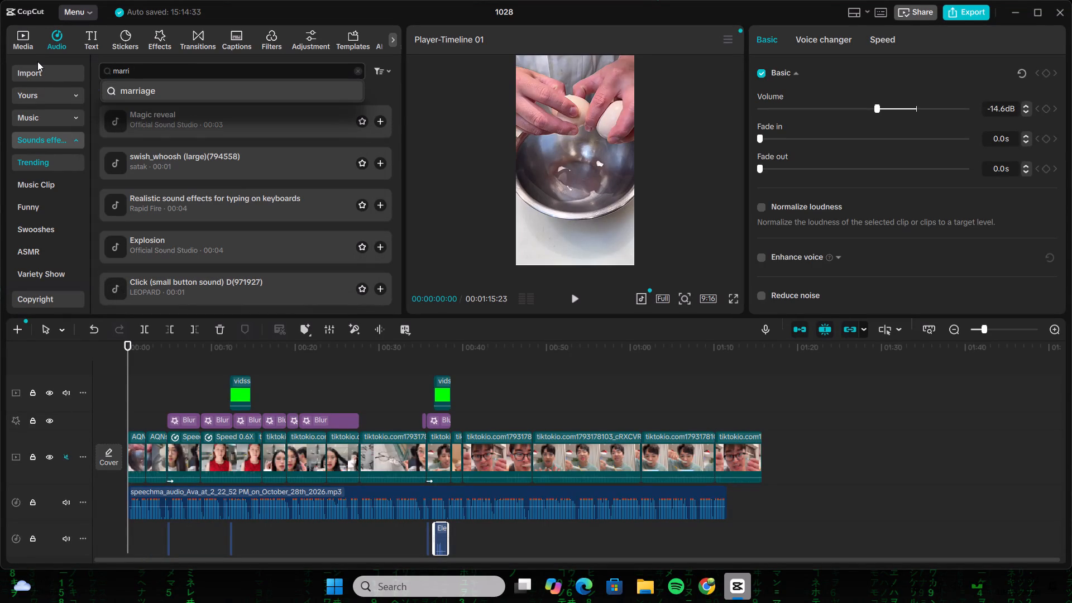
key(BackSpace)
key(BackSpace)
key(BackSpace)
key(BackSpace)
key(BackSpace)
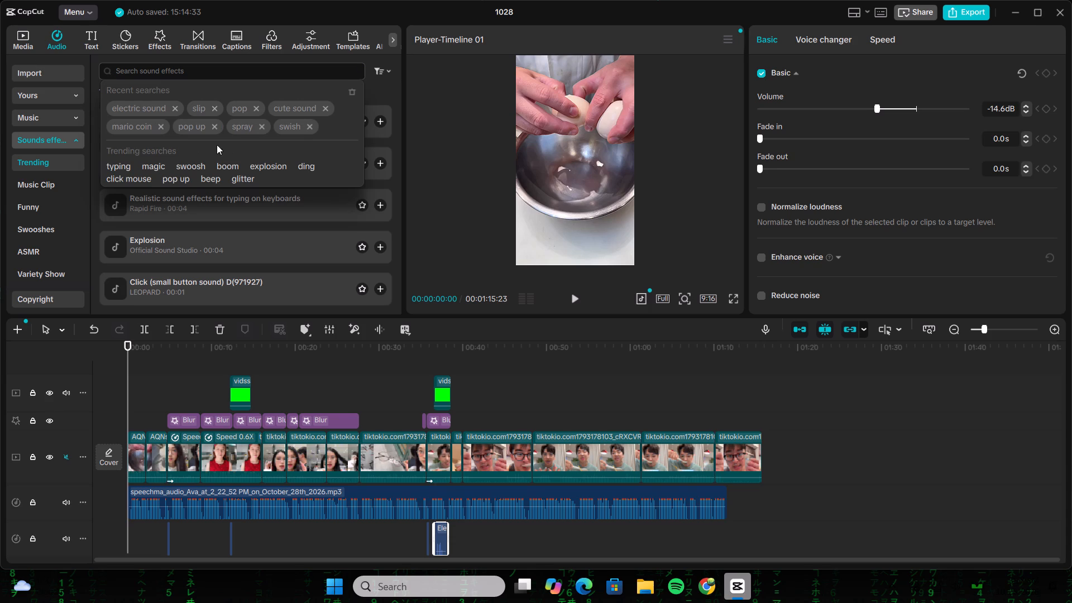
click(138, 122)
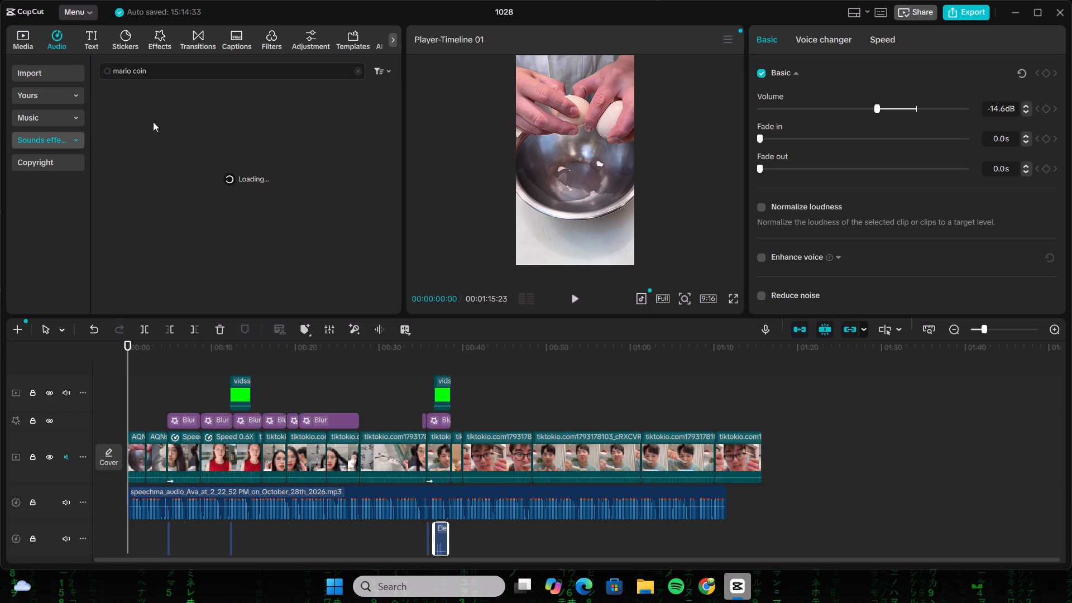
Audition the Mario-style coin sounds, add "Sound of coin" at 00:00:00:00 and set its volume to 10.4 dB.
click(109, 101)
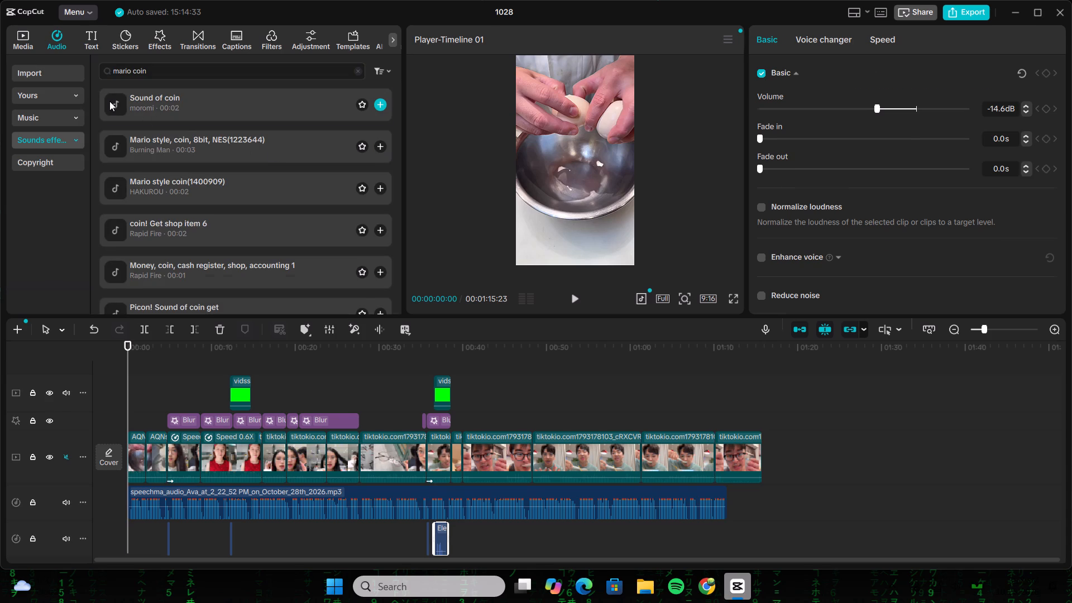
click(108, 145)
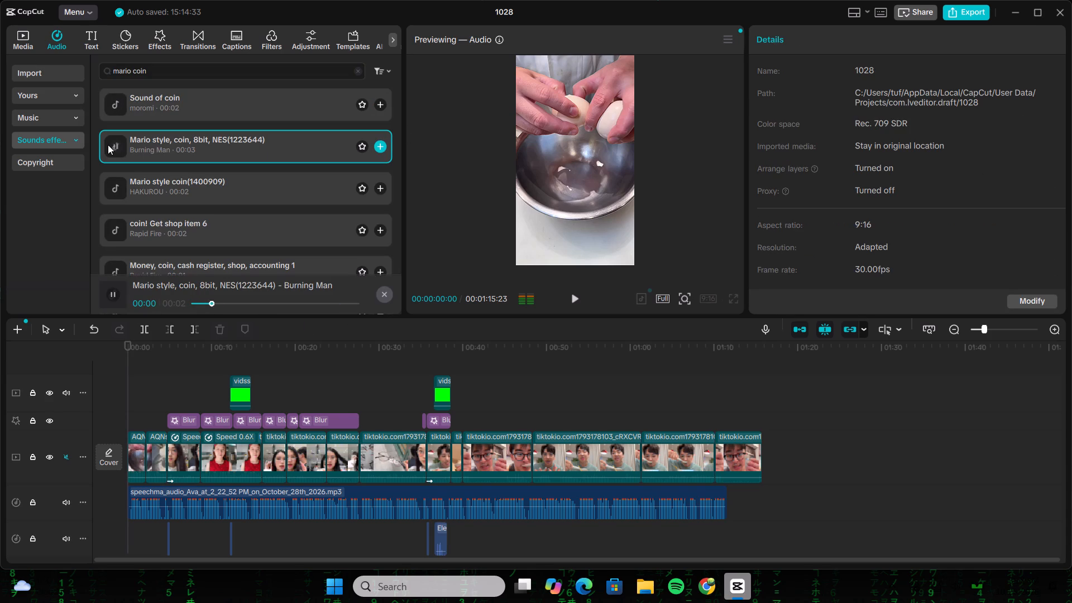
click(113, 189)
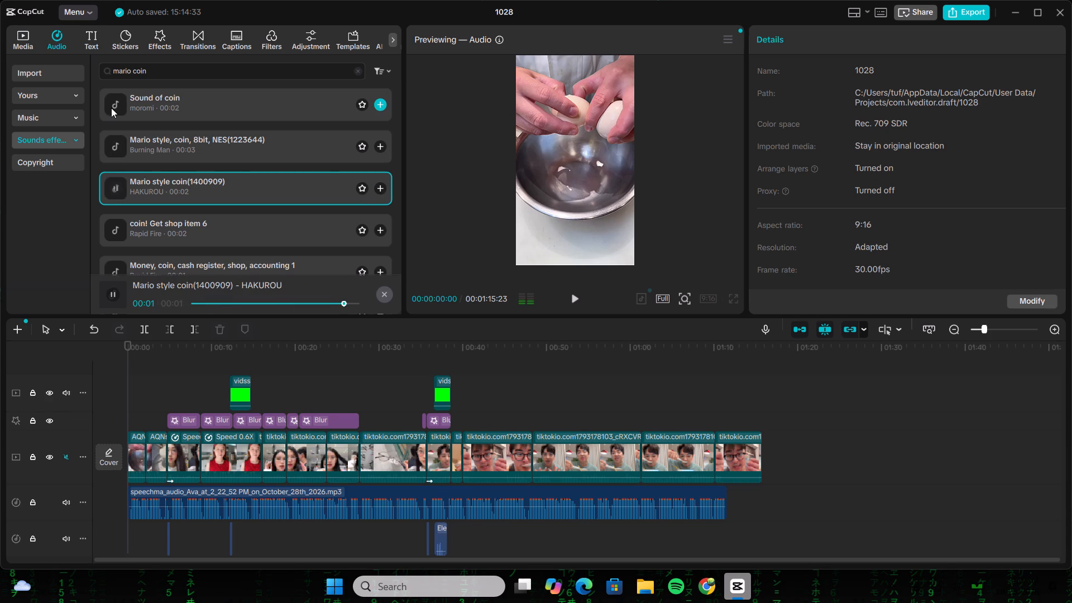
click(111, 108)
click(381, 104)
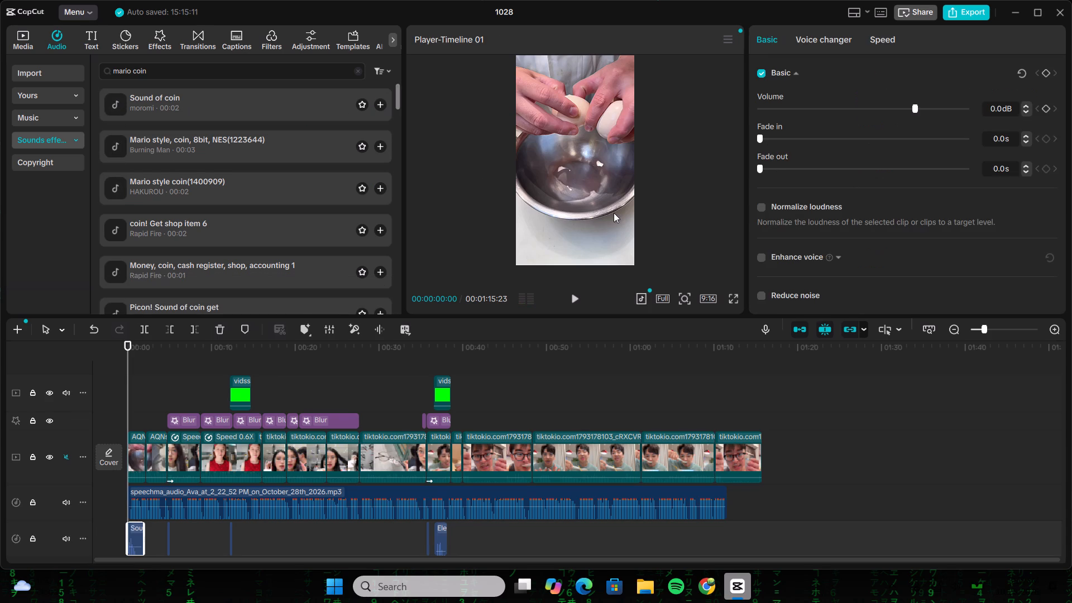
click(926, 111)
click(936, 109)
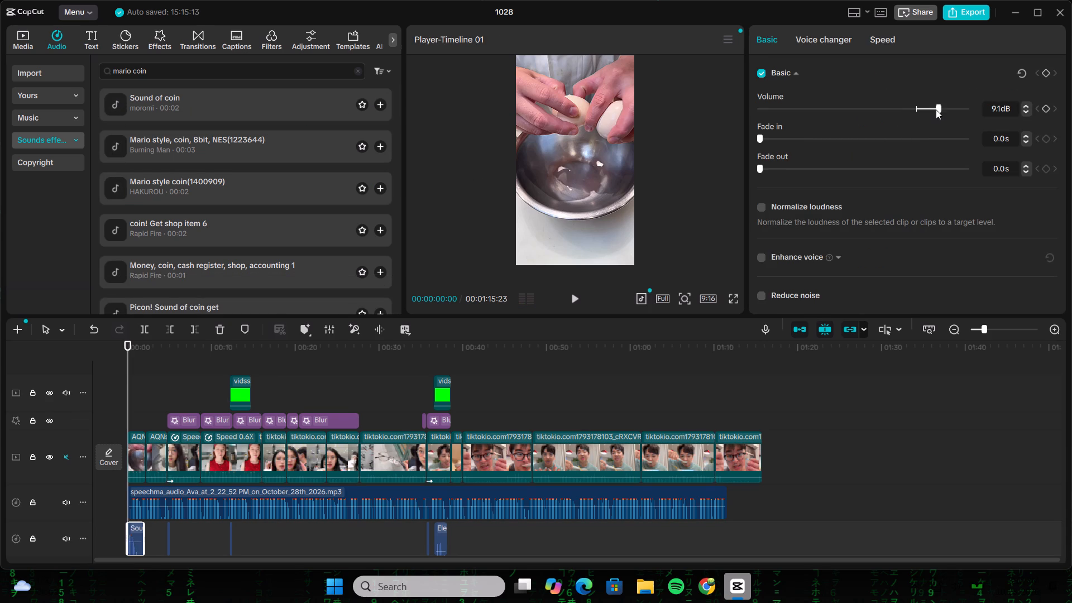
click(939, 109)
Play the video from the beginning with its sound effects, pausing at 00:00:52:06.
click(564, 297)
click(572, 296)
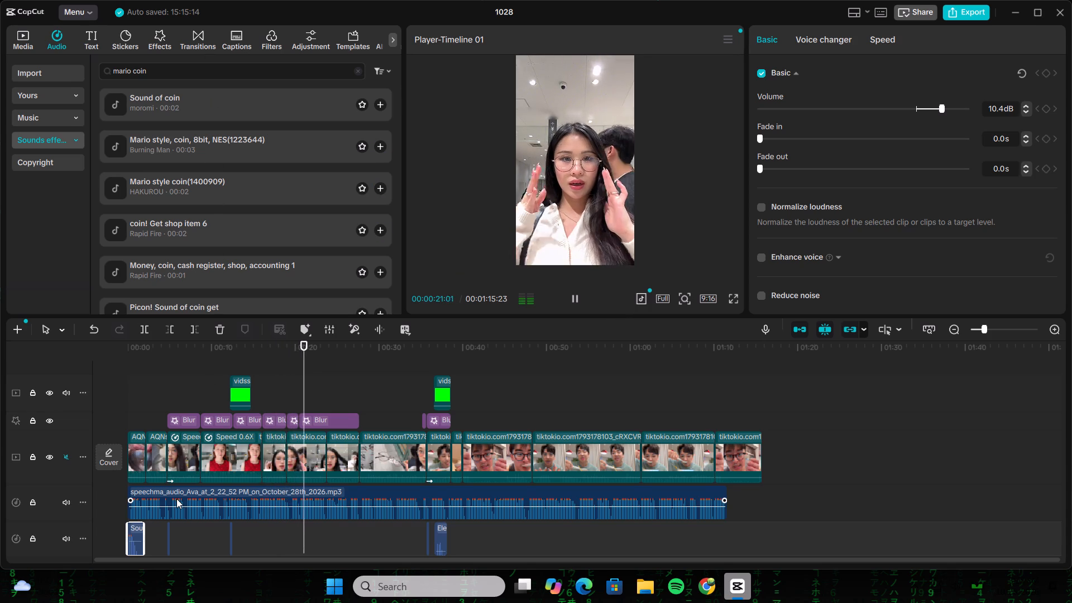
click(234, 33)
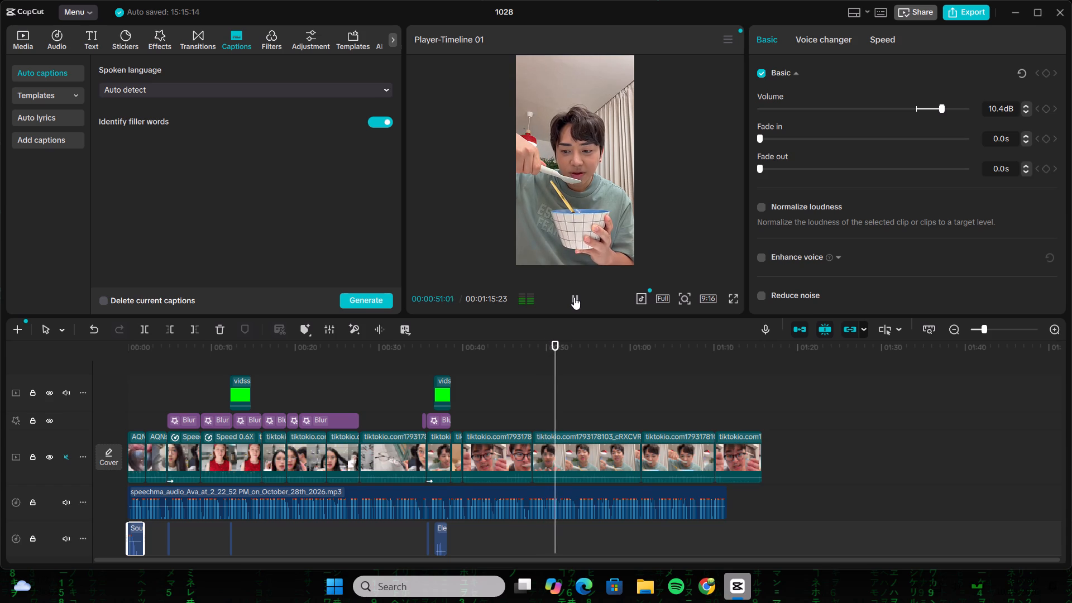
click(574, 297)
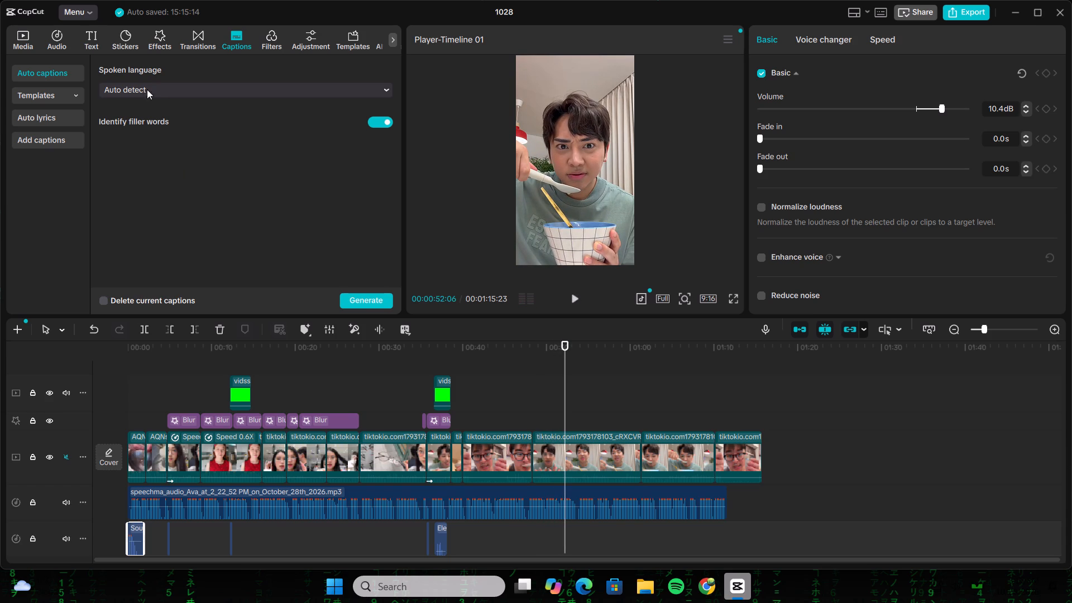
Search sound effects for "huh", add "Huh? !! (Boys, boys)(1118800)" at 00:00:52:06 and set its volume to 7.0 dB.
click(67, 42)
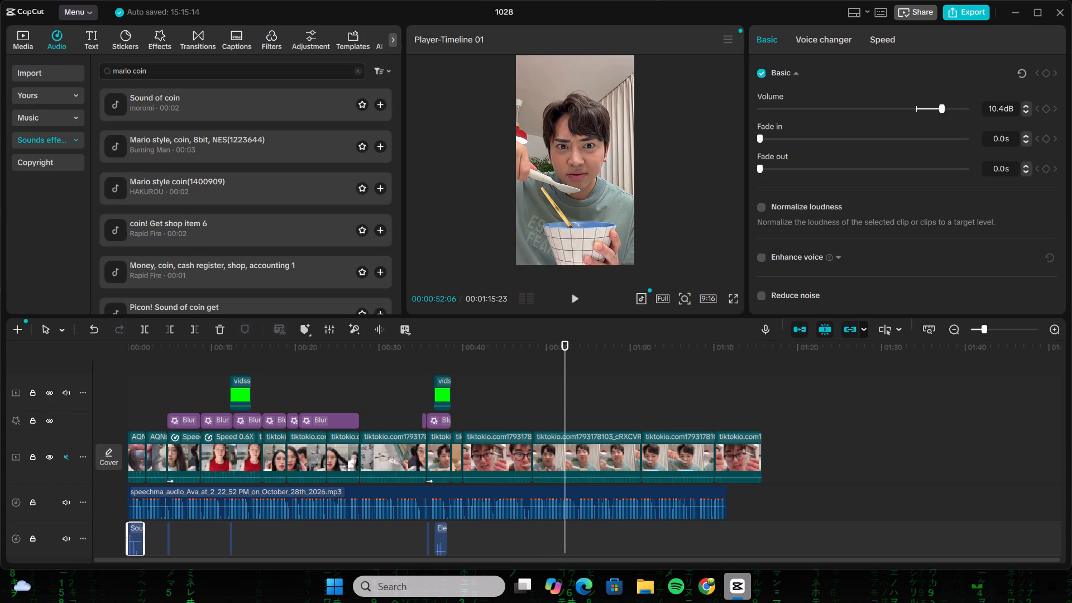
drag(202, 71, 75, 67)
key(BackSpace)
text(huh)
key(Return)
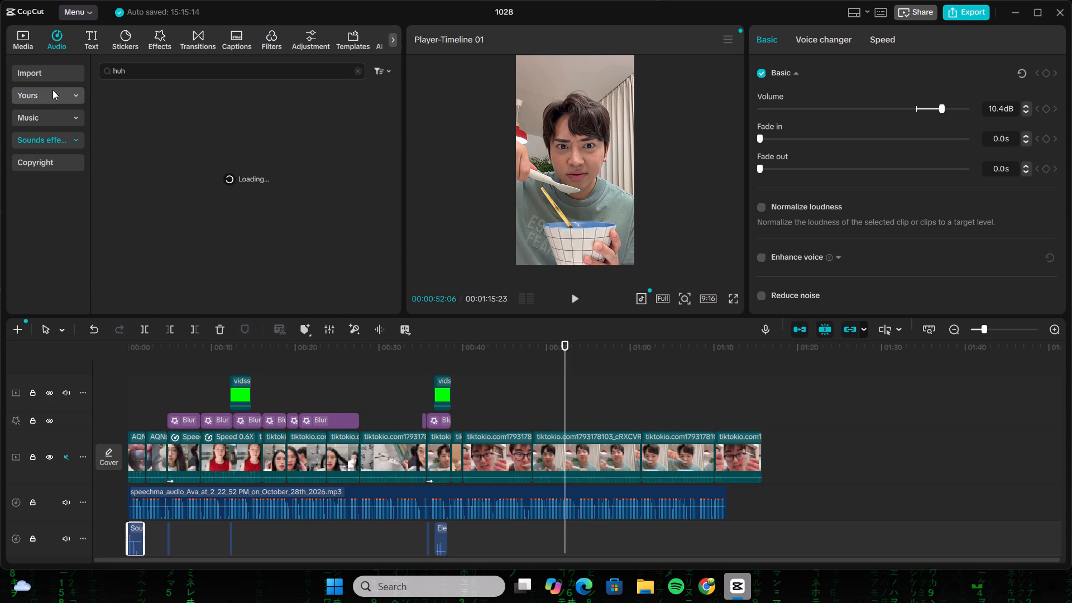
click(111, 104)
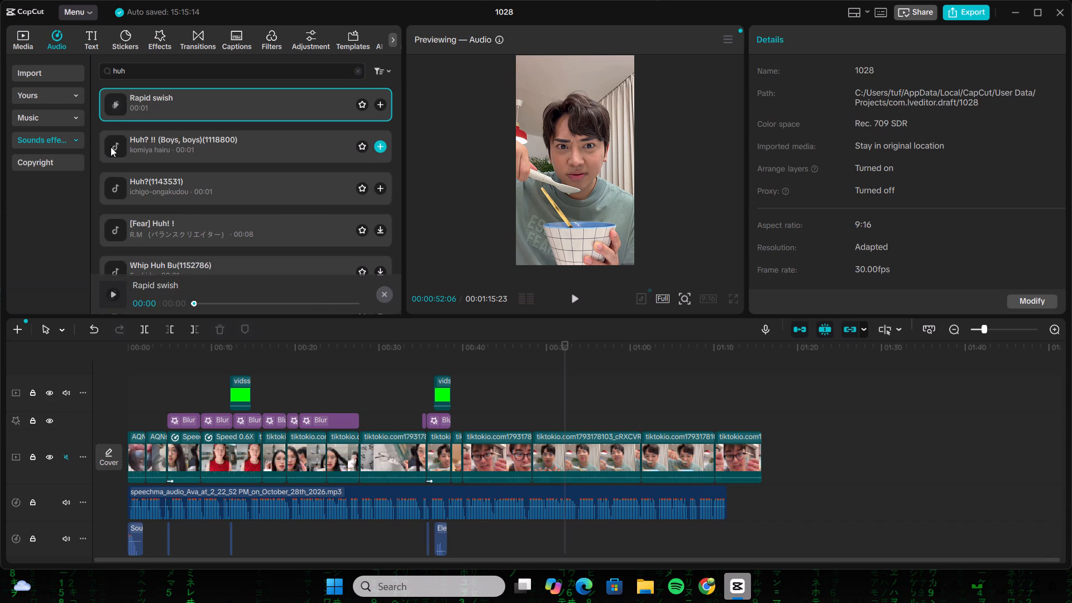
click(111, 147)
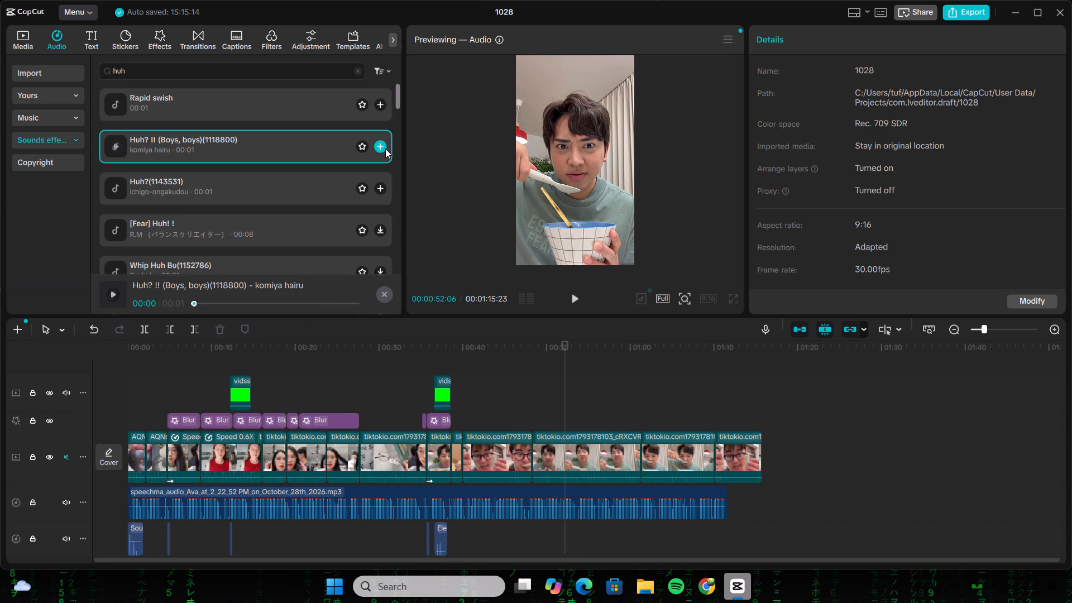
click(385, 149)
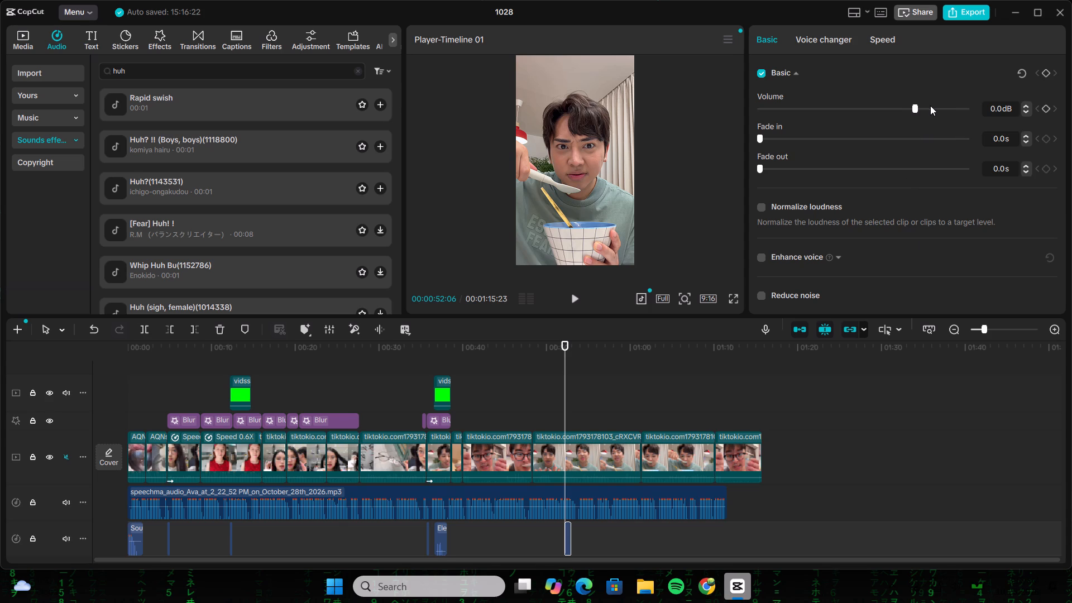
click(930, 106)
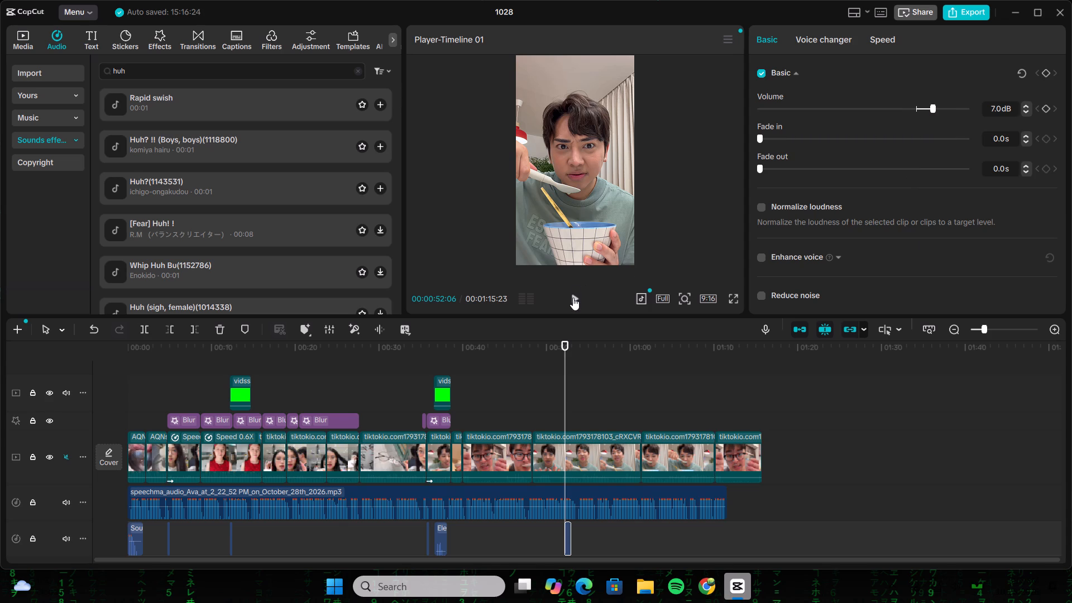
Play the rest of the video from 00:00:52:06 and trim the last clip to end at 00:01:12:16.
click(573, 298)
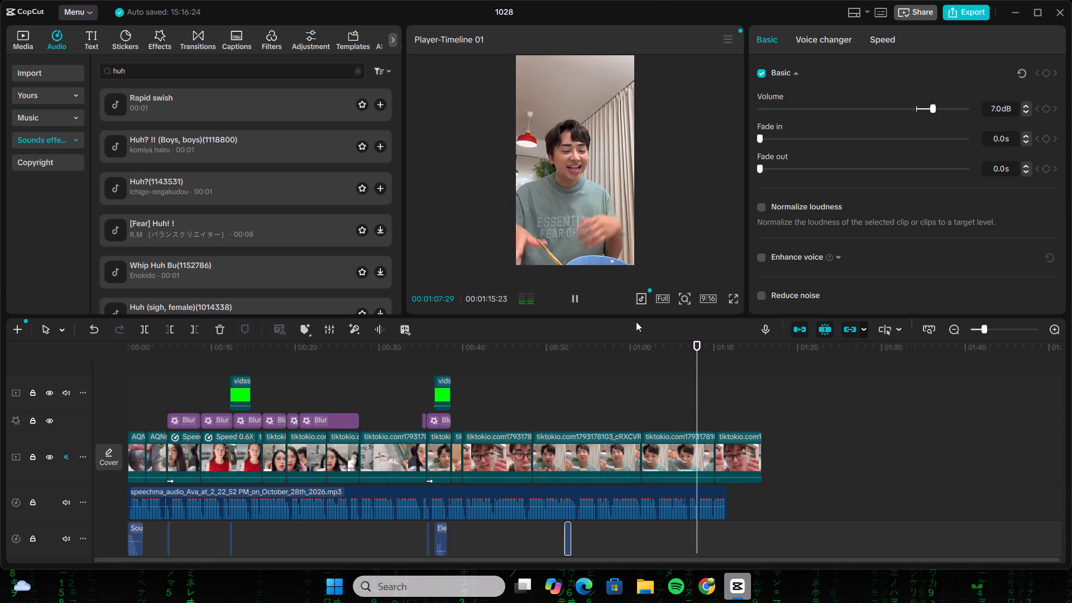
click(575, 291)
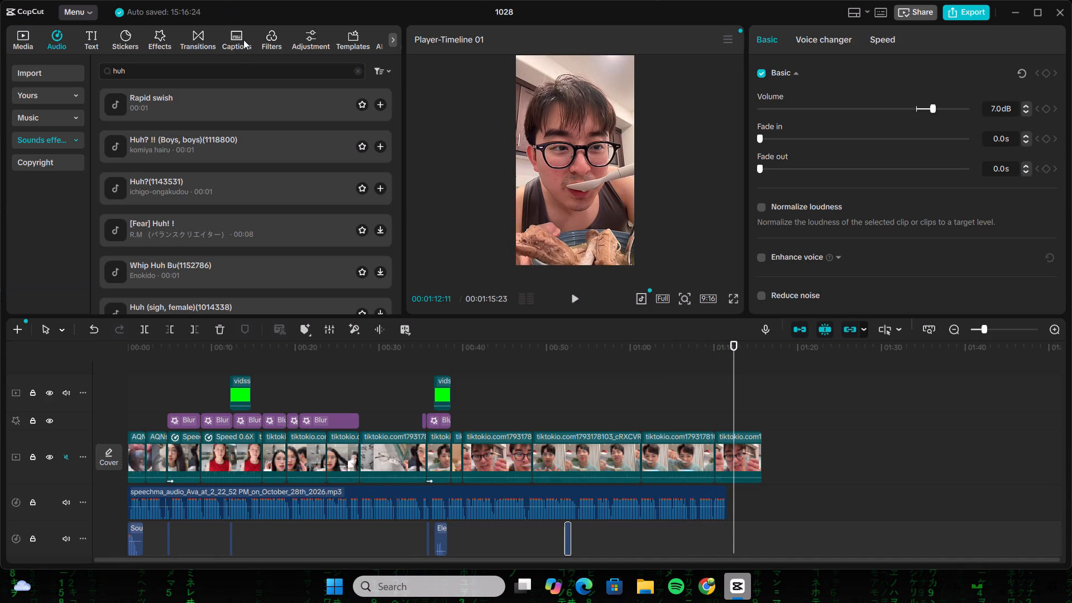
double_click(578, 298)
click(741, 457)
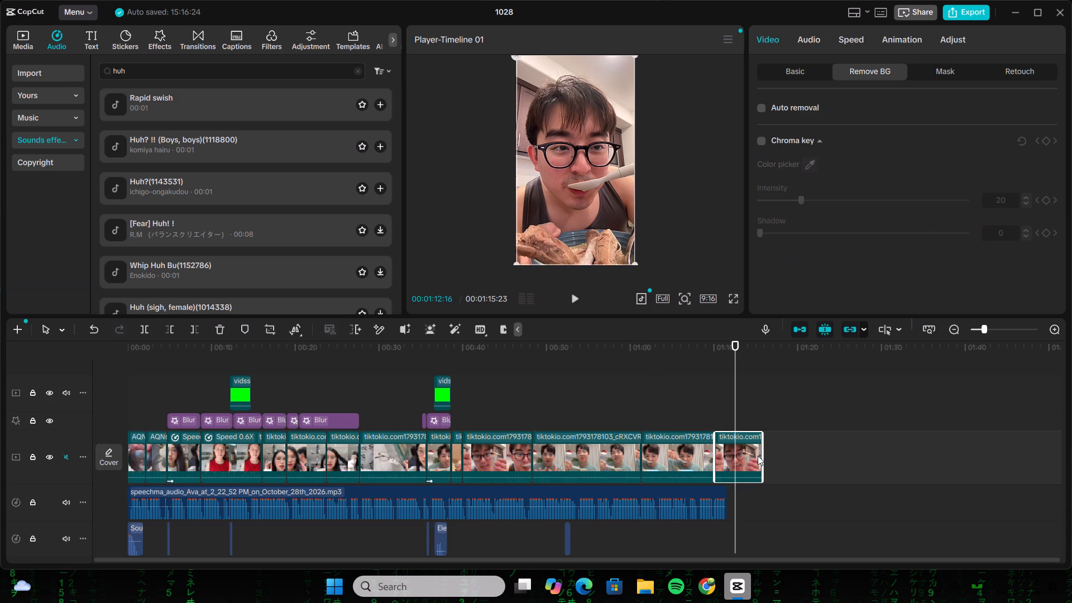
drag(763, 449, 736, 452)
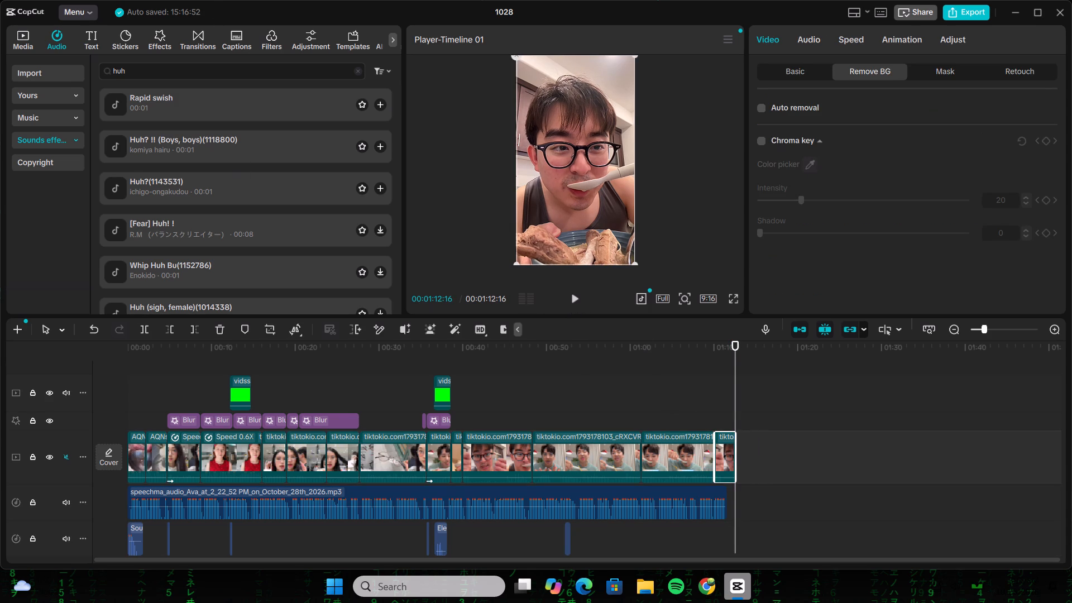
Mute the sound effects track in preparation for generating captions from the voiceover.
click(232, 42)
scroll(149, 395, down, 3)
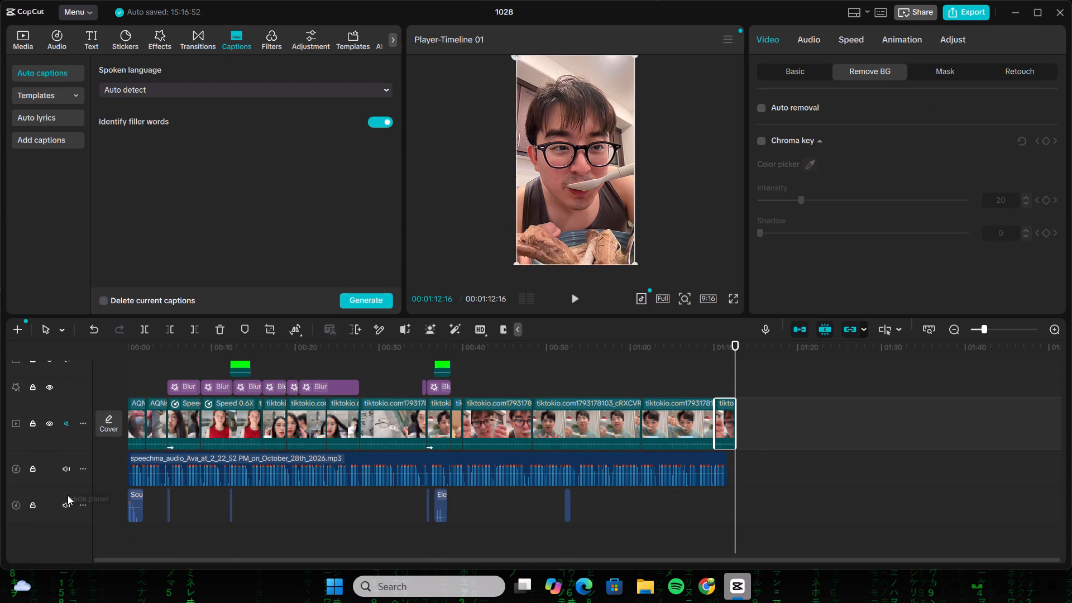
click(67, 504)
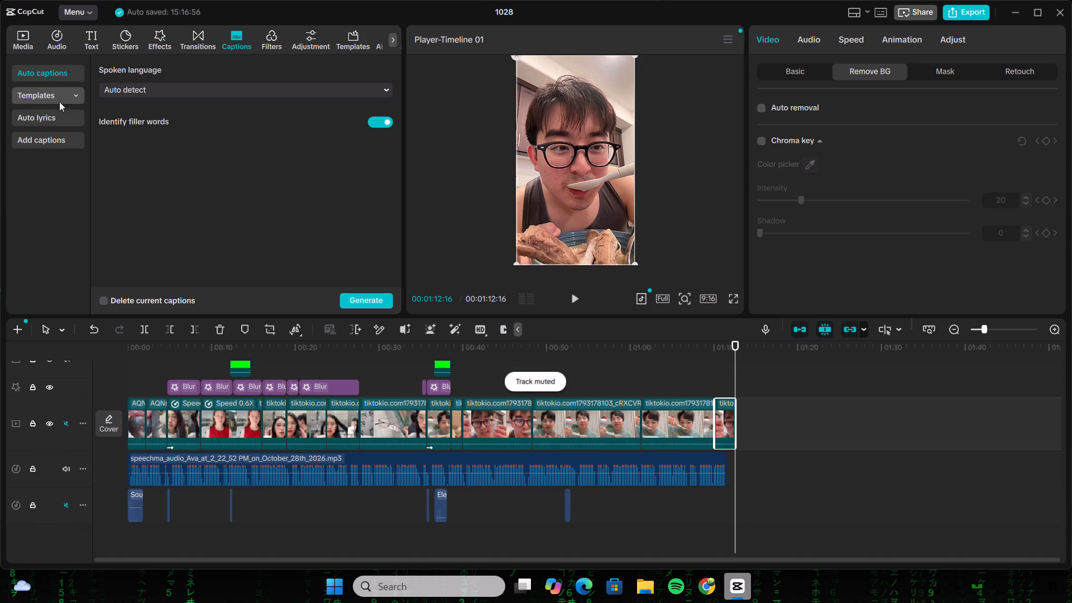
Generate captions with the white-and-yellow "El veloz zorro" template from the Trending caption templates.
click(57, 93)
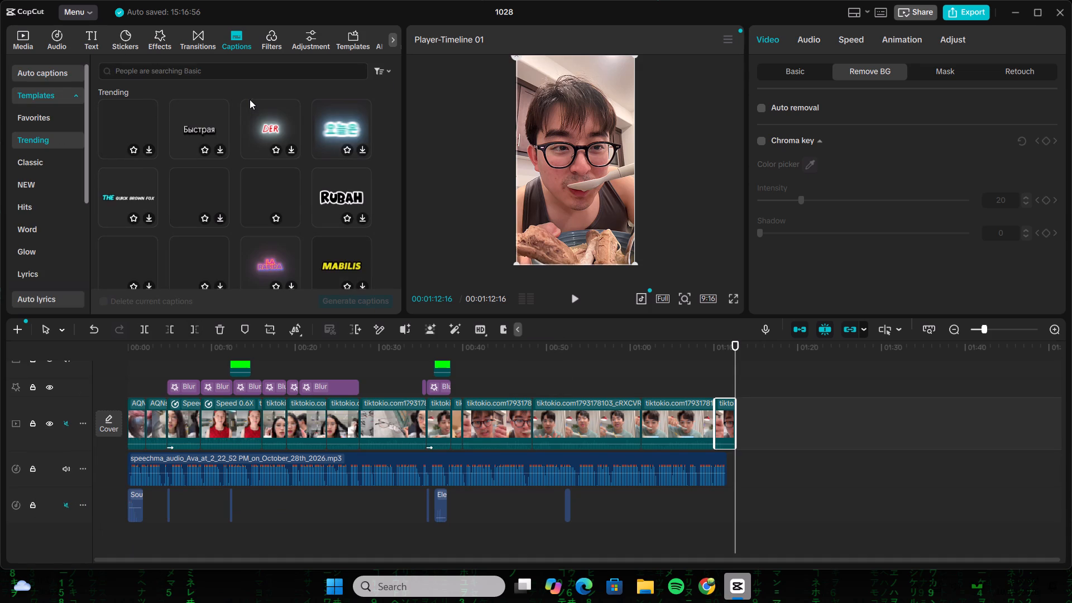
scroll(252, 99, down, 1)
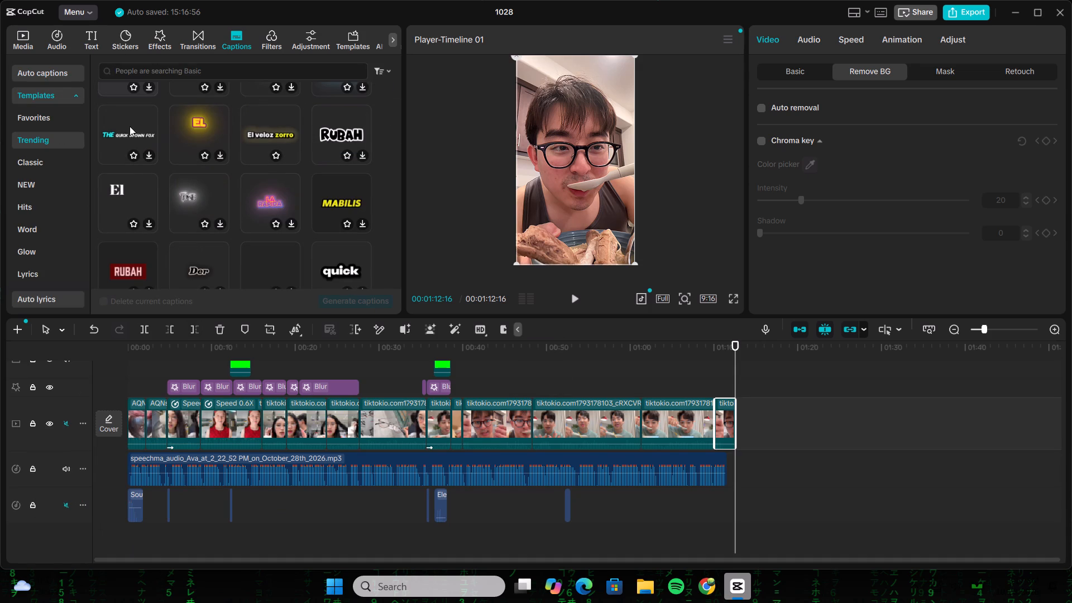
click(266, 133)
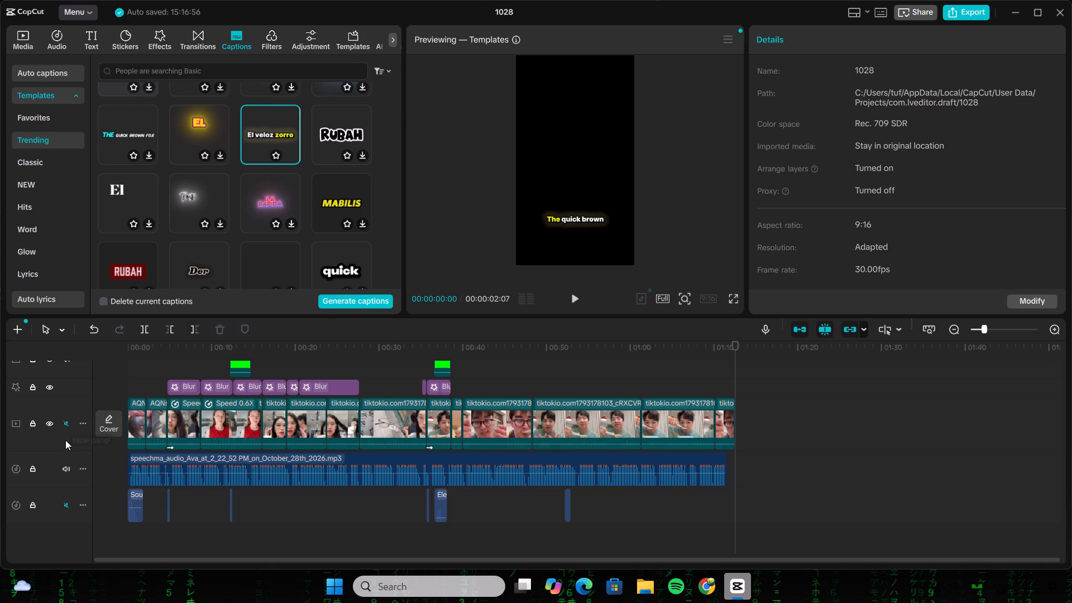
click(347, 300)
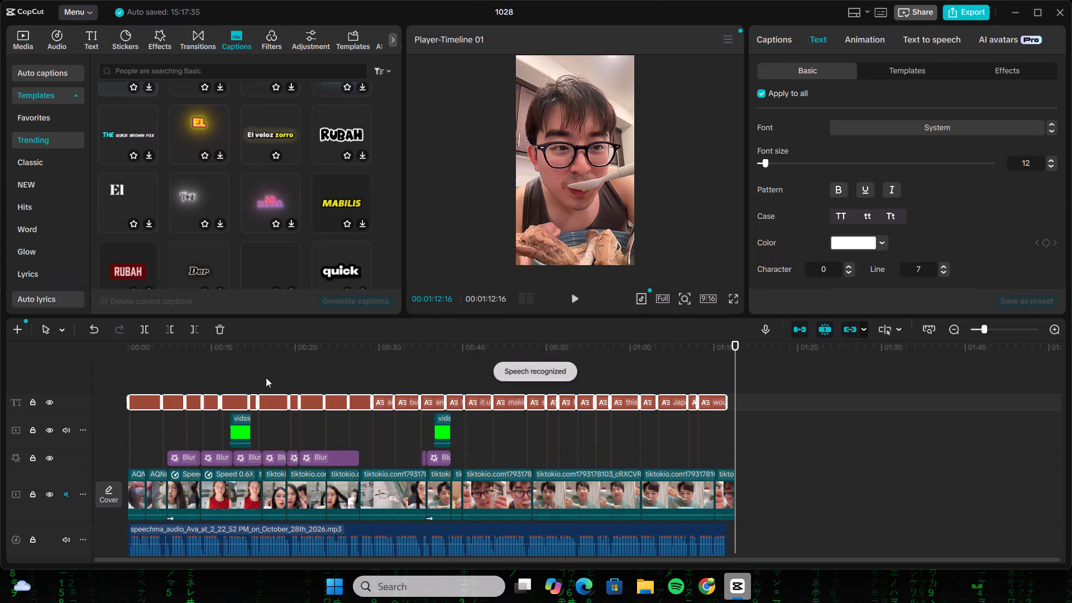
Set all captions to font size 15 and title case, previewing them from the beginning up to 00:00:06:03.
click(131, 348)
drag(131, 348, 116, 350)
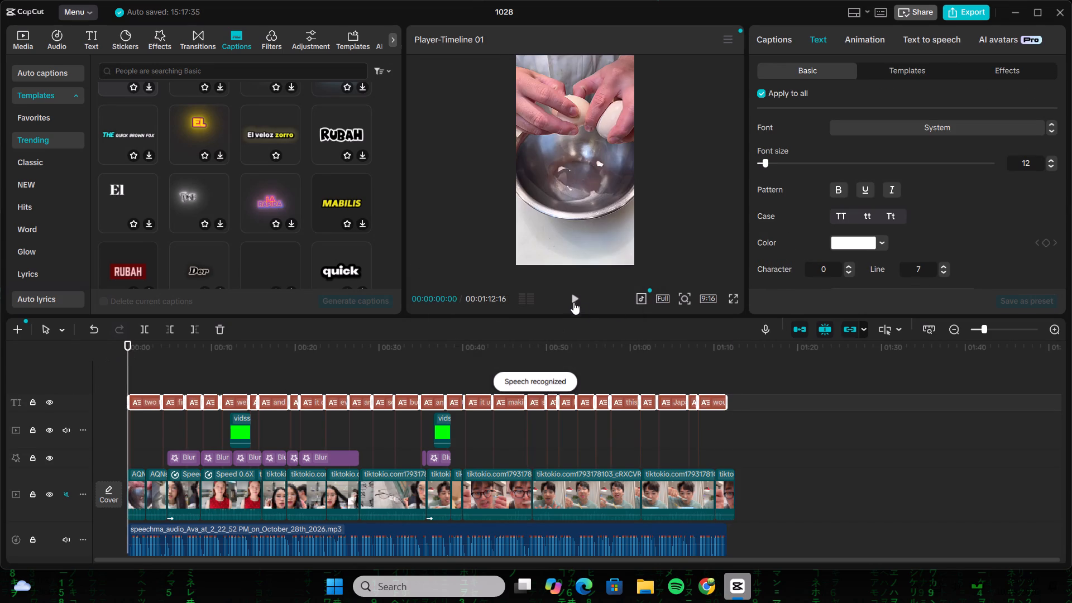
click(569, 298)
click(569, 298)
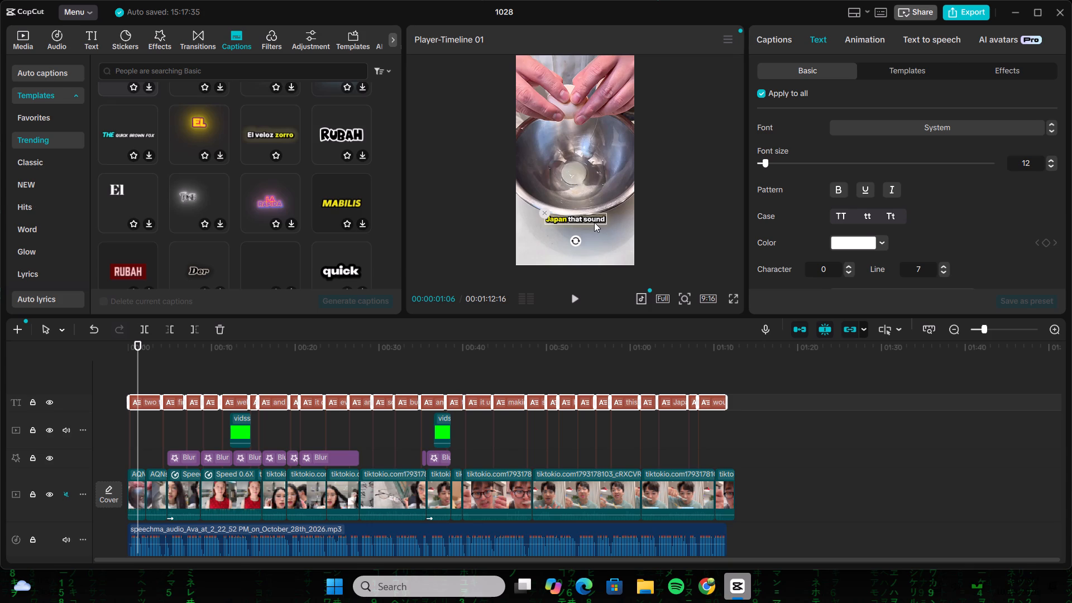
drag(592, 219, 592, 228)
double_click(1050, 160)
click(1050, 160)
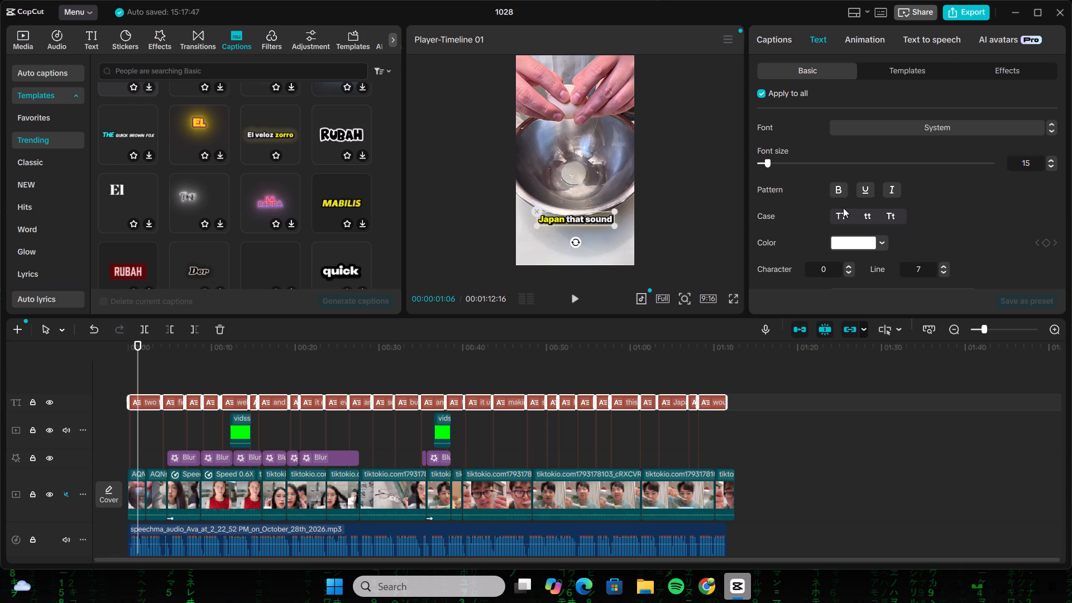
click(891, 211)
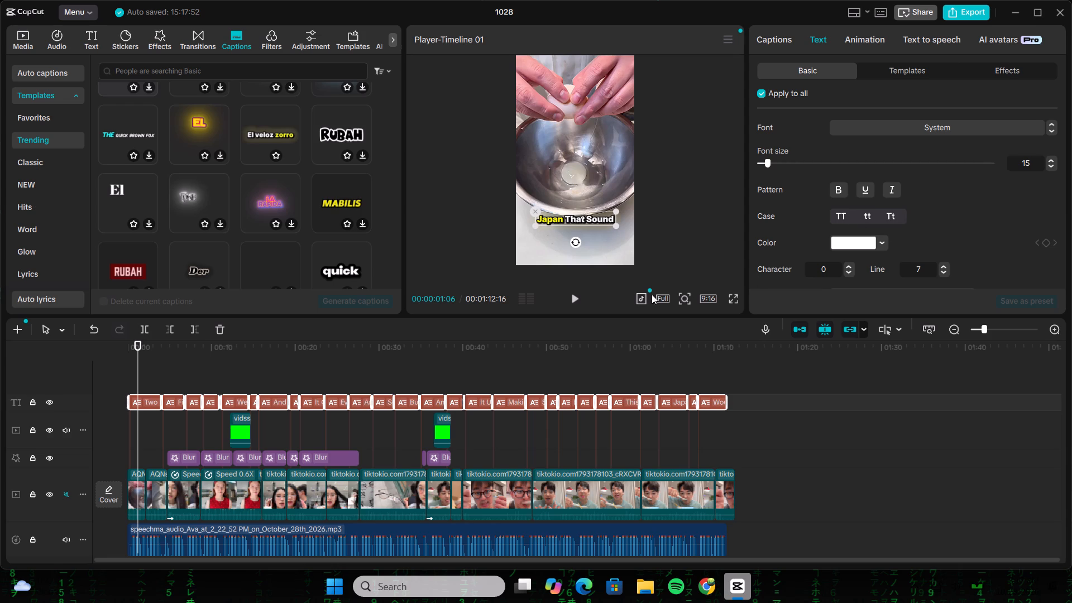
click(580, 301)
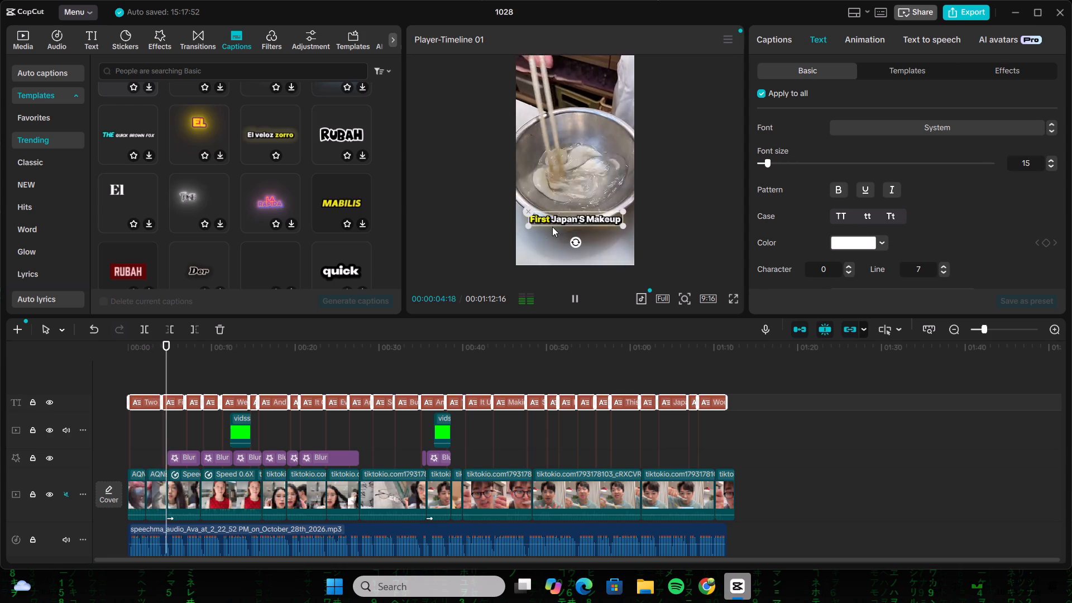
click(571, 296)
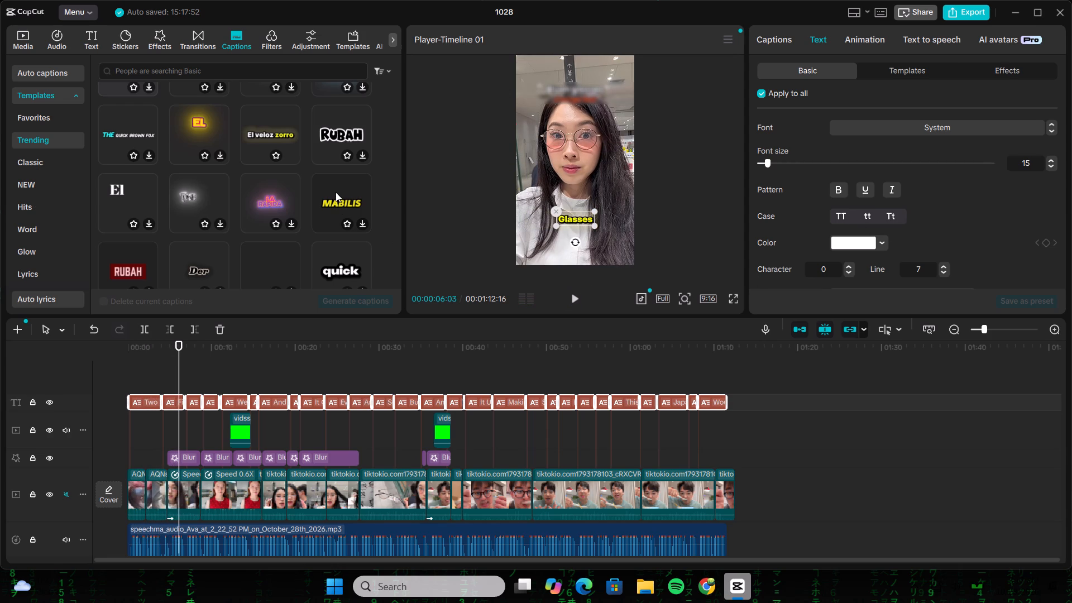
Browse the Trending, Classic and NEW caption templates for an alternative caption style.
scroll(336, 192, down, 2)
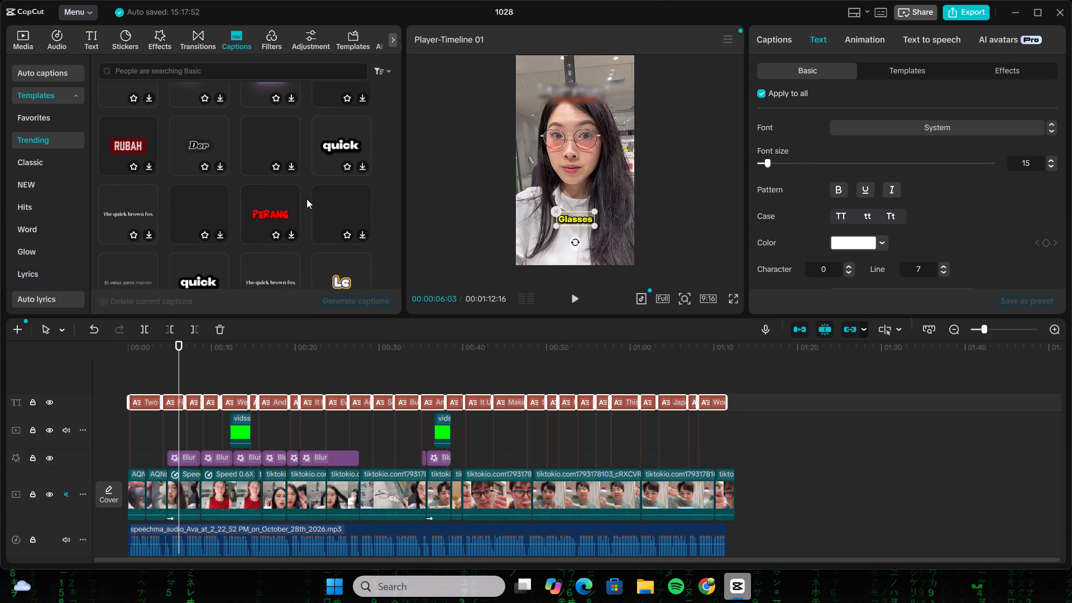
scroll(307, 199, down, 3)
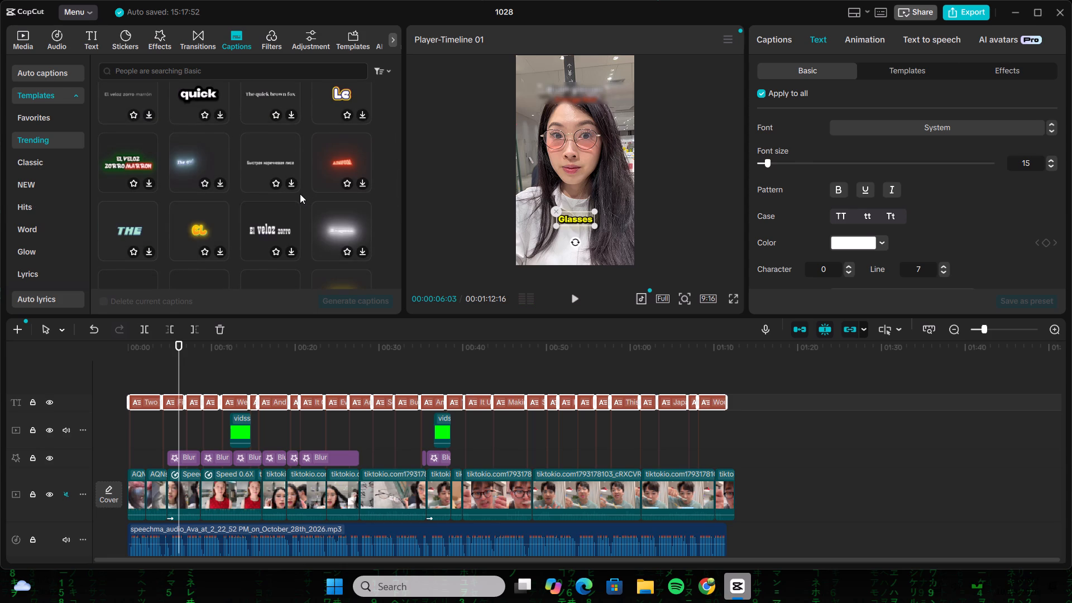
scroll(300, 194, down, 4)
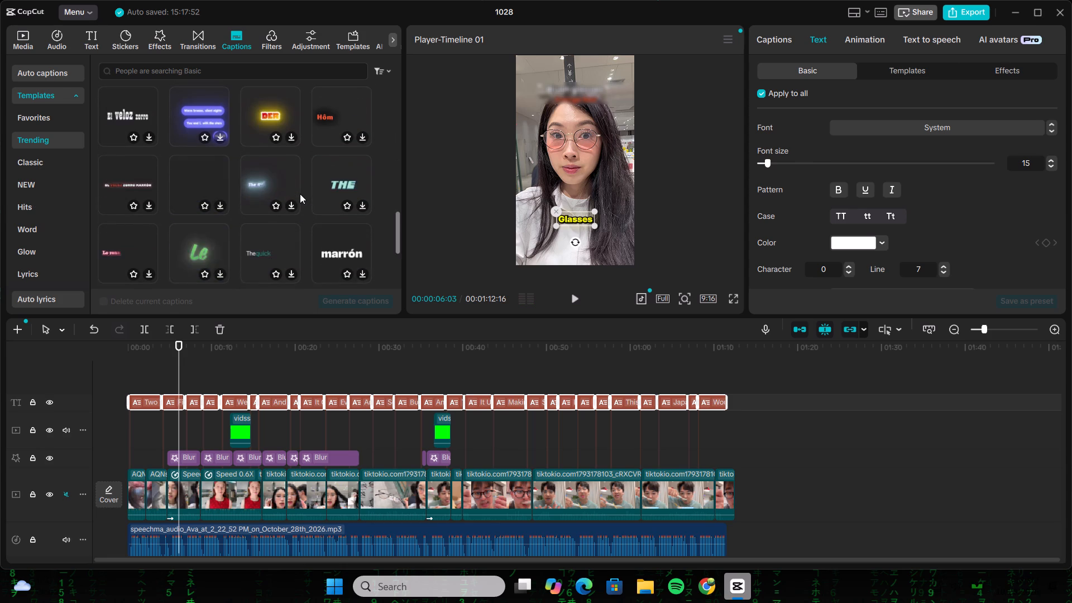
scroll(300, 194, down, 4)
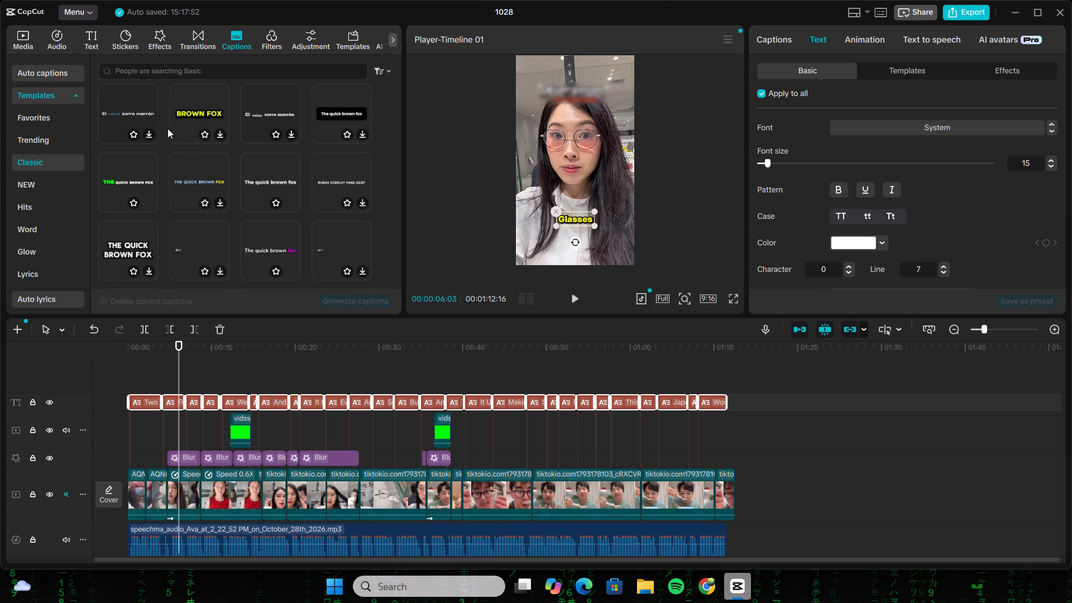
scroll(235, 162, down, 2)
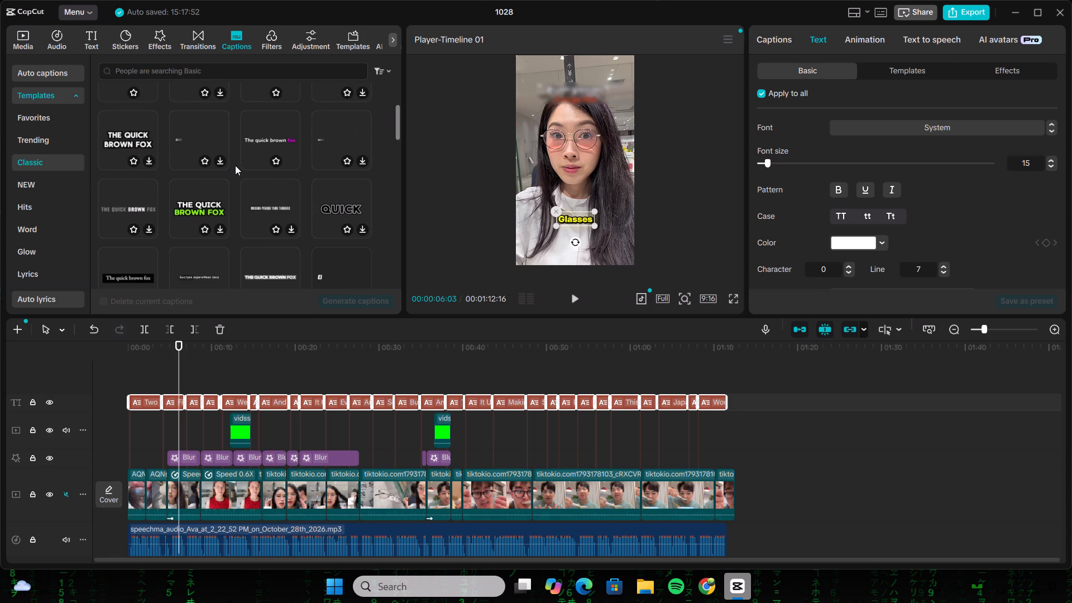
scroll(235, 165, down, 5)
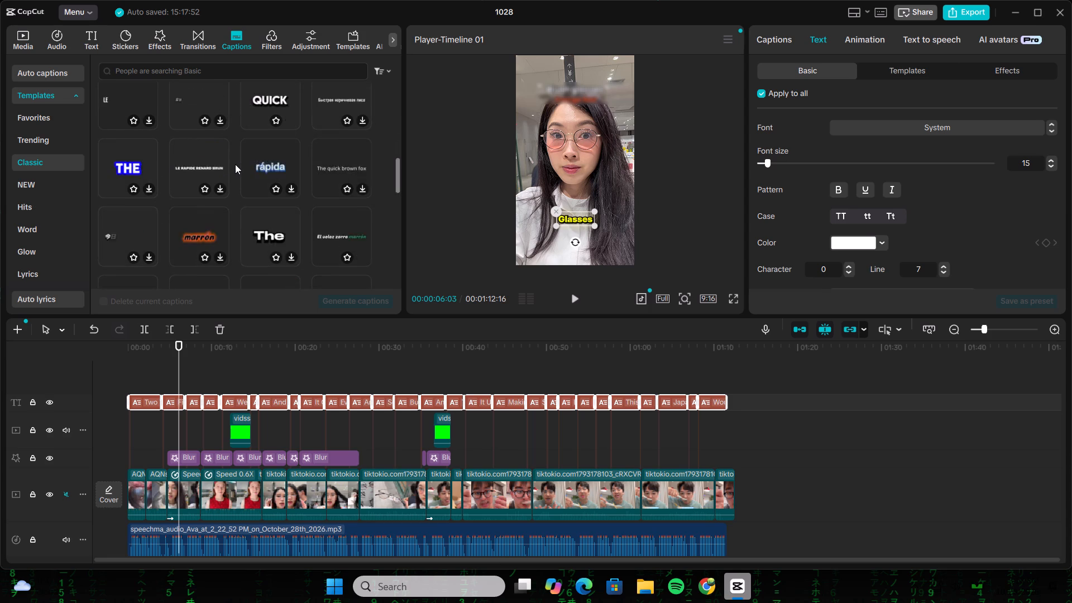
scroll(235, 164, down, 5)
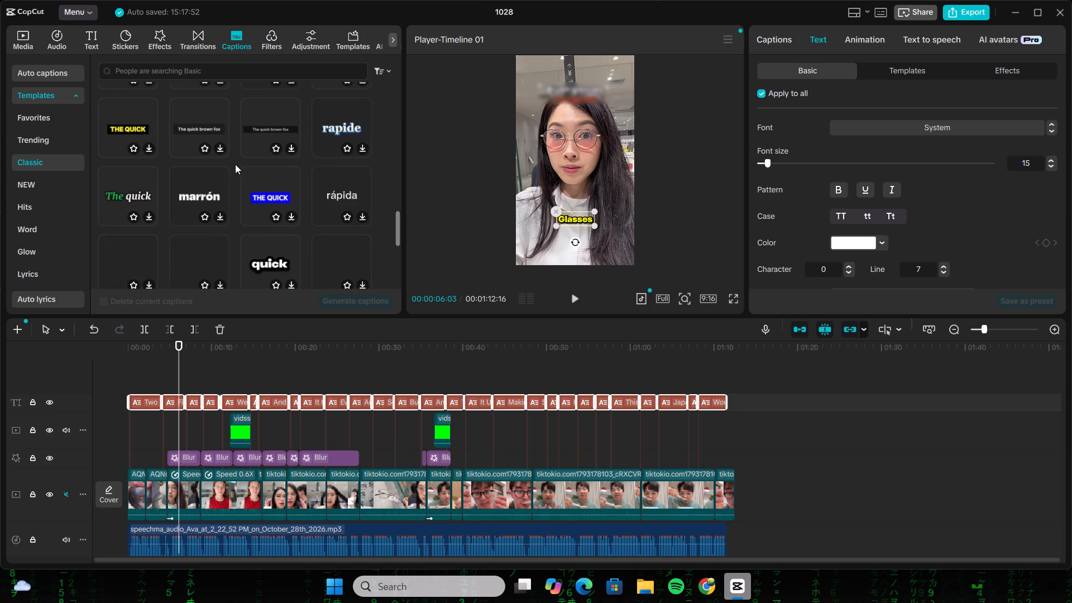
scroll(234, 164, down, 5)
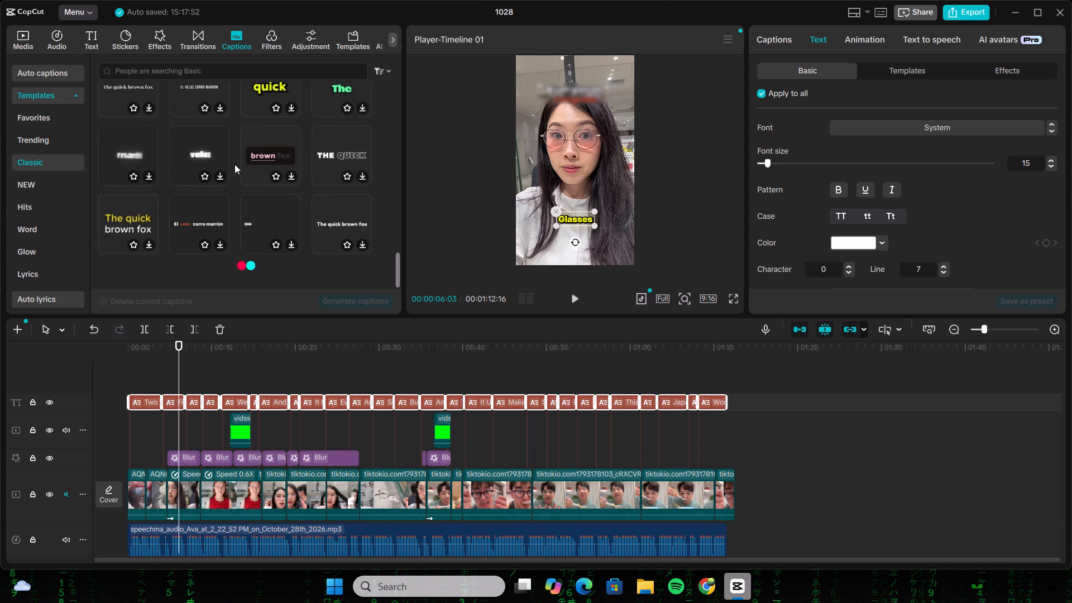
scroll(234, 164, down, 1)
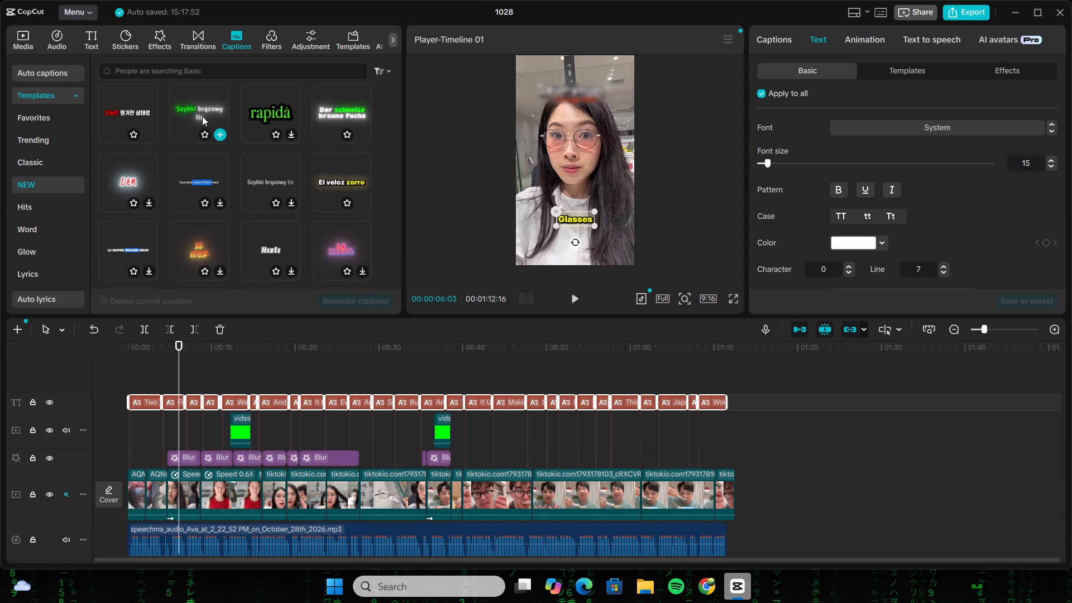
Preview the green "Der schnelle braune Fuchs" template, then regenerate captions with "El veloz zorro" from NEW, deleting the current captions.
click(345, 113)
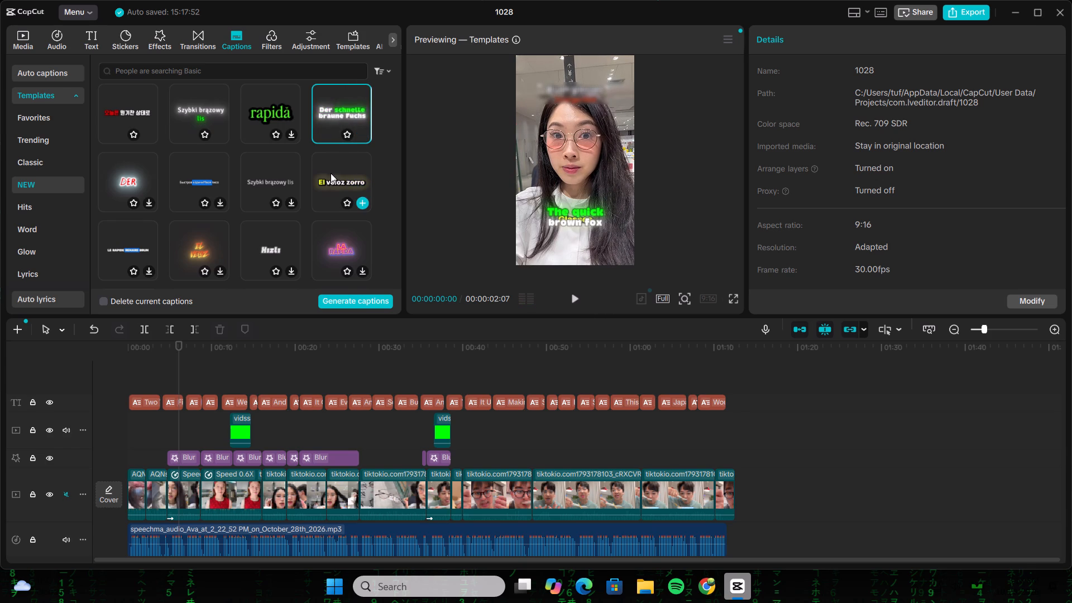
scroll(331, 173, down, 1)
click(334, 138)
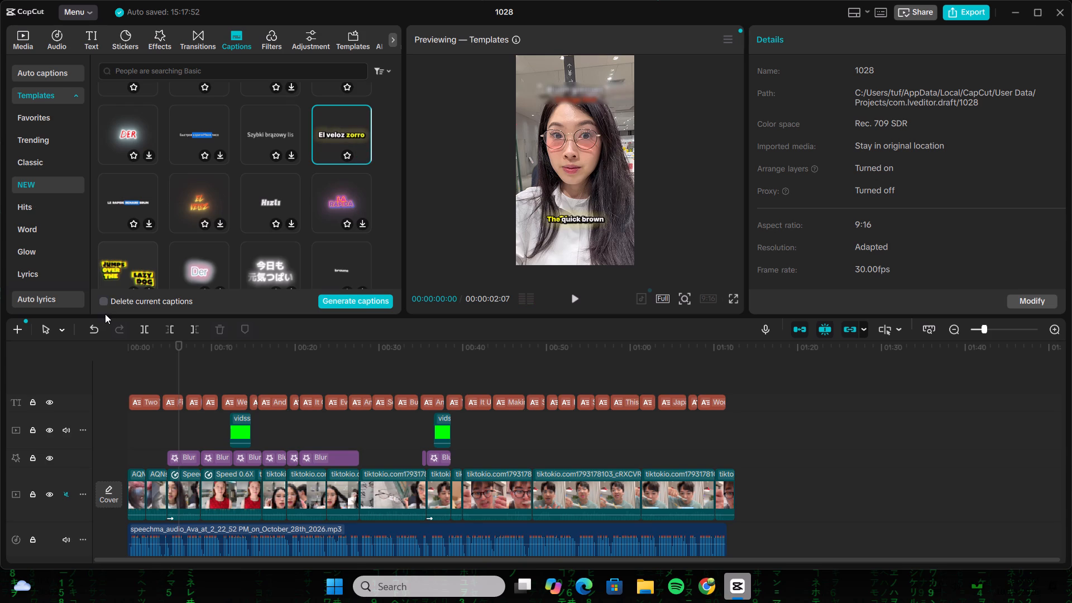
click(105, 299)
click(337, 302)
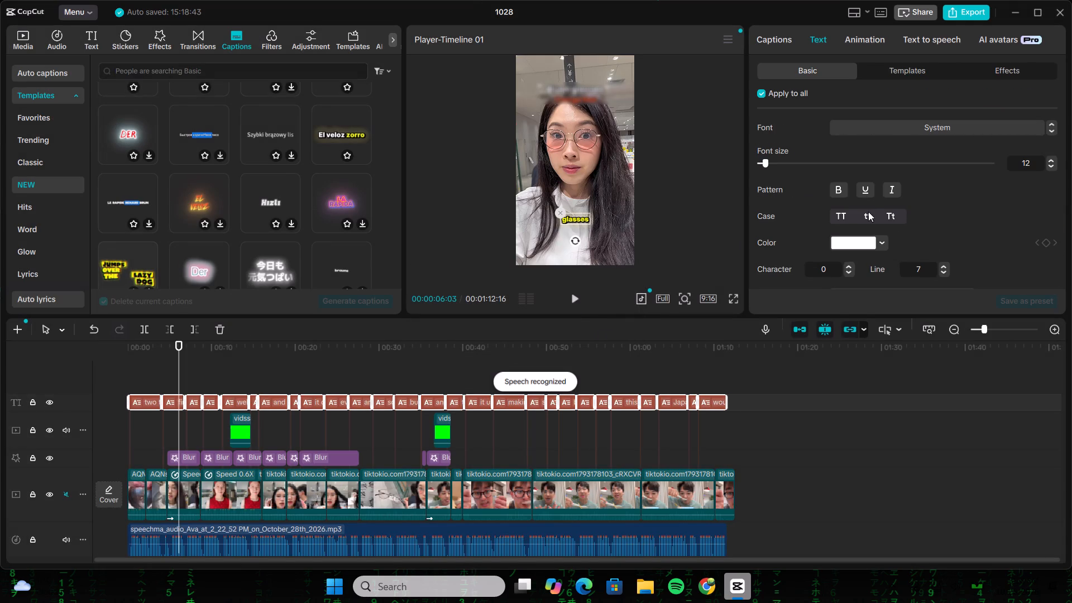
Set all the regenerated captions to title case.
click(886, 212)
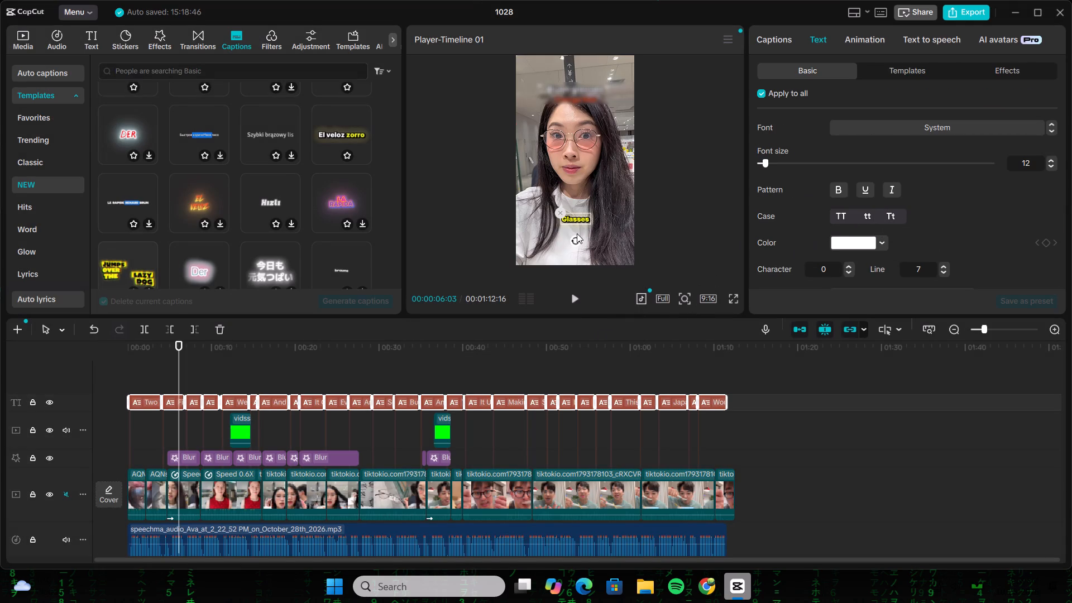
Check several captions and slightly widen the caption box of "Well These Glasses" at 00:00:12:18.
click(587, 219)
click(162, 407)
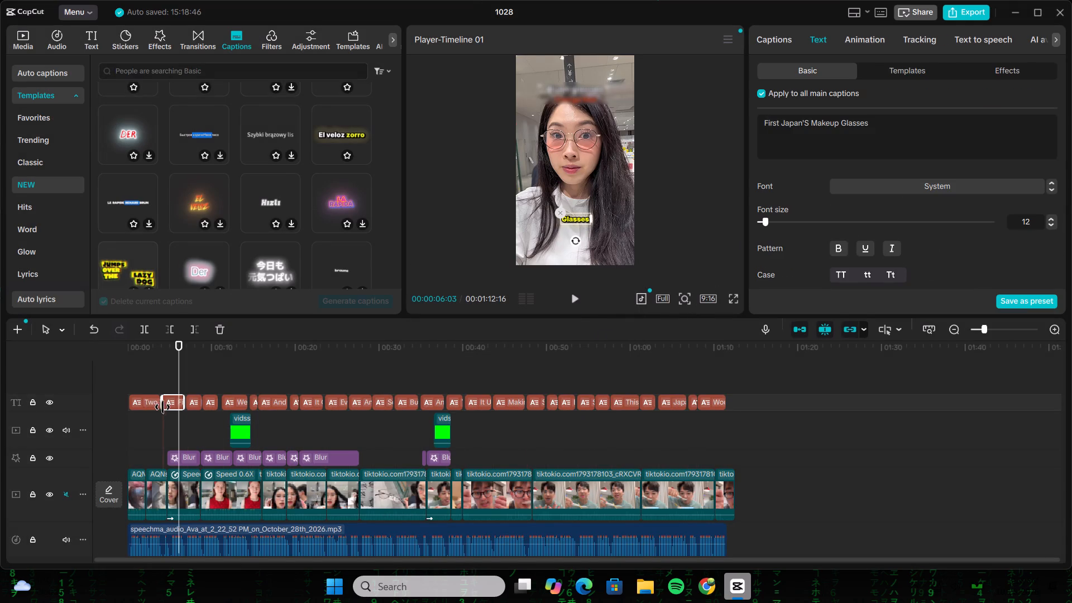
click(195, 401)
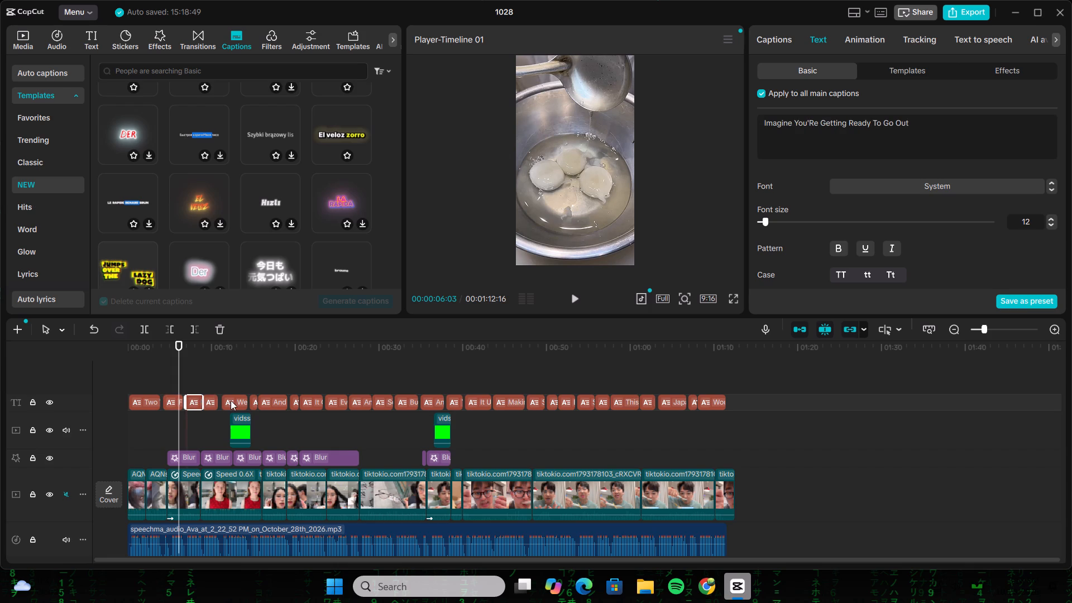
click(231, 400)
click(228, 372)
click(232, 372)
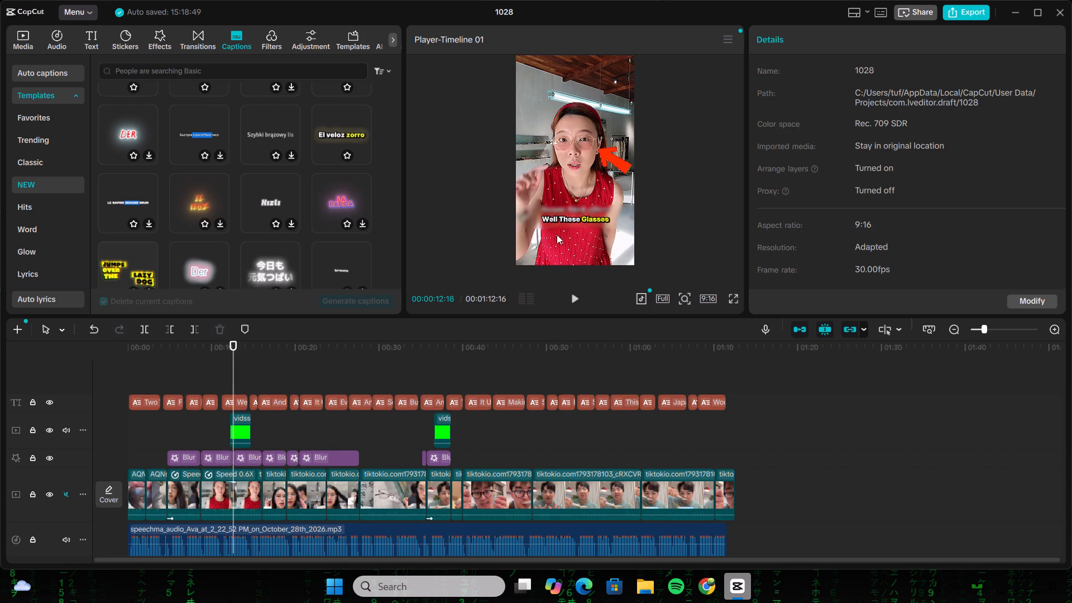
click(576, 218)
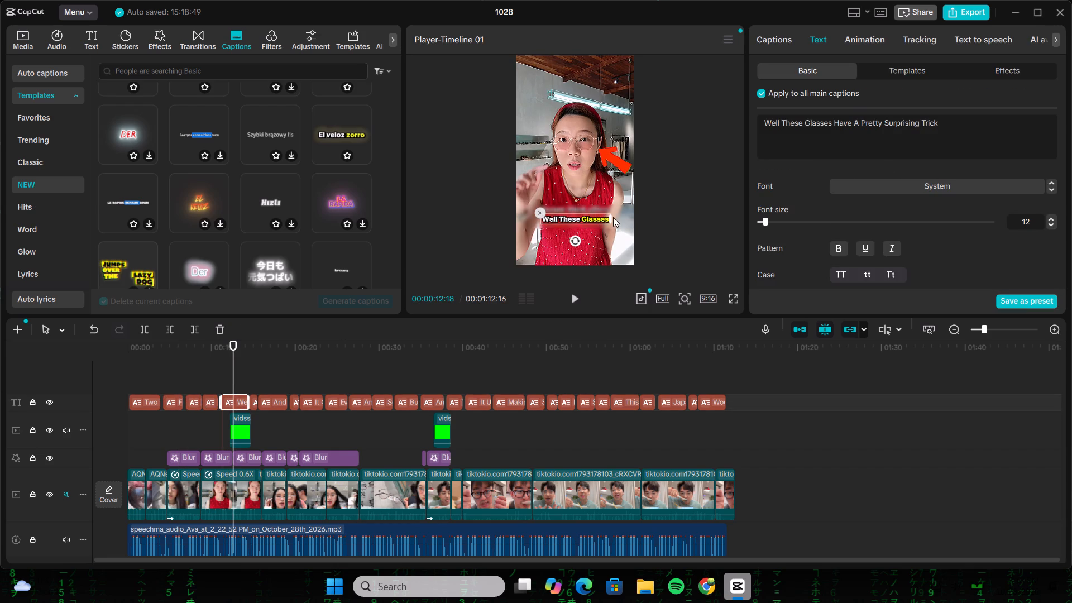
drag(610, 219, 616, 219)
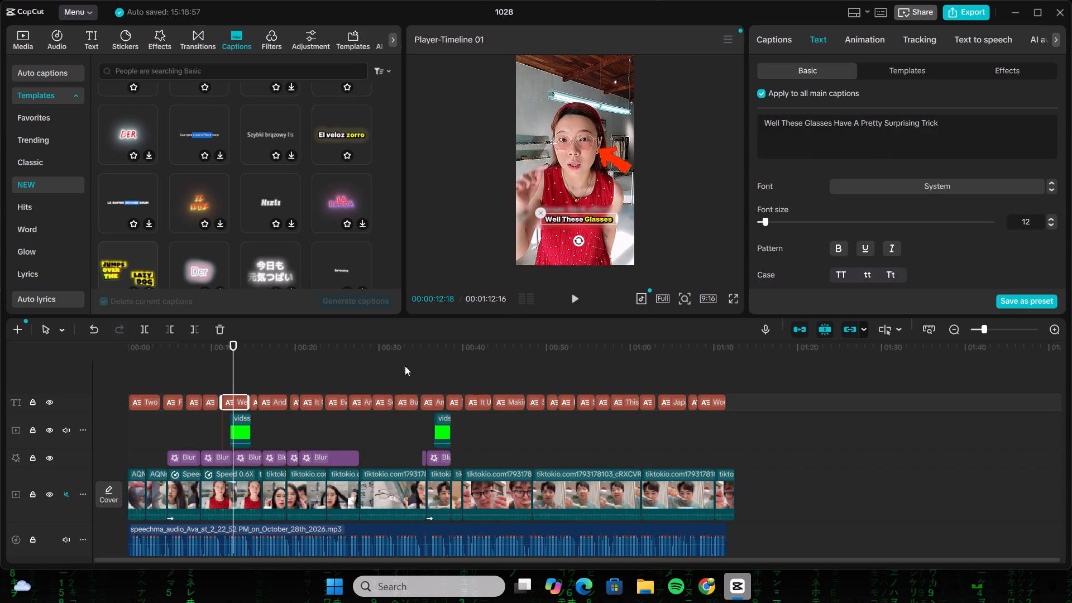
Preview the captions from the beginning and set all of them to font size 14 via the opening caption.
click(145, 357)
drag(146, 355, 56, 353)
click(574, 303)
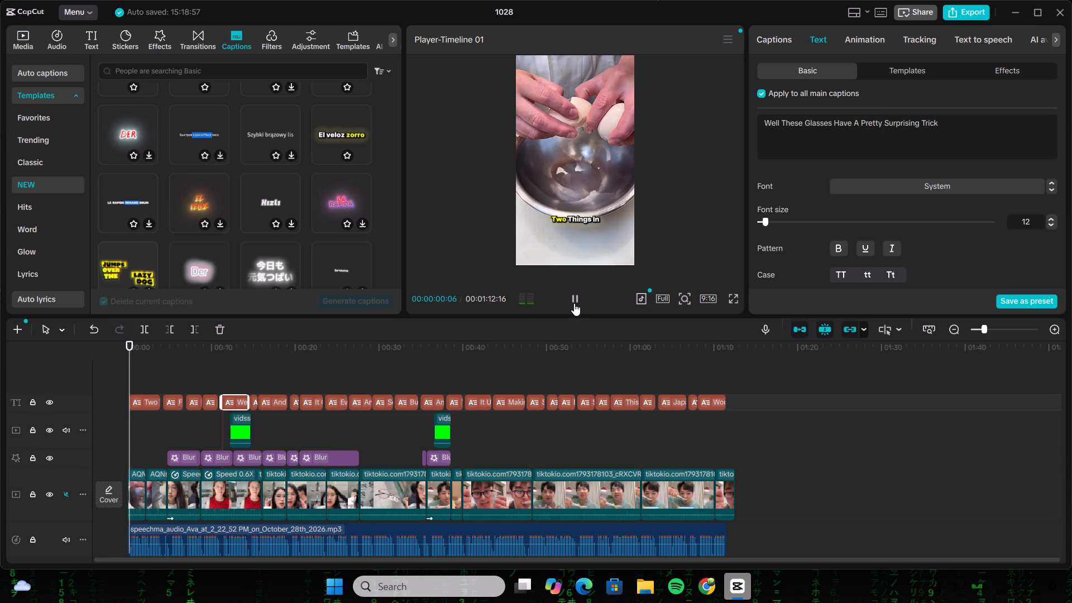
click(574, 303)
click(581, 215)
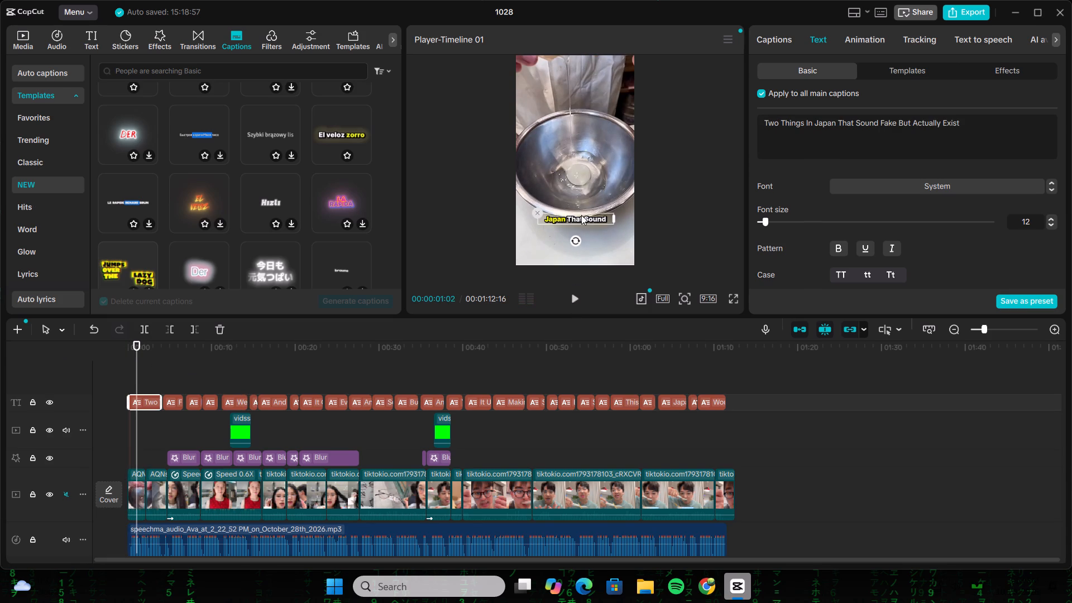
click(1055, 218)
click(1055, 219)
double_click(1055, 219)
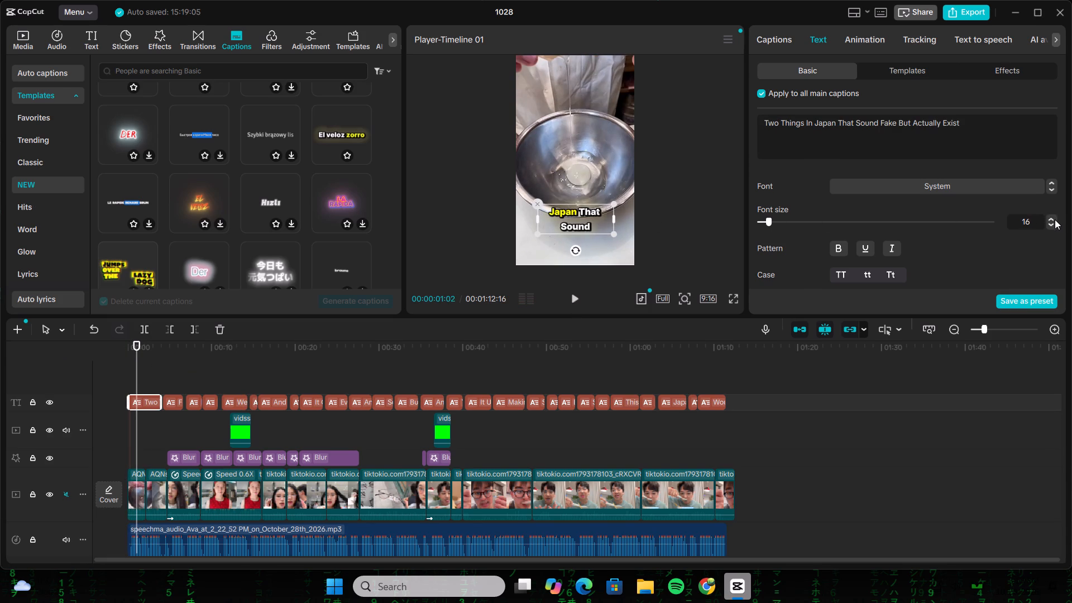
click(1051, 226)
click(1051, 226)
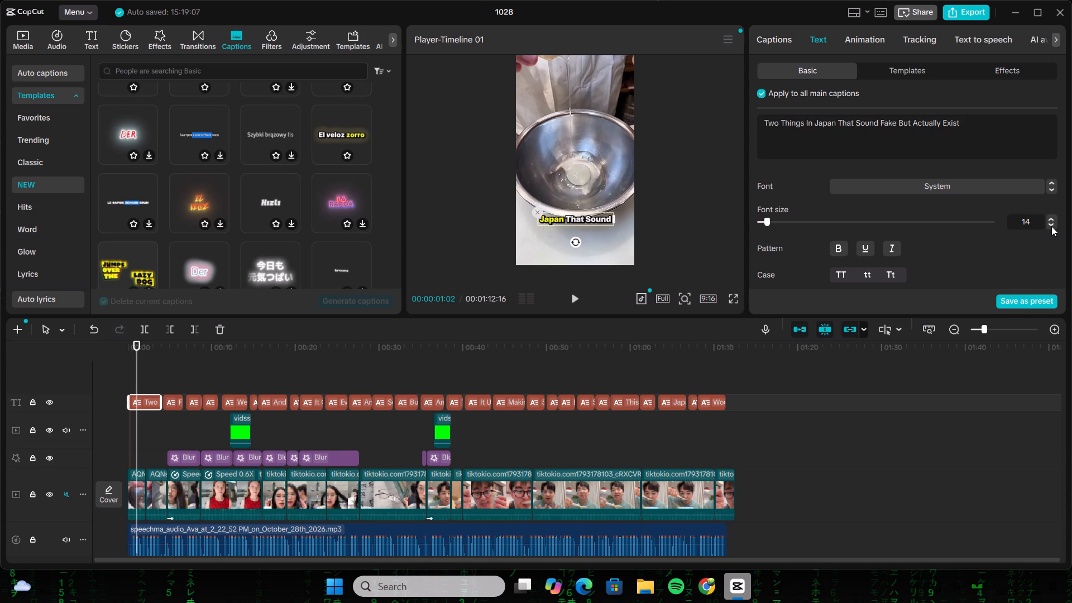
Widen the opening caption's text box to nearly the full frame width and recentre it horizontally over the bowl.
drag(614, 216, 643, 214)
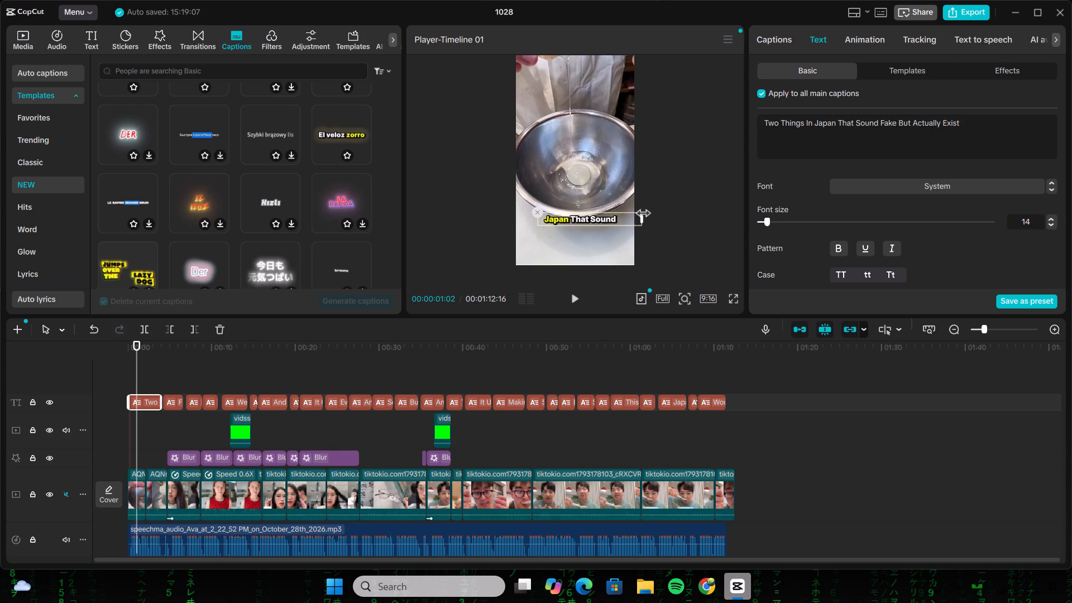
drag(643, 214, 649, 214)
drag(602, 216, 571, 216)
drag(592, 215, 592, 217)
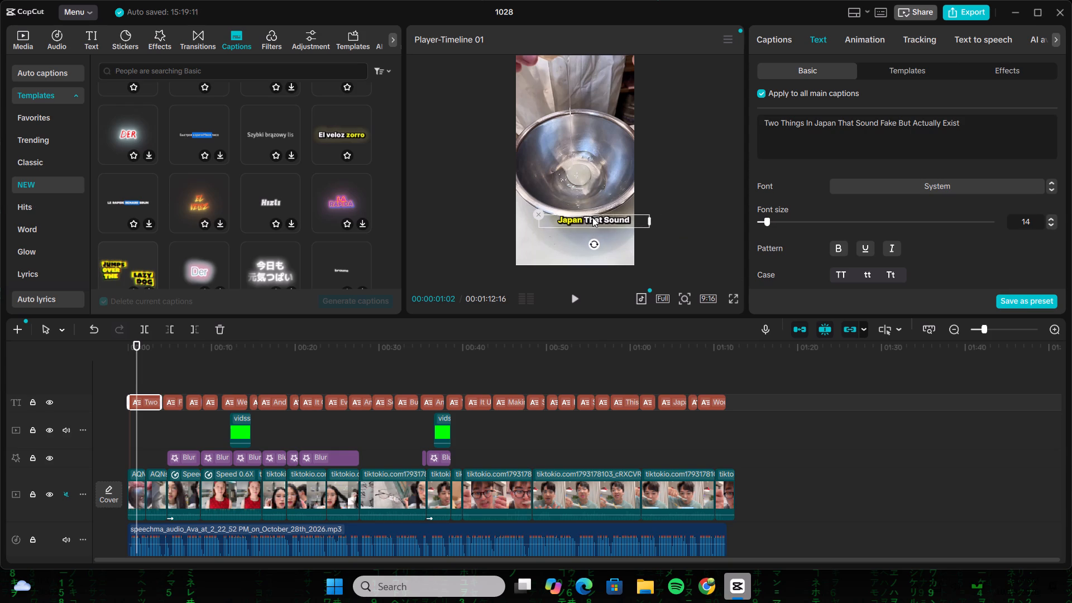
drag(592, 217, 575, 218)
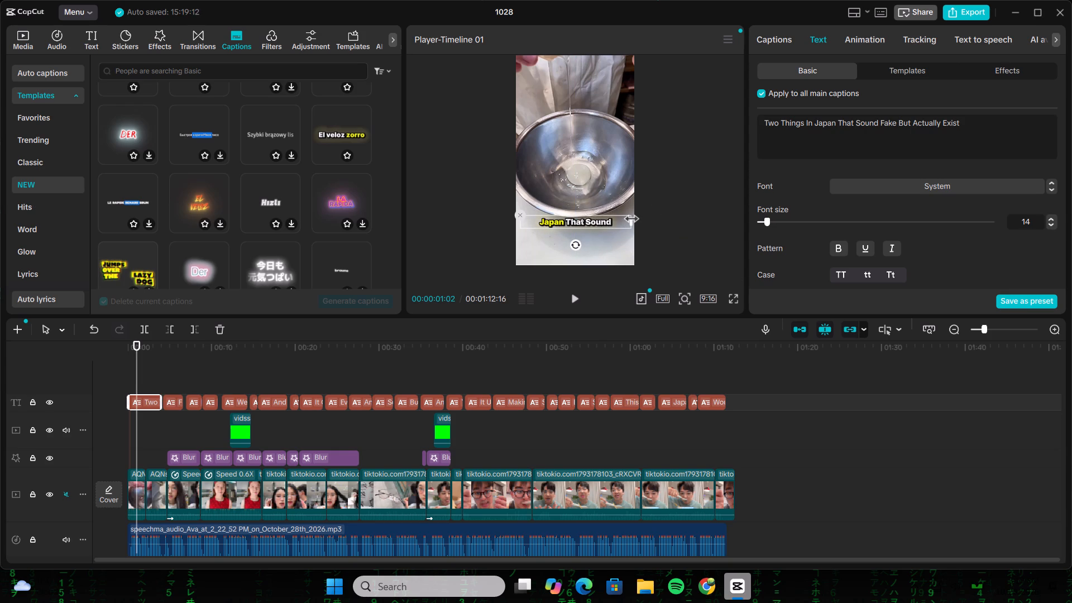
drag(631, 219, 636, 219)
click(587, 218)
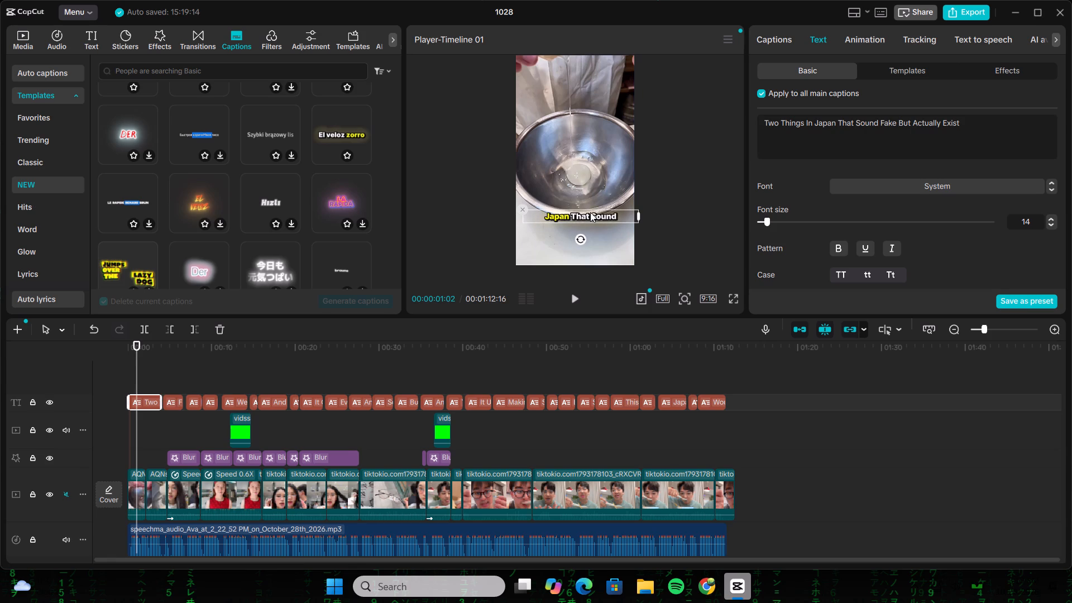
Set all captions to font size 18 and play the video onward from 00:00:01:02 to check them.
click(1049, 219)
click(1049, 219)
click(1049, 219)
click(1049, 219)
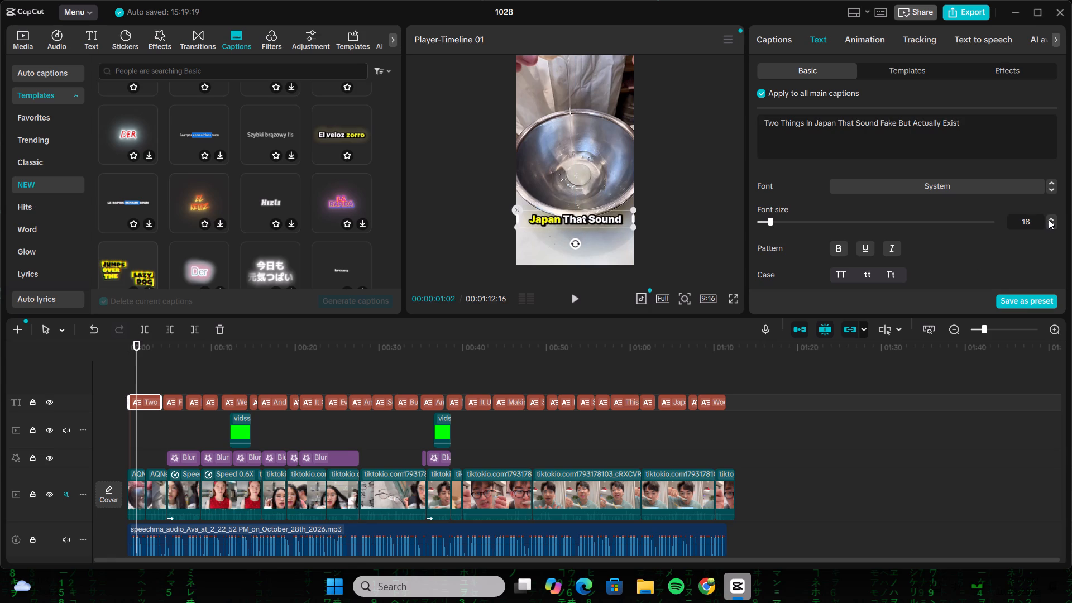
click(599, 216)
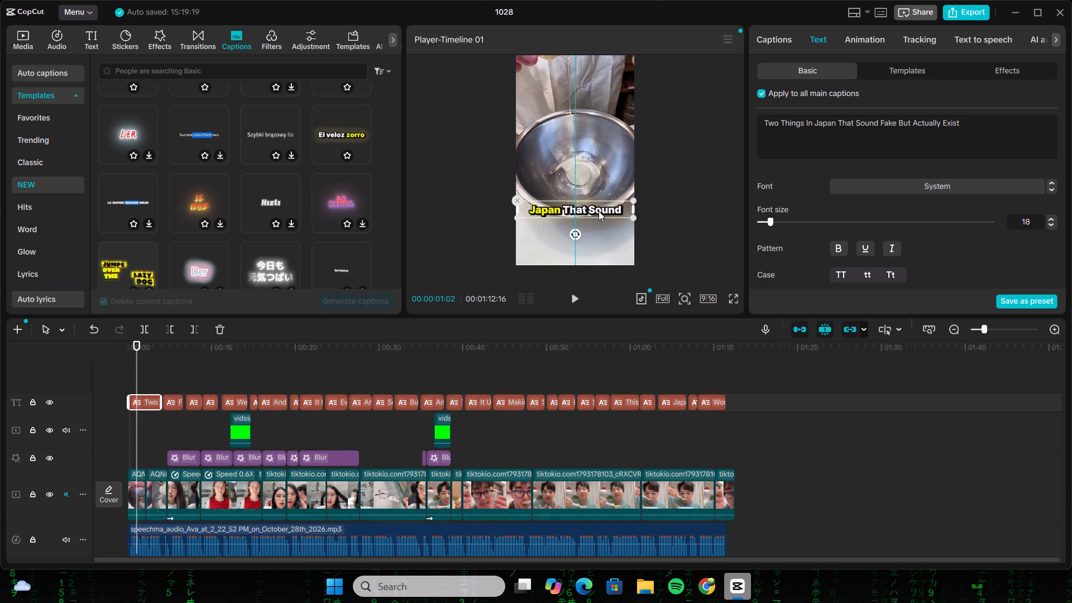
click(573, 294)
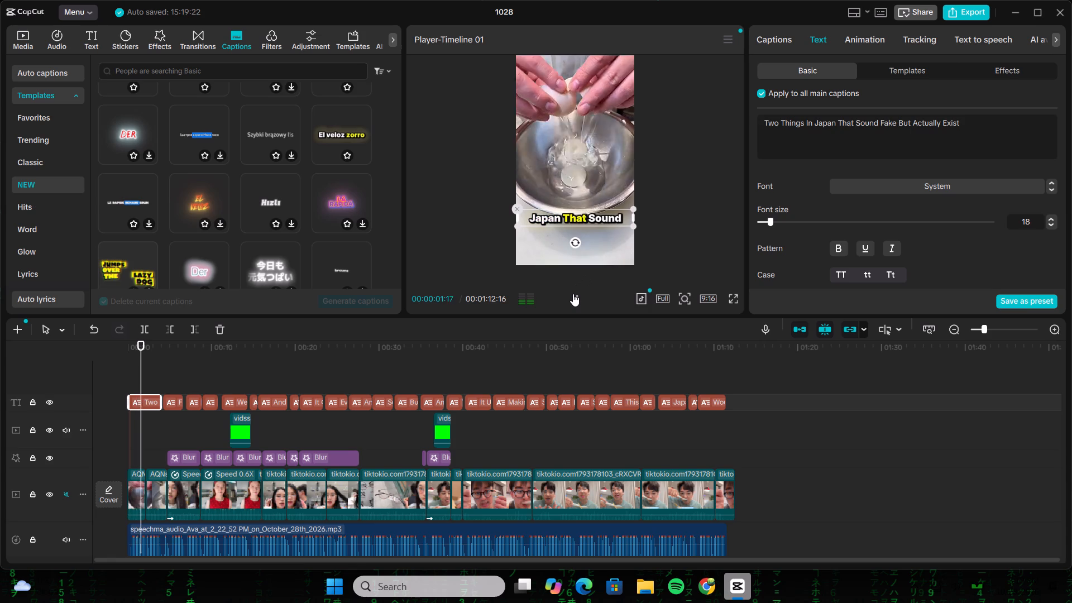
click(573, 294)
click(573, 294)
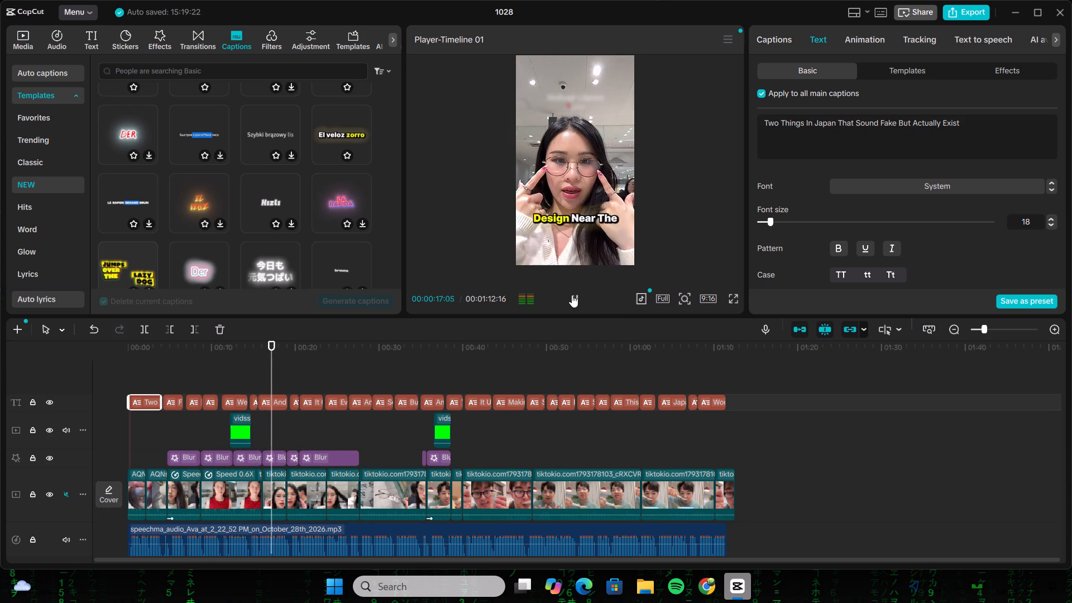
Browse the NEW, Classic and Hits caption templates while the video plays.
scroll(269, 186, down, 2)
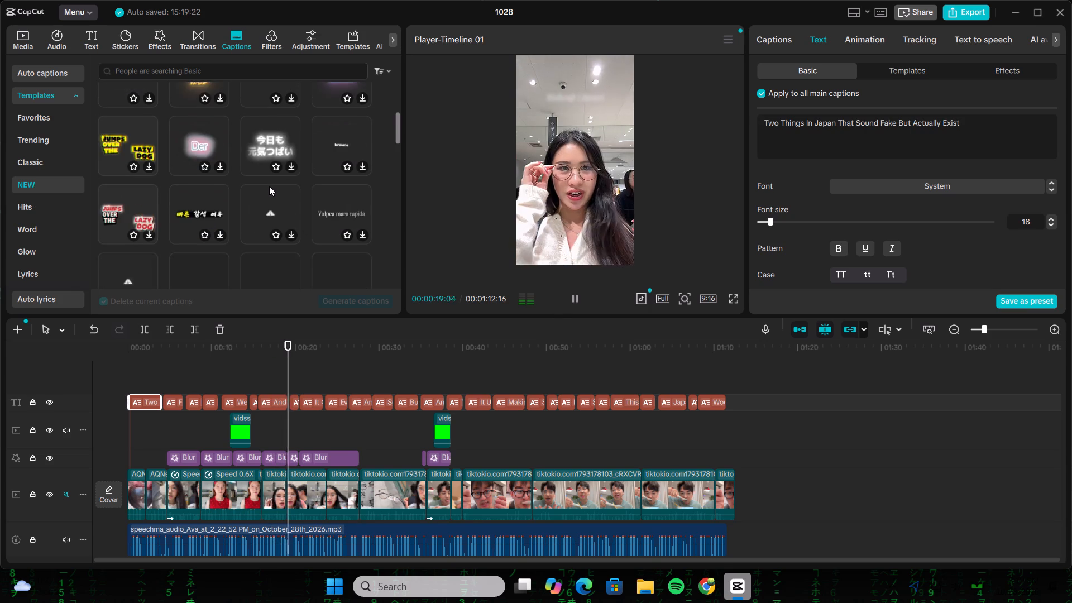
scroll(269, 186, down, 4)
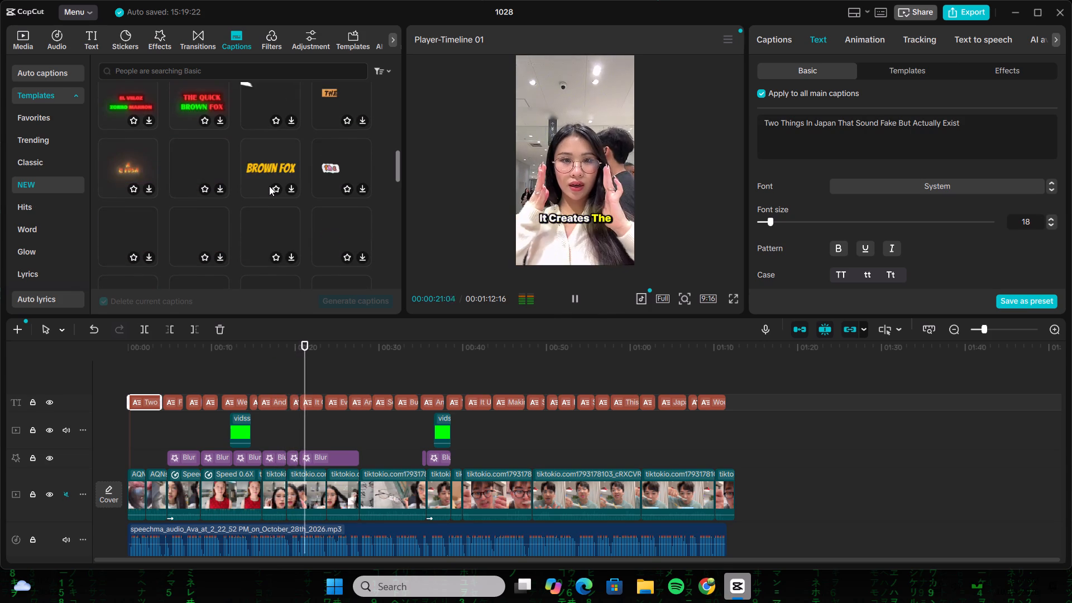
scroll(269, 186, down, 1)
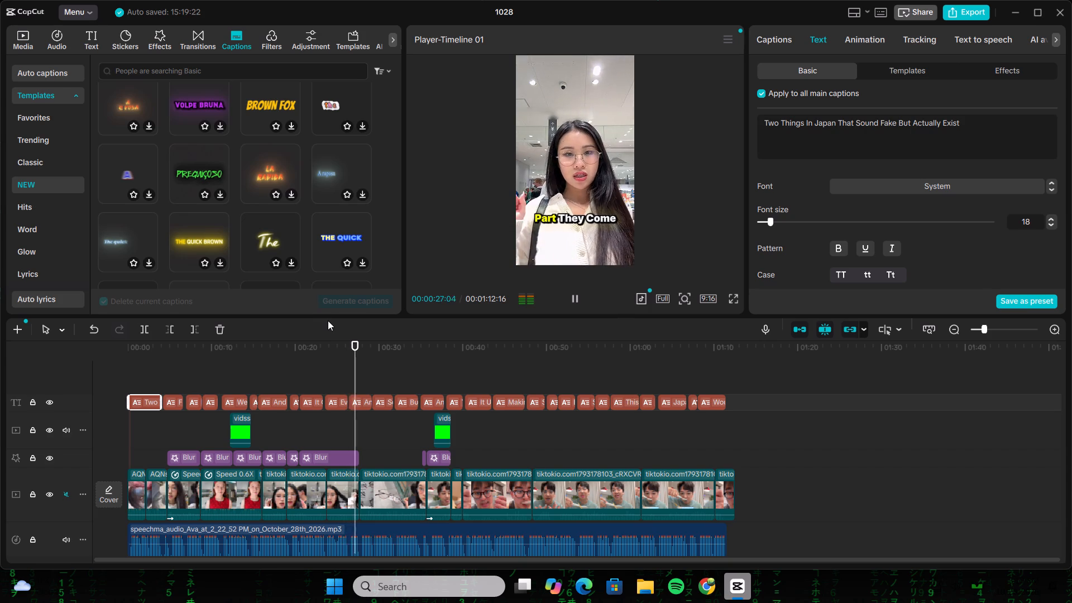
scroll(260, 212, up, 3)
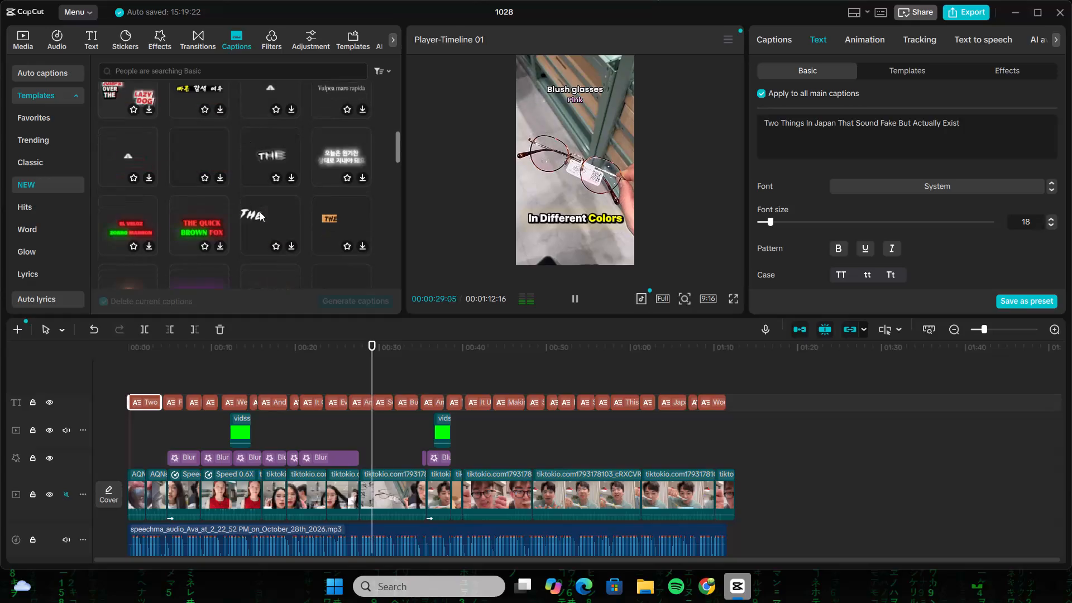
scroll(260, 212, up, 9)
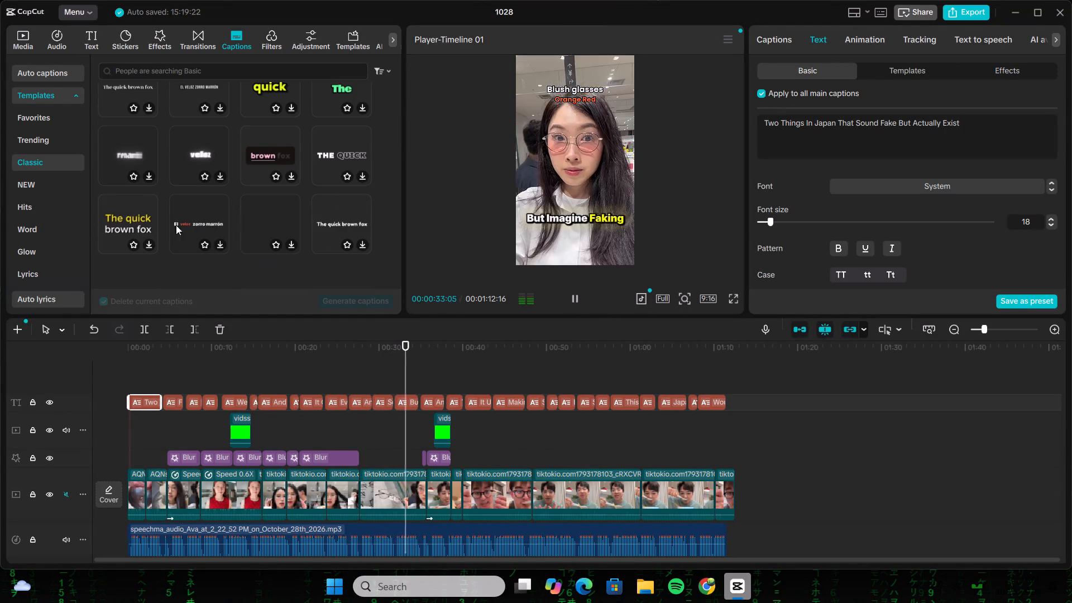
click(58, 209)
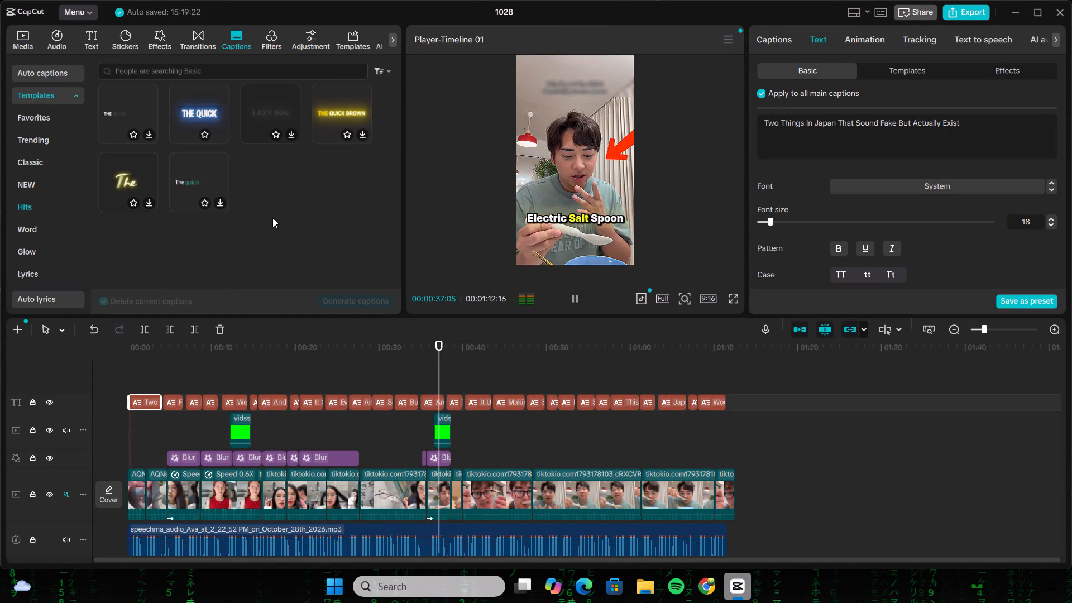
Return the playhead to the start of the timeline and search the music library for "vintage nostalgic piano".
click(142, 363)
drag(142, 360, 88, 365)
scroll(342, 428, down, 1)
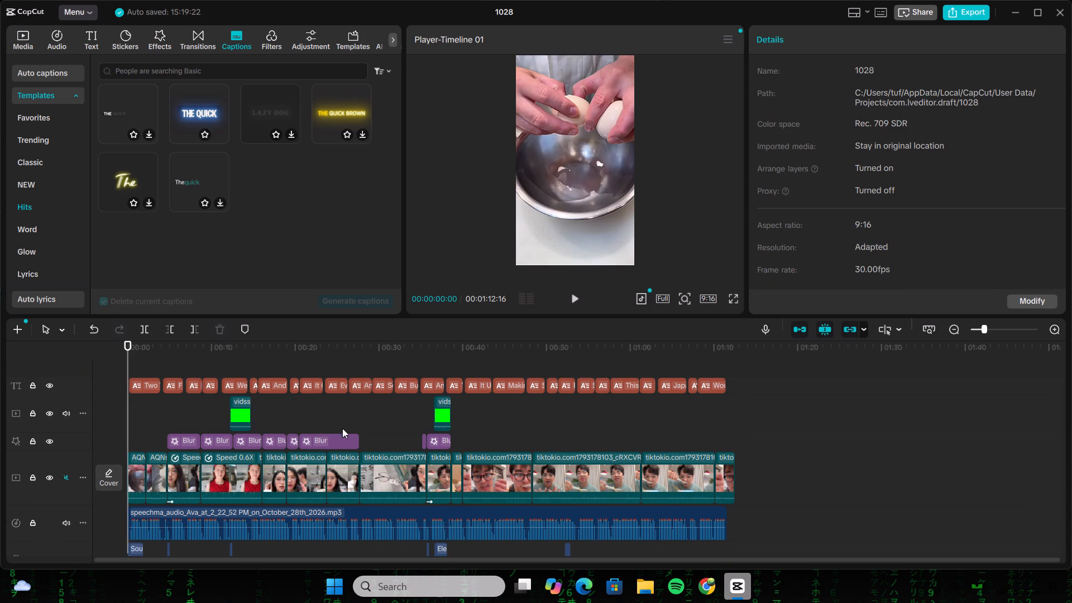
scroll(342, 428, down, 2)
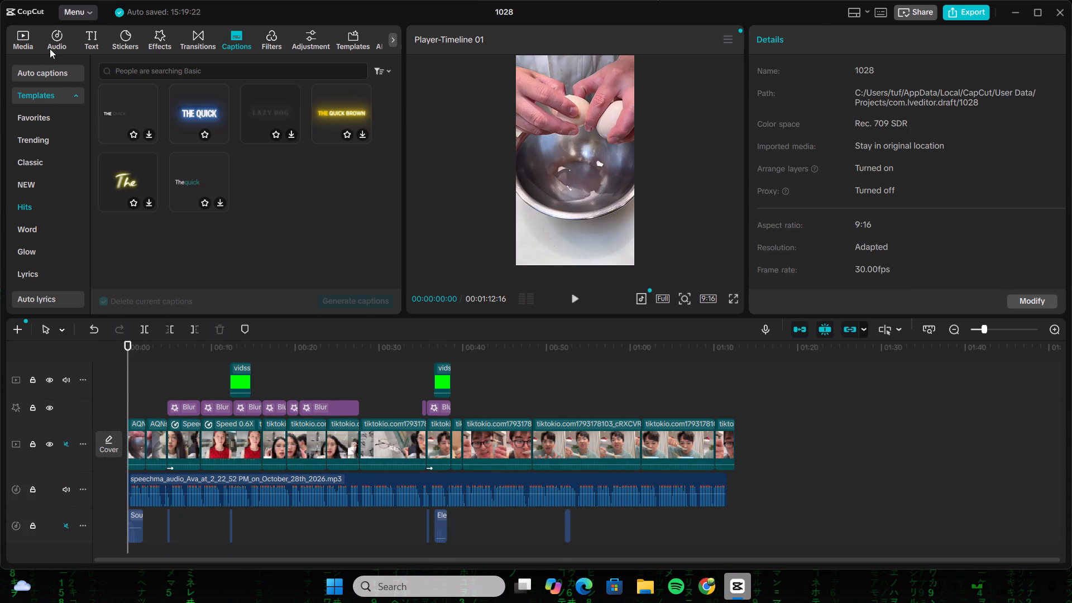
click(54, 46)
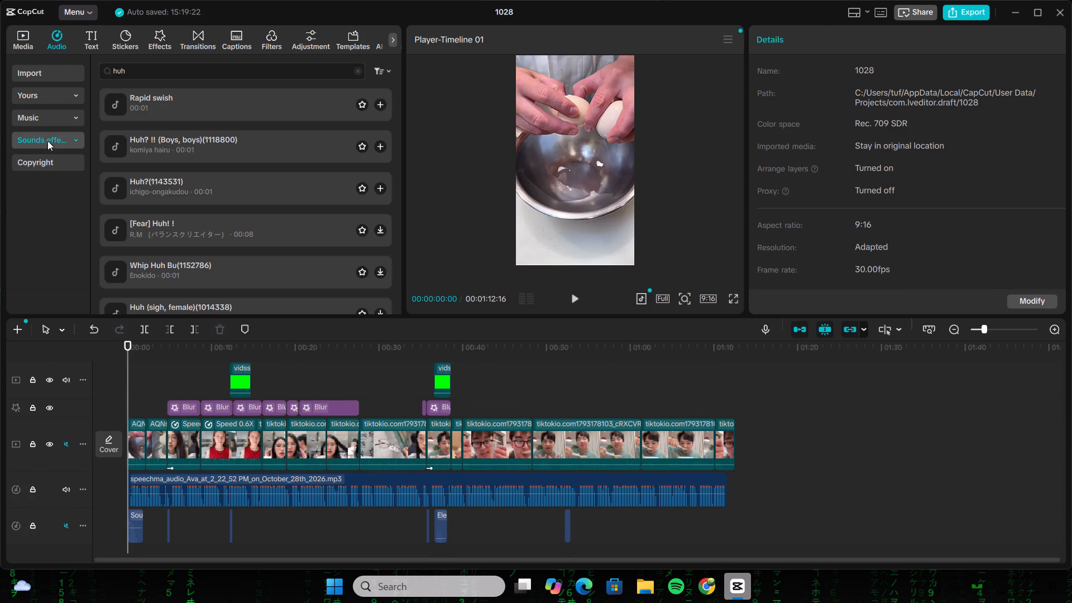
click(63, 121)
click(142, 74)
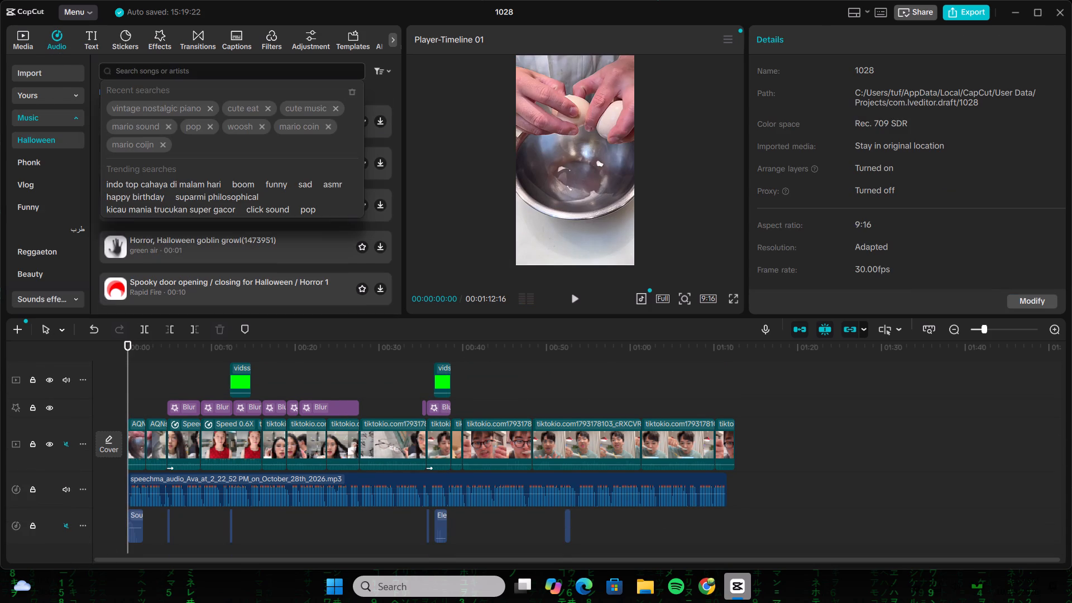
click(144, 105)
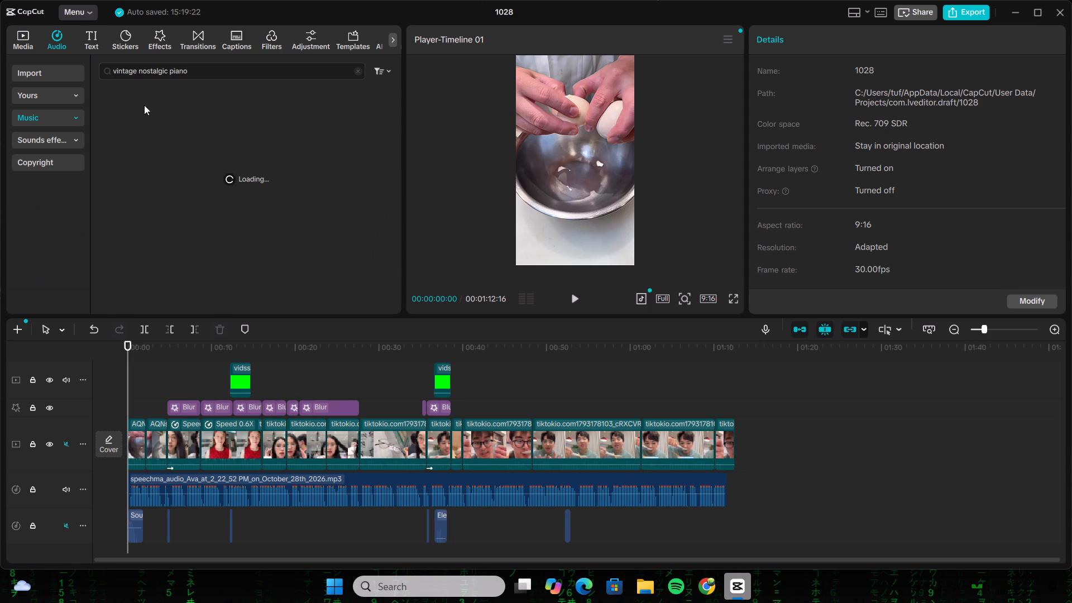
Audition the top piano tracks and add "Vintage and Nostalgic Ragtime Piano(1437041)" as background music from the timeline start.
click(113, 104)
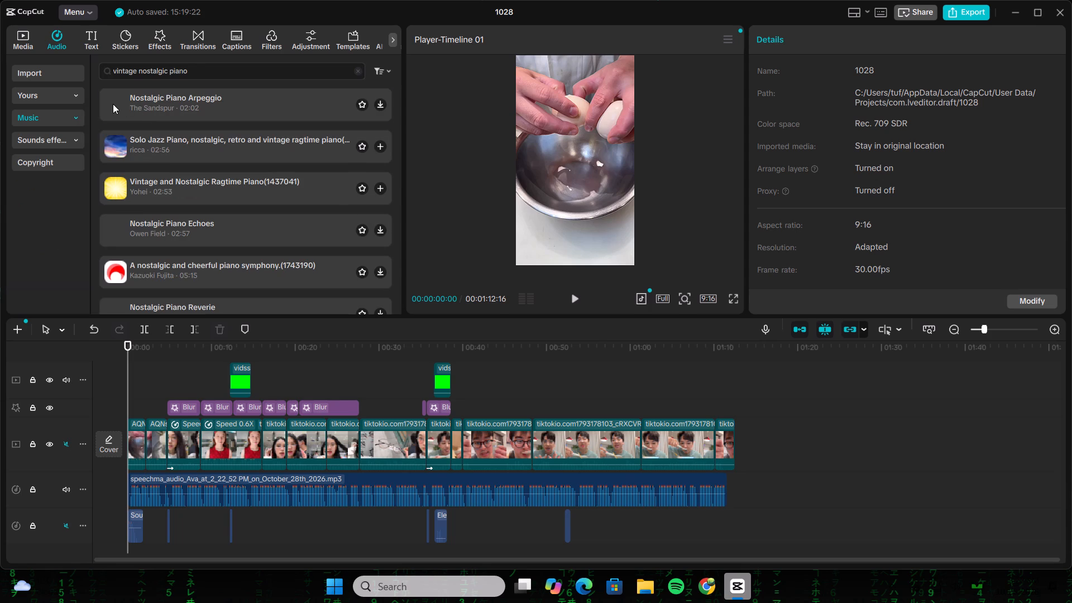
click(111, 143)
click(113, 178)
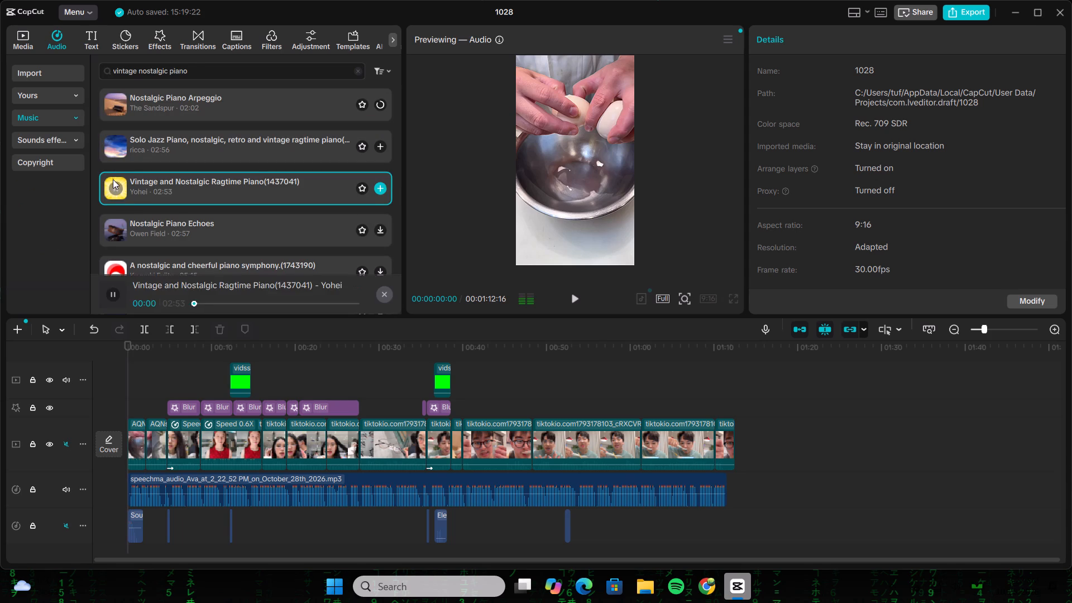
click(114, 188)
click(381, 188)
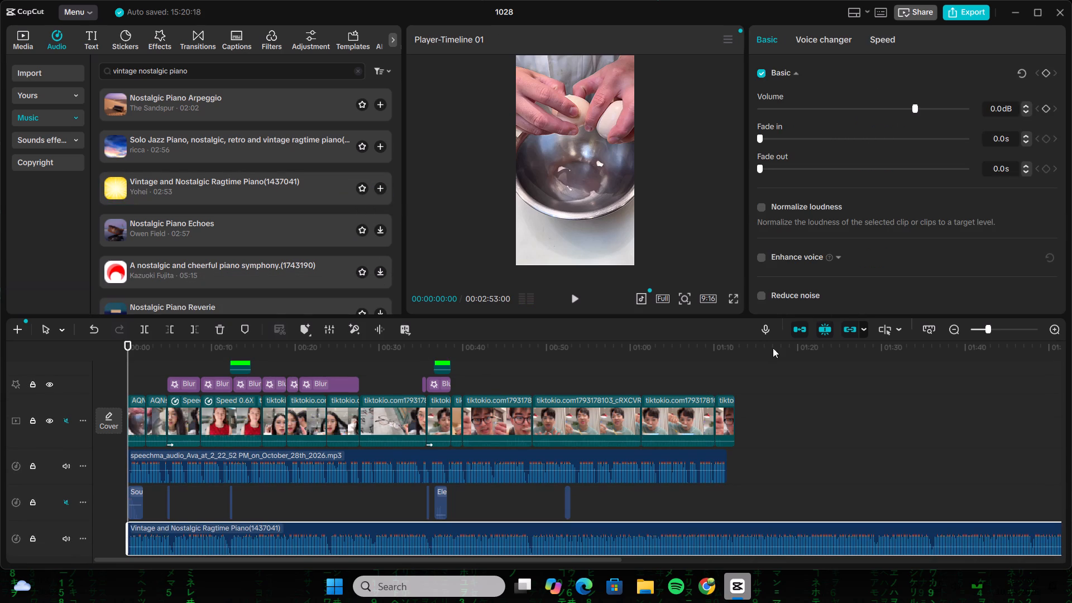
Lower the ragtime piano music's volume to -15.5 dB and play the video from the beginning to check the mix.
click(887, 110)
drag(887, 110, 884, 110)
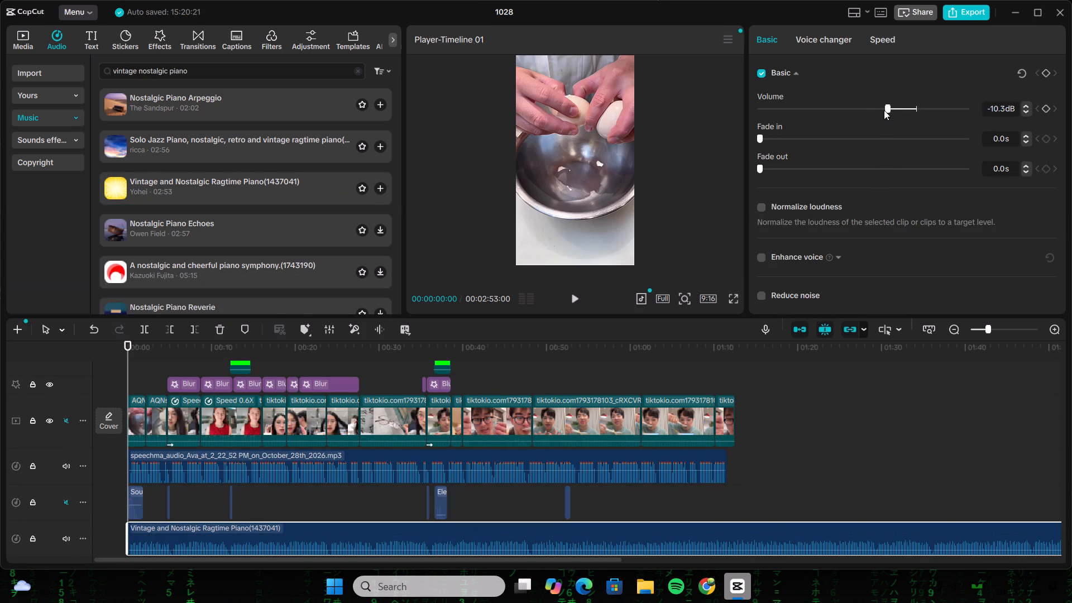
drag(884, 110, 872, 112)
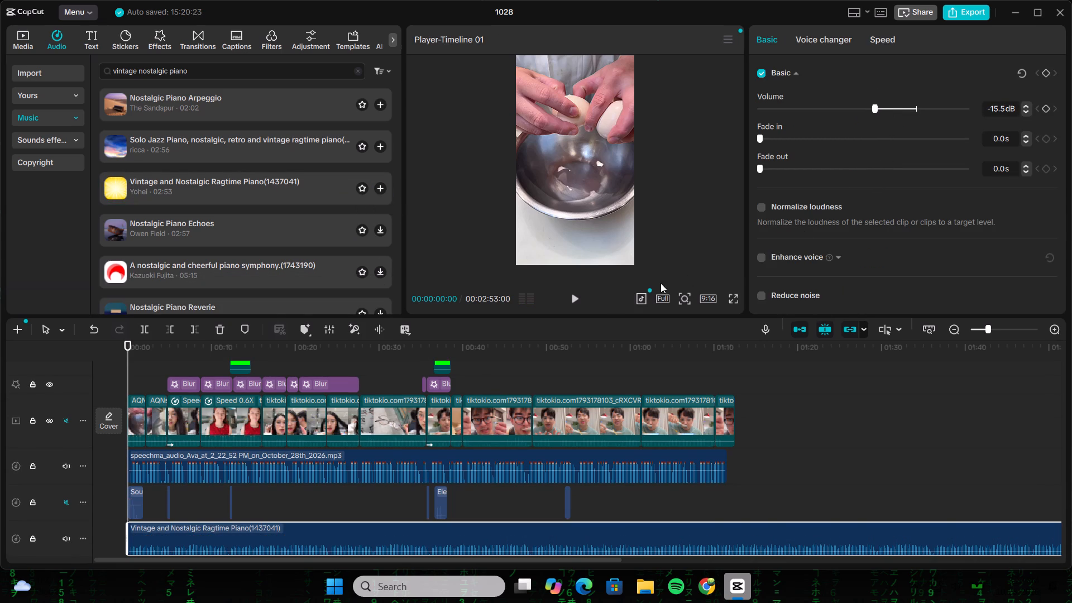
click(577, 300)
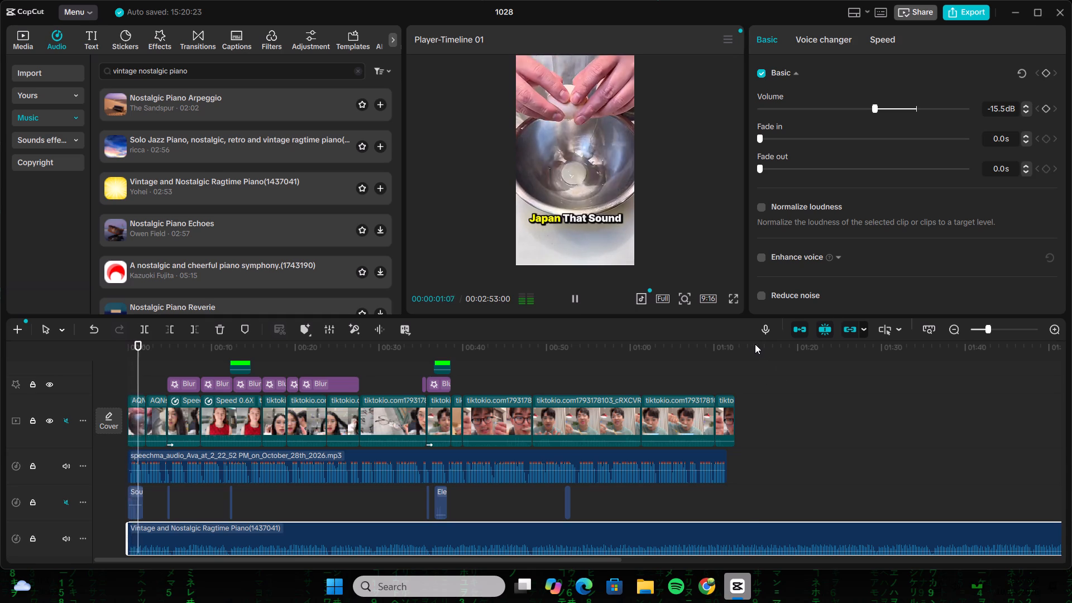
Split the ragtime piano music at the end of the video clips, 00:01:12:16, and delete the excess part.
click(750, 342)
drag(750, 342, 738, 346)
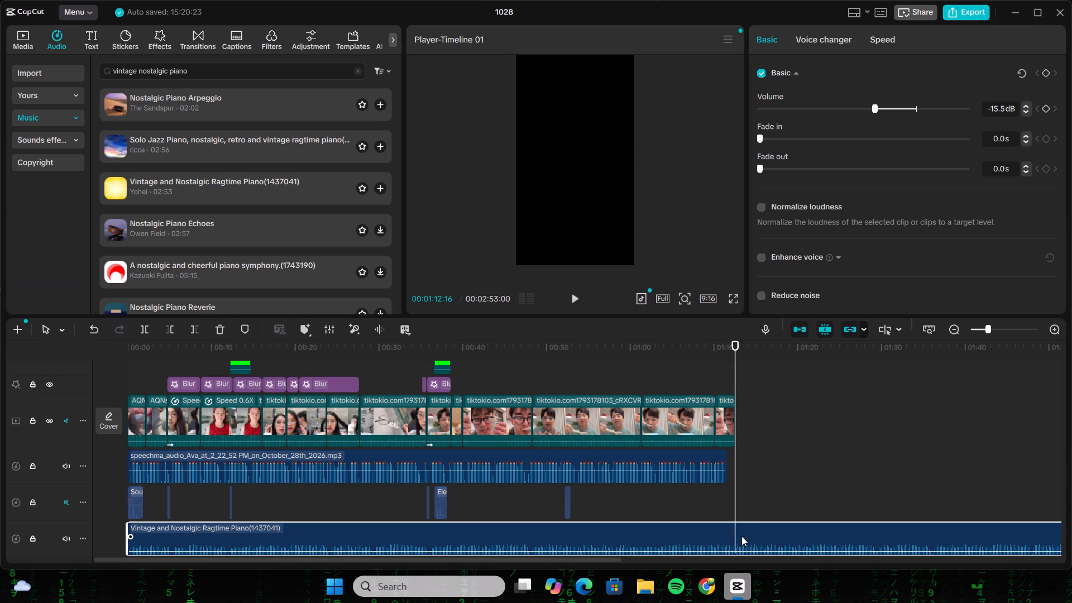
click(144, 328)
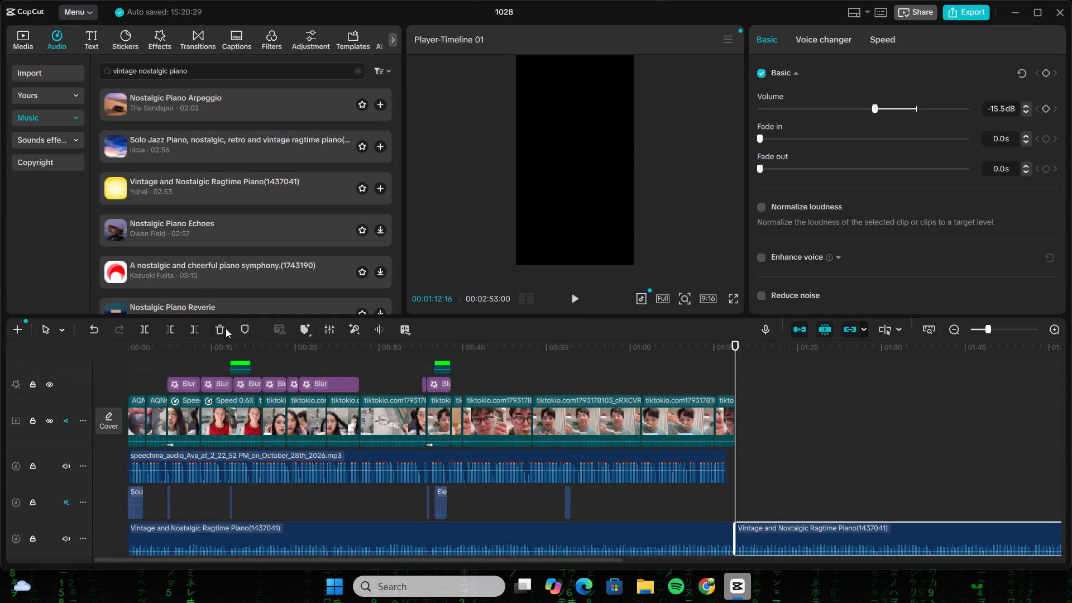
click(218, 328)
Play the video from the timeline start, unmute the sound effects track and resume playback.
click(194, 346)
drag(194, 346, 71, 346)
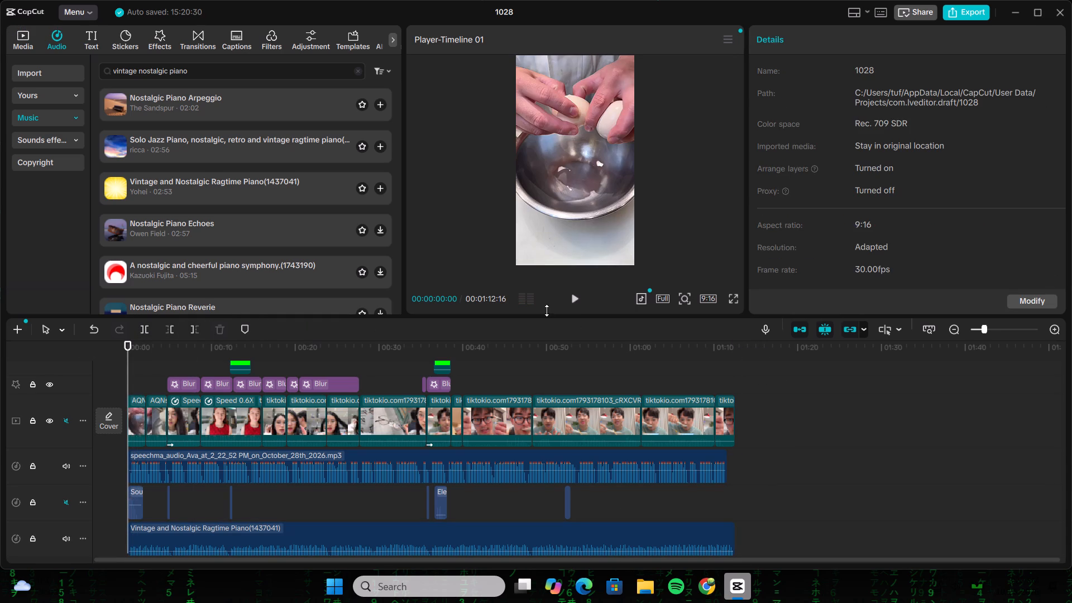
click(571, 301)
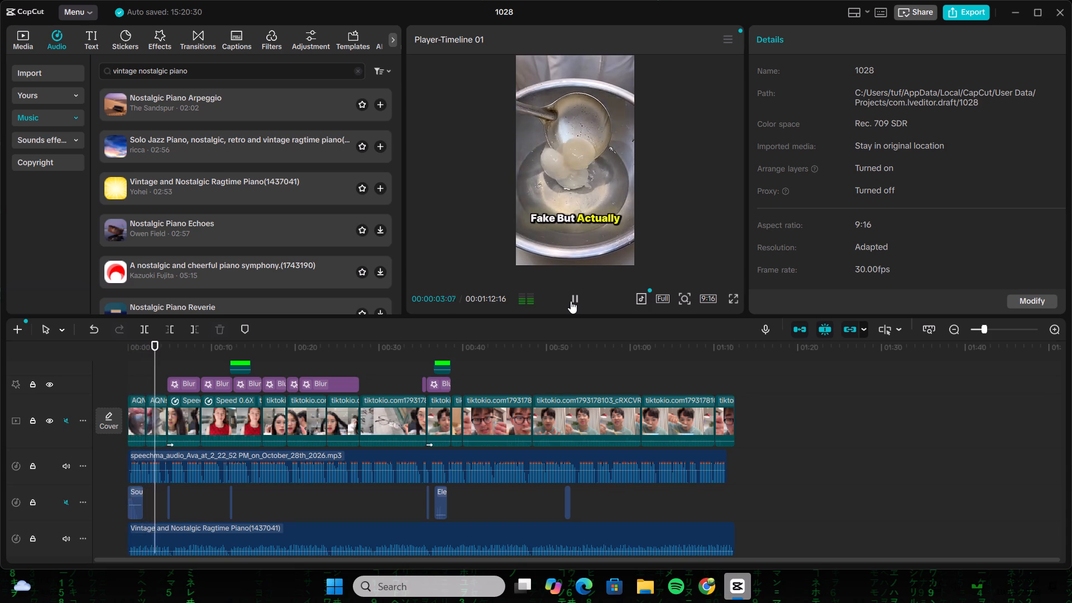
click(571, 301)
click(62, 498)
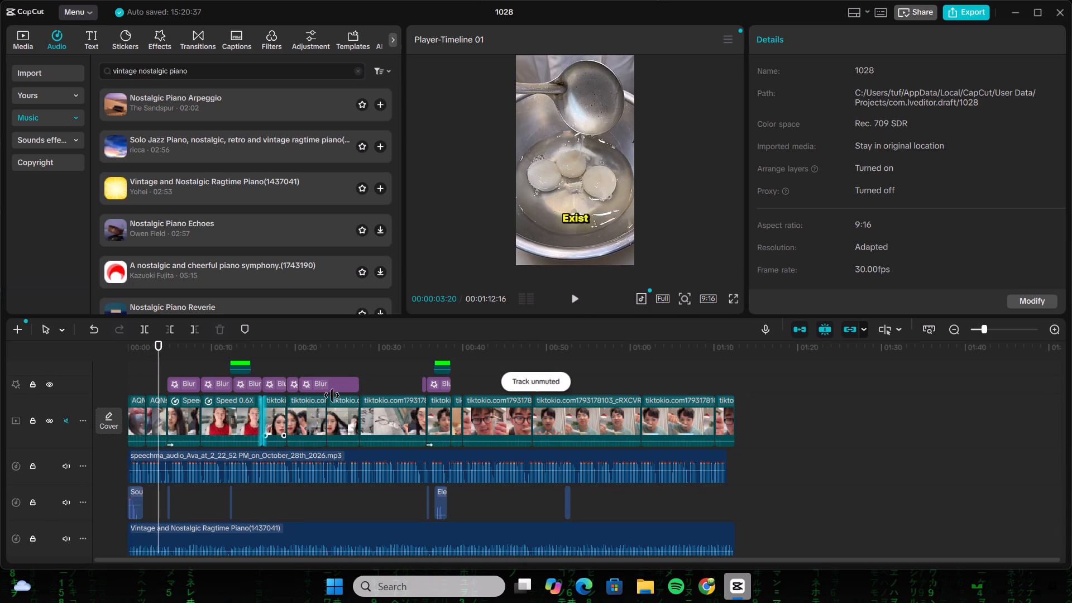
click(577, 299)
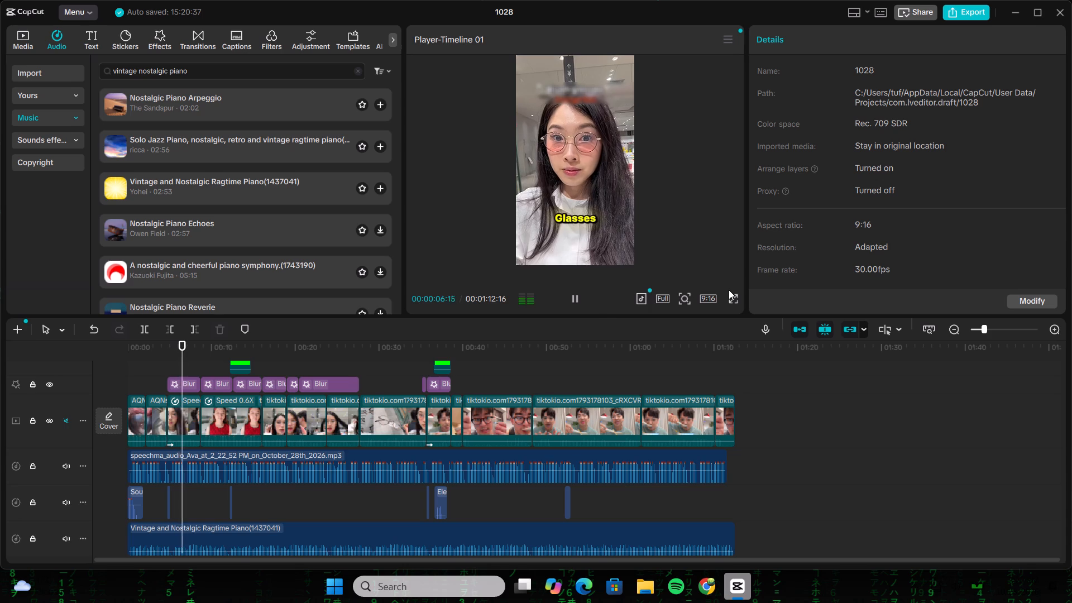
Review the finished video full screen from the beginning, skipping ahead through the electric spoon section to the end.
click(147, 353)
drag(143, 352, 54, 352)
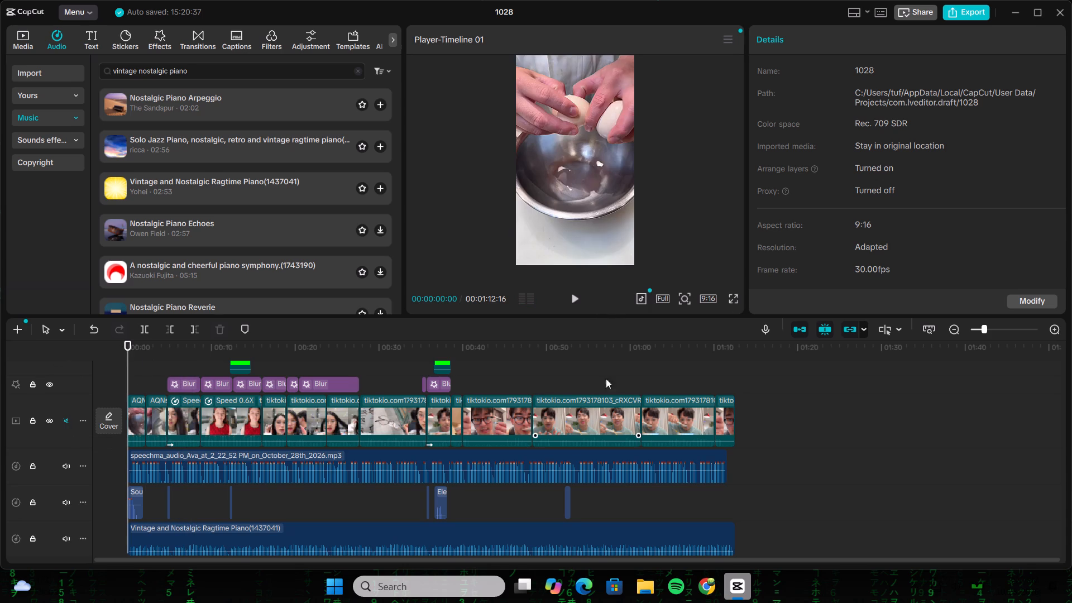
click(734, 303)
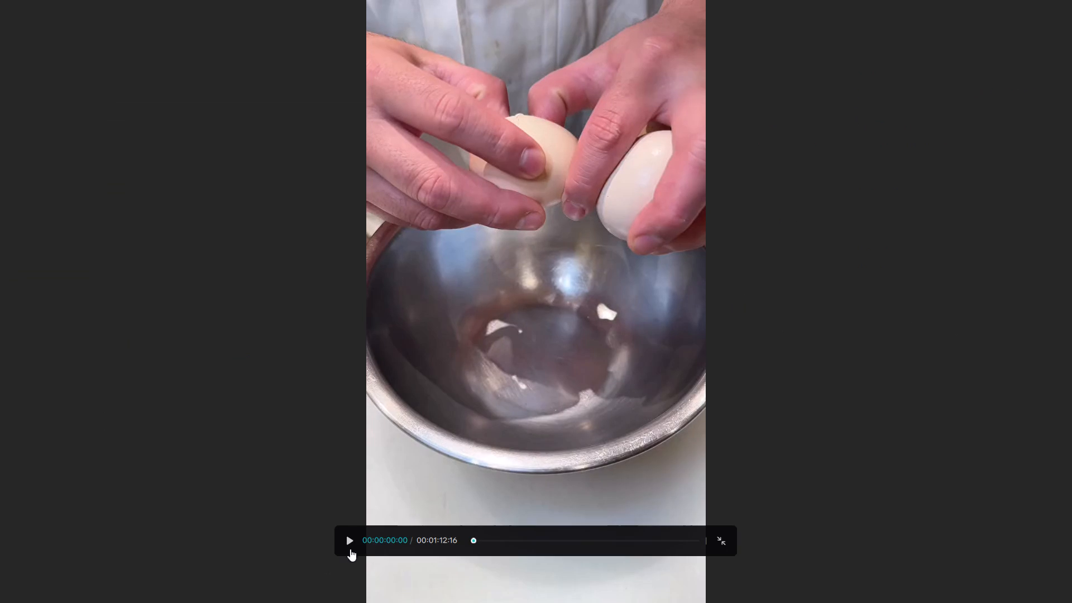
click(352, 538)
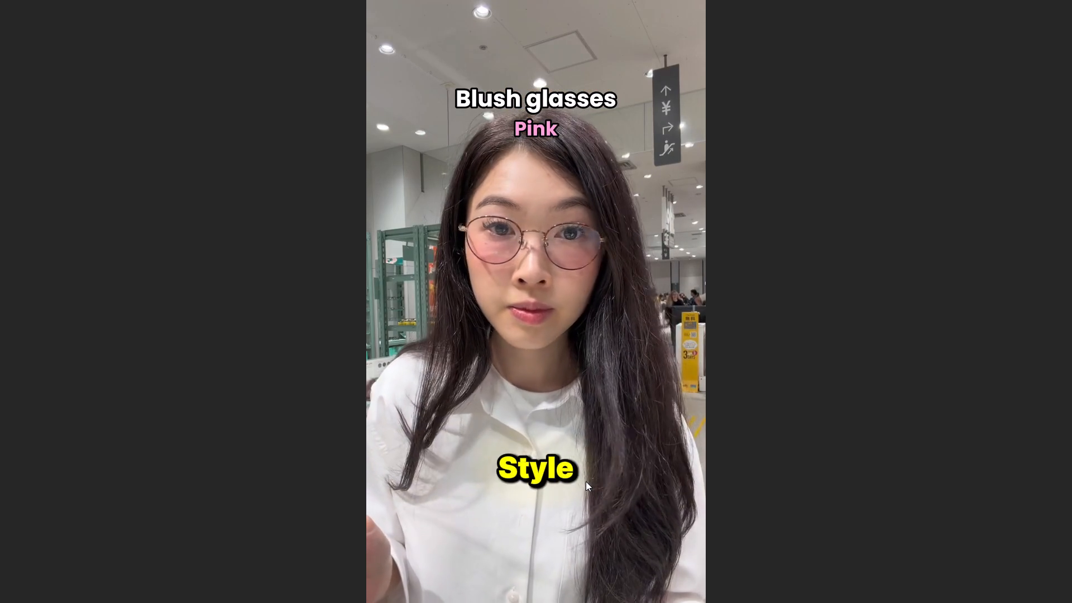
click(586, 478)
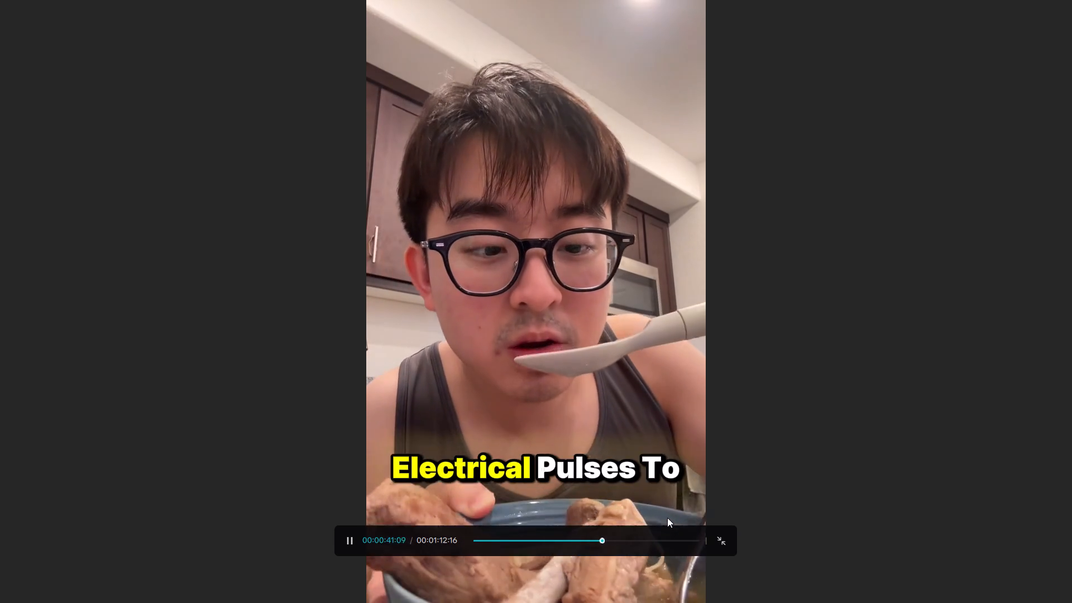
click(621, 534)
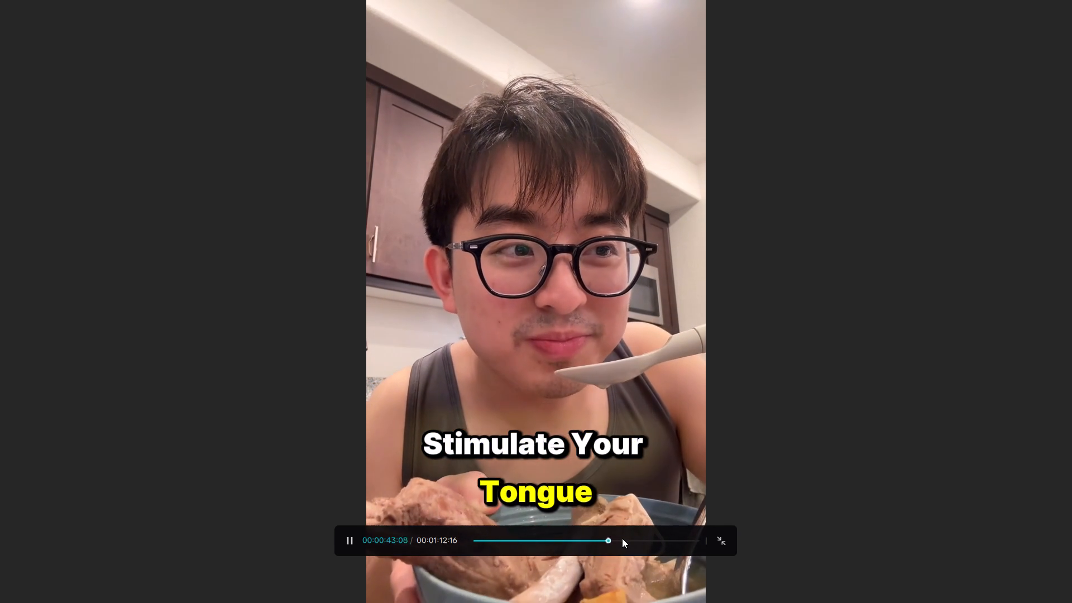
double_click(622, 539)
click(636, 540)
click(652, 539)
click(661, 539)
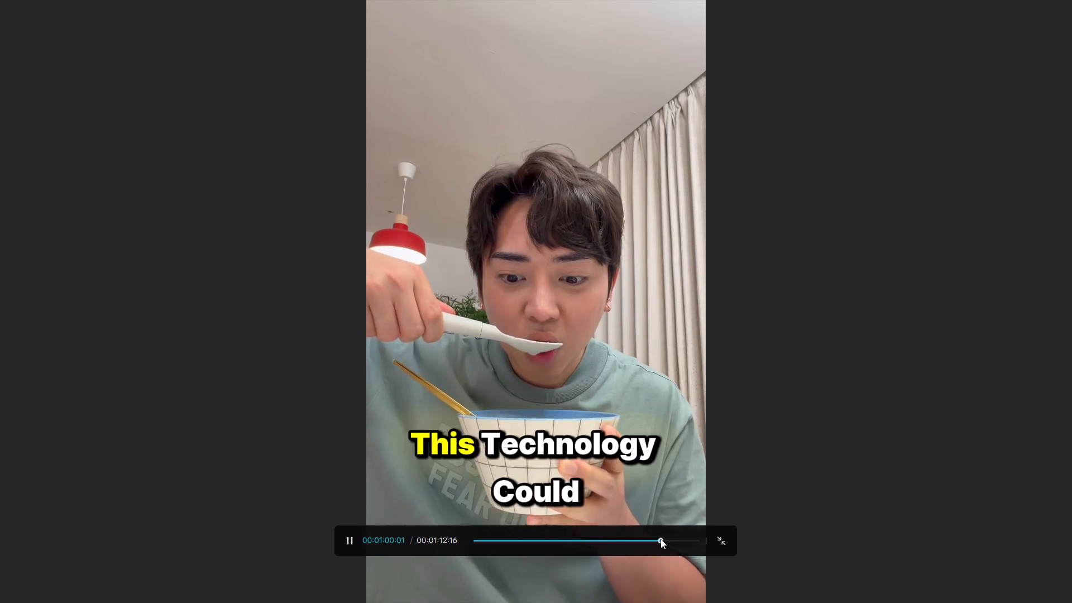
click(667, 539)
click(674, 539)
click(686, 539)
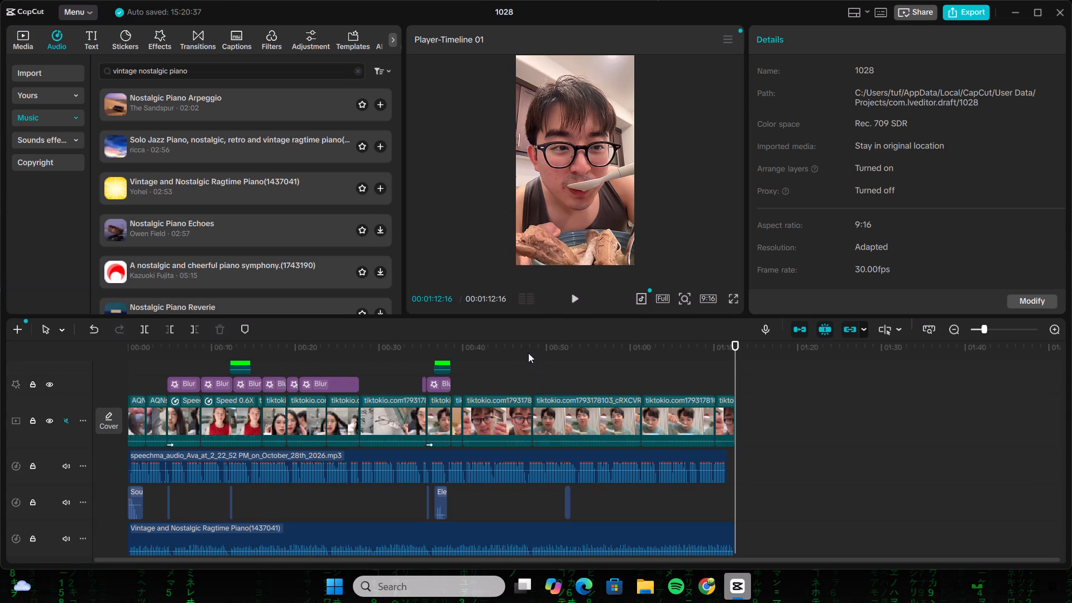
Return the playhead to the start of the timeline.
click(525, 346)
drag(524, 346, 26, 342)
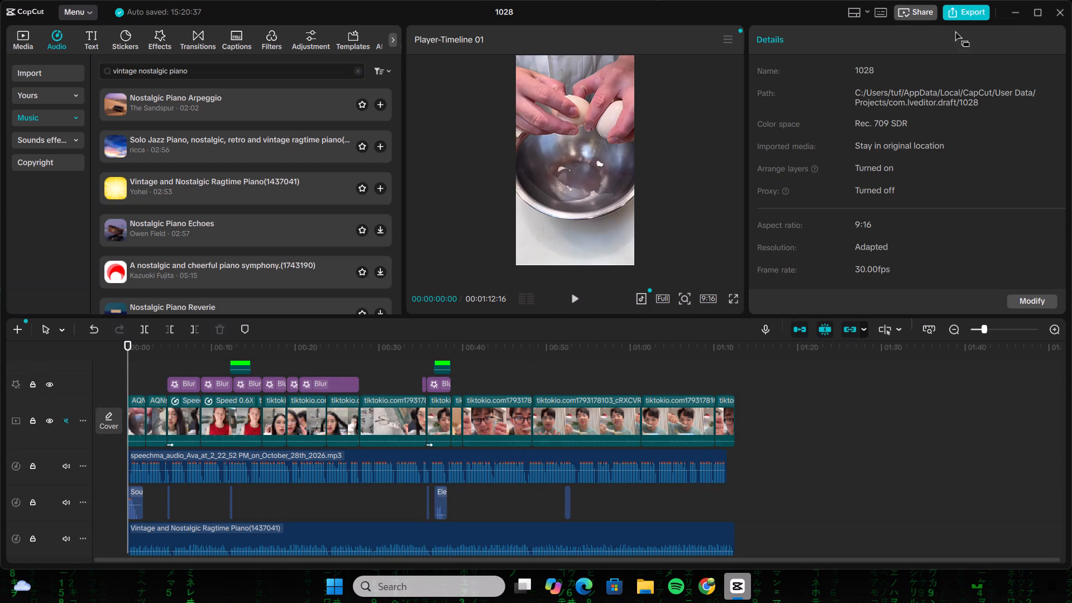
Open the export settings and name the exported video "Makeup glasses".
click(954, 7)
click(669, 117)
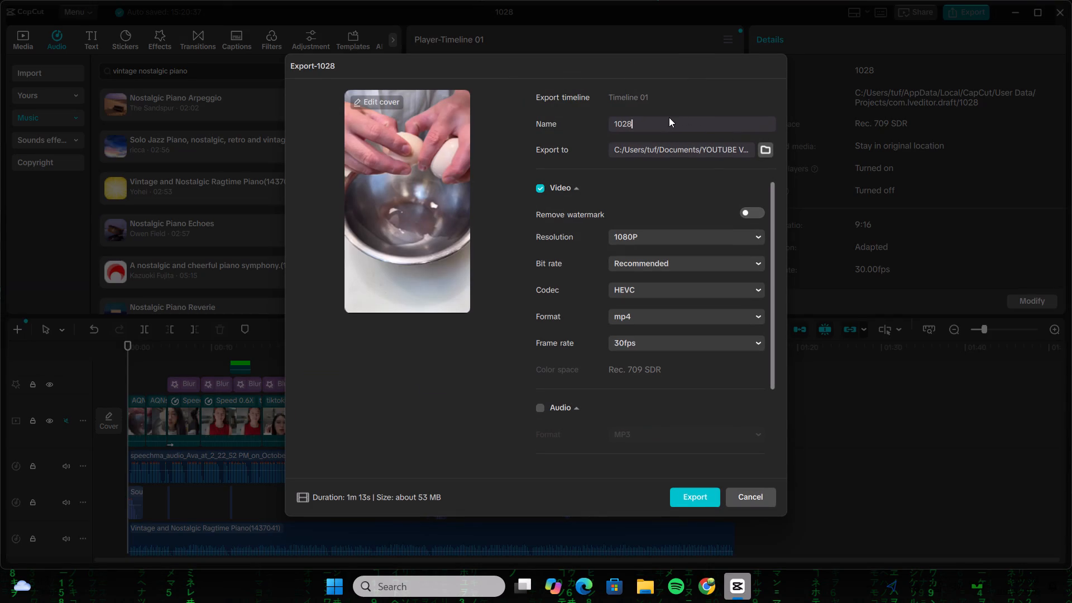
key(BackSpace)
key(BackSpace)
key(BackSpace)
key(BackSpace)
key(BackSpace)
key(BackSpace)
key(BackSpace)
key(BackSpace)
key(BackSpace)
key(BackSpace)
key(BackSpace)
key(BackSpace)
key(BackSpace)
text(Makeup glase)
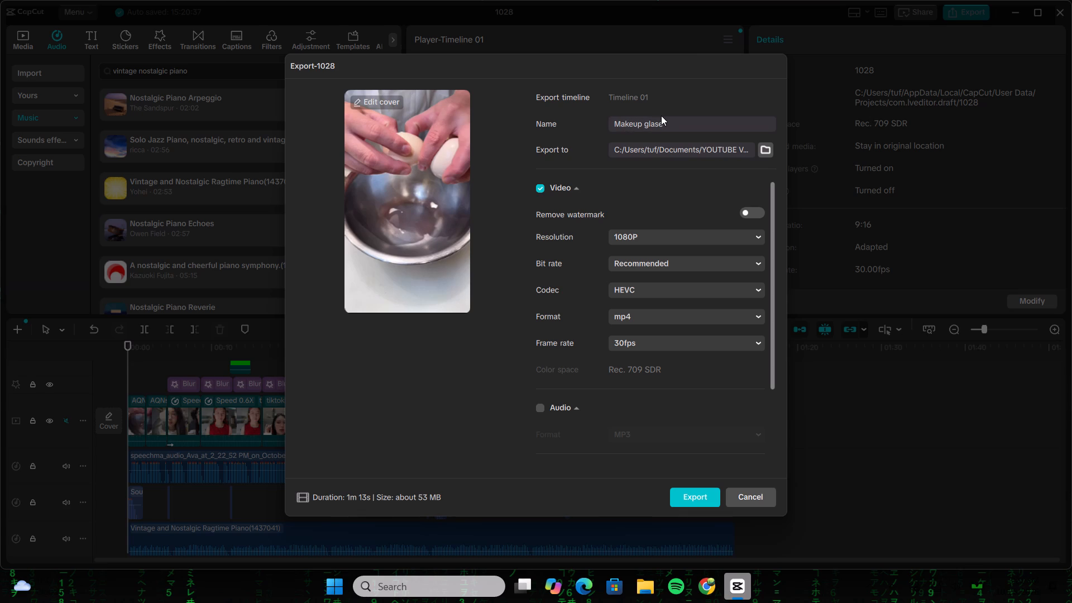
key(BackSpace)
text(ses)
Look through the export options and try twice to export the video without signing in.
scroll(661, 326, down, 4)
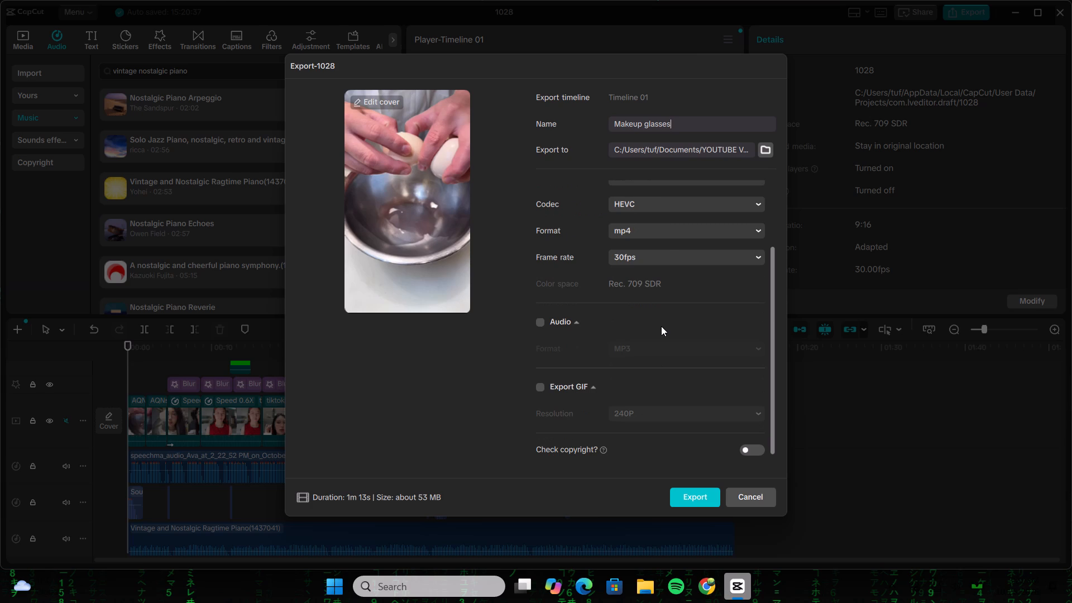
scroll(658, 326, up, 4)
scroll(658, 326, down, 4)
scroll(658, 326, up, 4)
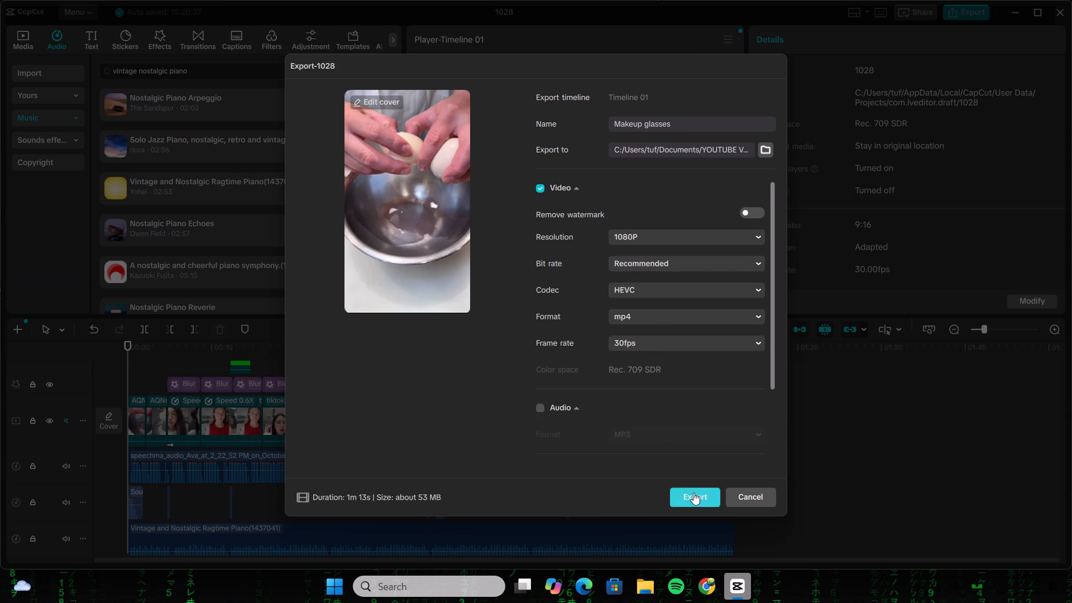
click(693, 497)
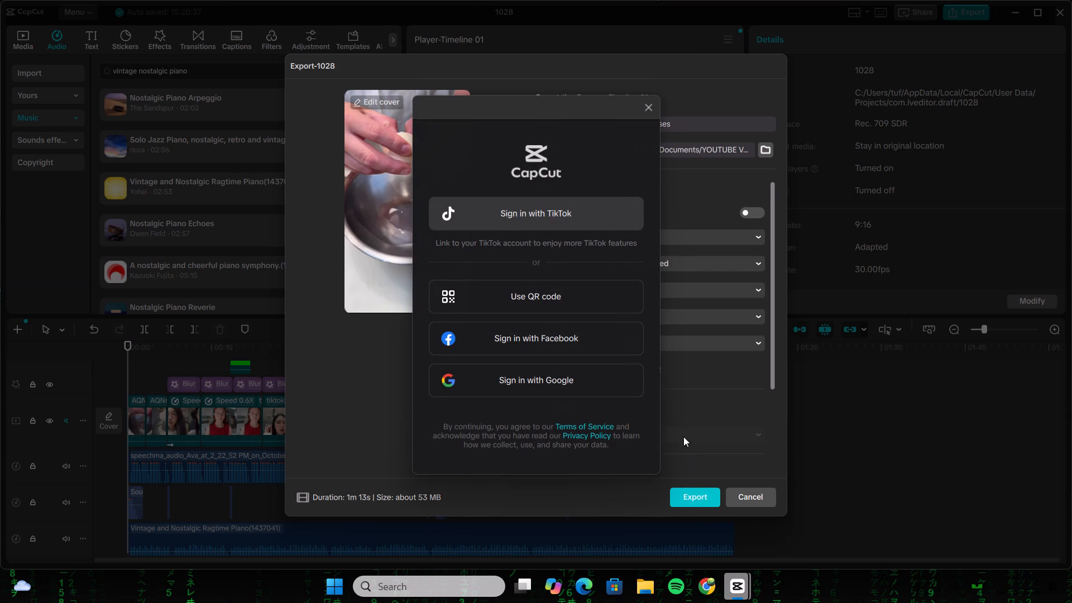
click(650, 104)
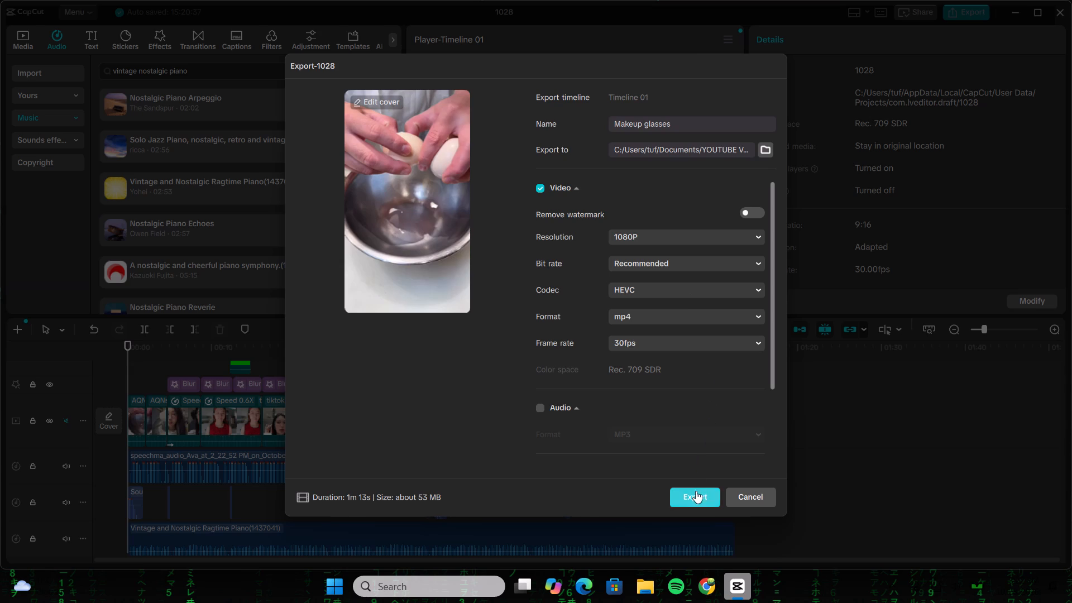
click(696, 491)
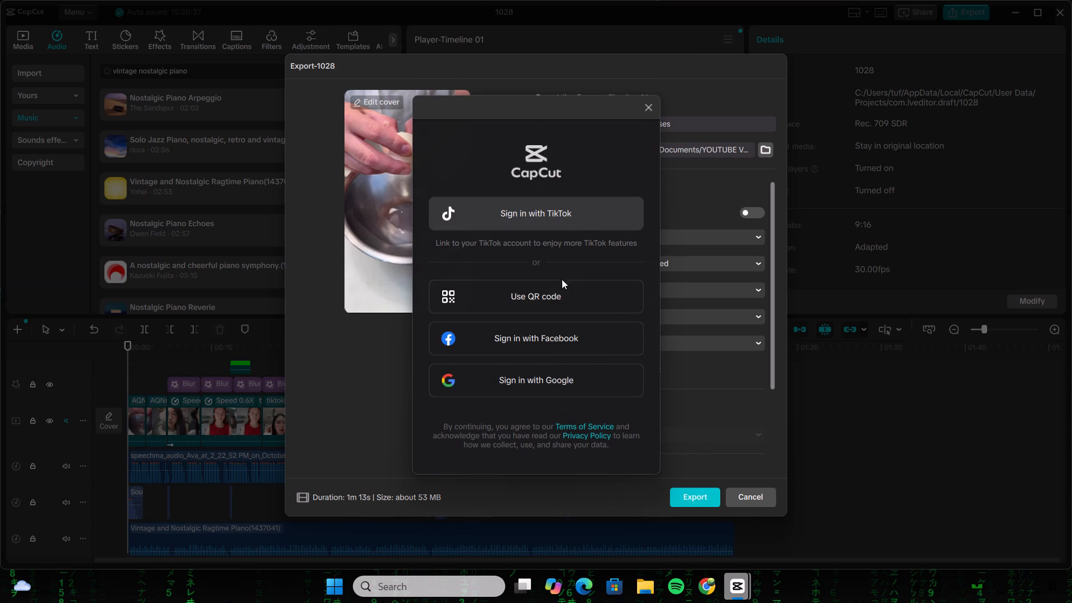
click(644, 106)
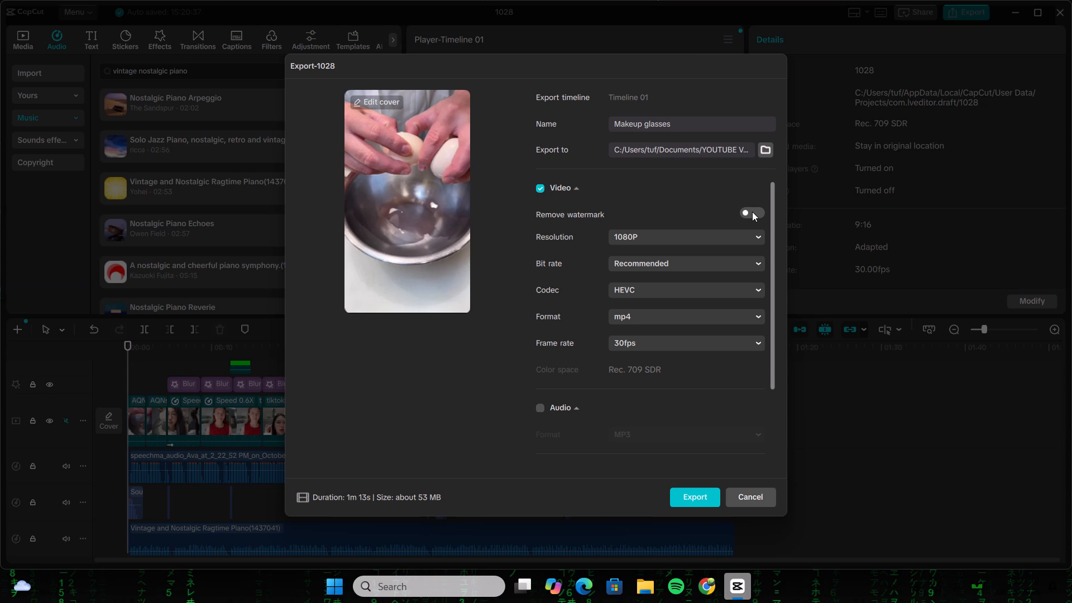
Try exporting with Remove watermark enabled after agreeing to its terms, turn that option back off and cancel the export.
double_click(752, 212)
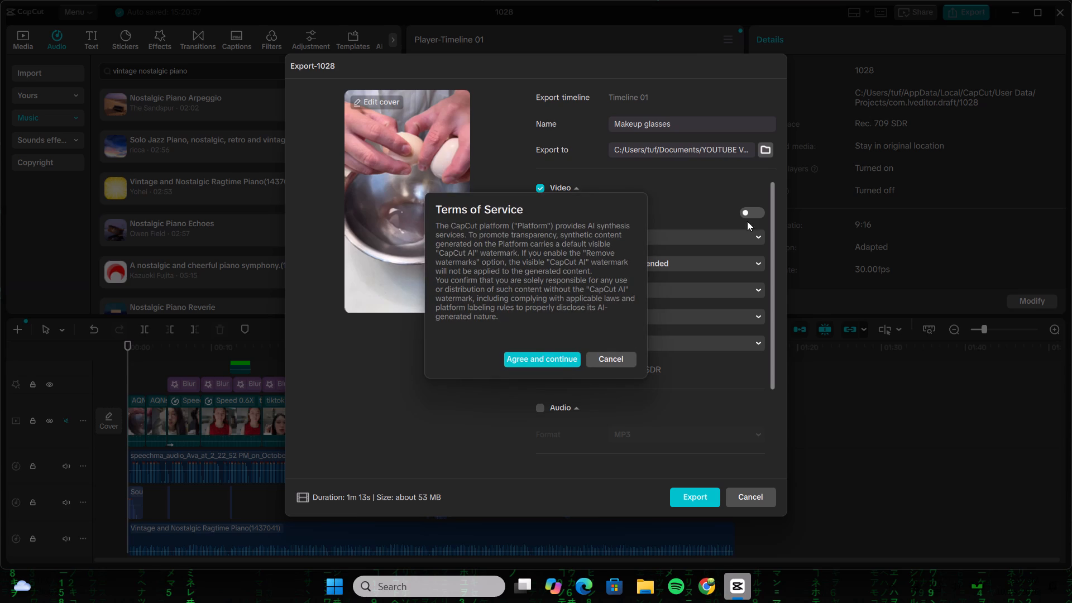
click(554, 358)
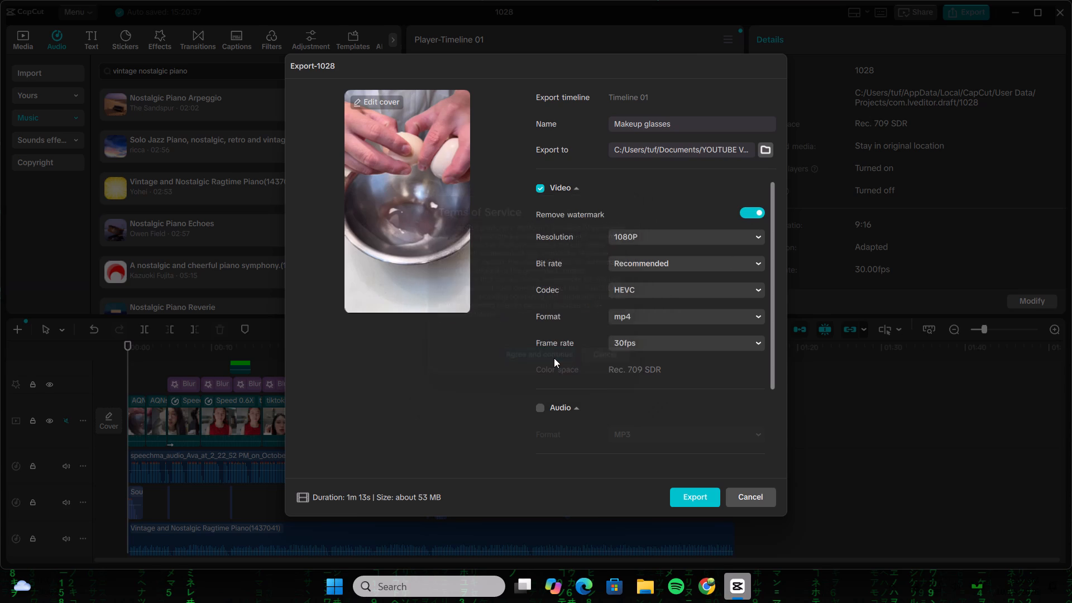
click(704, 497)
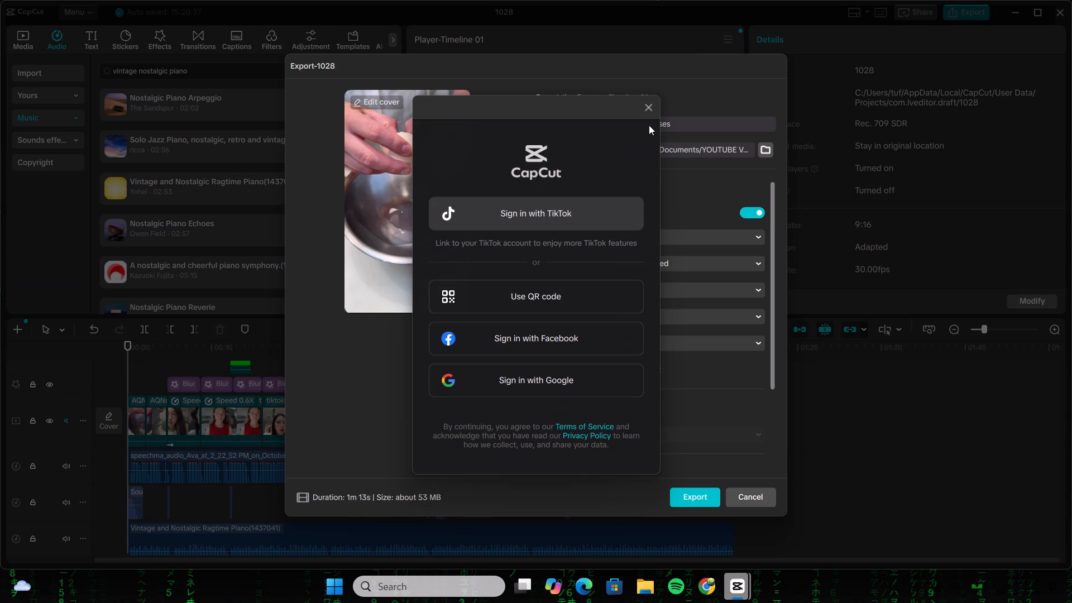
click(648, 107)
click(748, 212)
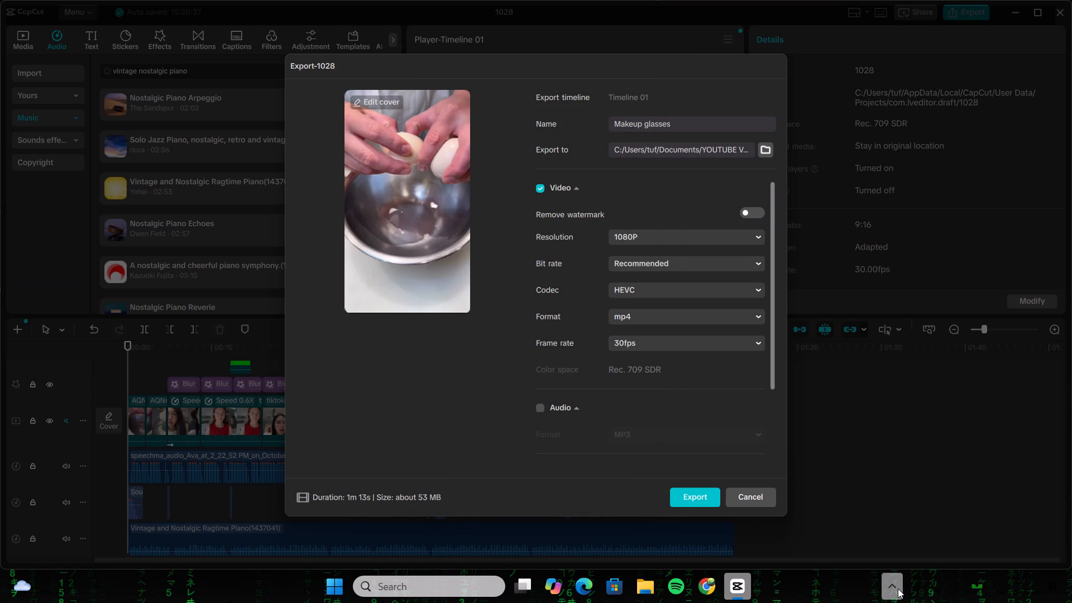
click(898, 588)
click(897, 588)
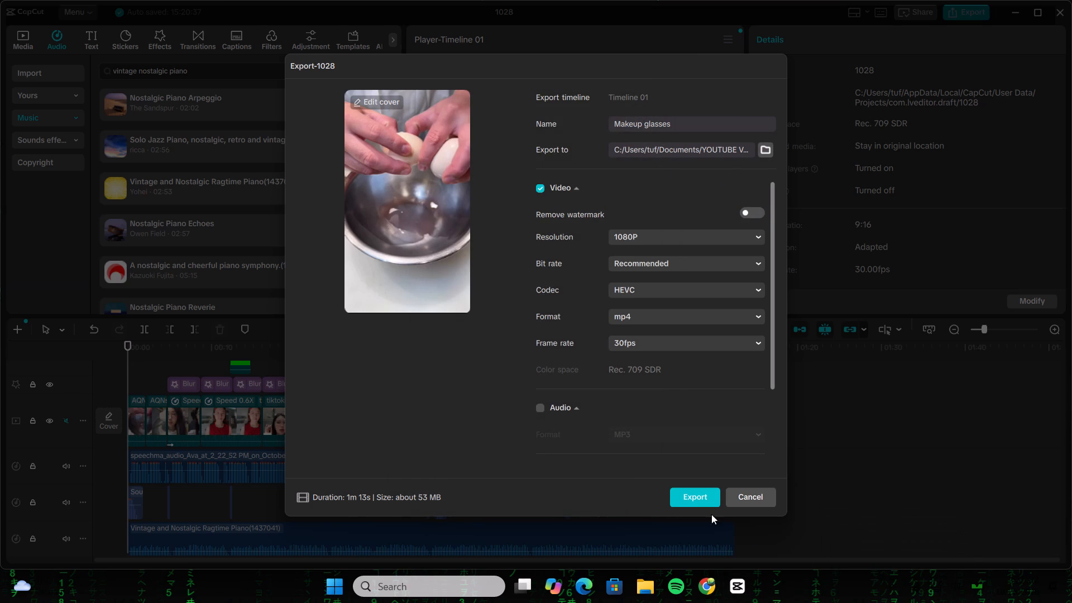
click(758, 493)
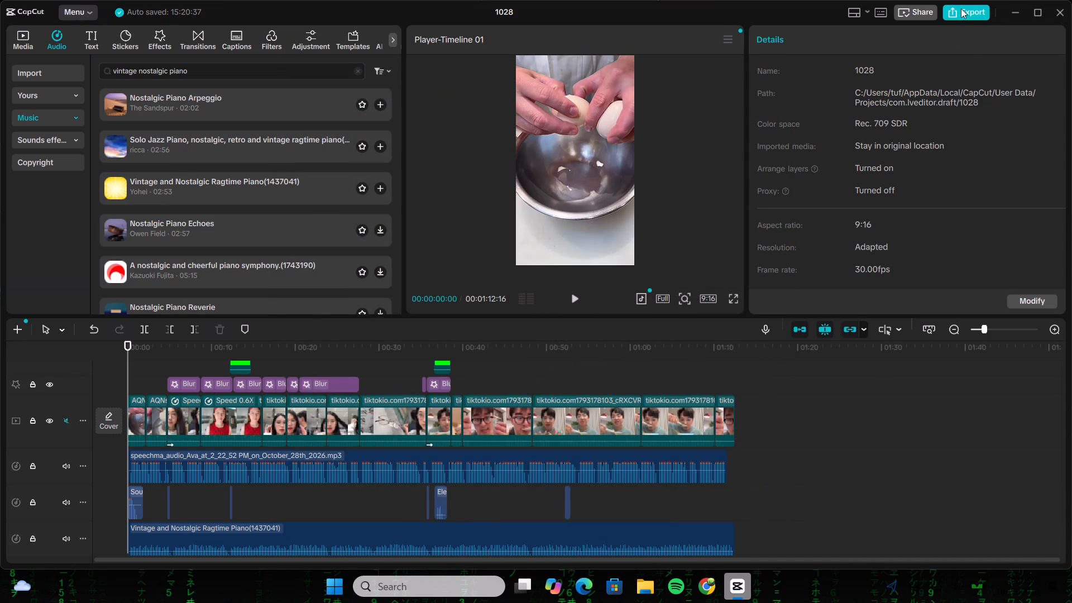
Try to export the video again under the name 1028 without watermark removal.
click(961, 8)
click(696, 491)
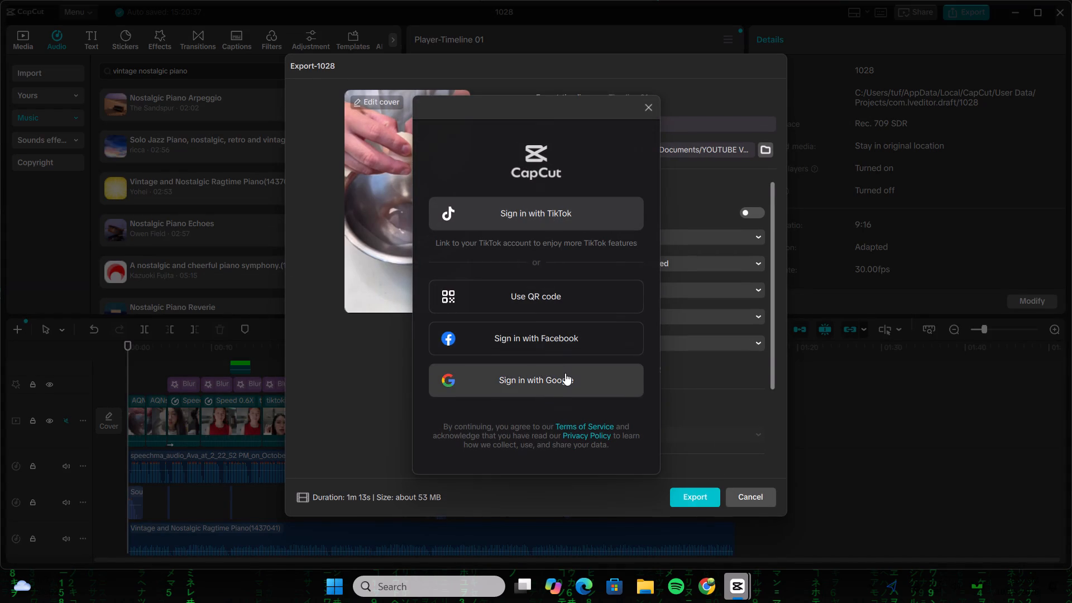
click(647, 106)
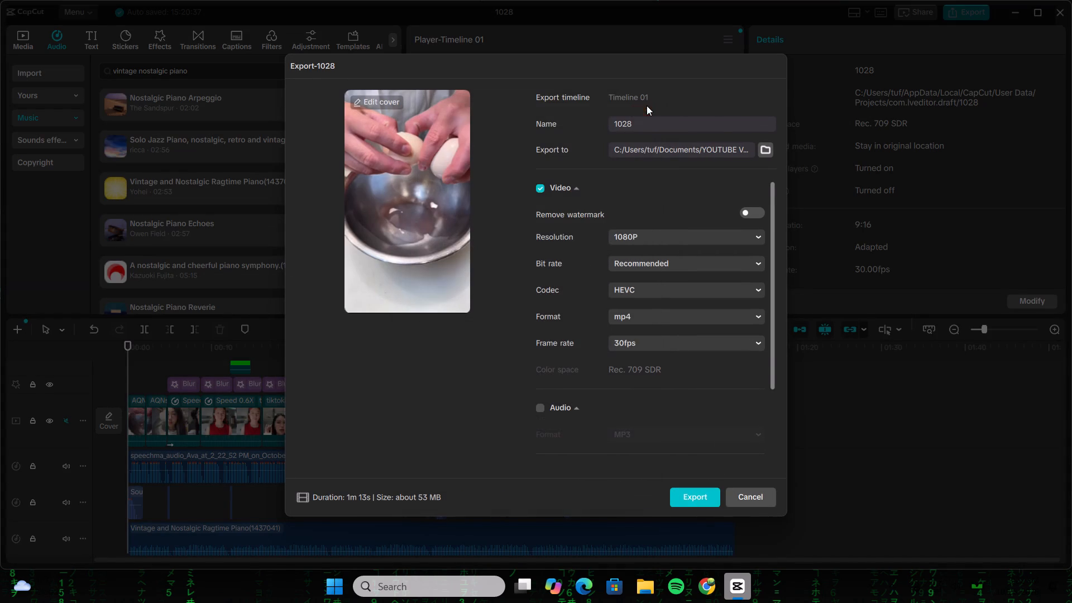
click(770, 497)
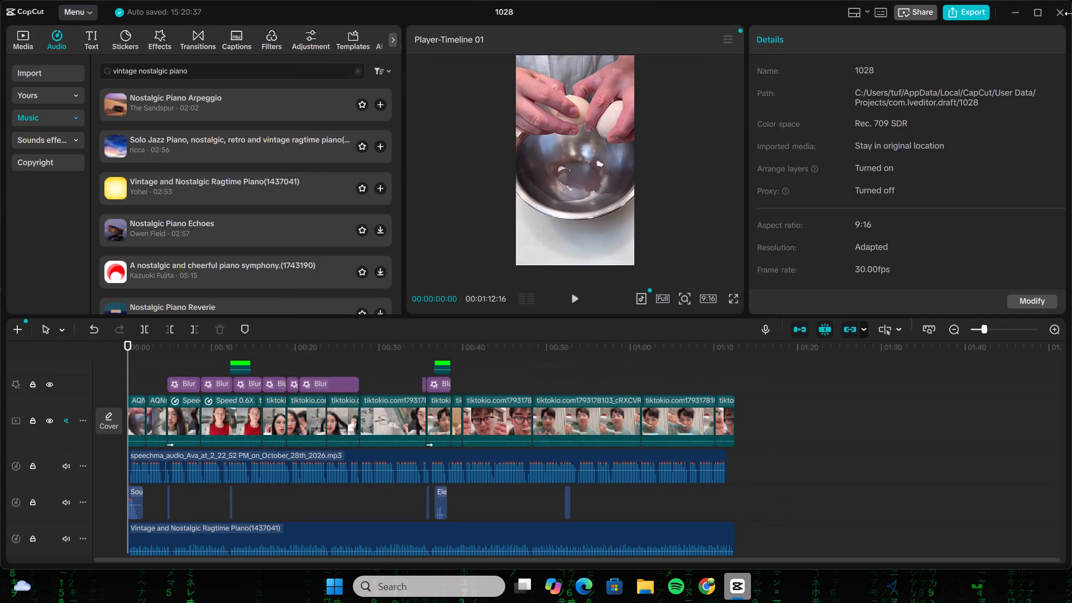
Close project 1028 and CapCut, and close the Chrome window showing the Tiktokio page.
click(1059, 13)
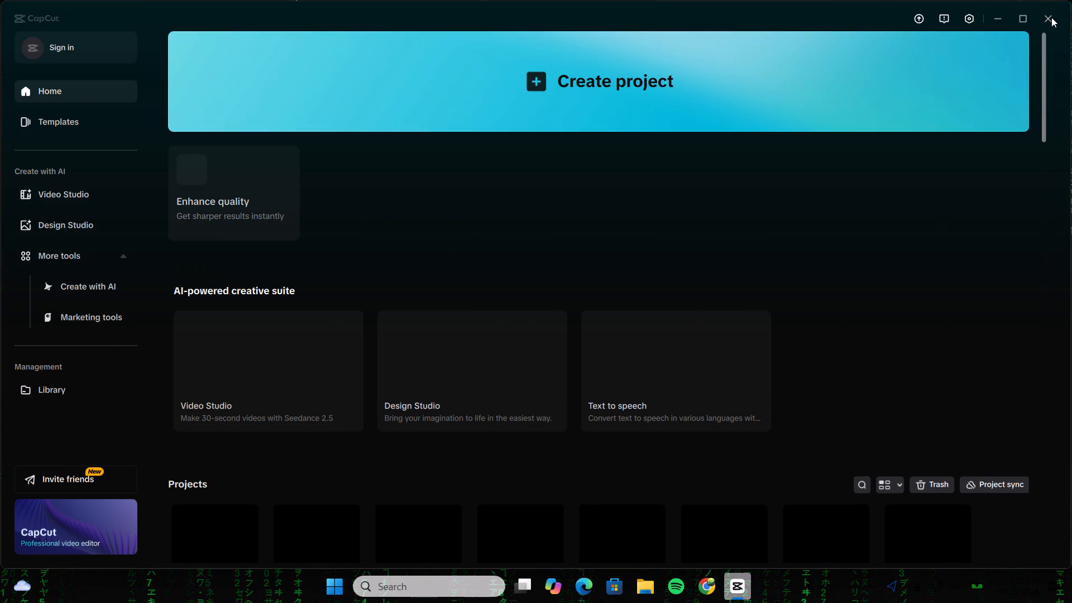
click(1045, 17)
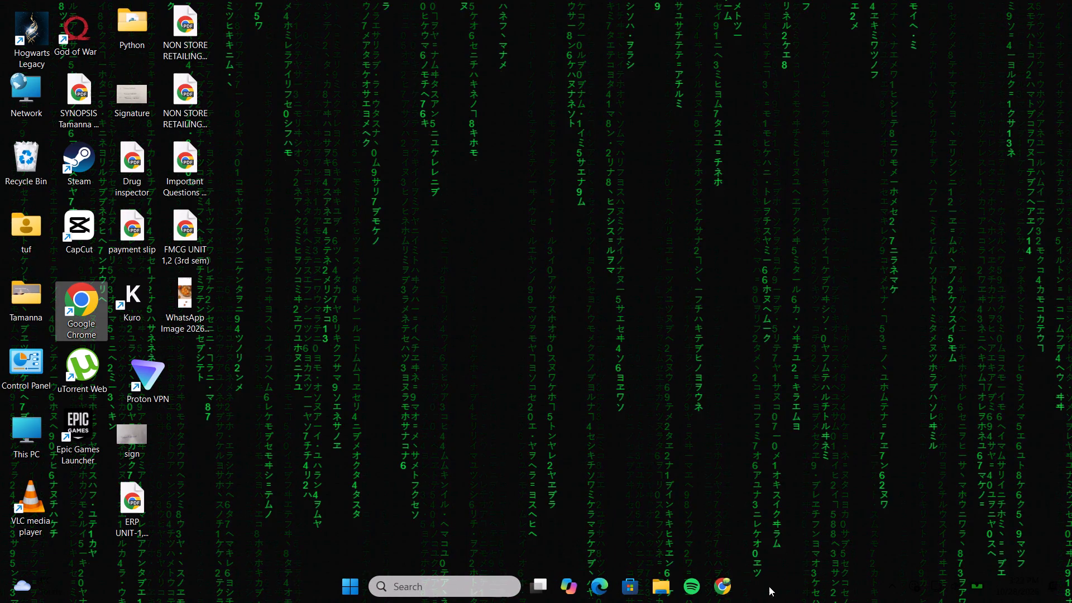
click(723, 591)
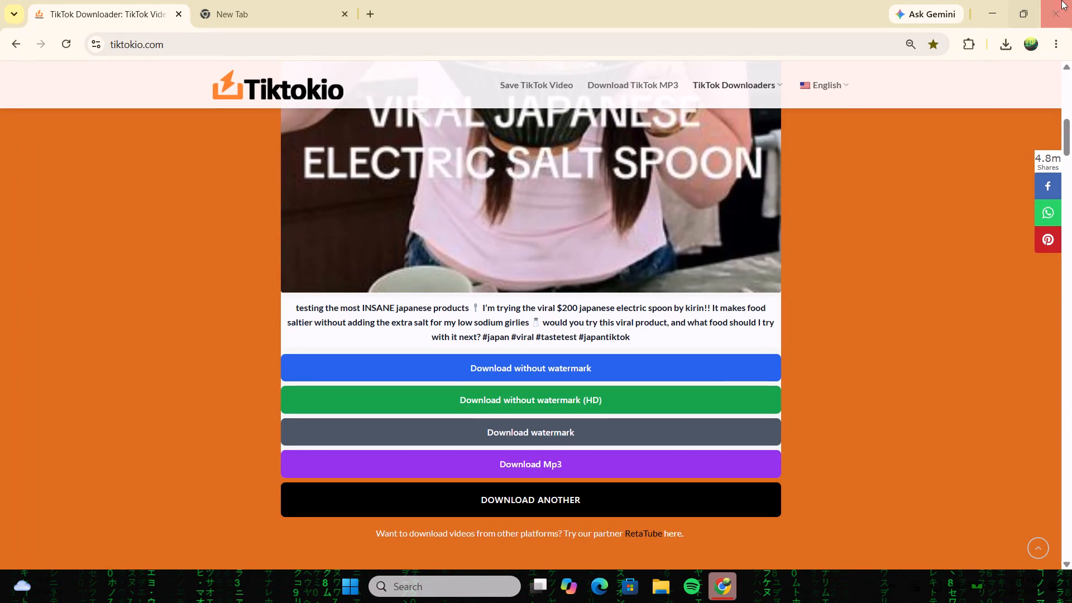
click(1063, 0)
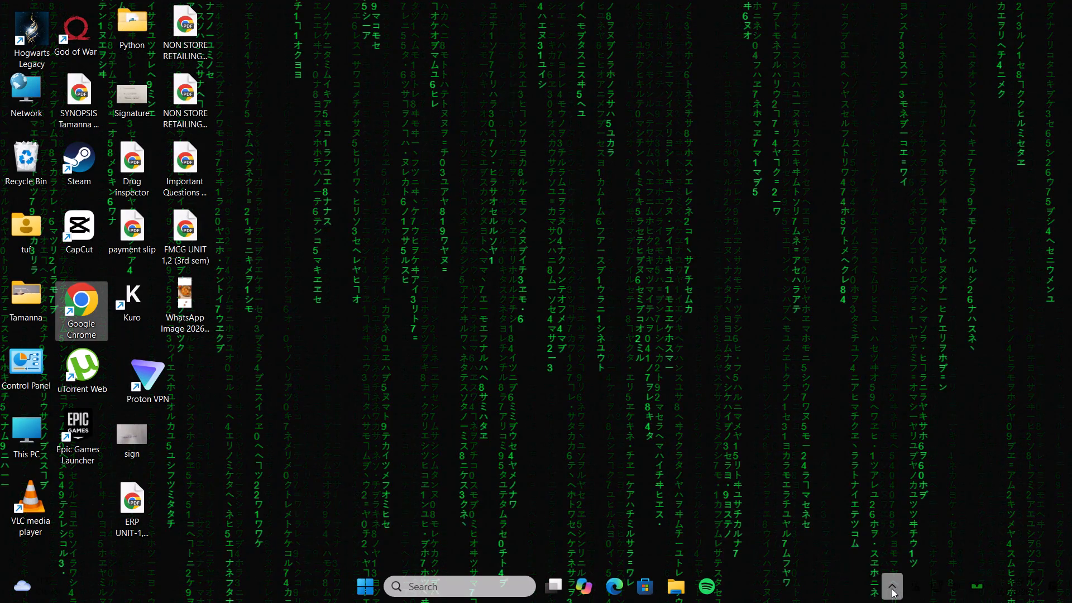
Switch to Proton VPN, disconnect it and exit the program.
click(892, 588)
click(841, 548)
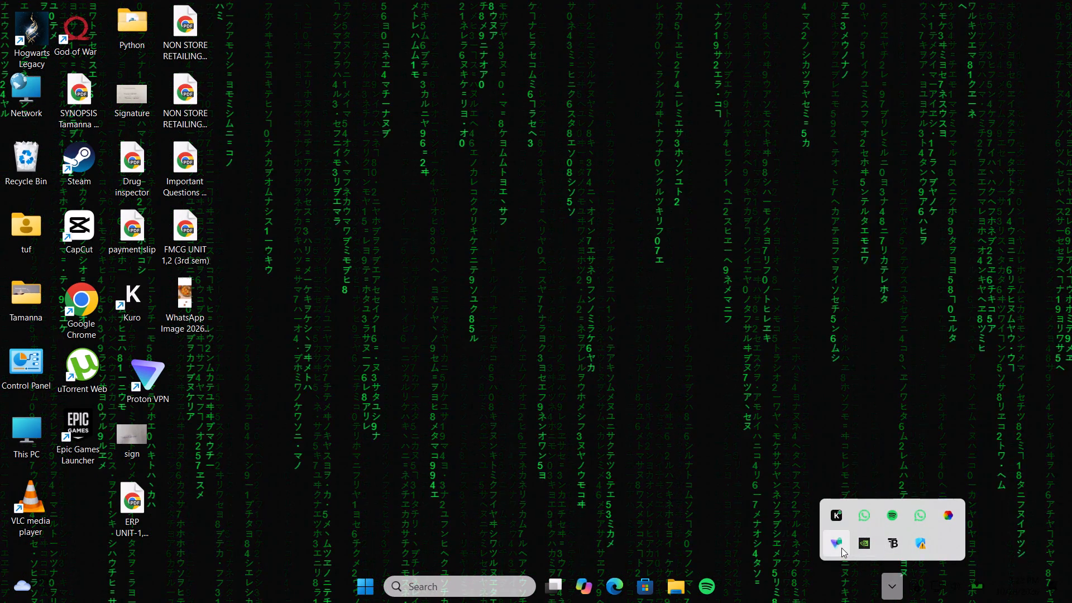
click(918, 351)
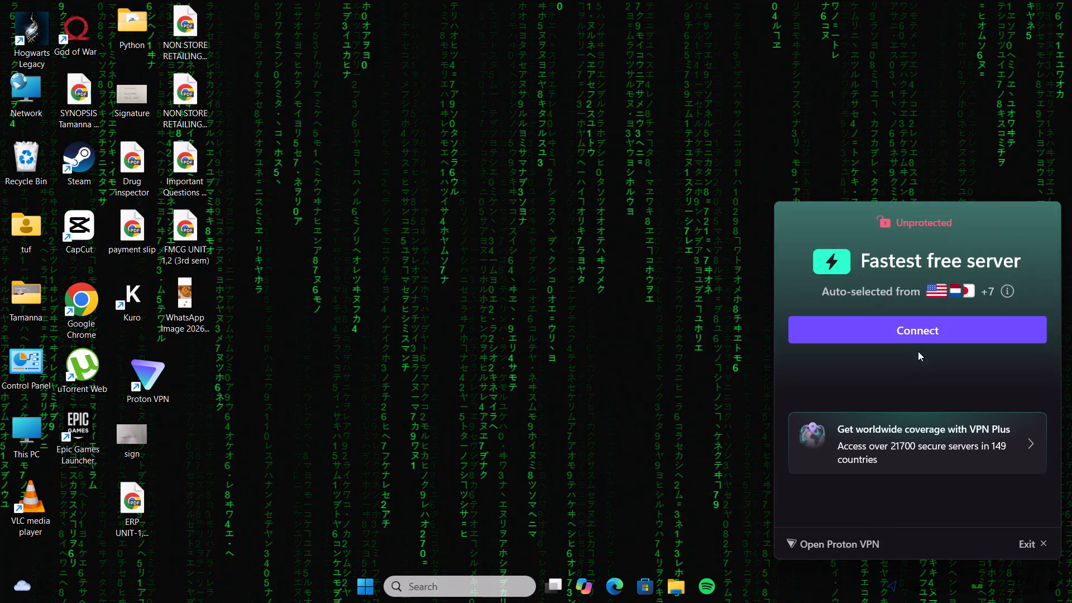
click(820, 118)
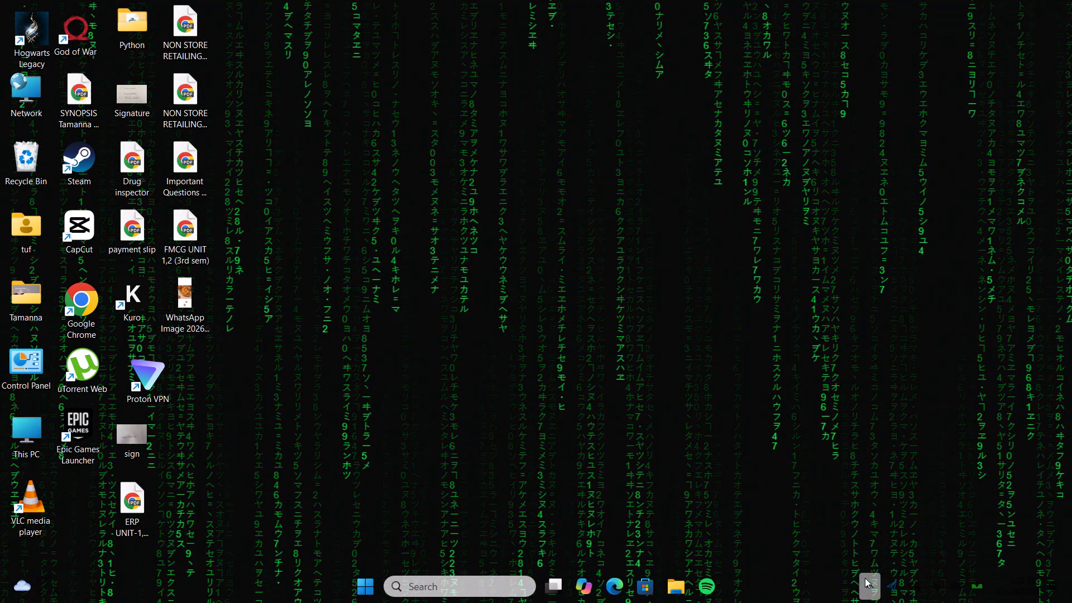
click(865, 582)
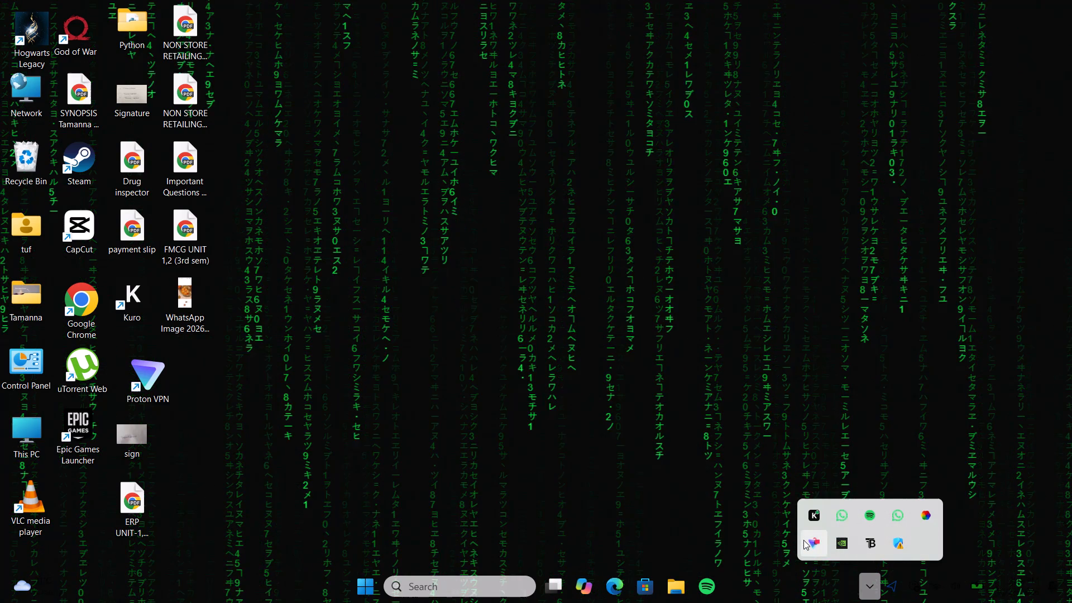
right_click(804, 540)
click(825, 529)
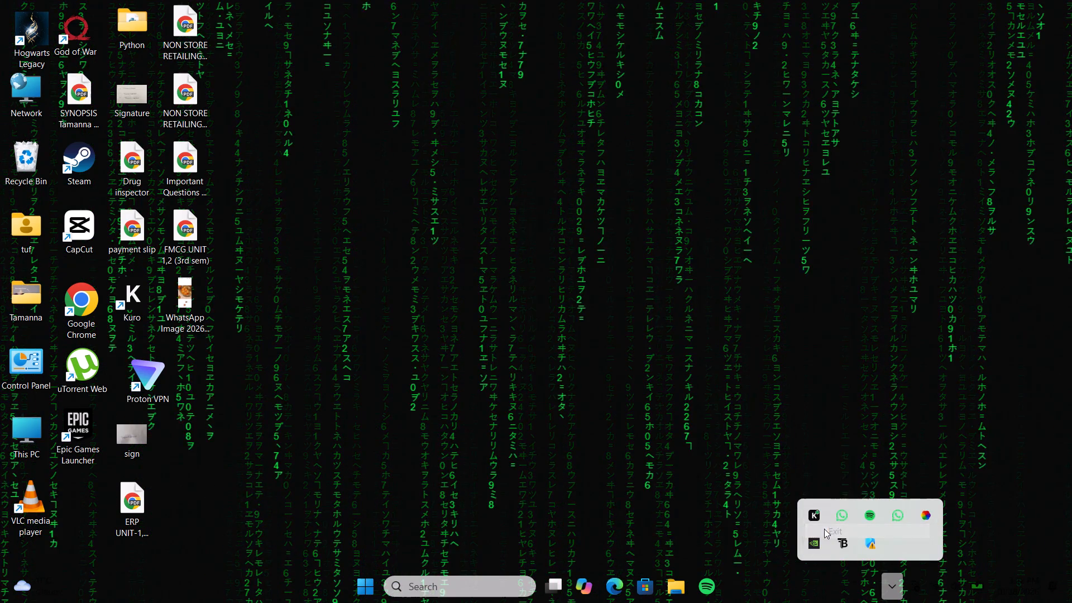